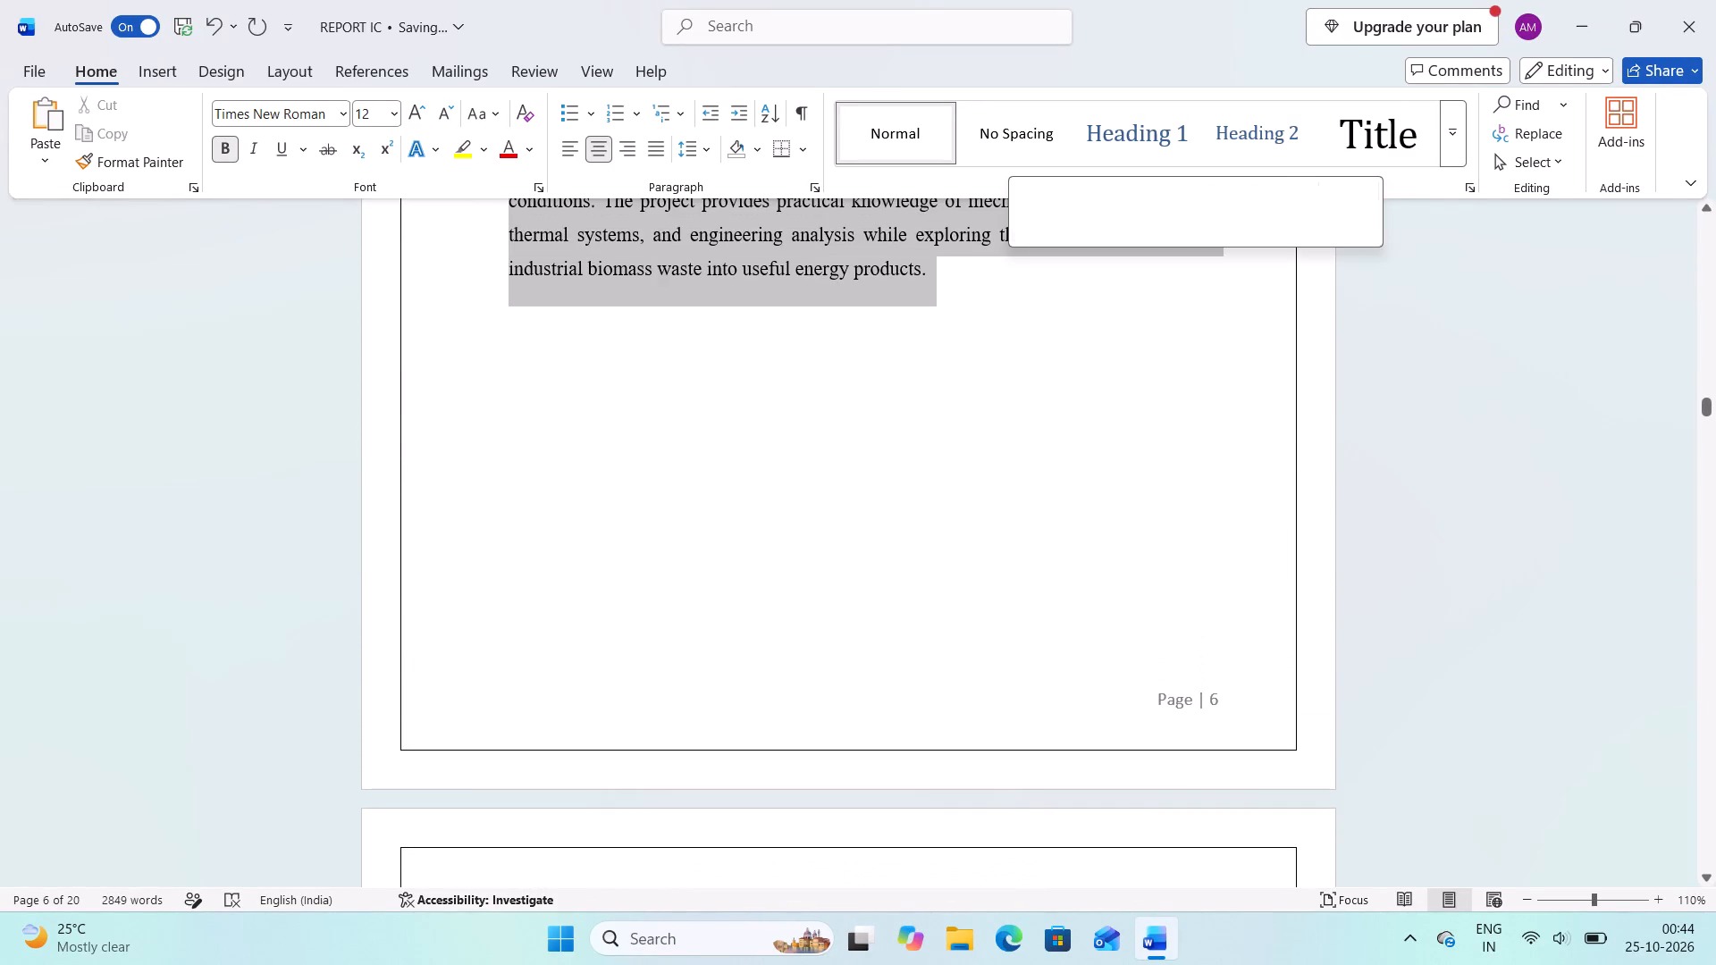
Justify the selected project overview paragraphs on page 6.
click(660, 144)
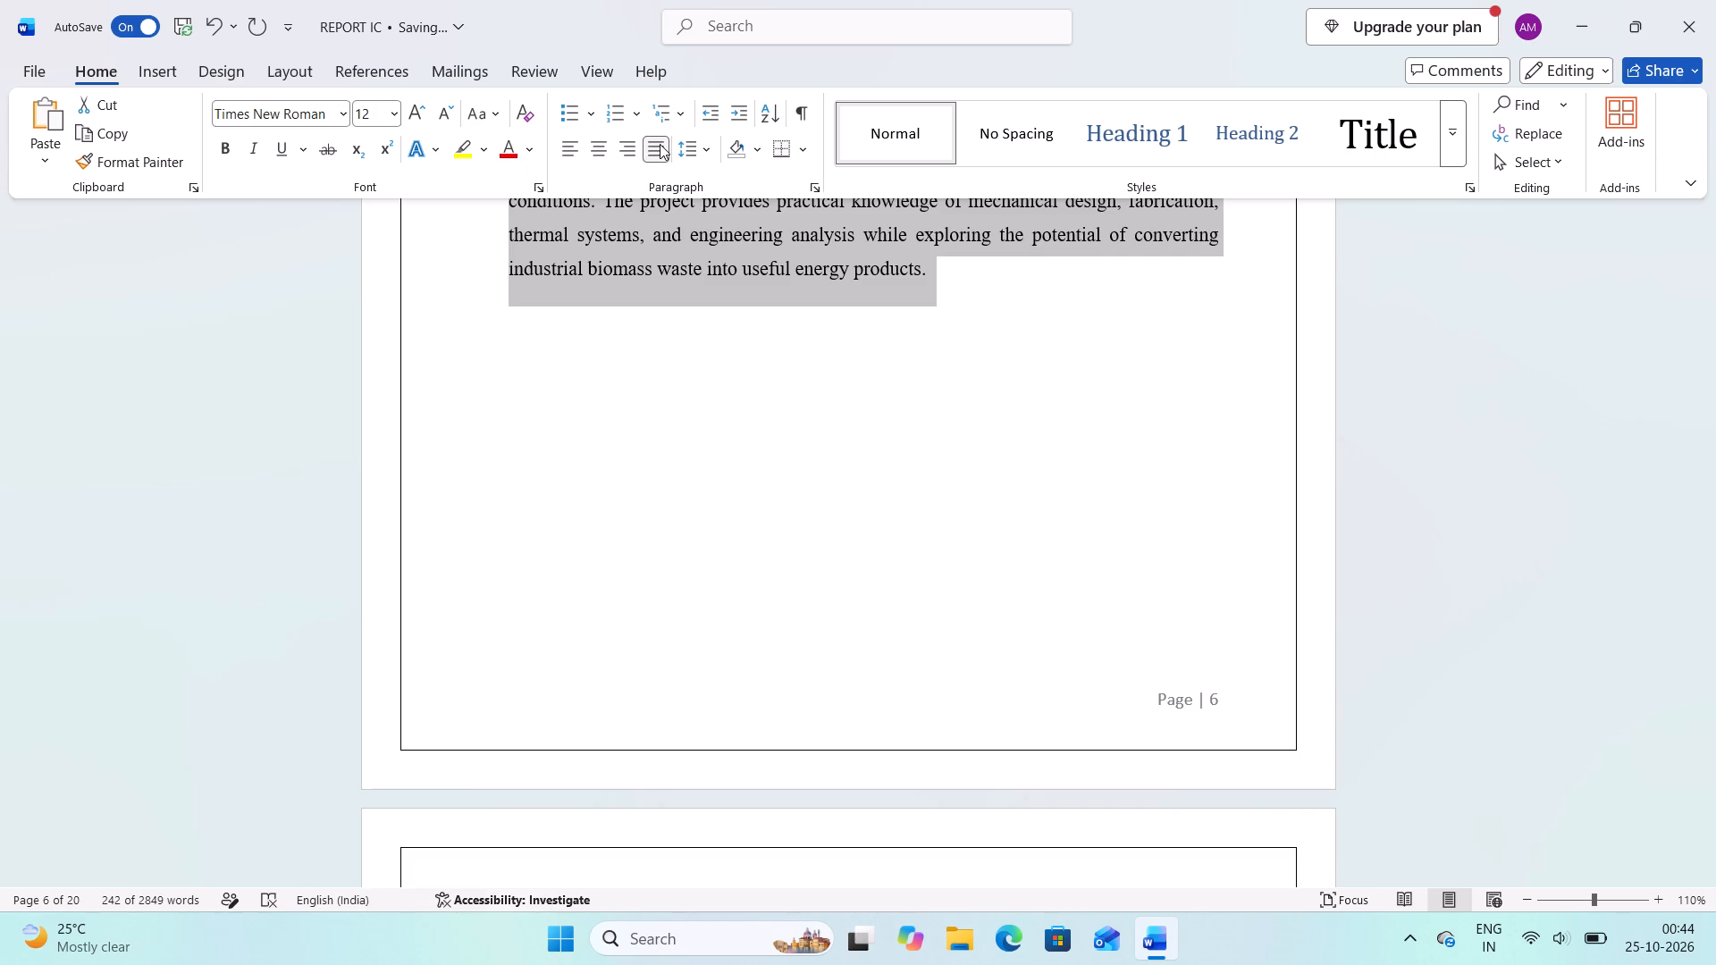
scroll(660, 144, up, 3)
click(691, 285)
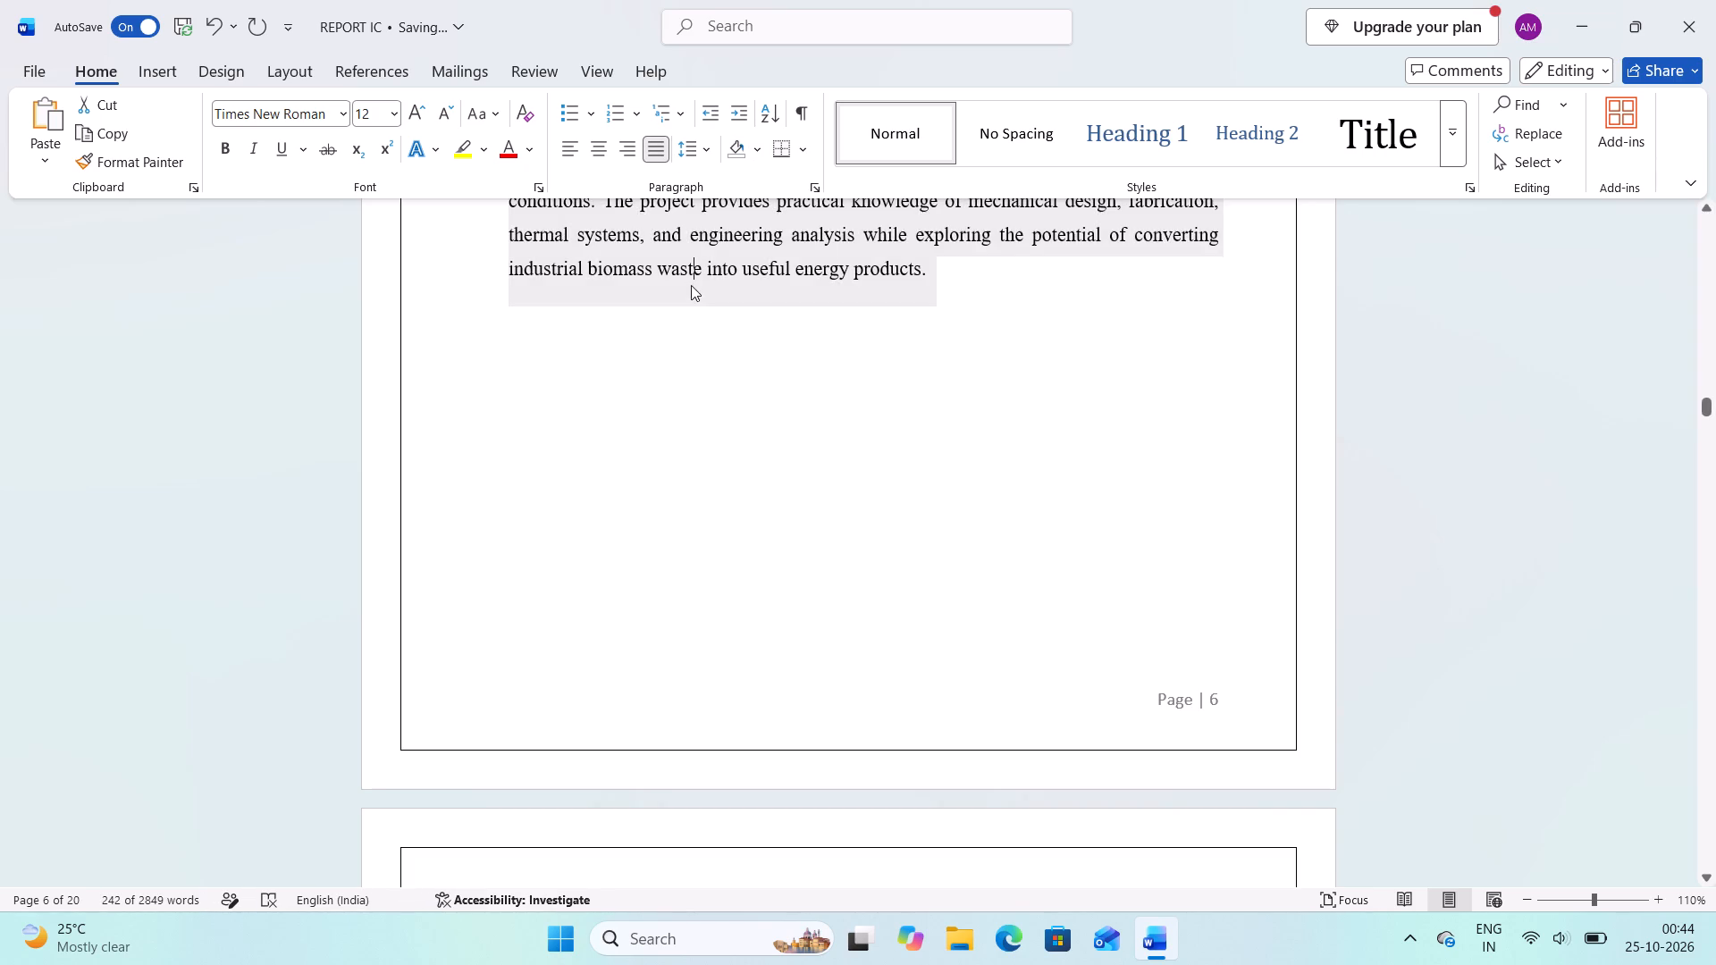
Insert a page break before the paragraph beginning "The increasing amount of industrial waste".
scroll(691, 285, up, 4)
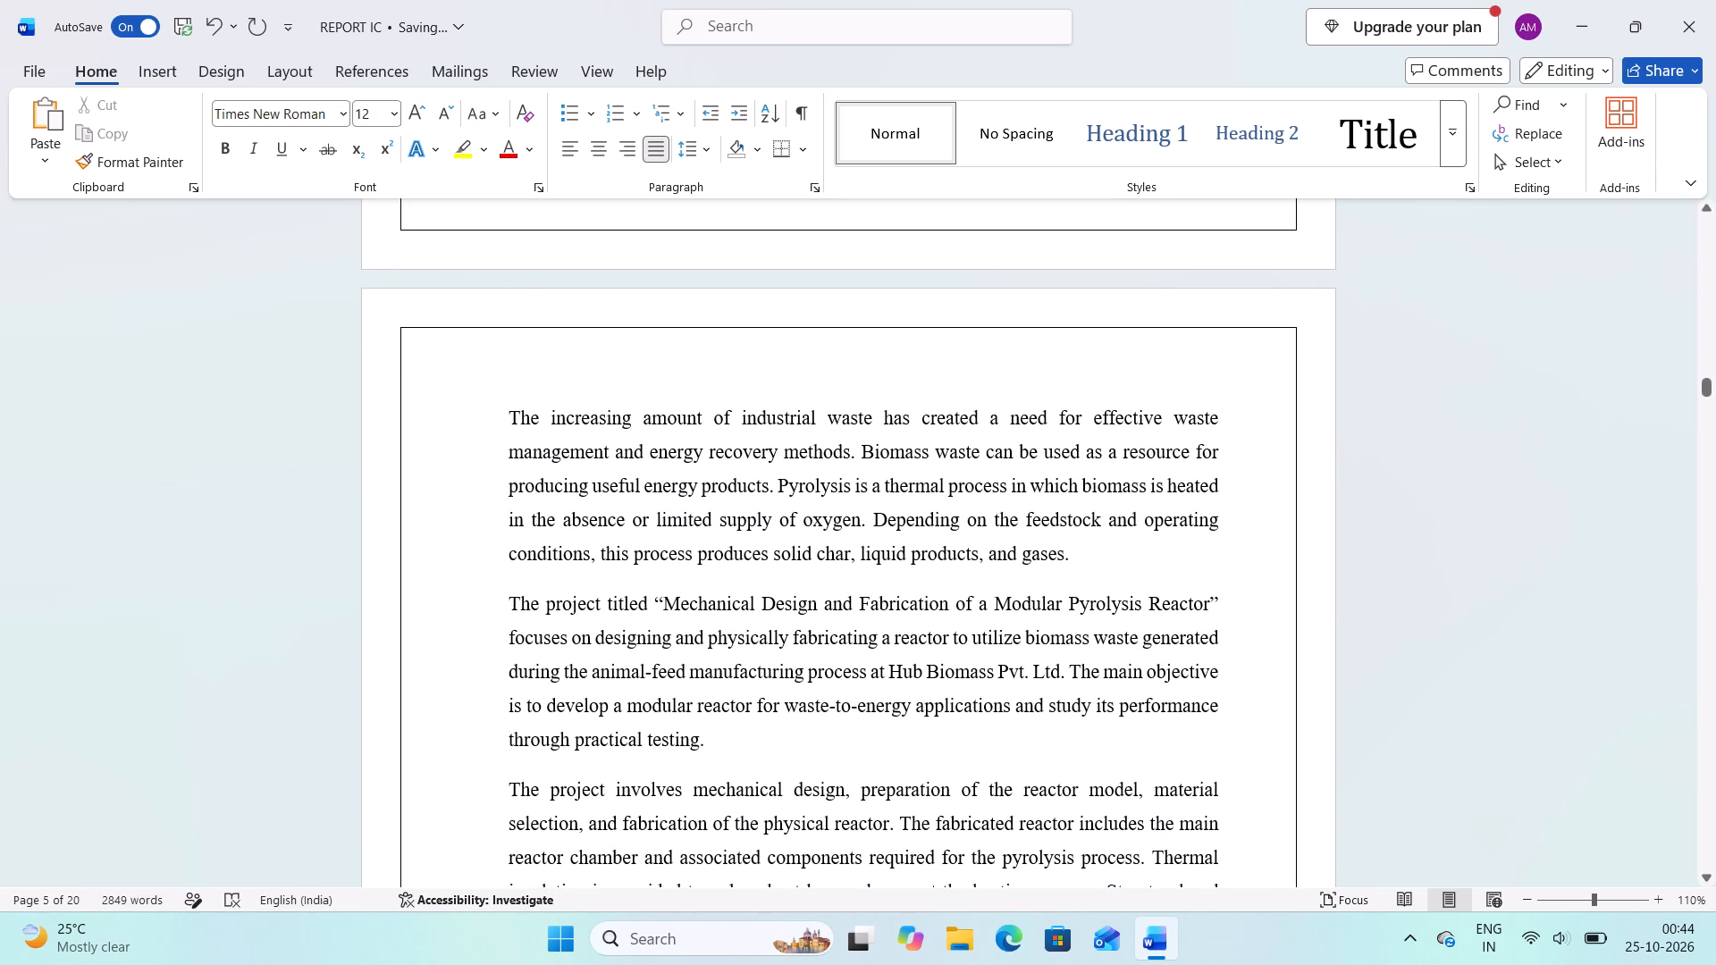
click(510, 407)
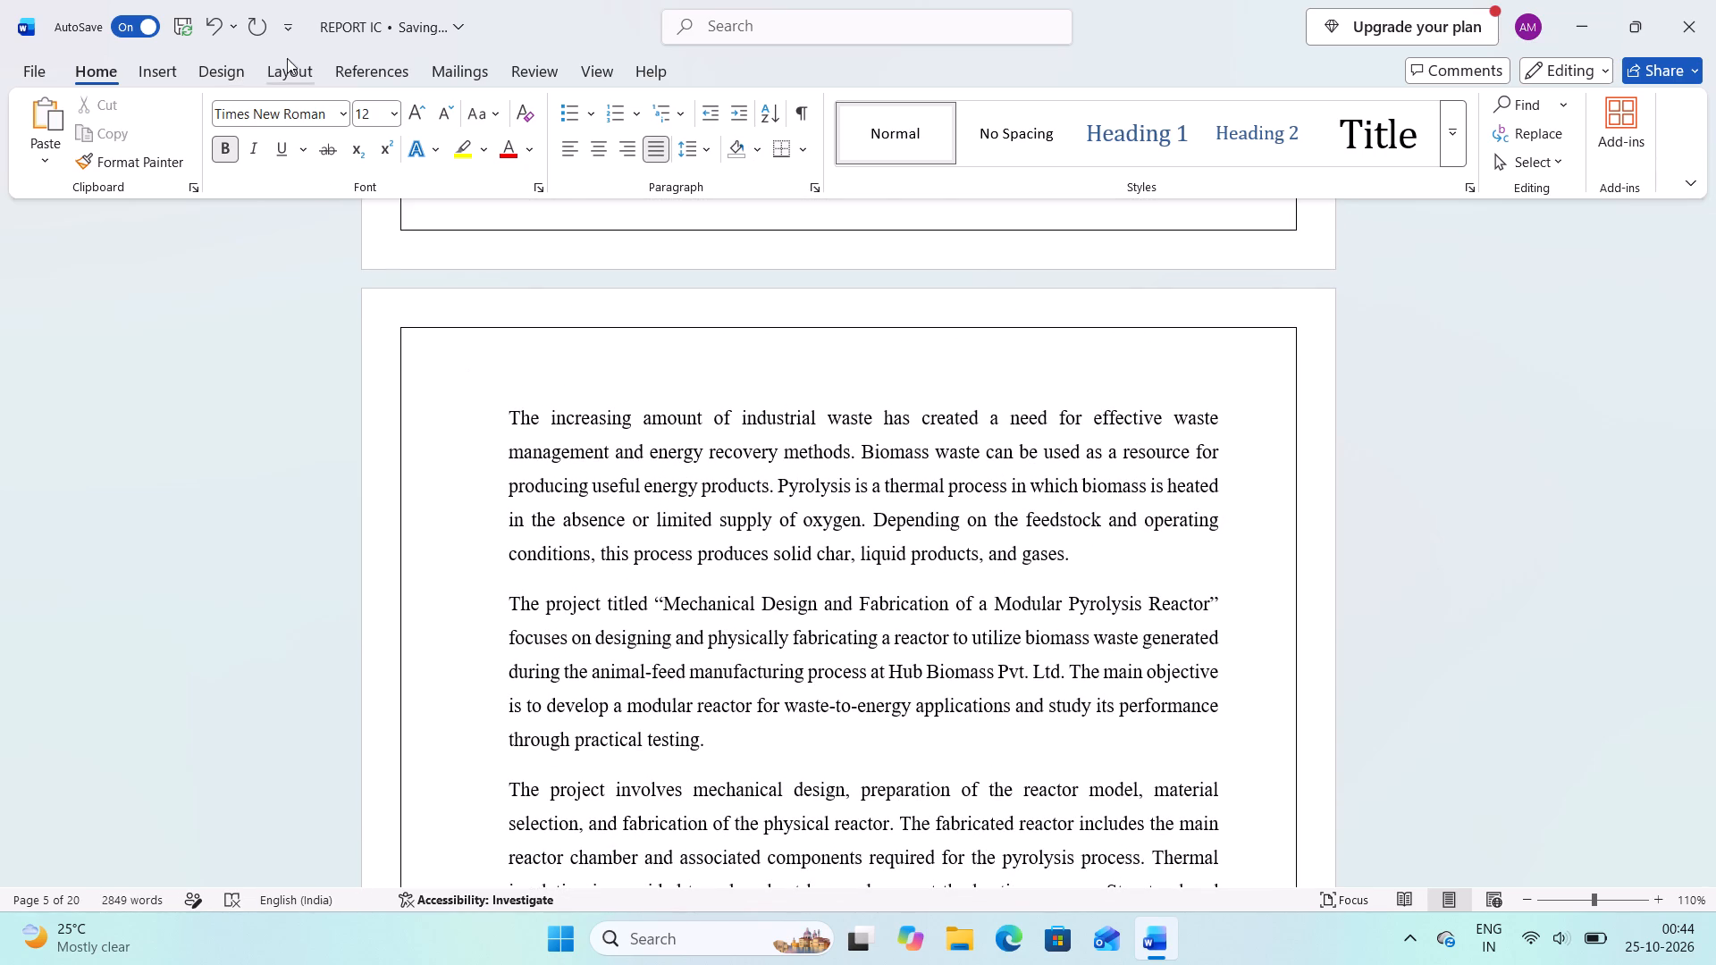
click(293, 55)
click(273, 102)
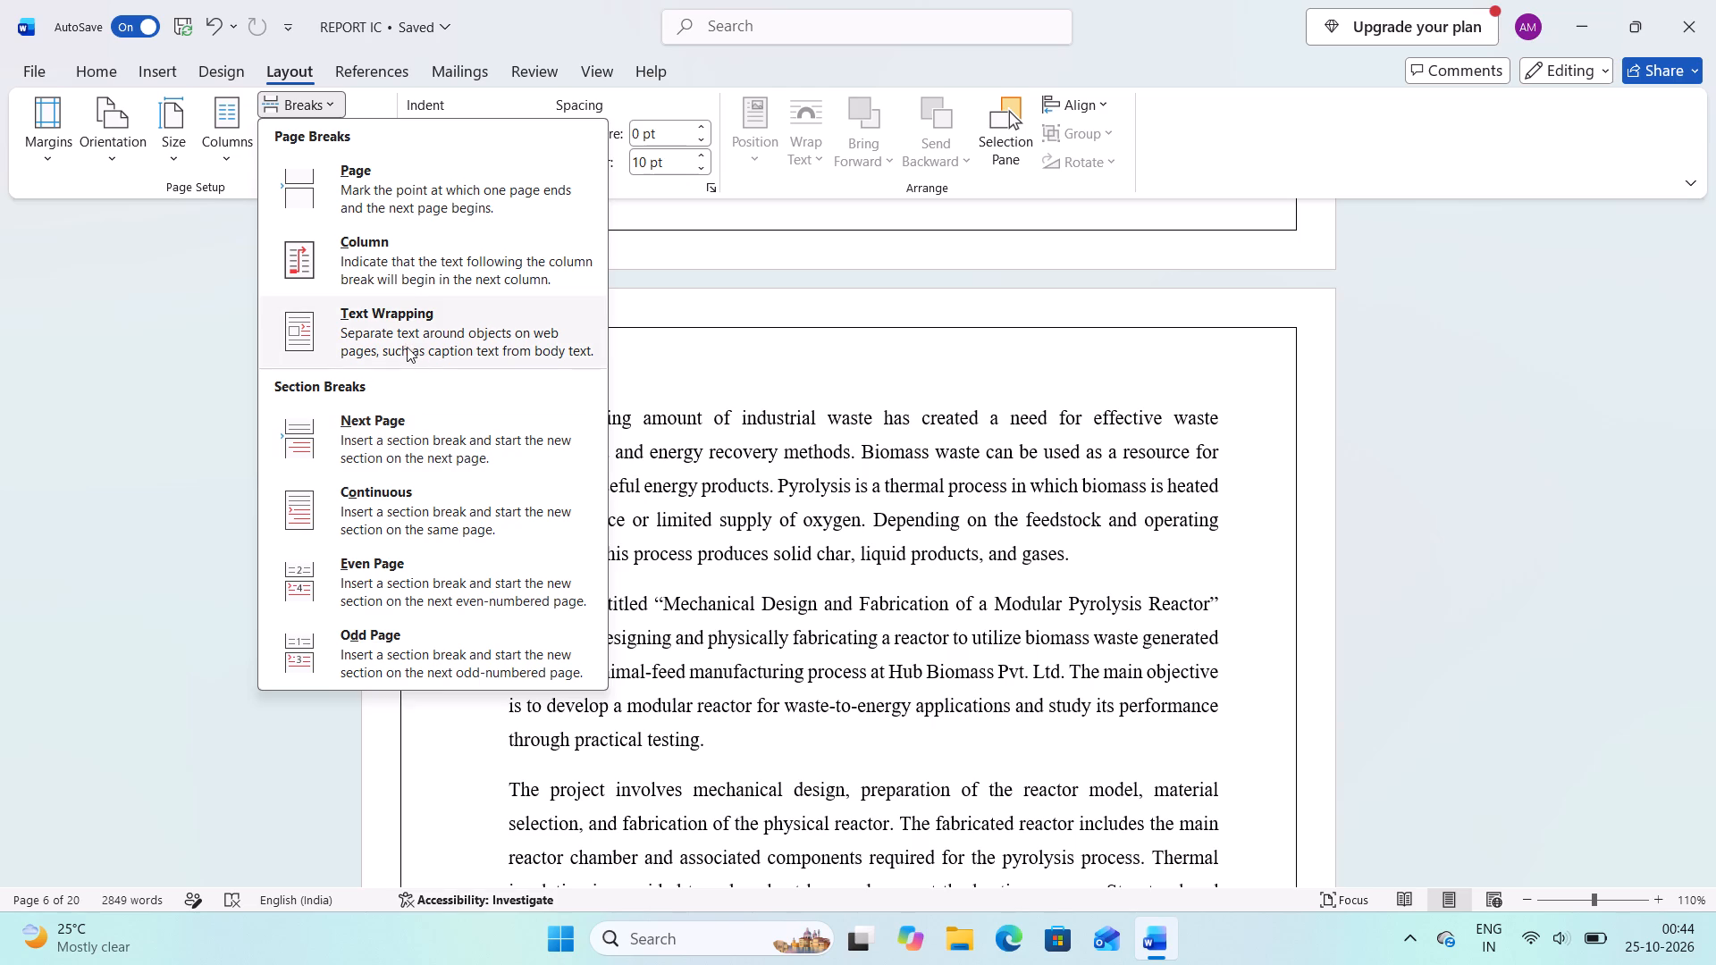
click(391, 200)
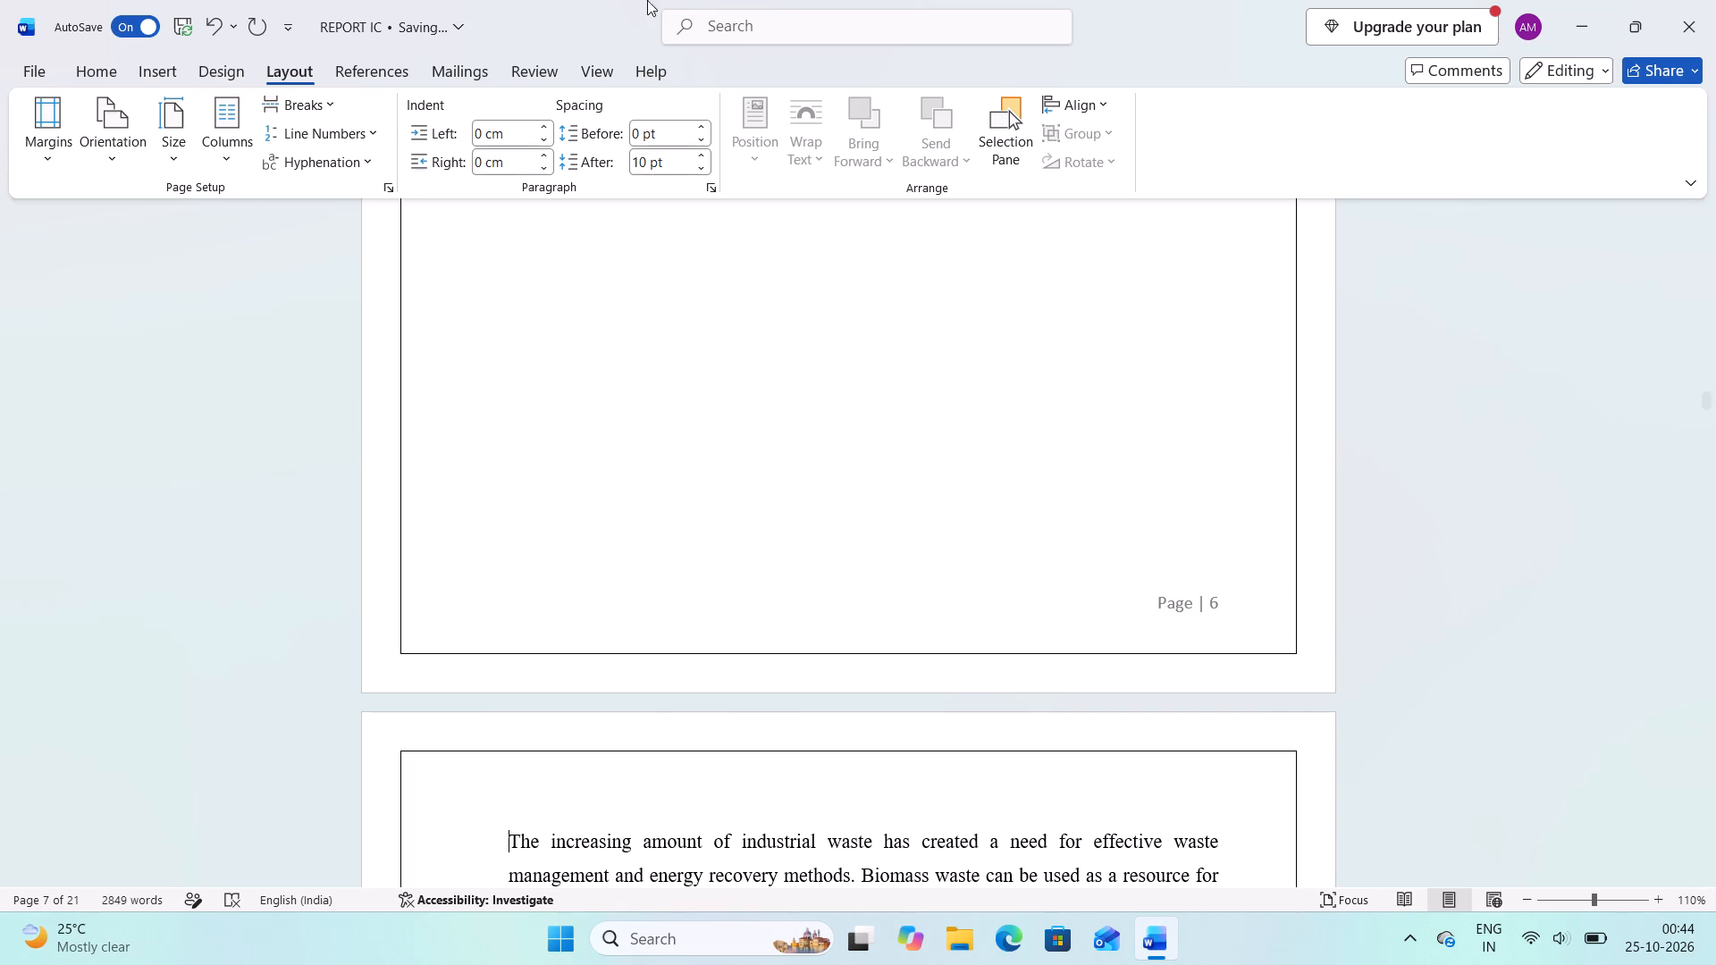
Remove the page numbers from the report.
click(164, 72)
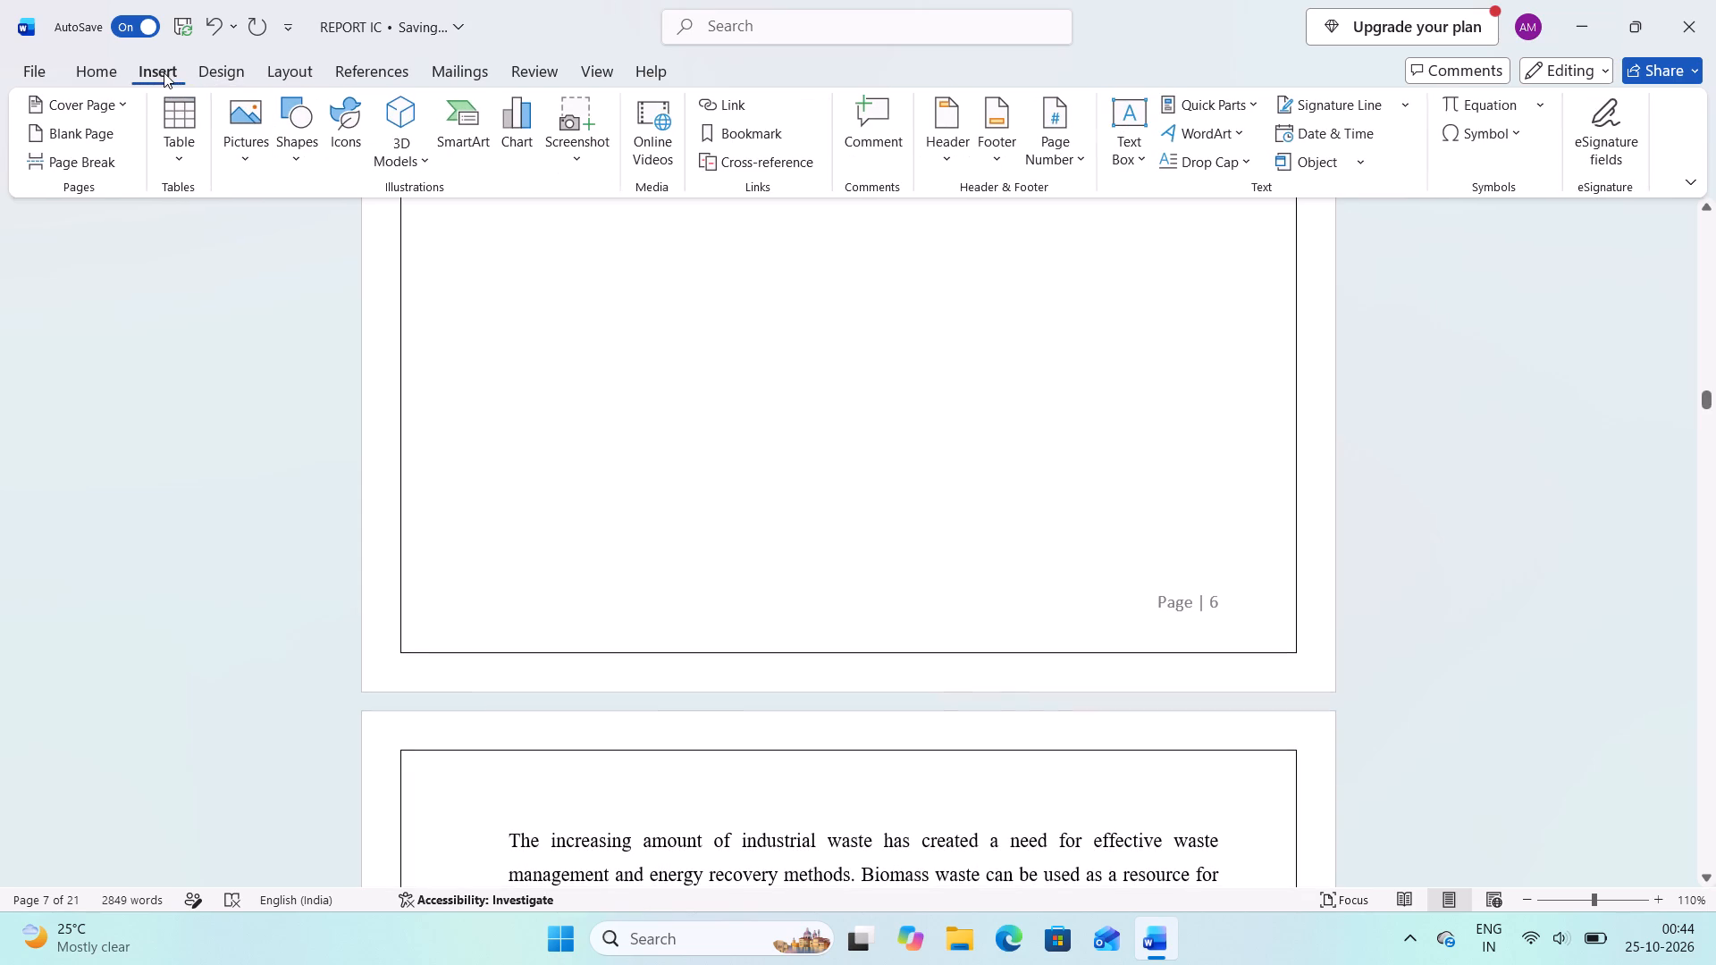
click(1078, 148)
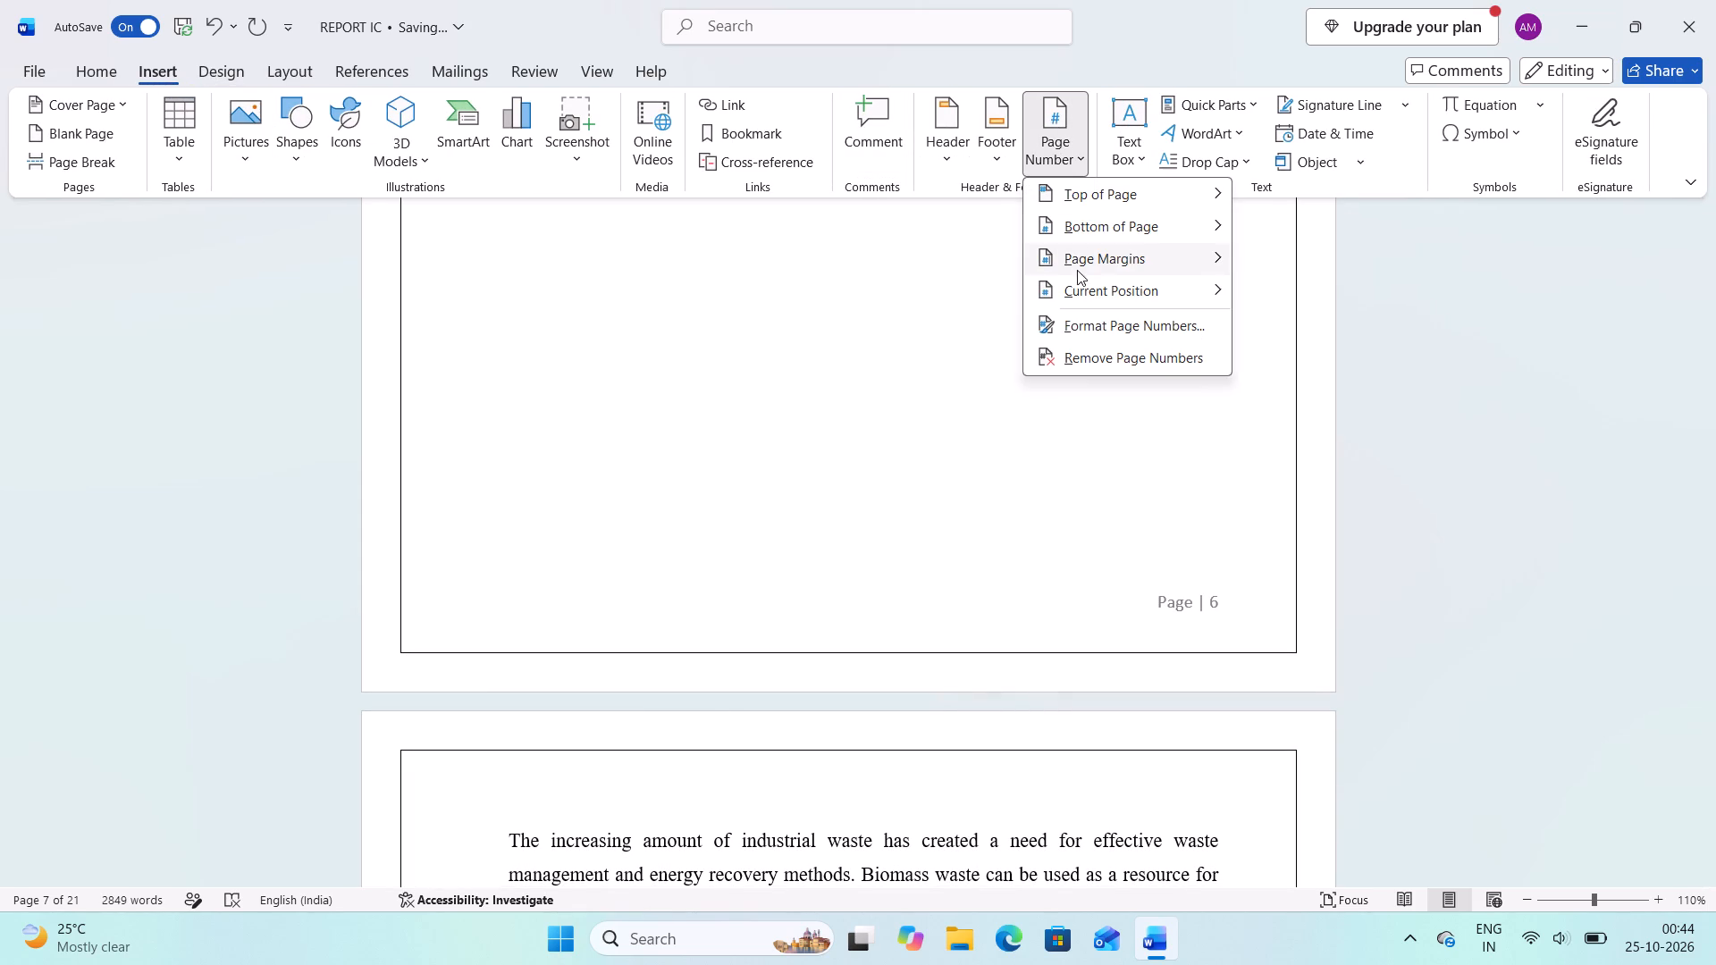
click(1098, 358)
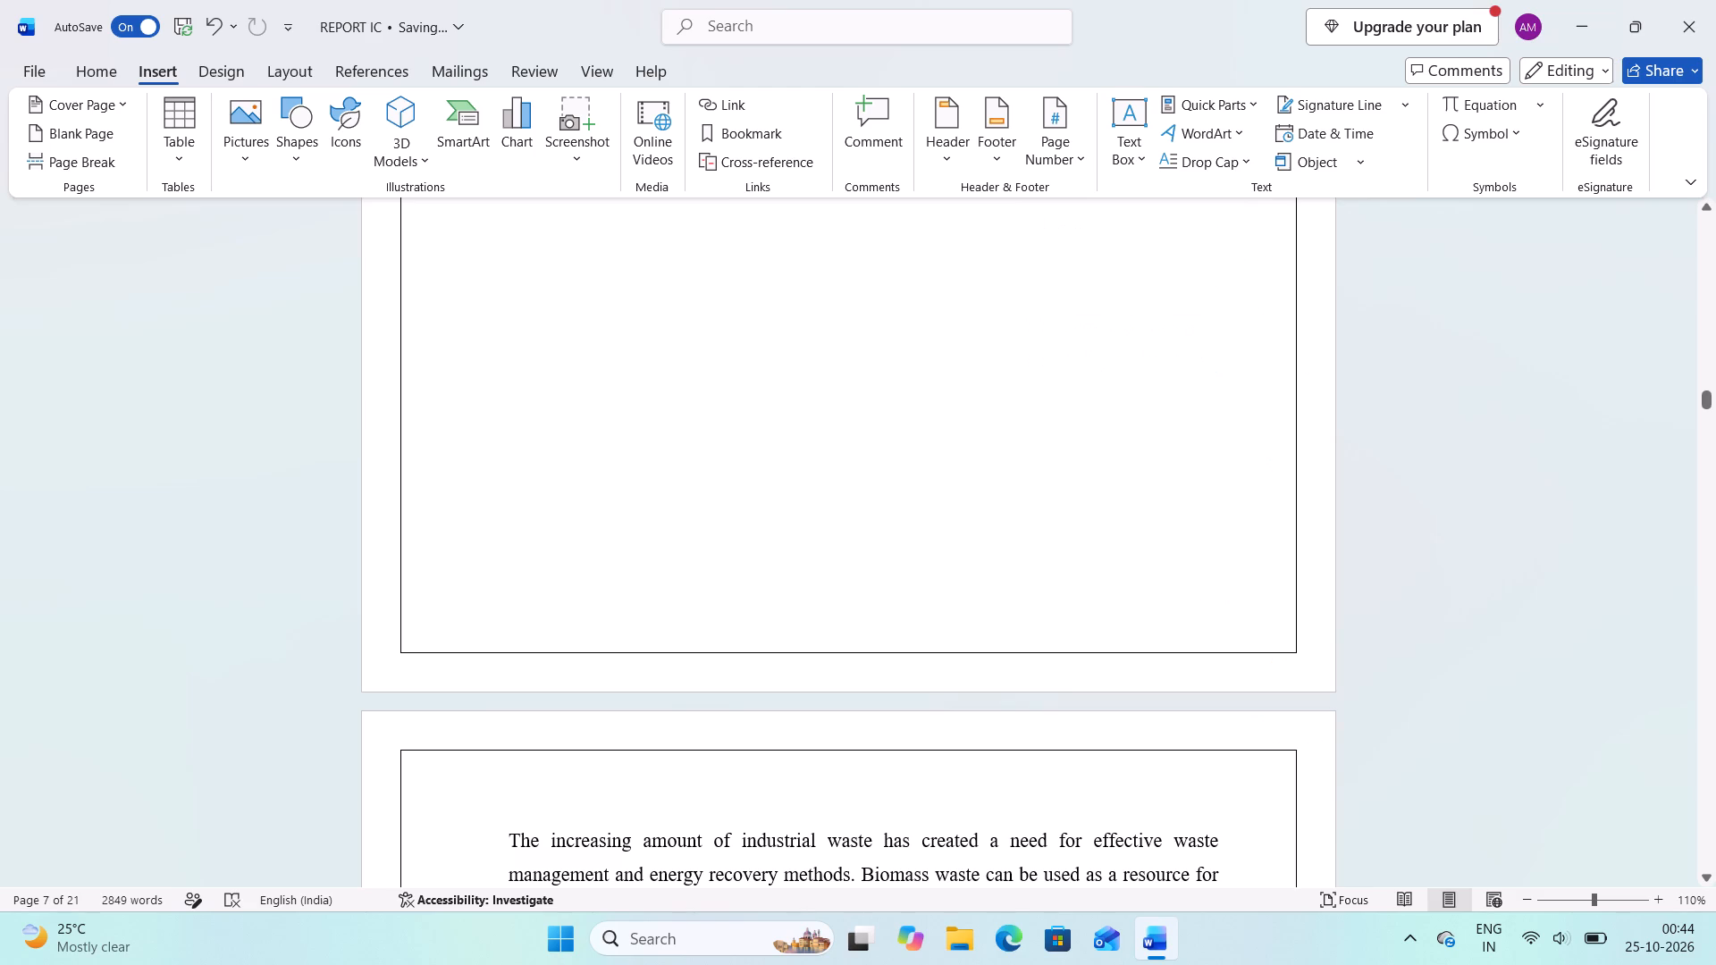
Open the header and footer areas and examine them across the report's opening pages.
scroll(1098, 358, down, 1)
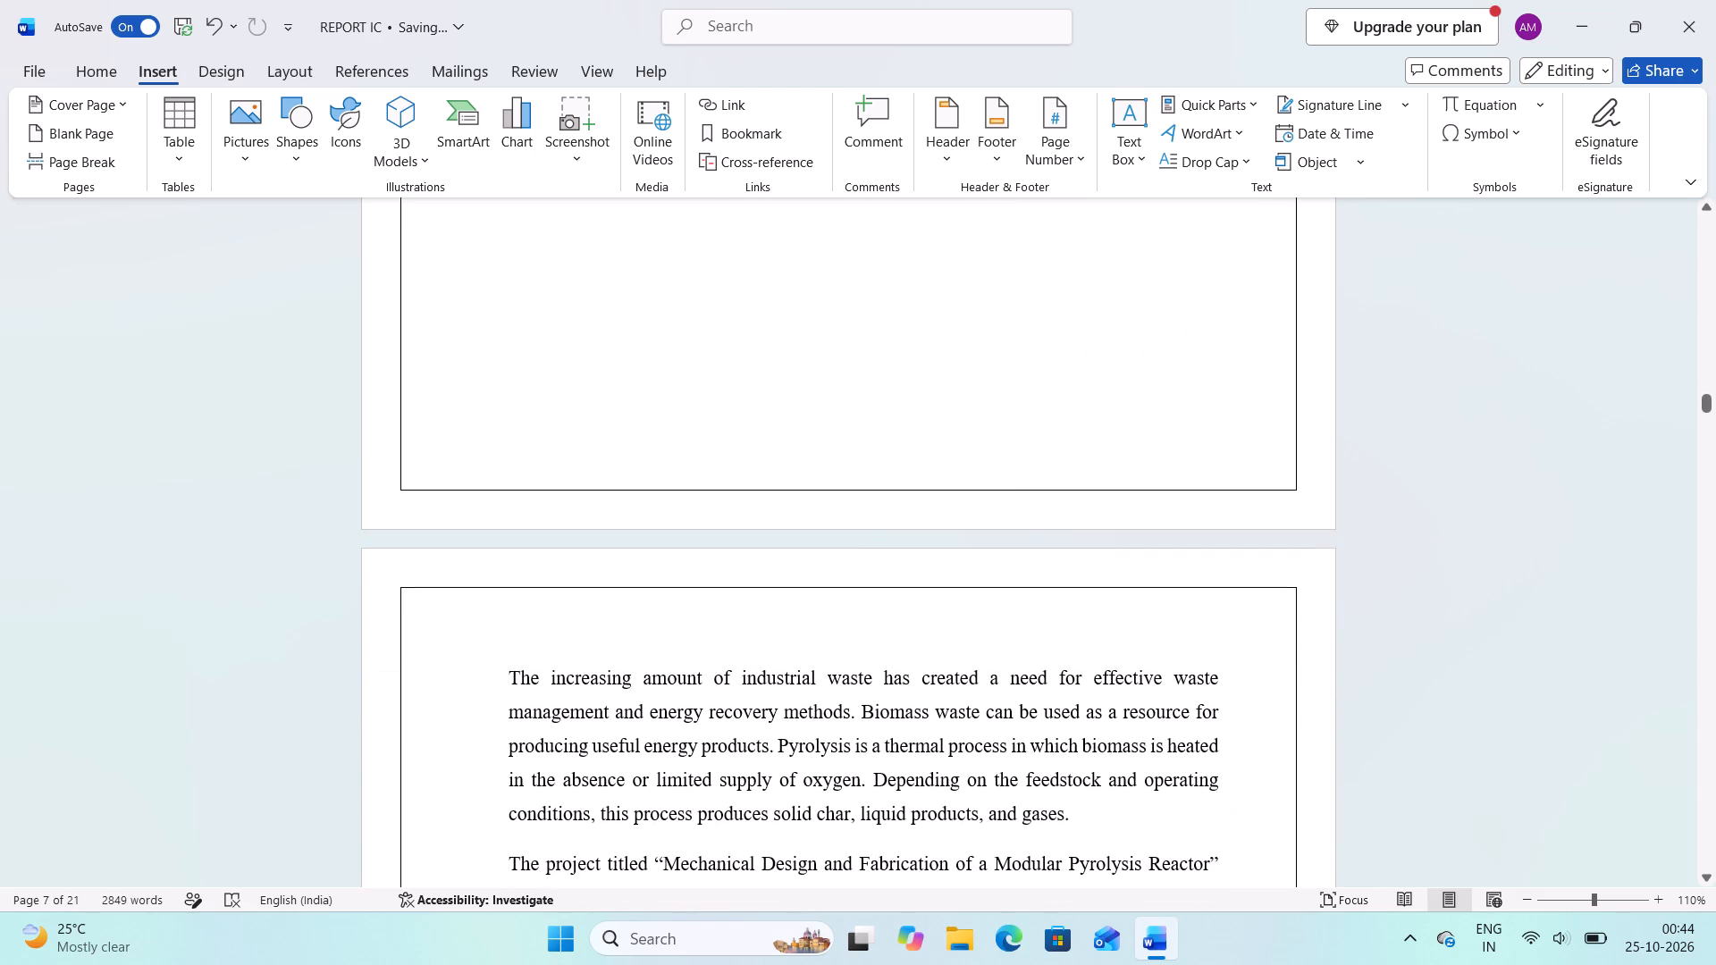
double_click(1008, 504)
click(1008, 504)
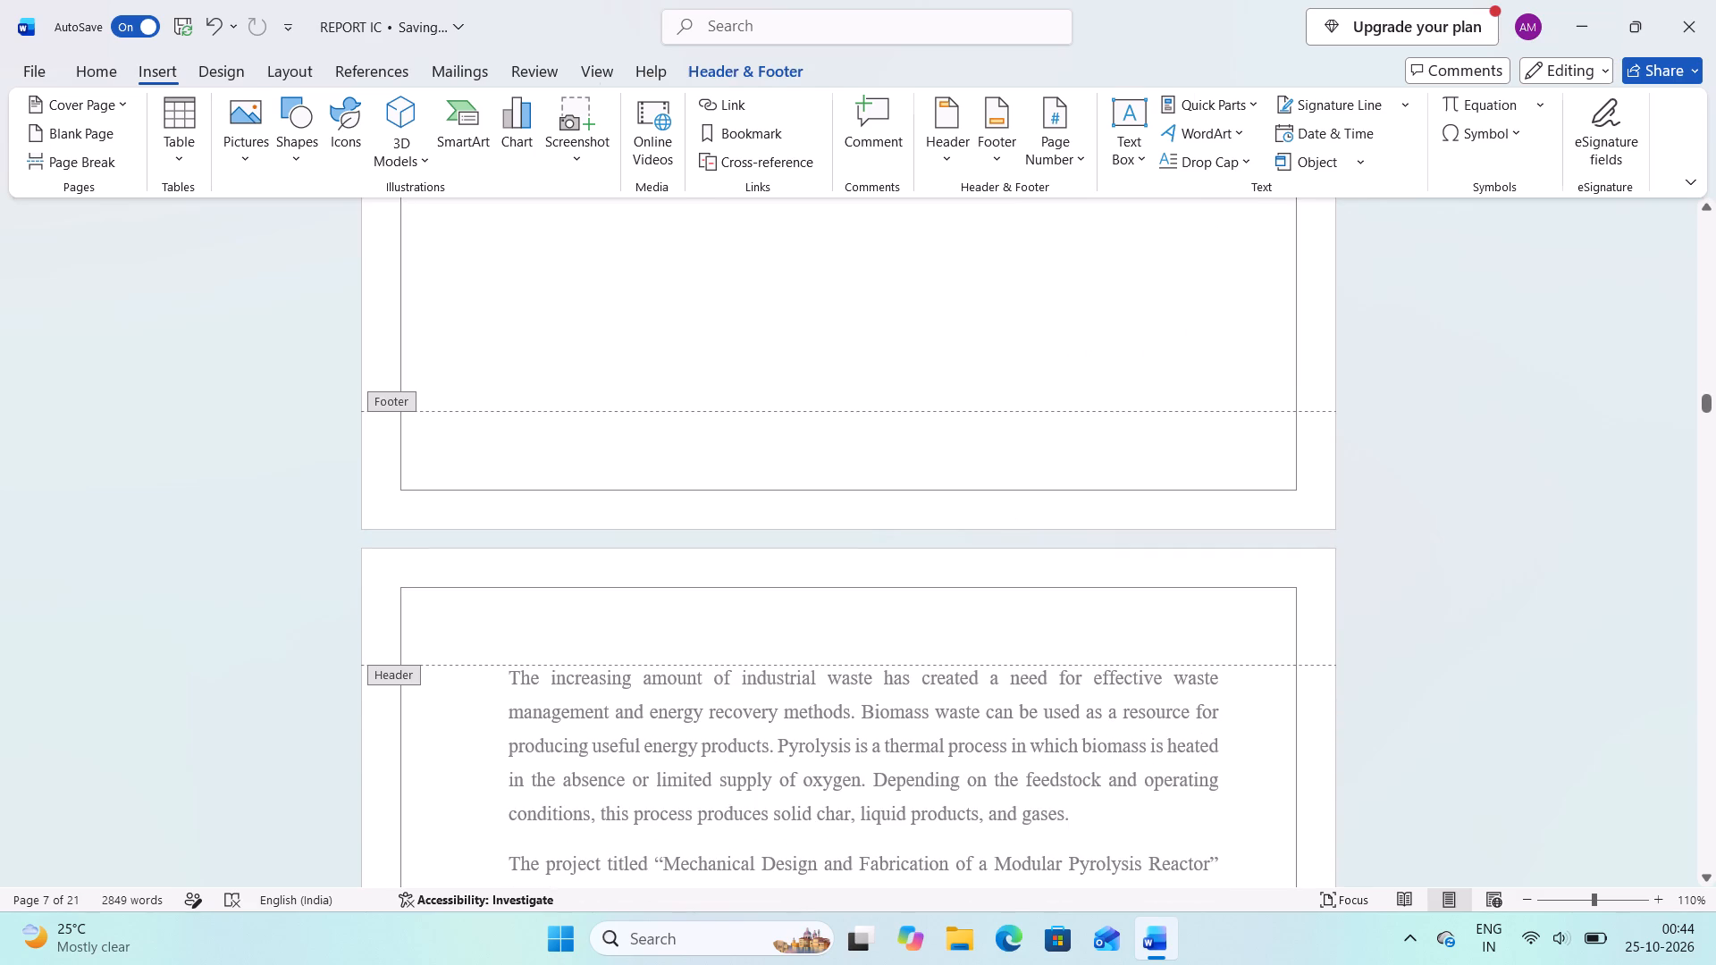
scroll(1008, 504, up, 6)
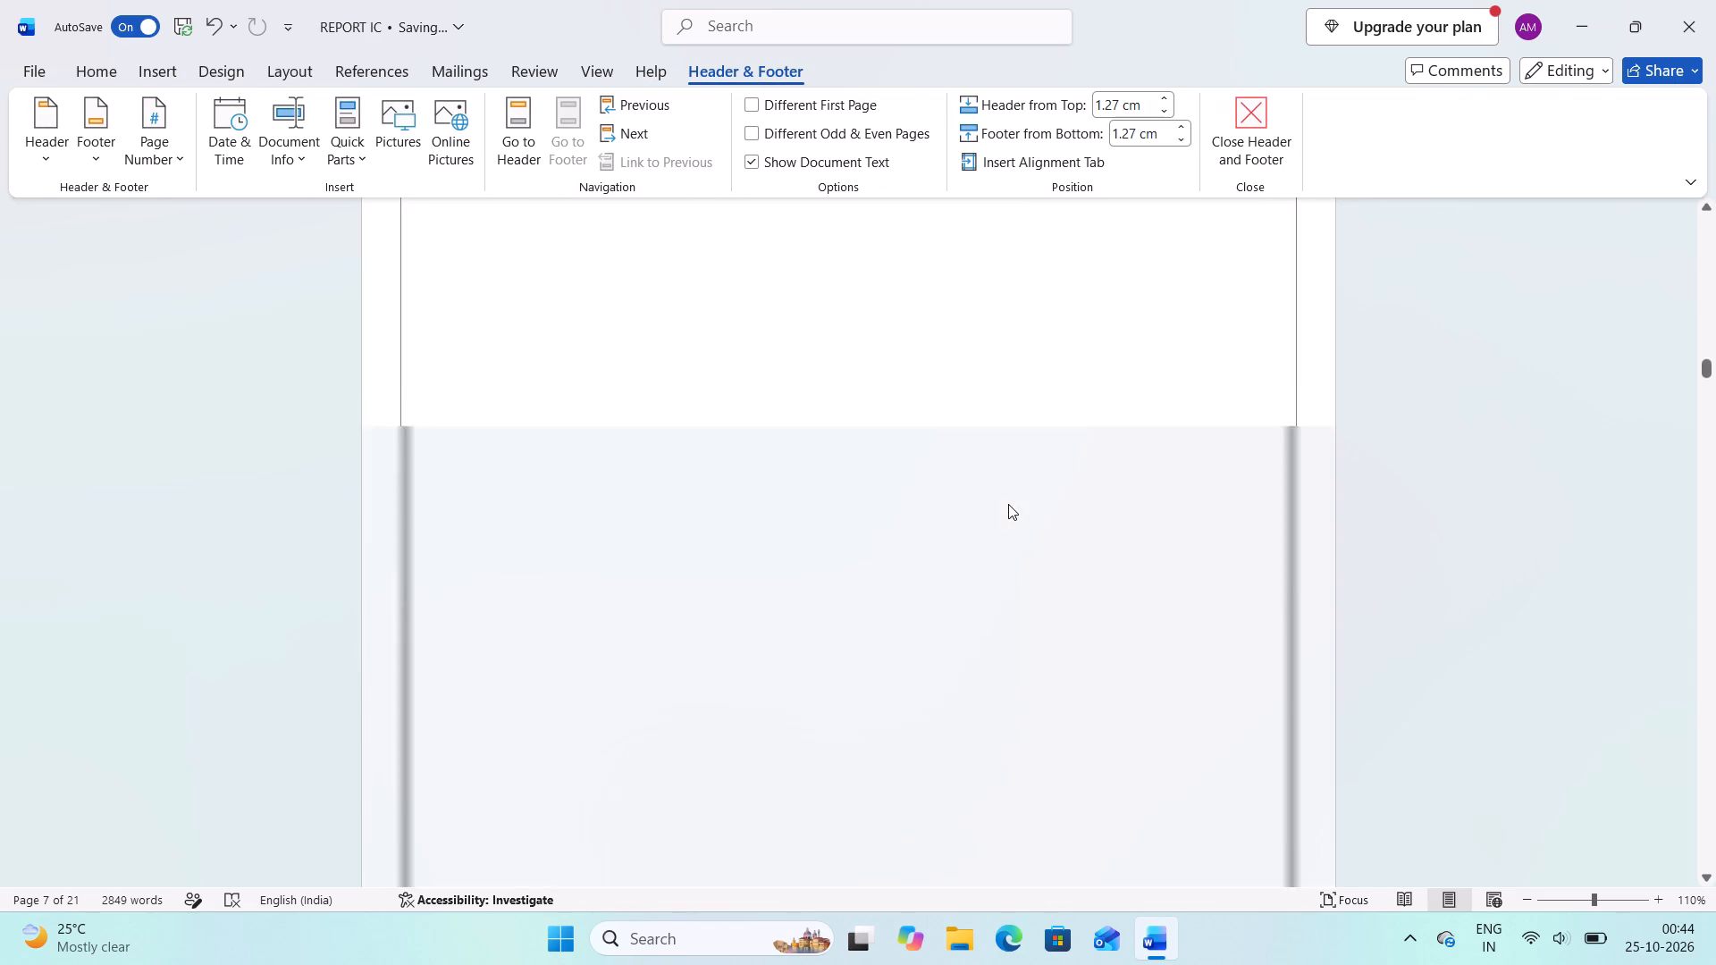
scroll(1008, 504, up, 5)
click(1008, 504)
scroll(1008, 504, down, 2)
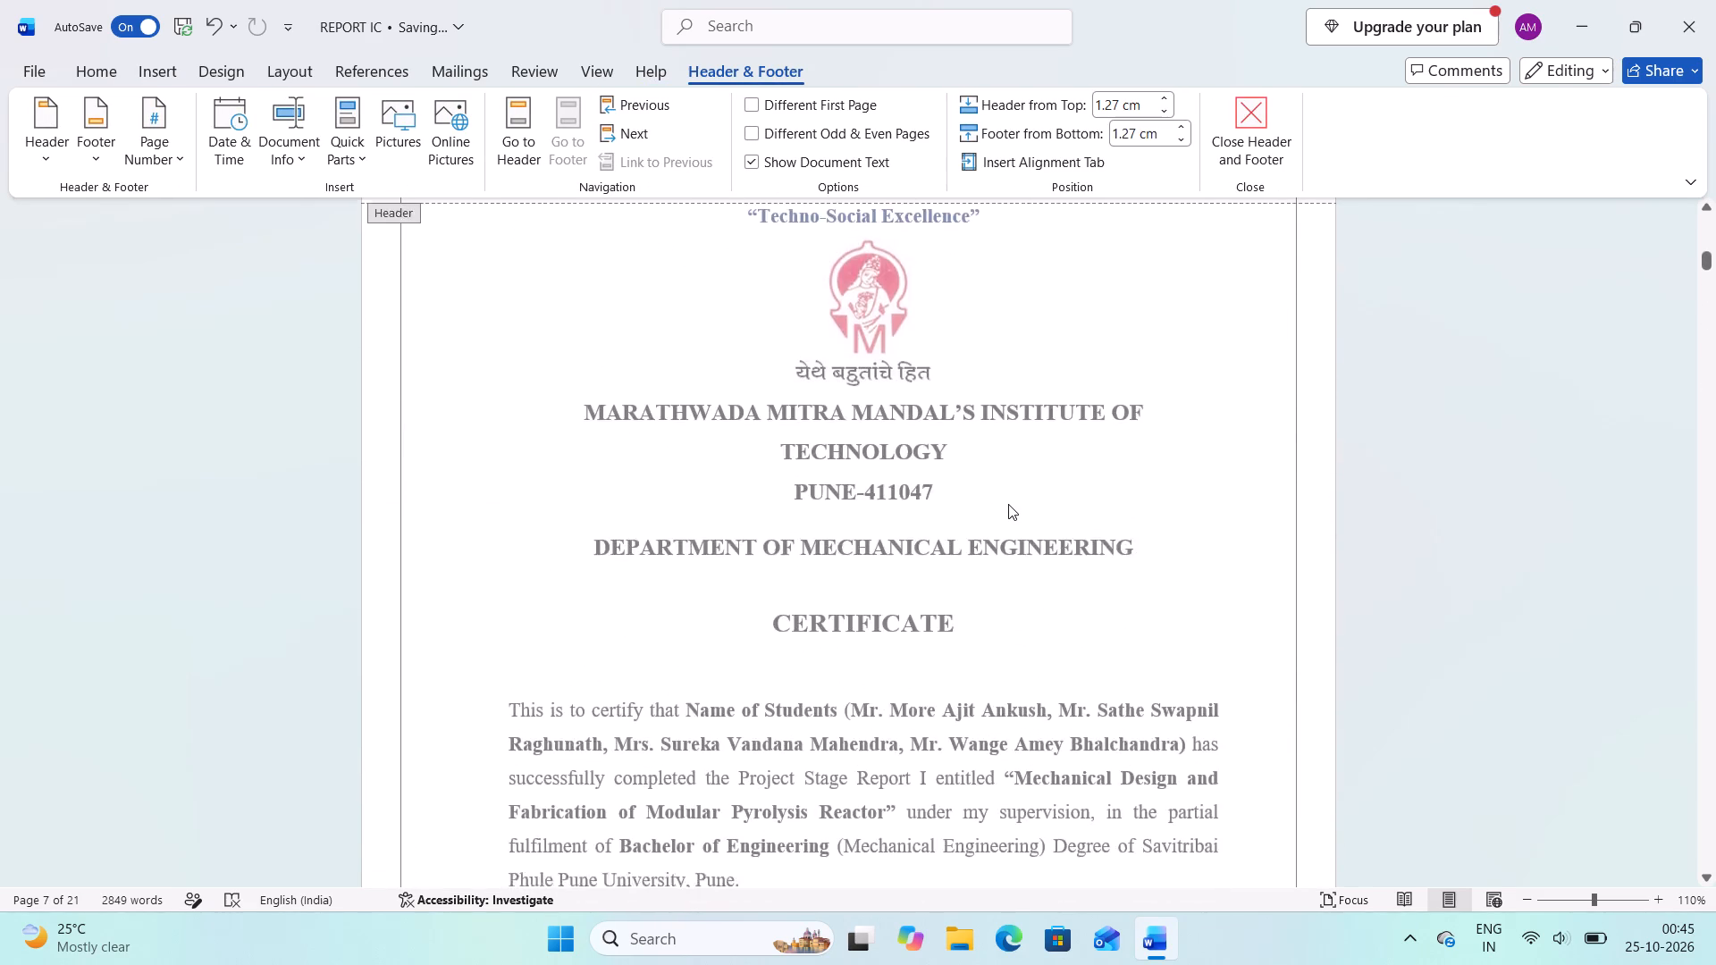
scroll(1008, 504, down, 8)
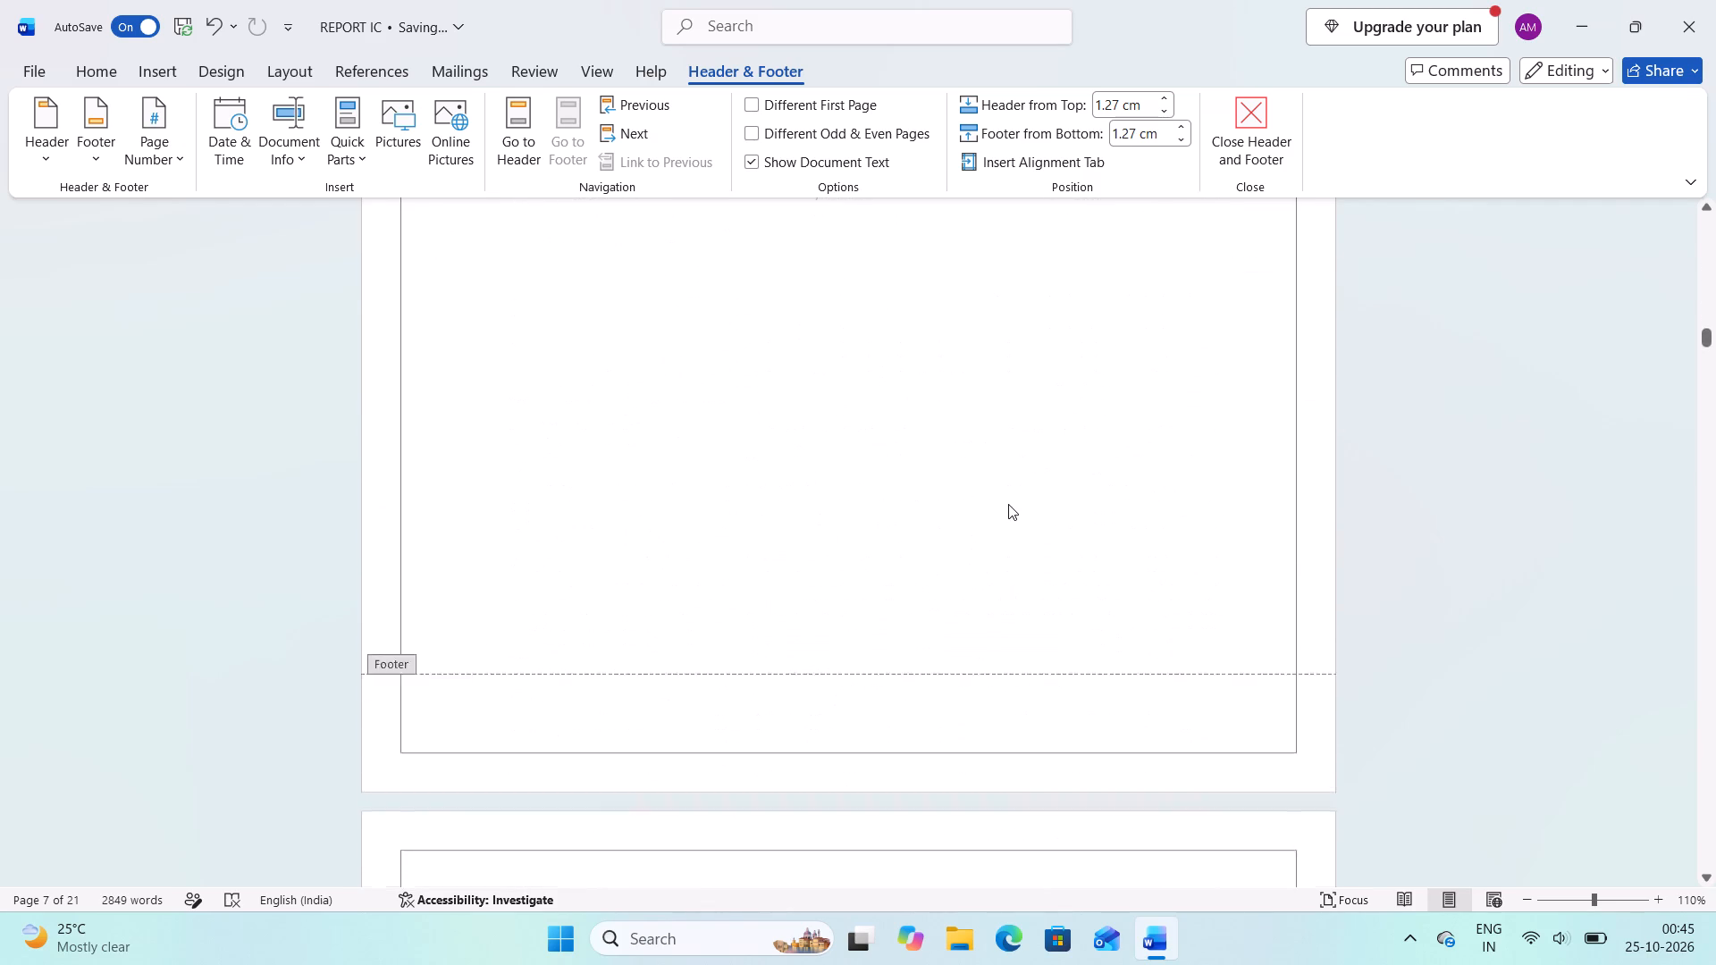
scroll(1008, 504, down, 4)
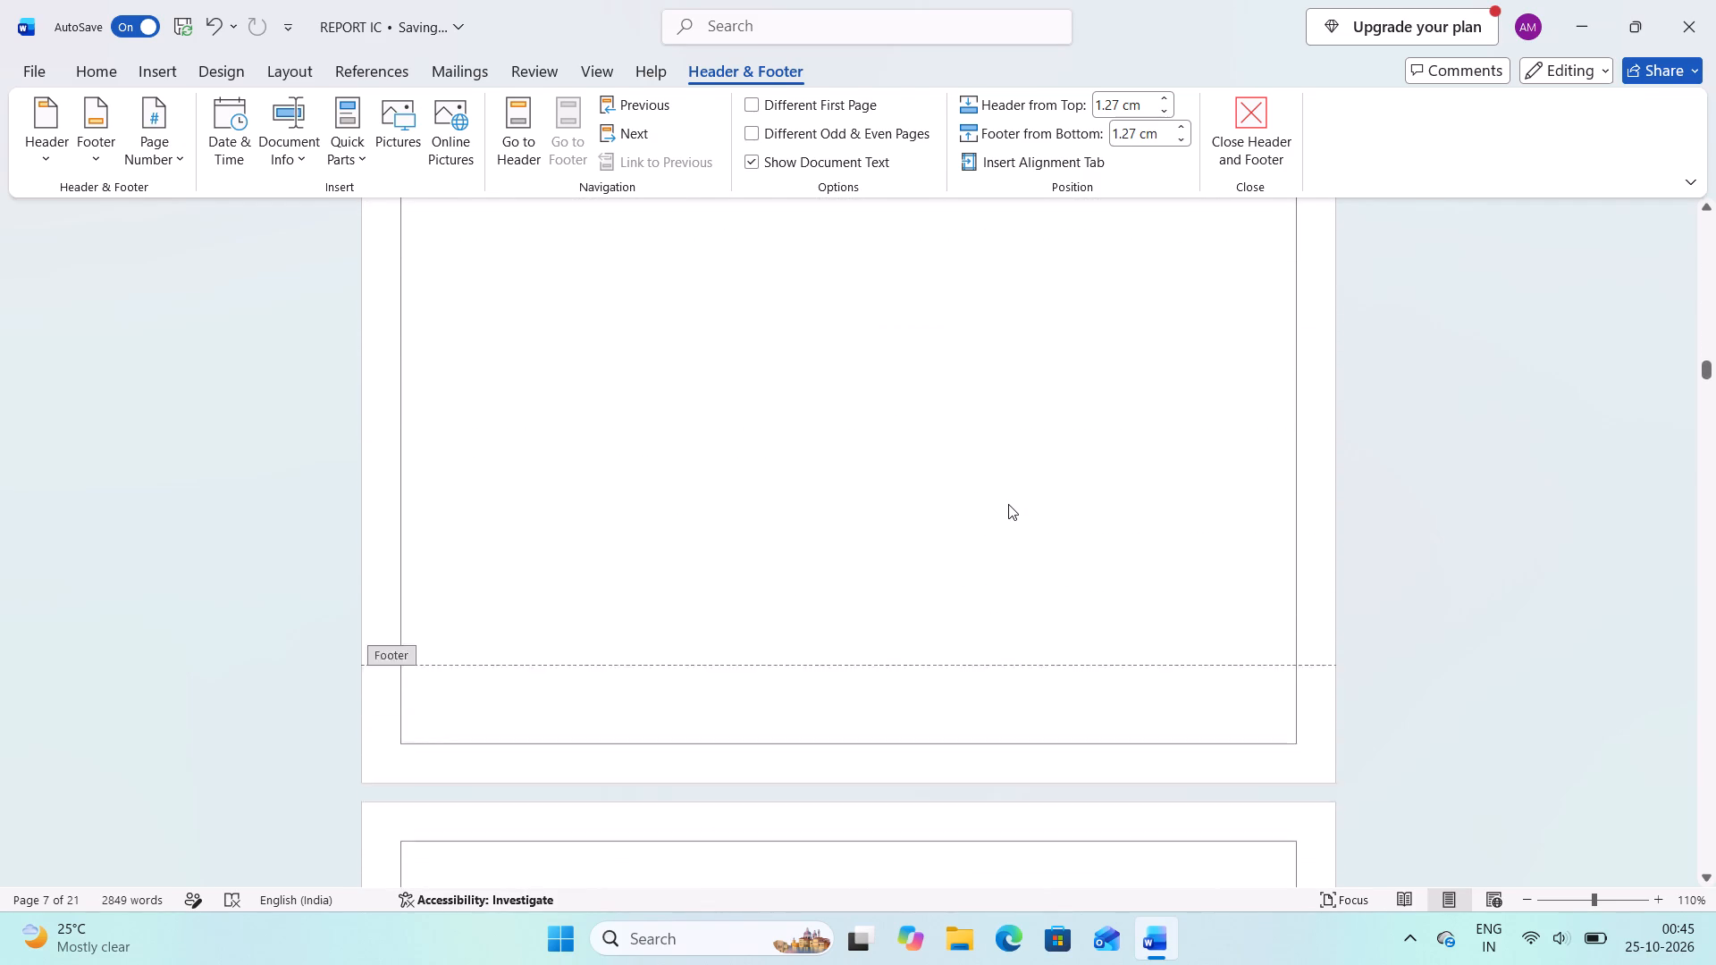
scroll(1008, 504, down, 2)
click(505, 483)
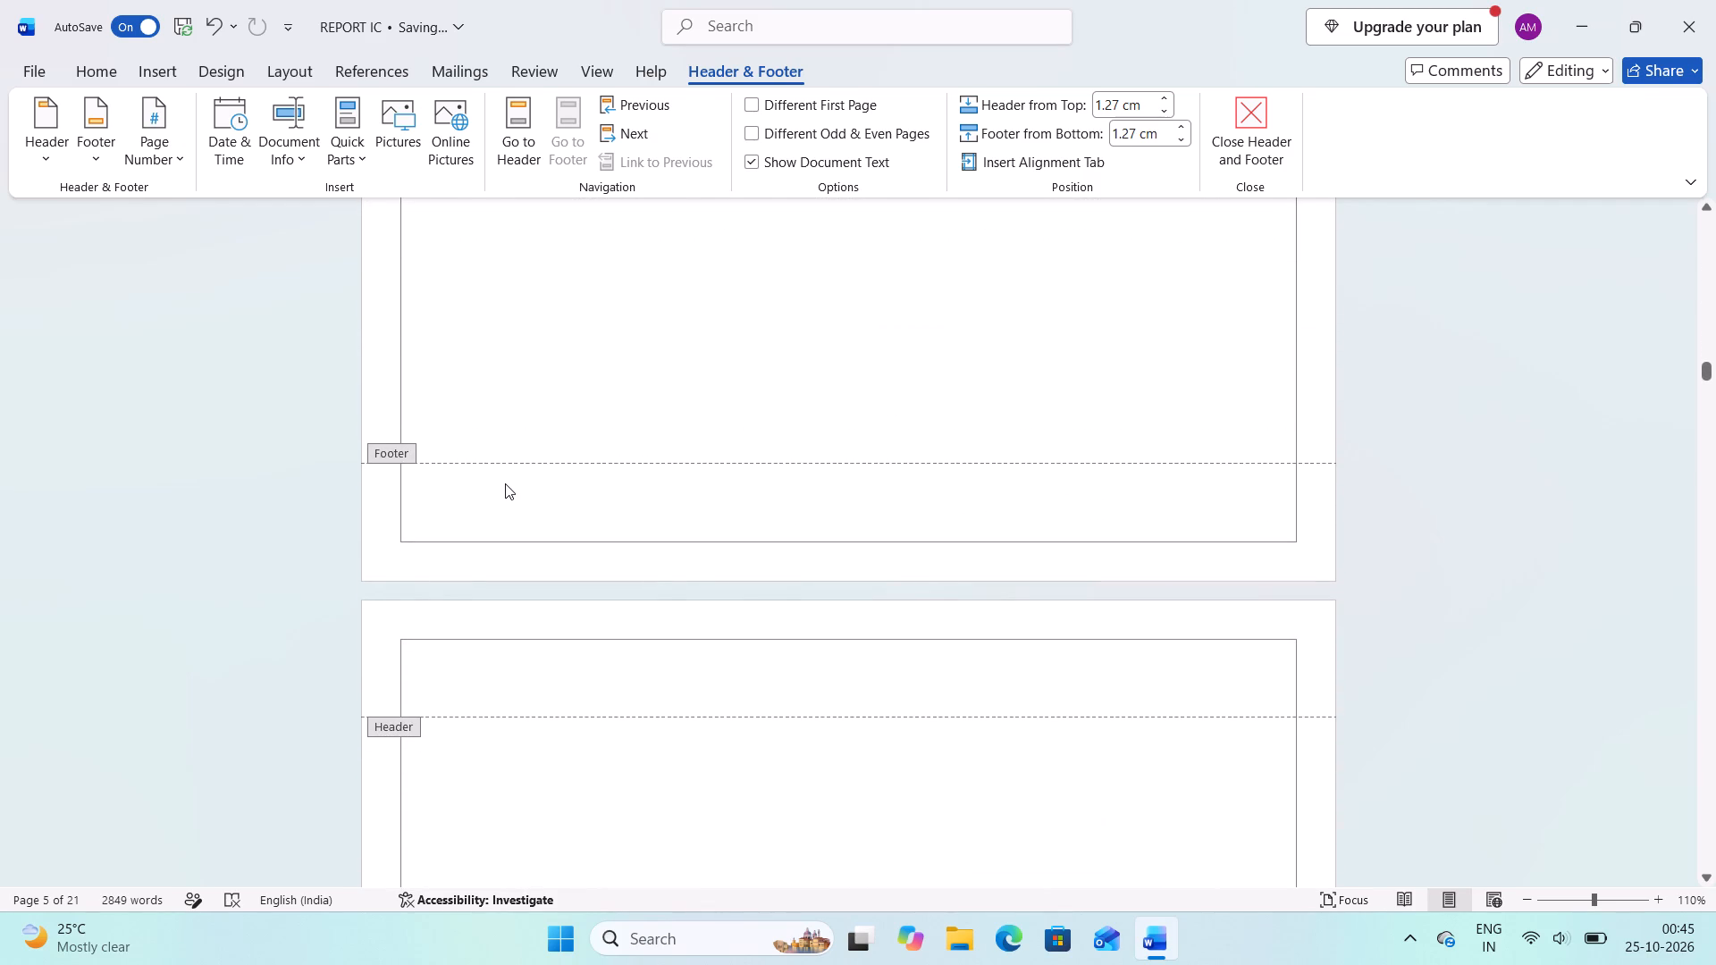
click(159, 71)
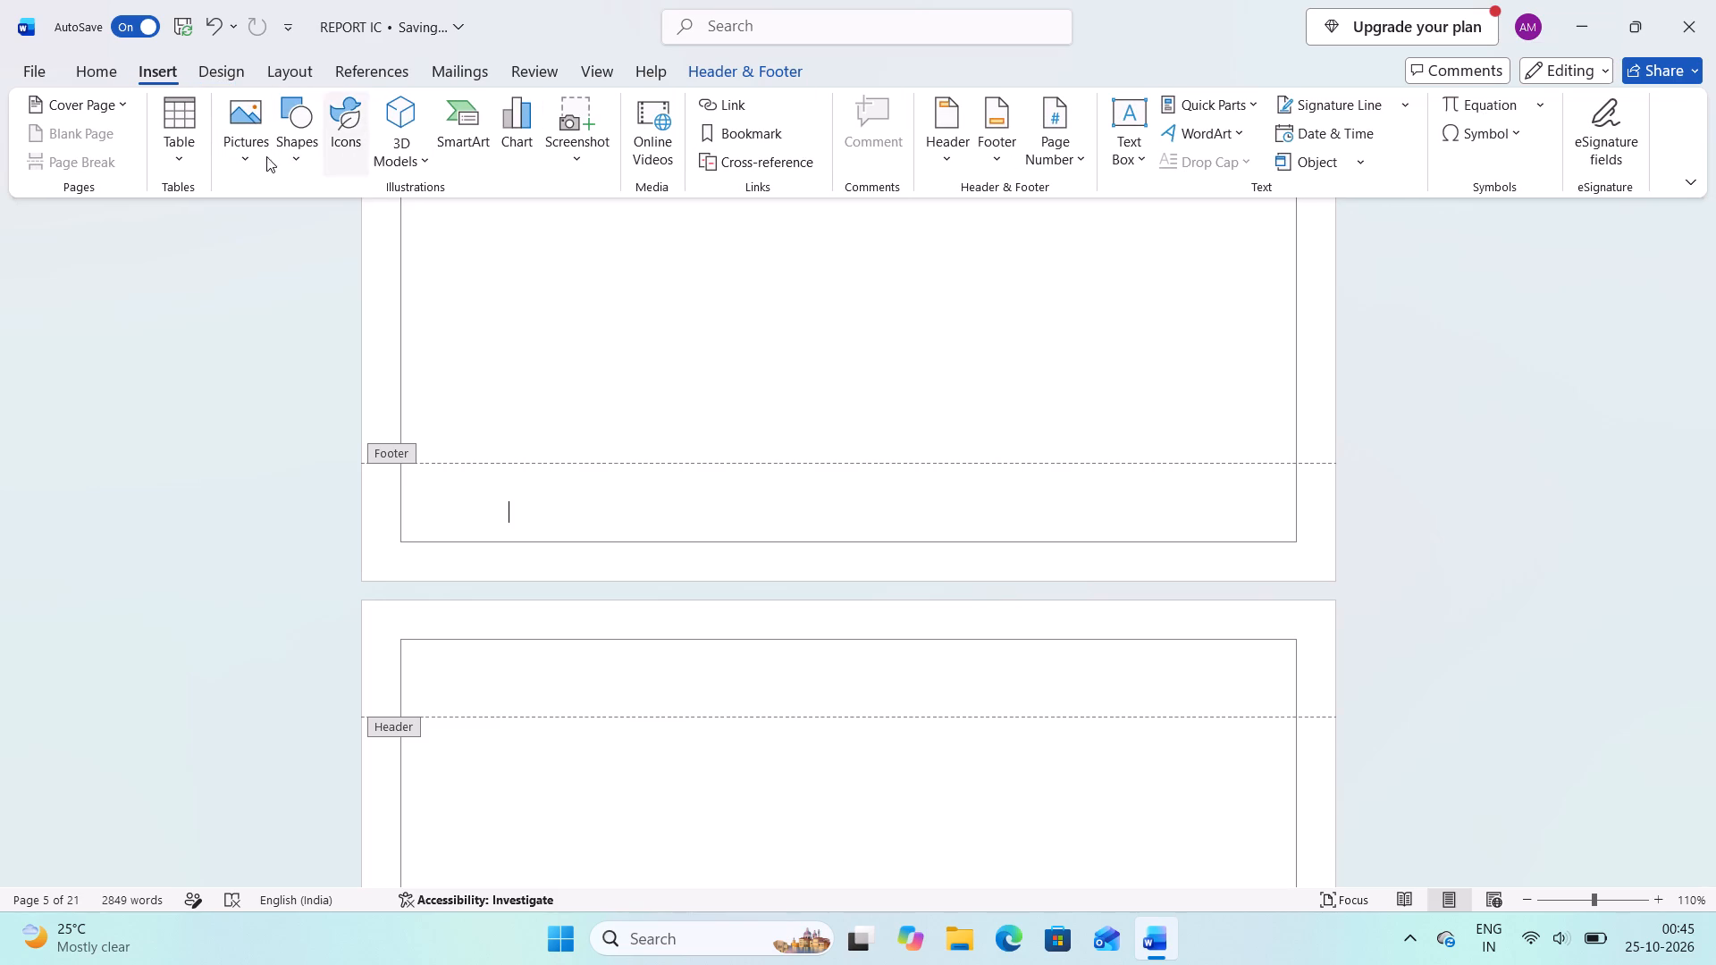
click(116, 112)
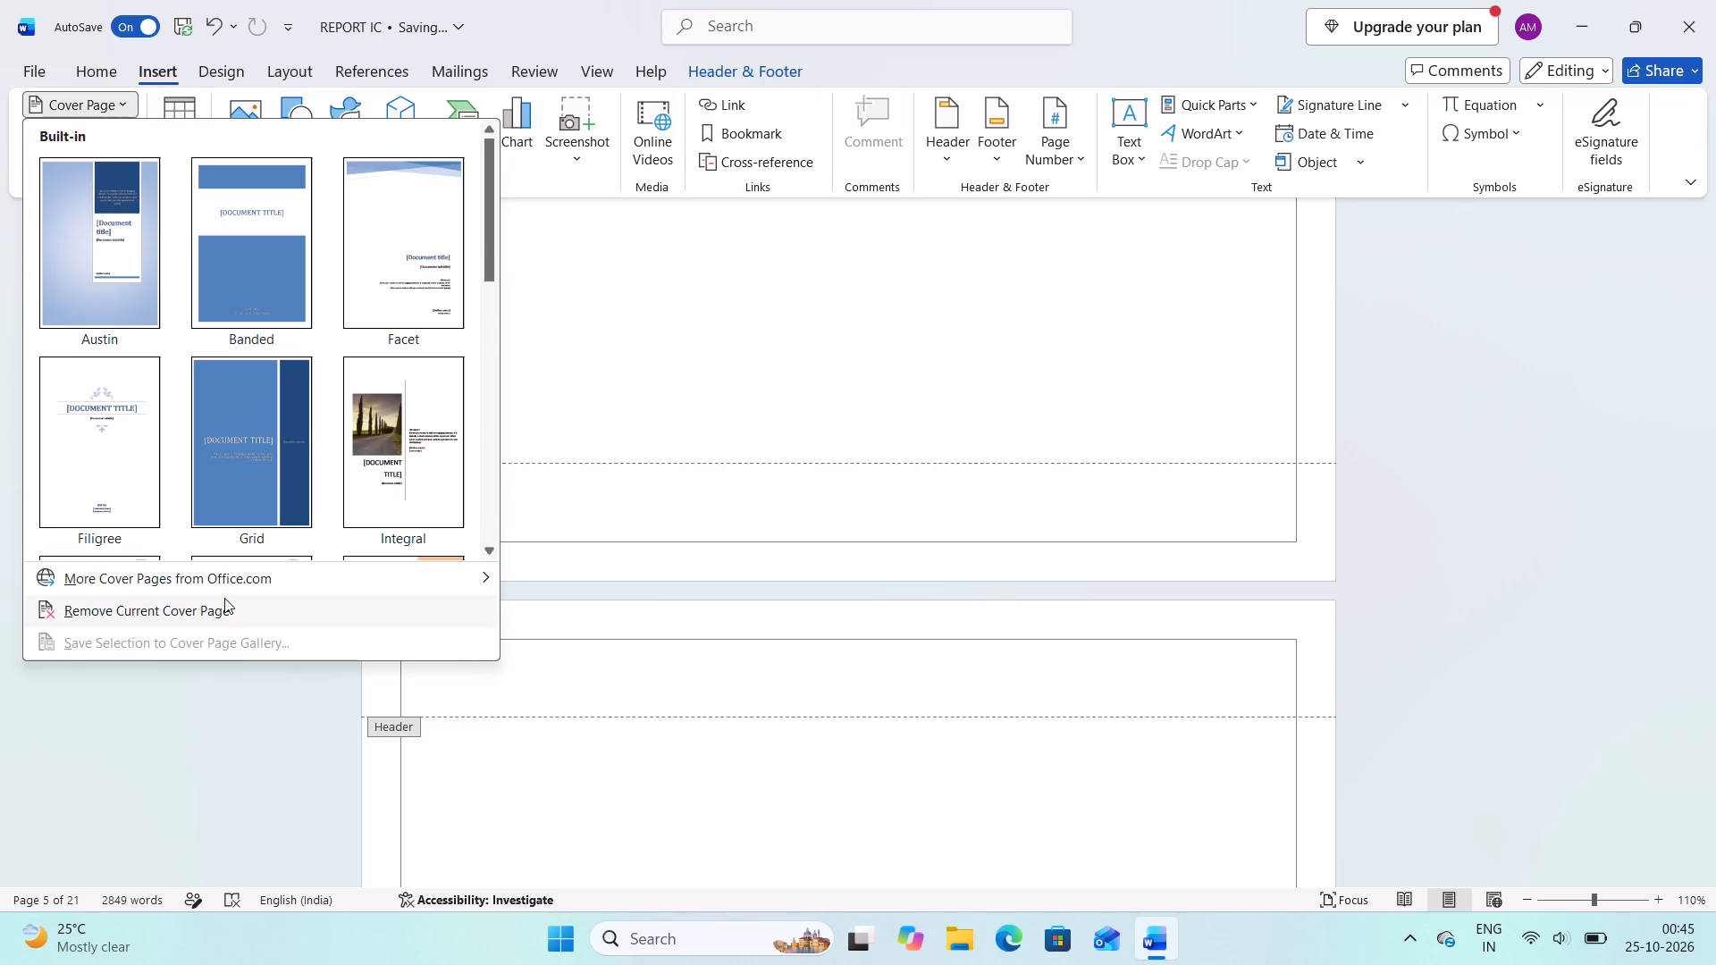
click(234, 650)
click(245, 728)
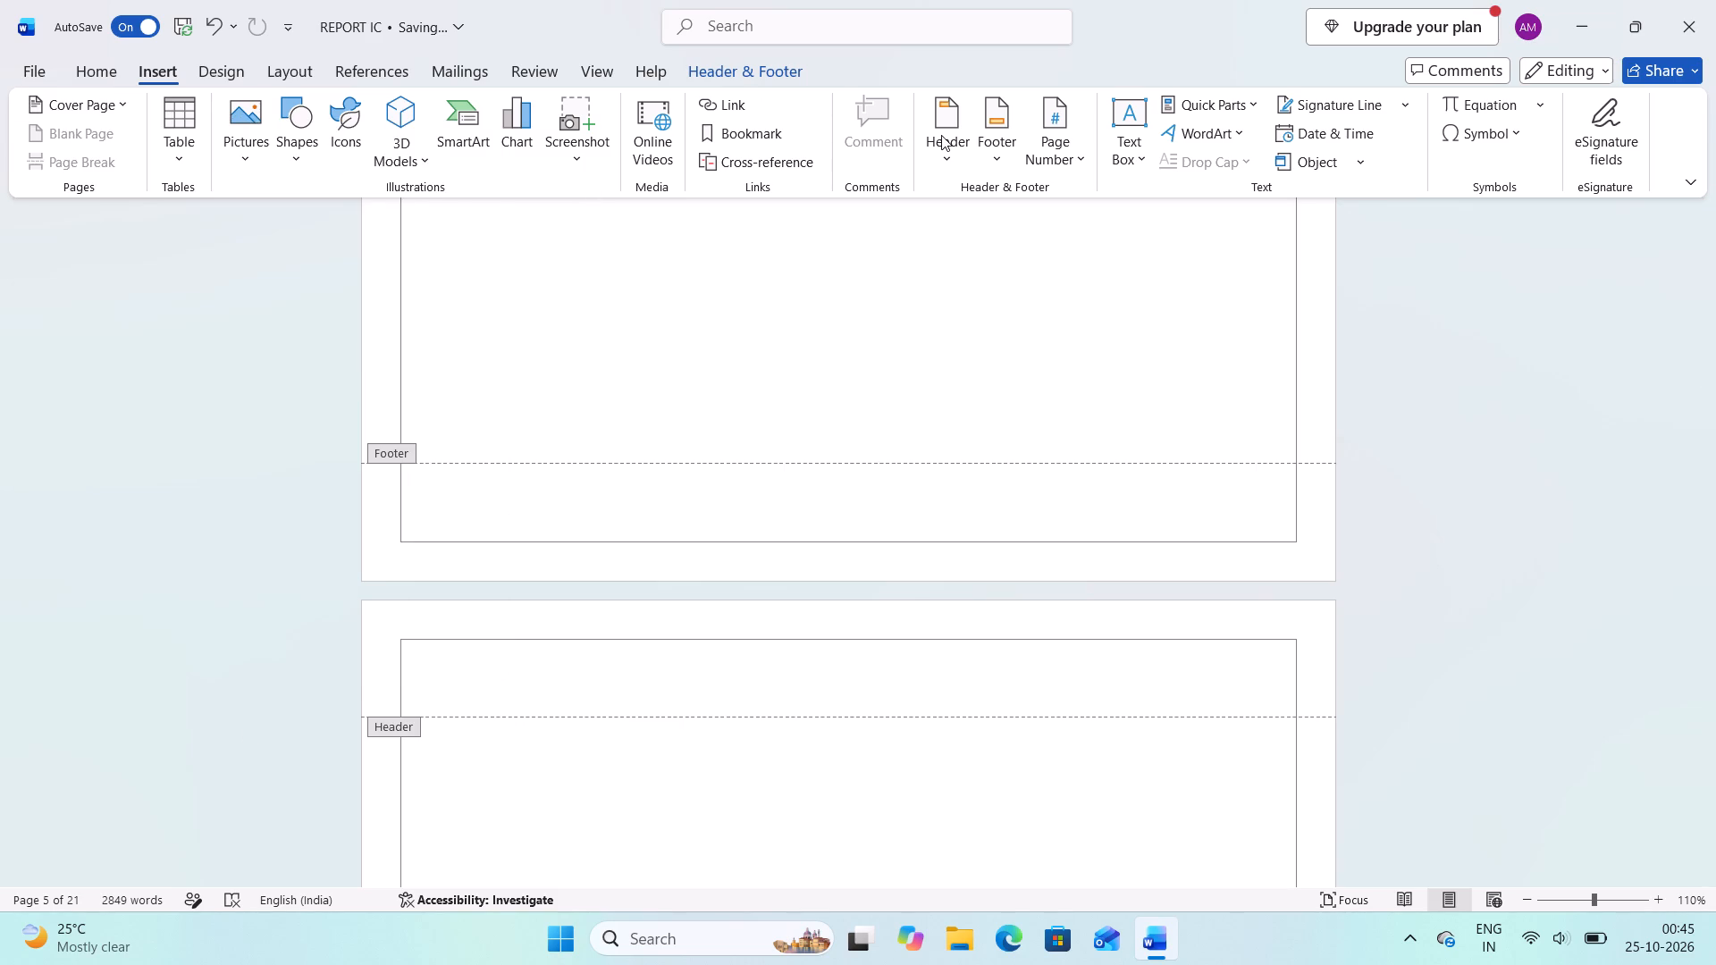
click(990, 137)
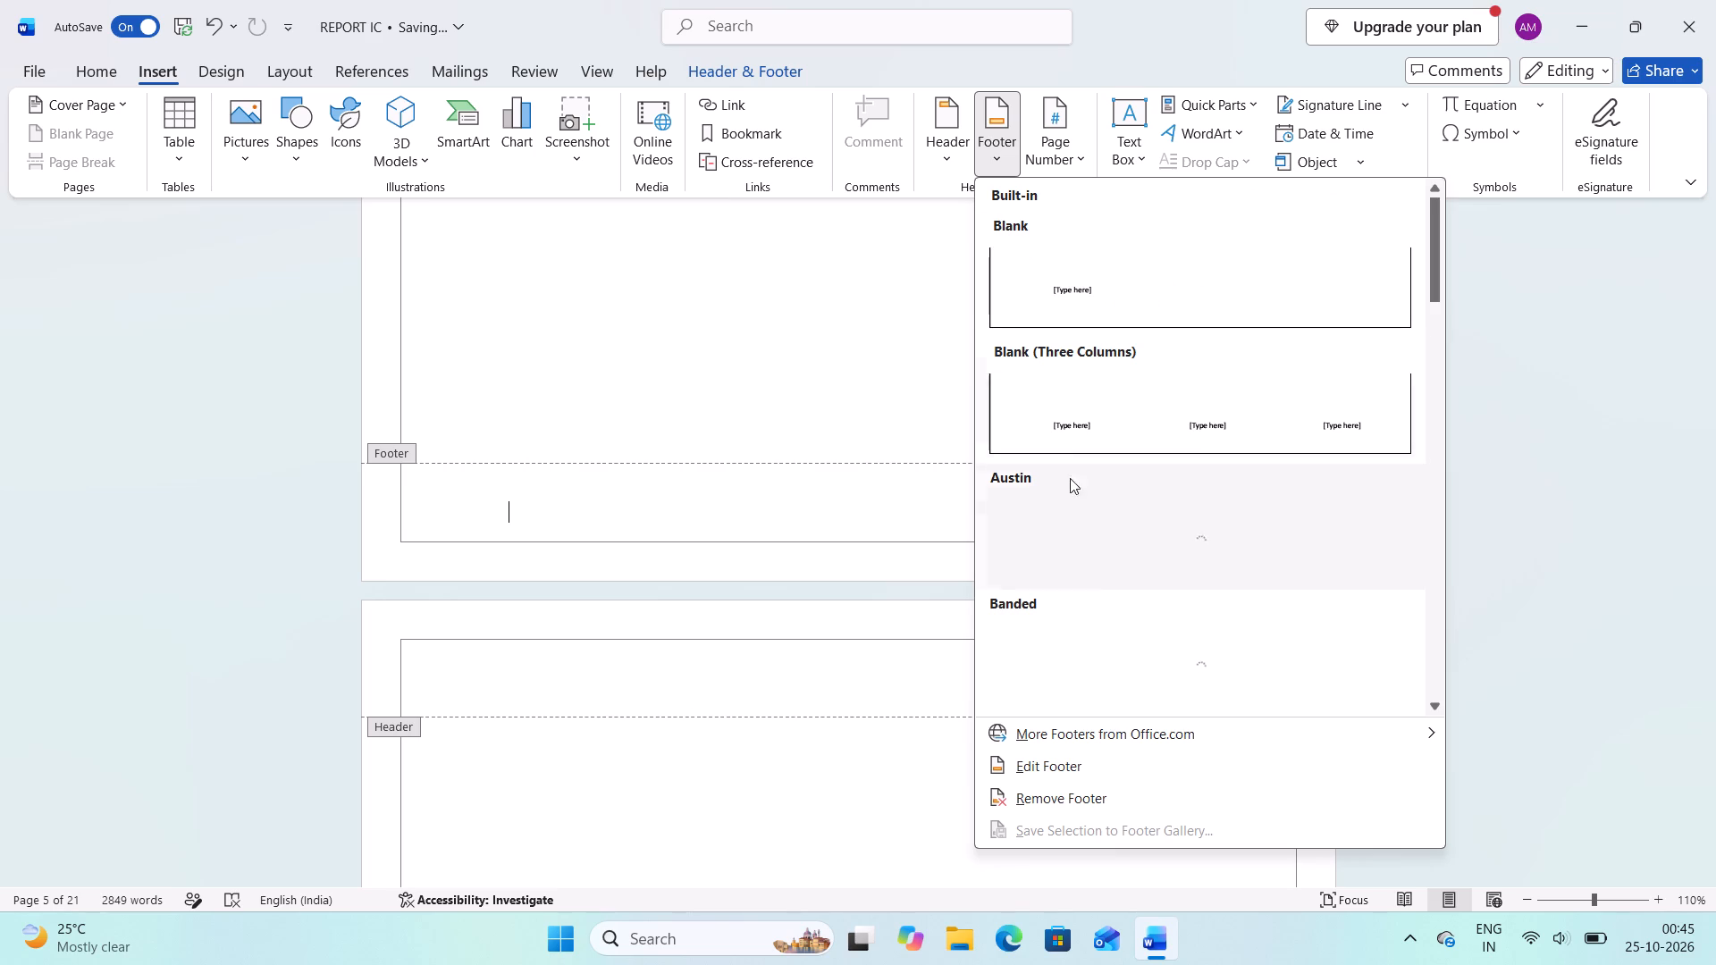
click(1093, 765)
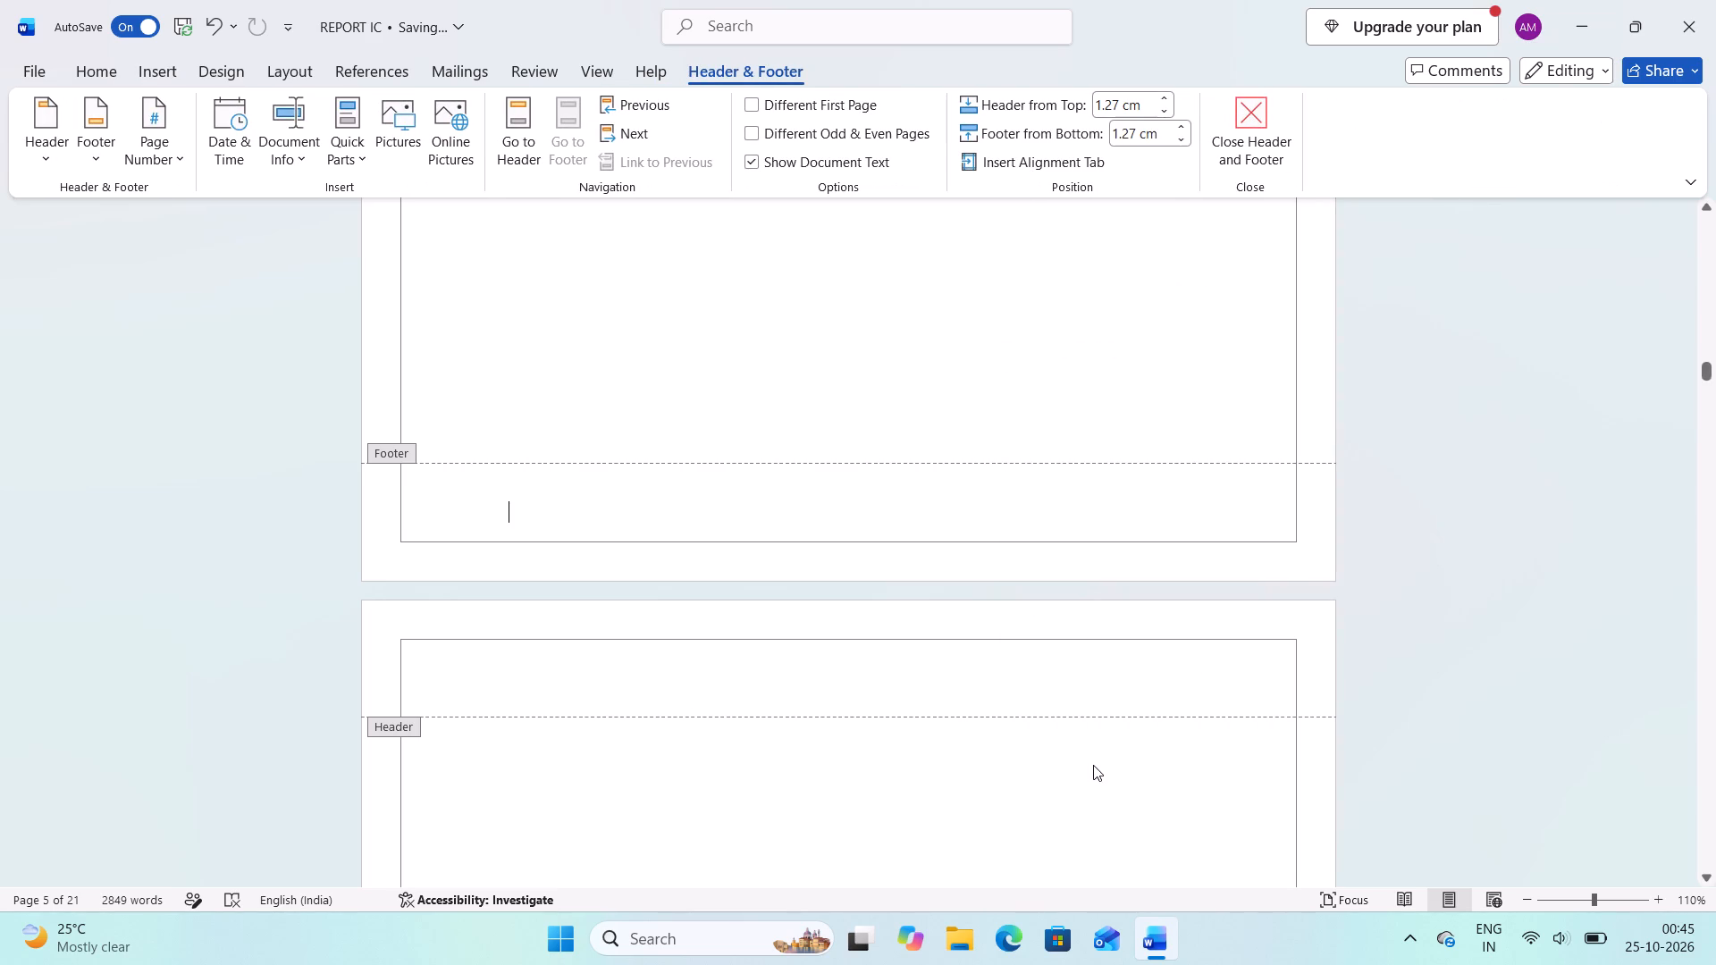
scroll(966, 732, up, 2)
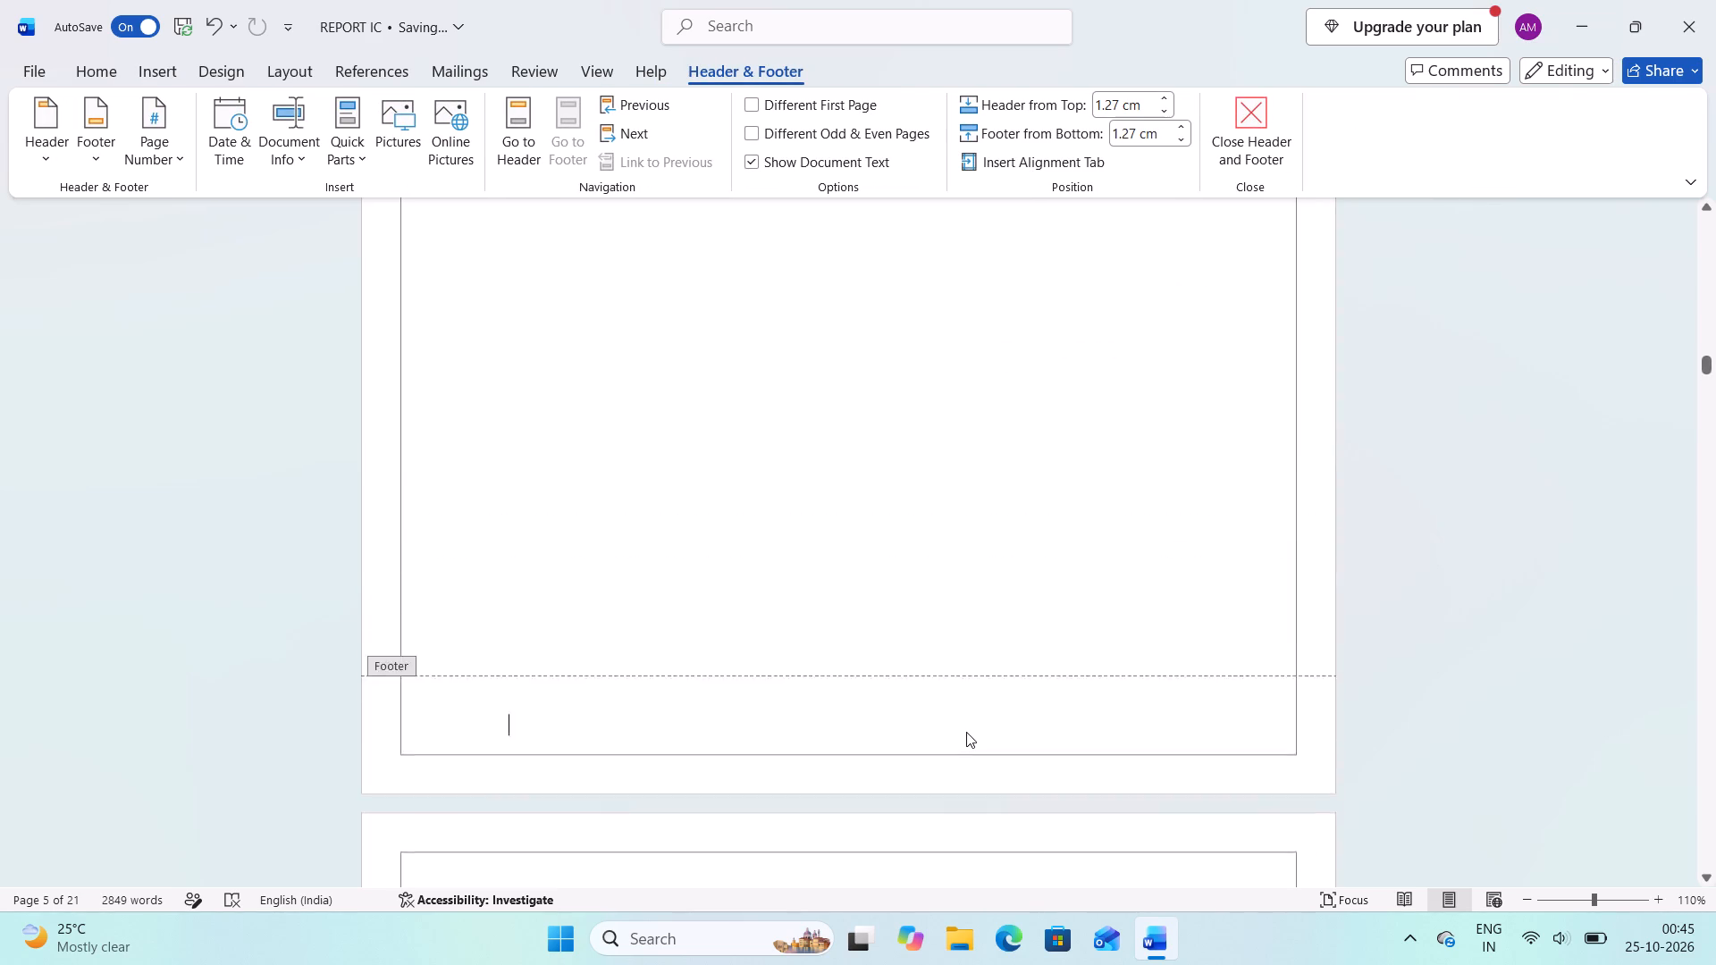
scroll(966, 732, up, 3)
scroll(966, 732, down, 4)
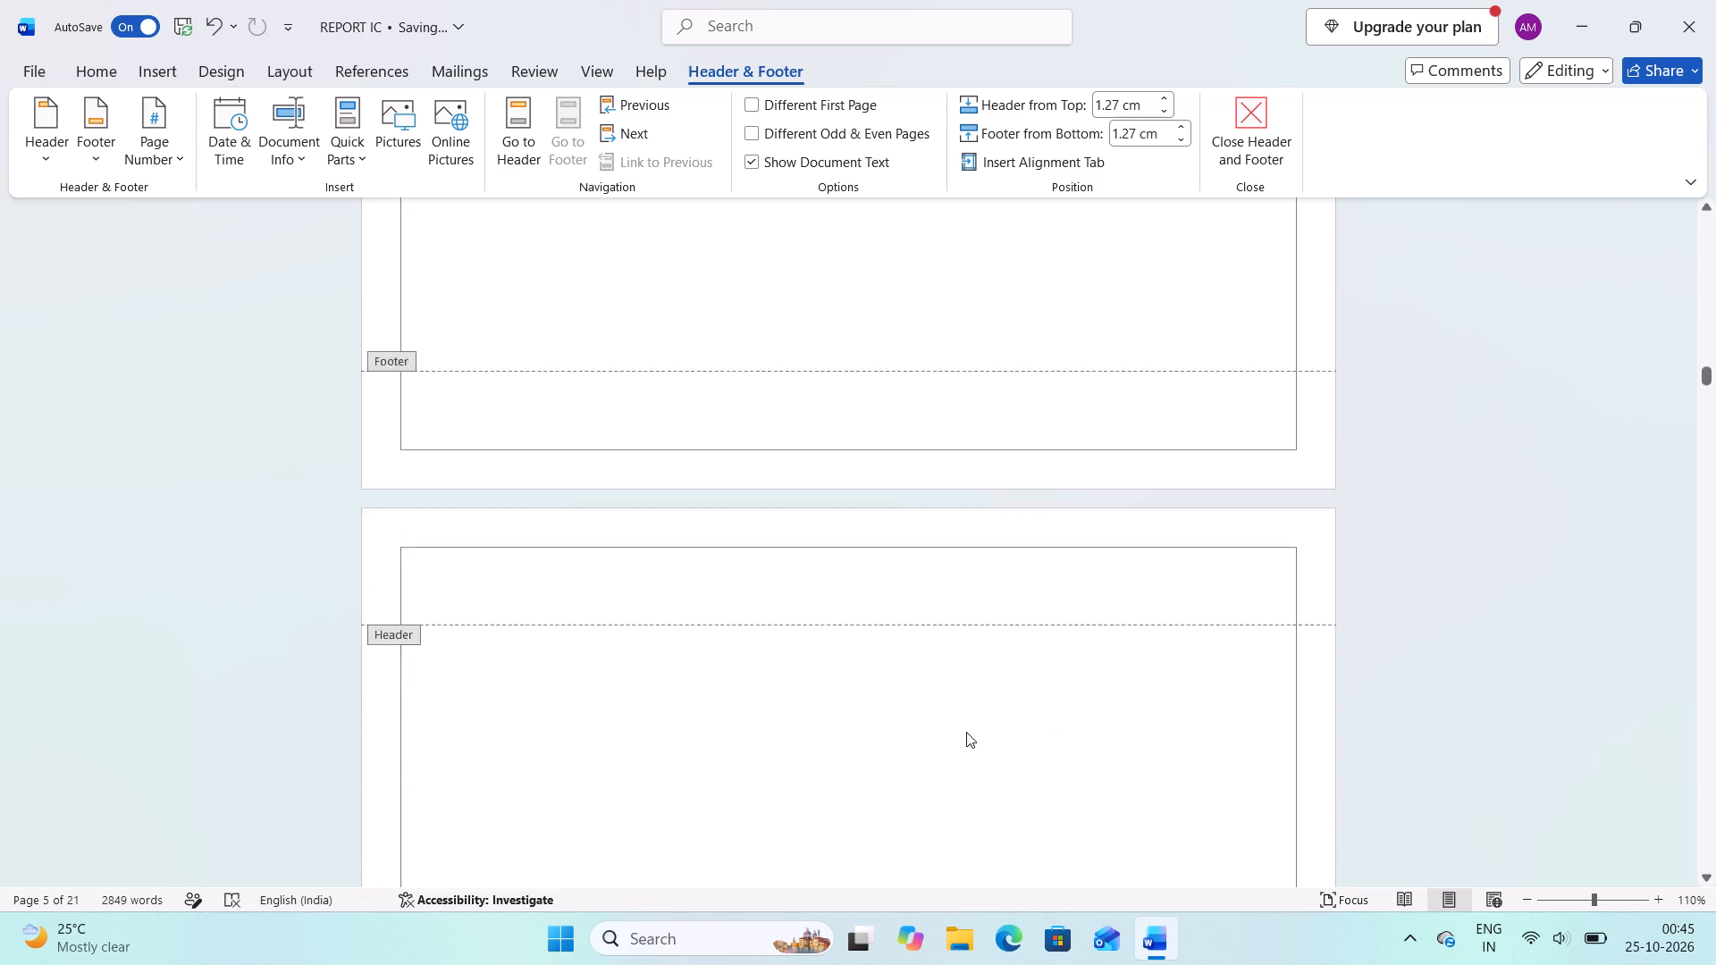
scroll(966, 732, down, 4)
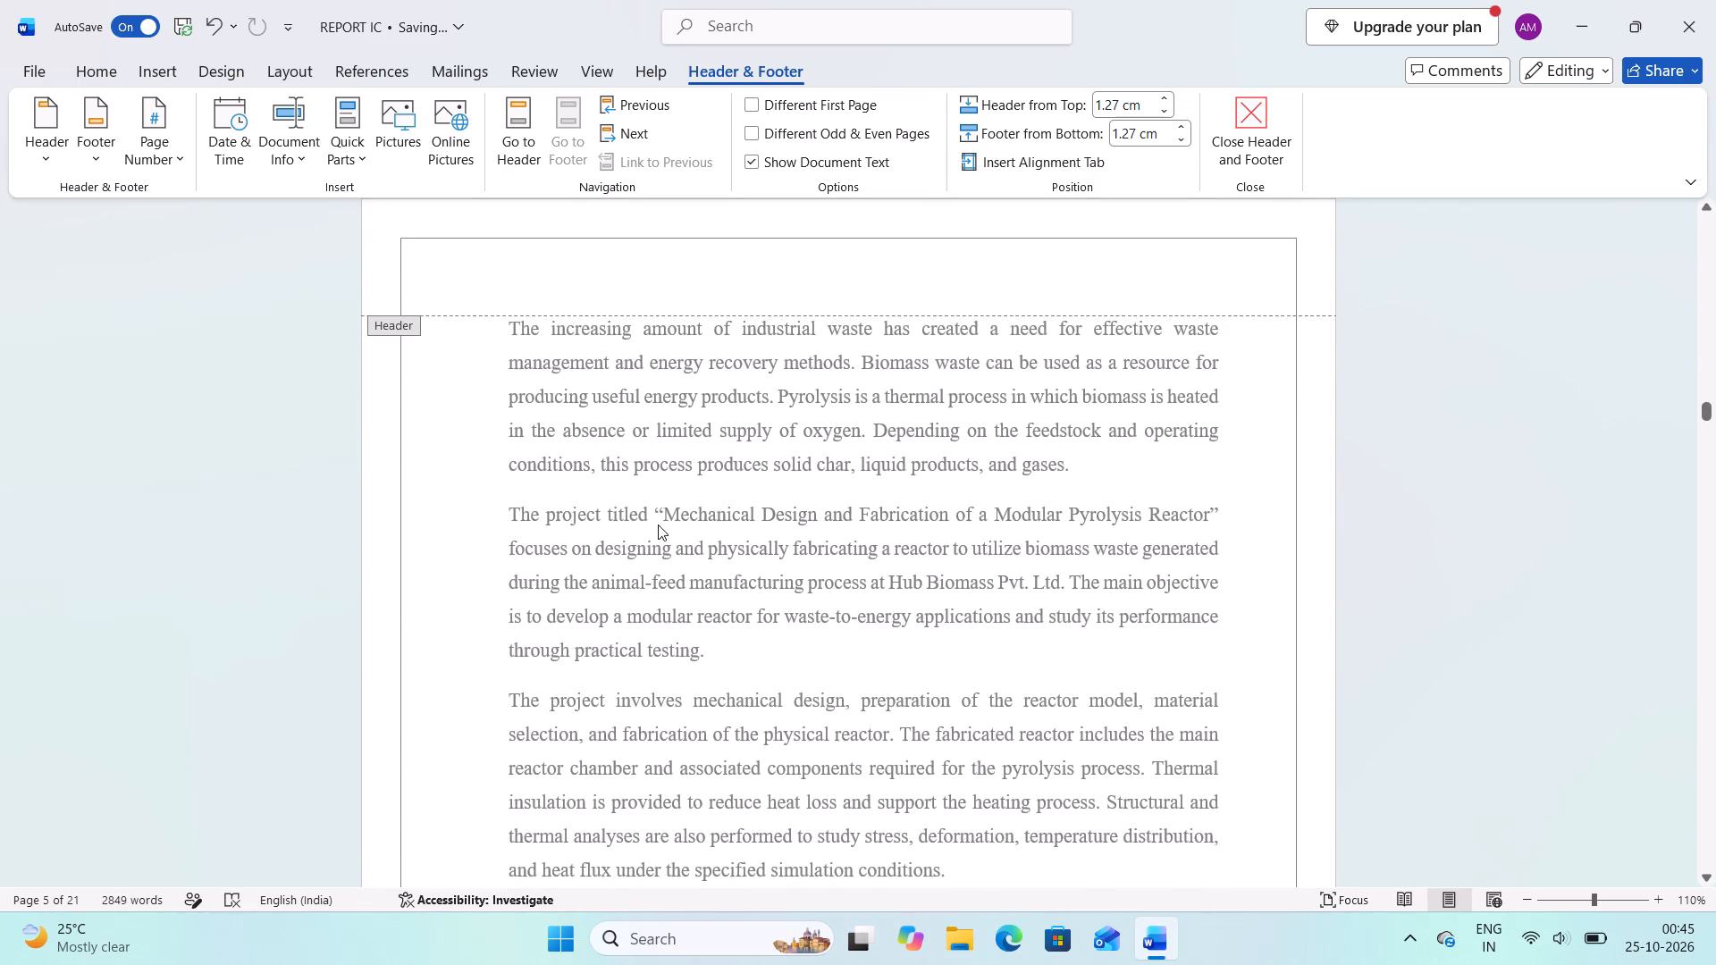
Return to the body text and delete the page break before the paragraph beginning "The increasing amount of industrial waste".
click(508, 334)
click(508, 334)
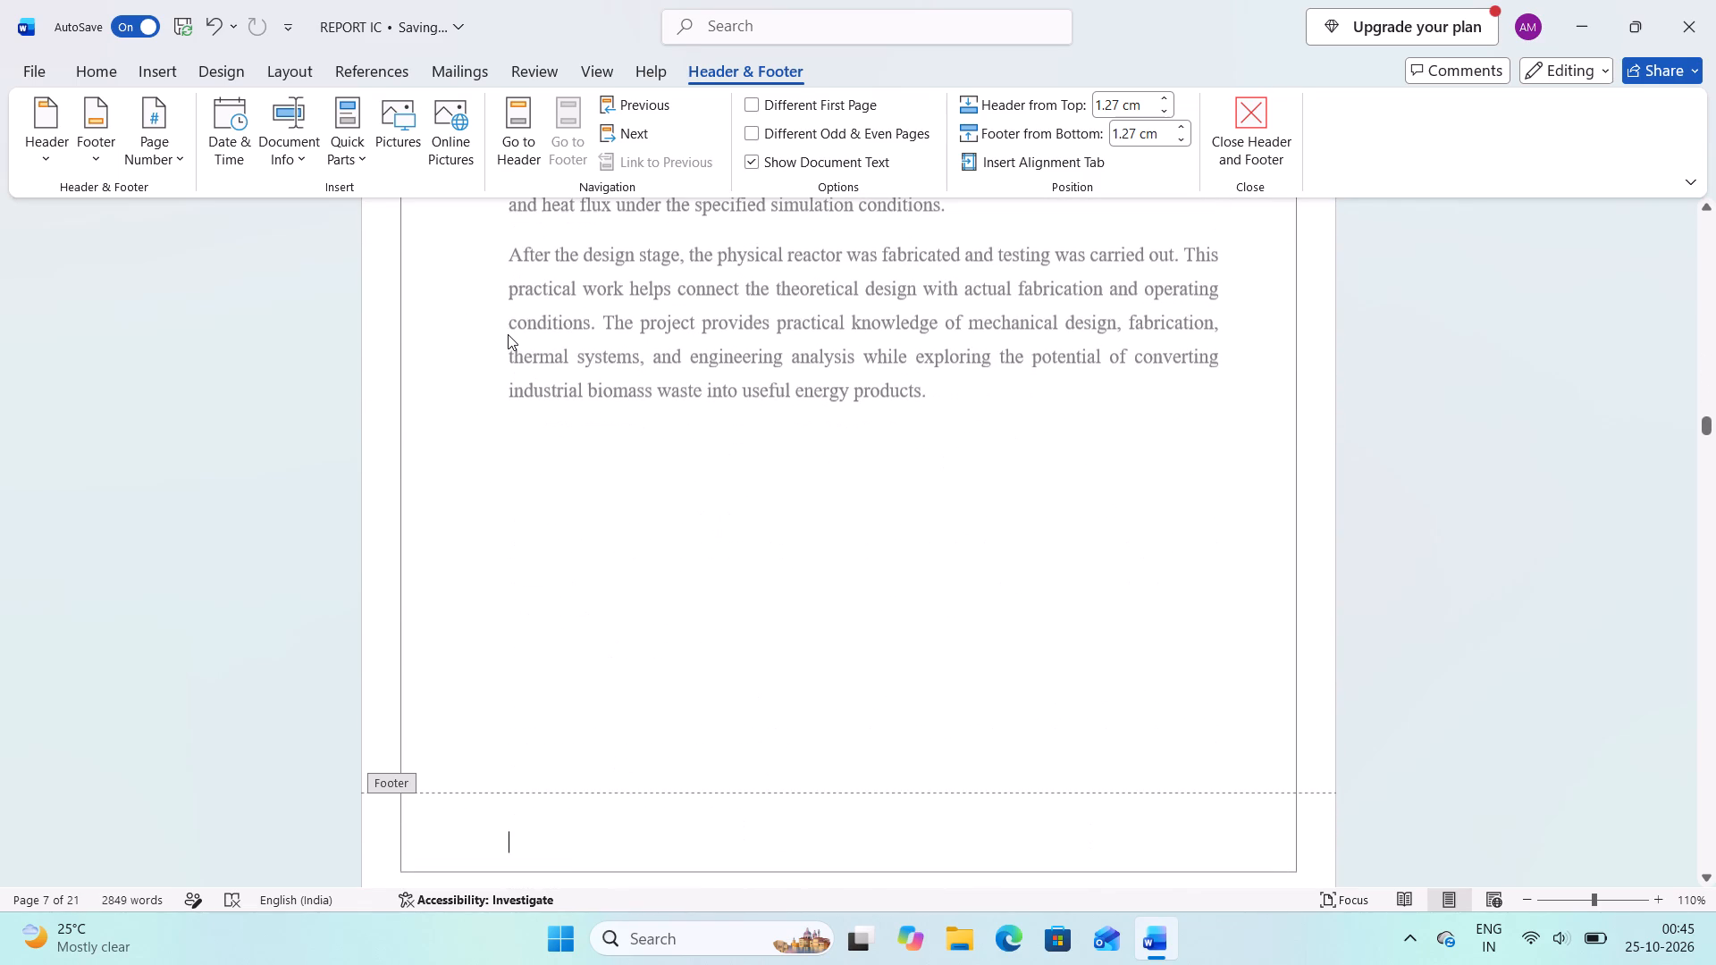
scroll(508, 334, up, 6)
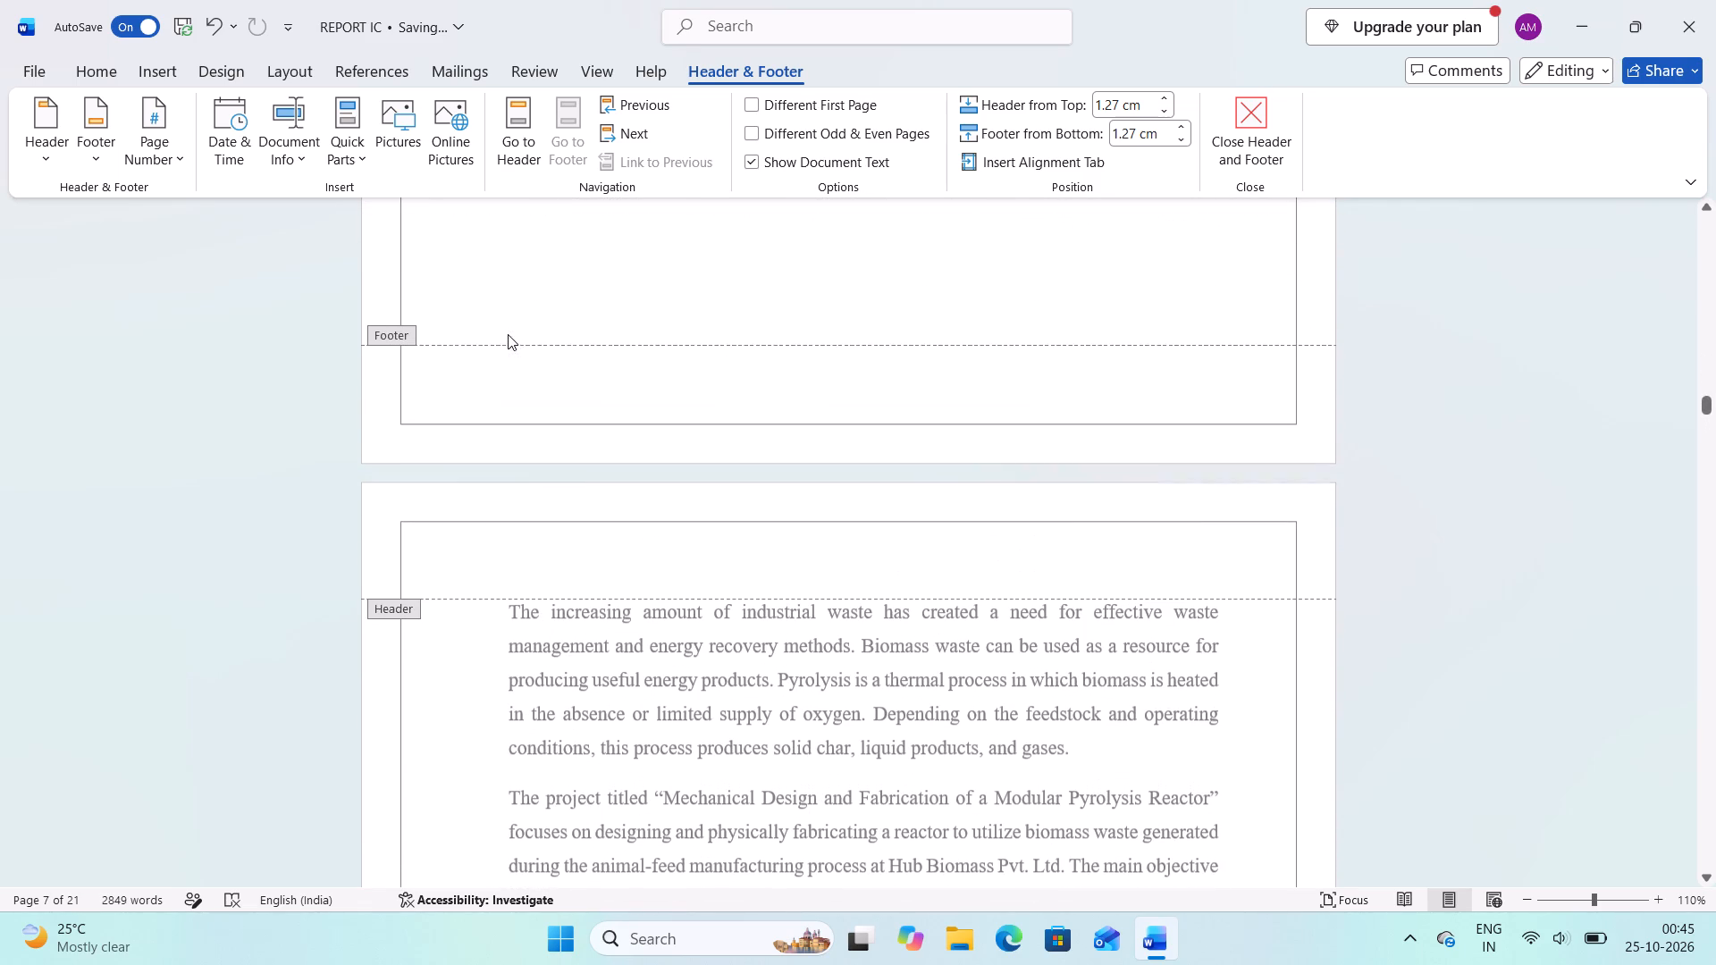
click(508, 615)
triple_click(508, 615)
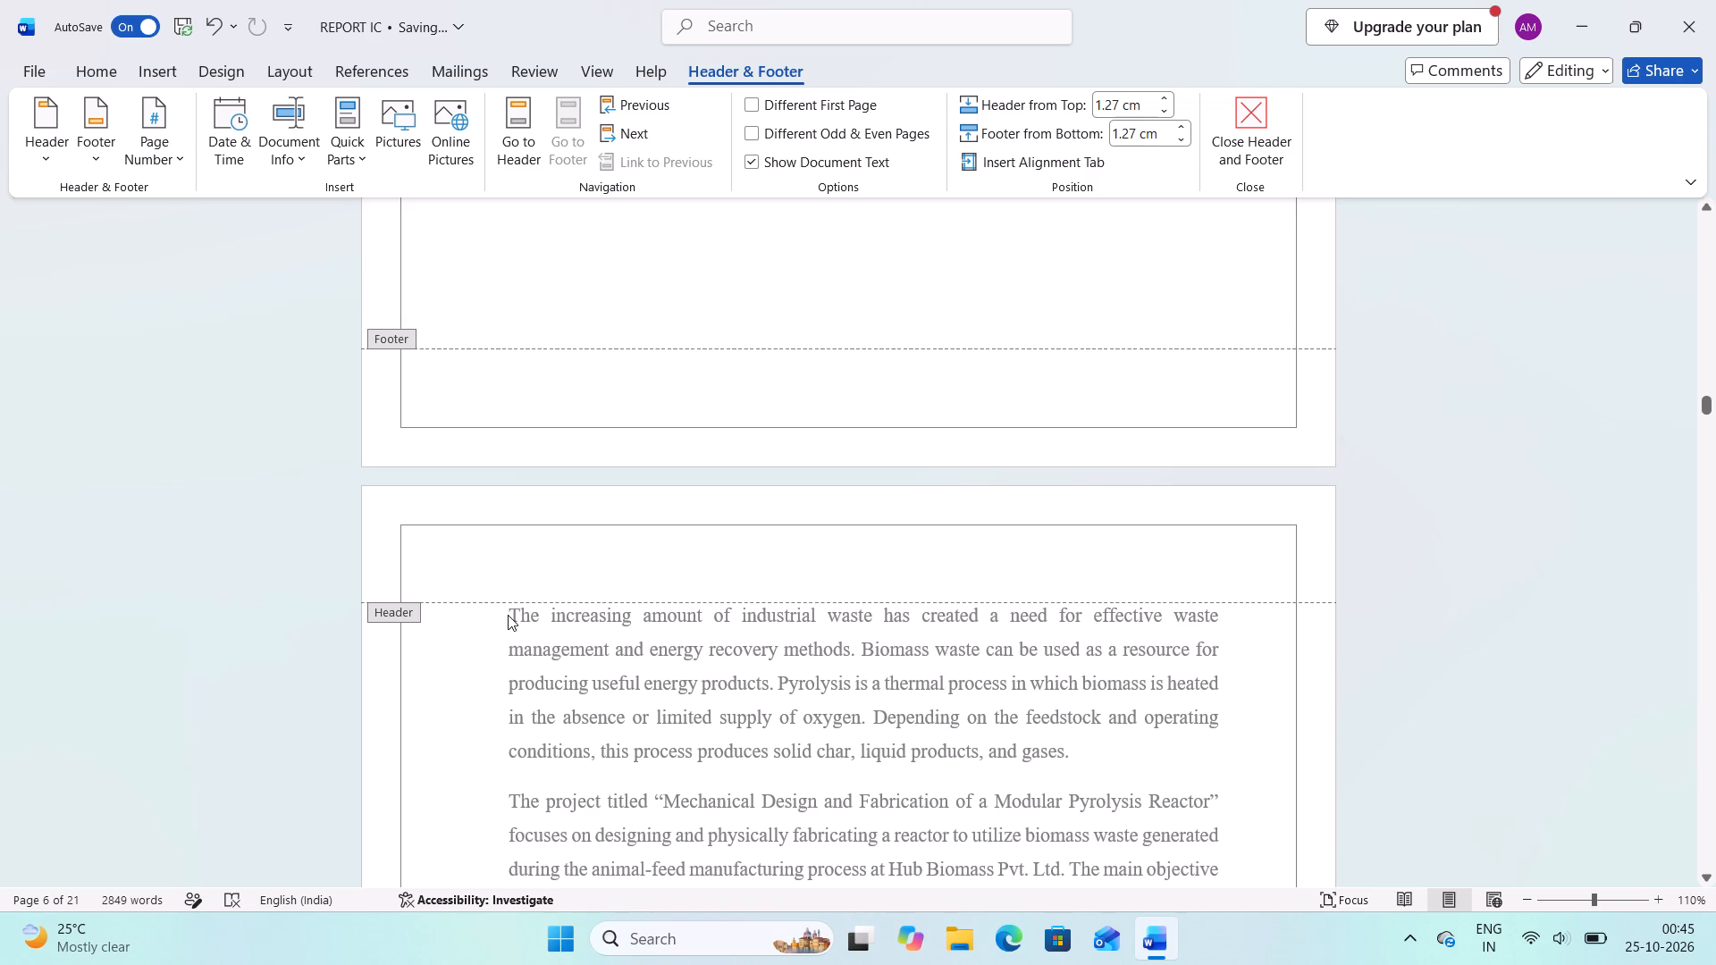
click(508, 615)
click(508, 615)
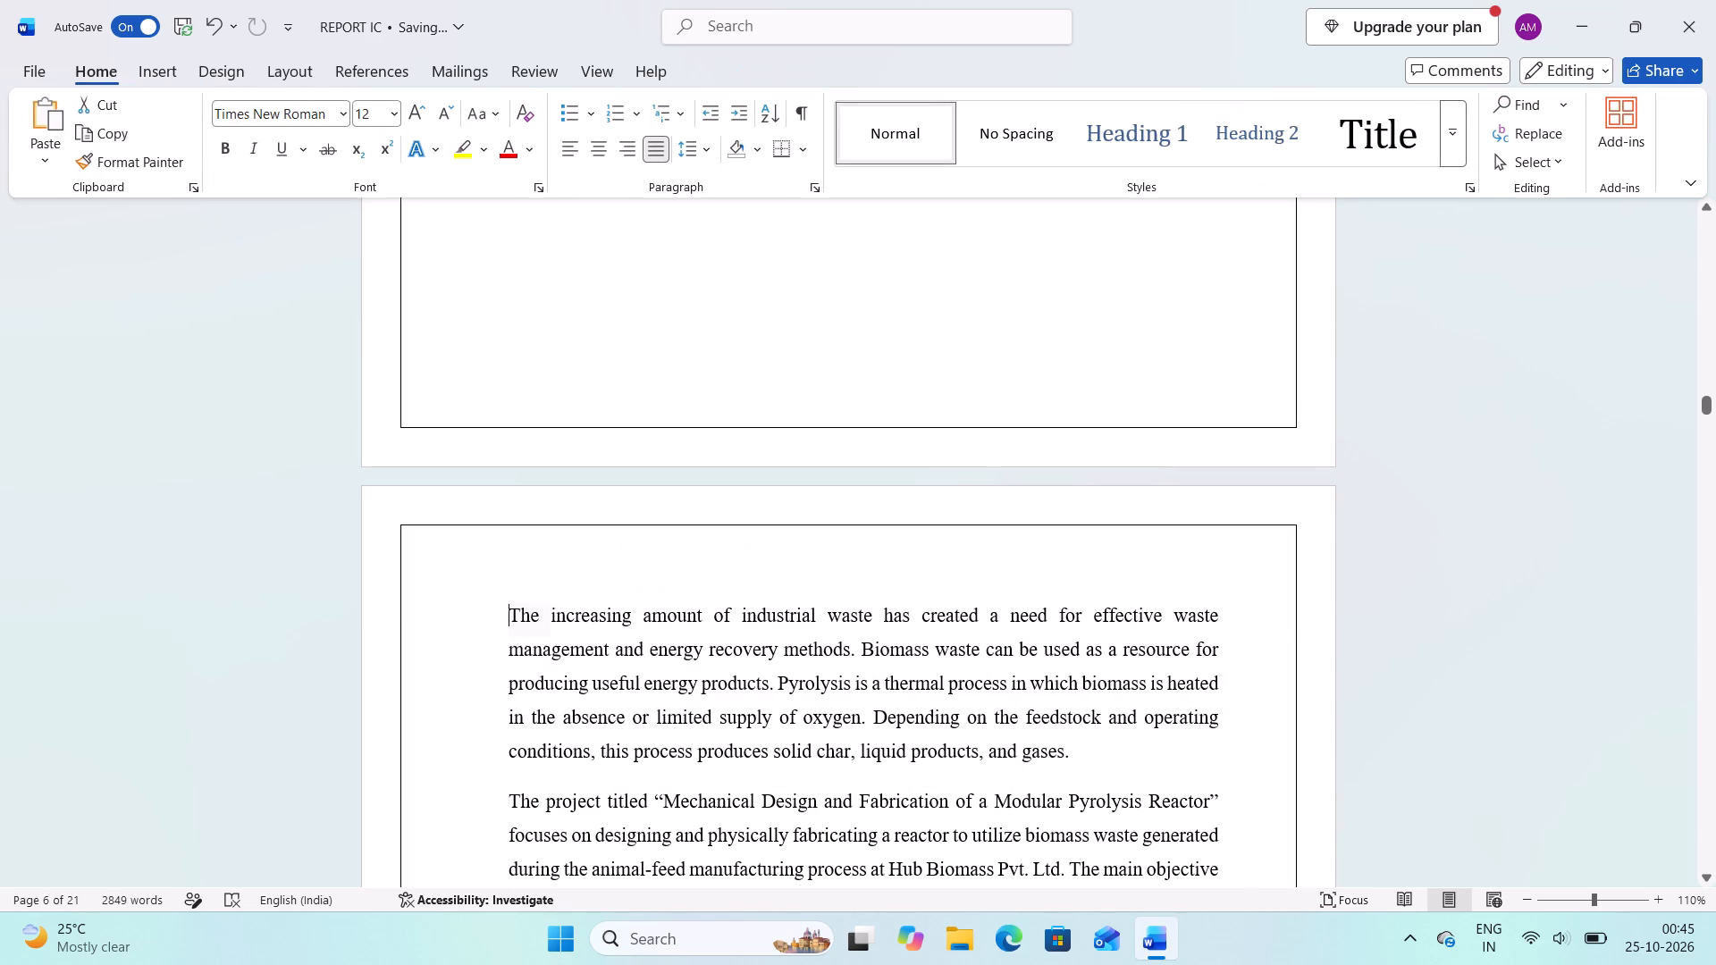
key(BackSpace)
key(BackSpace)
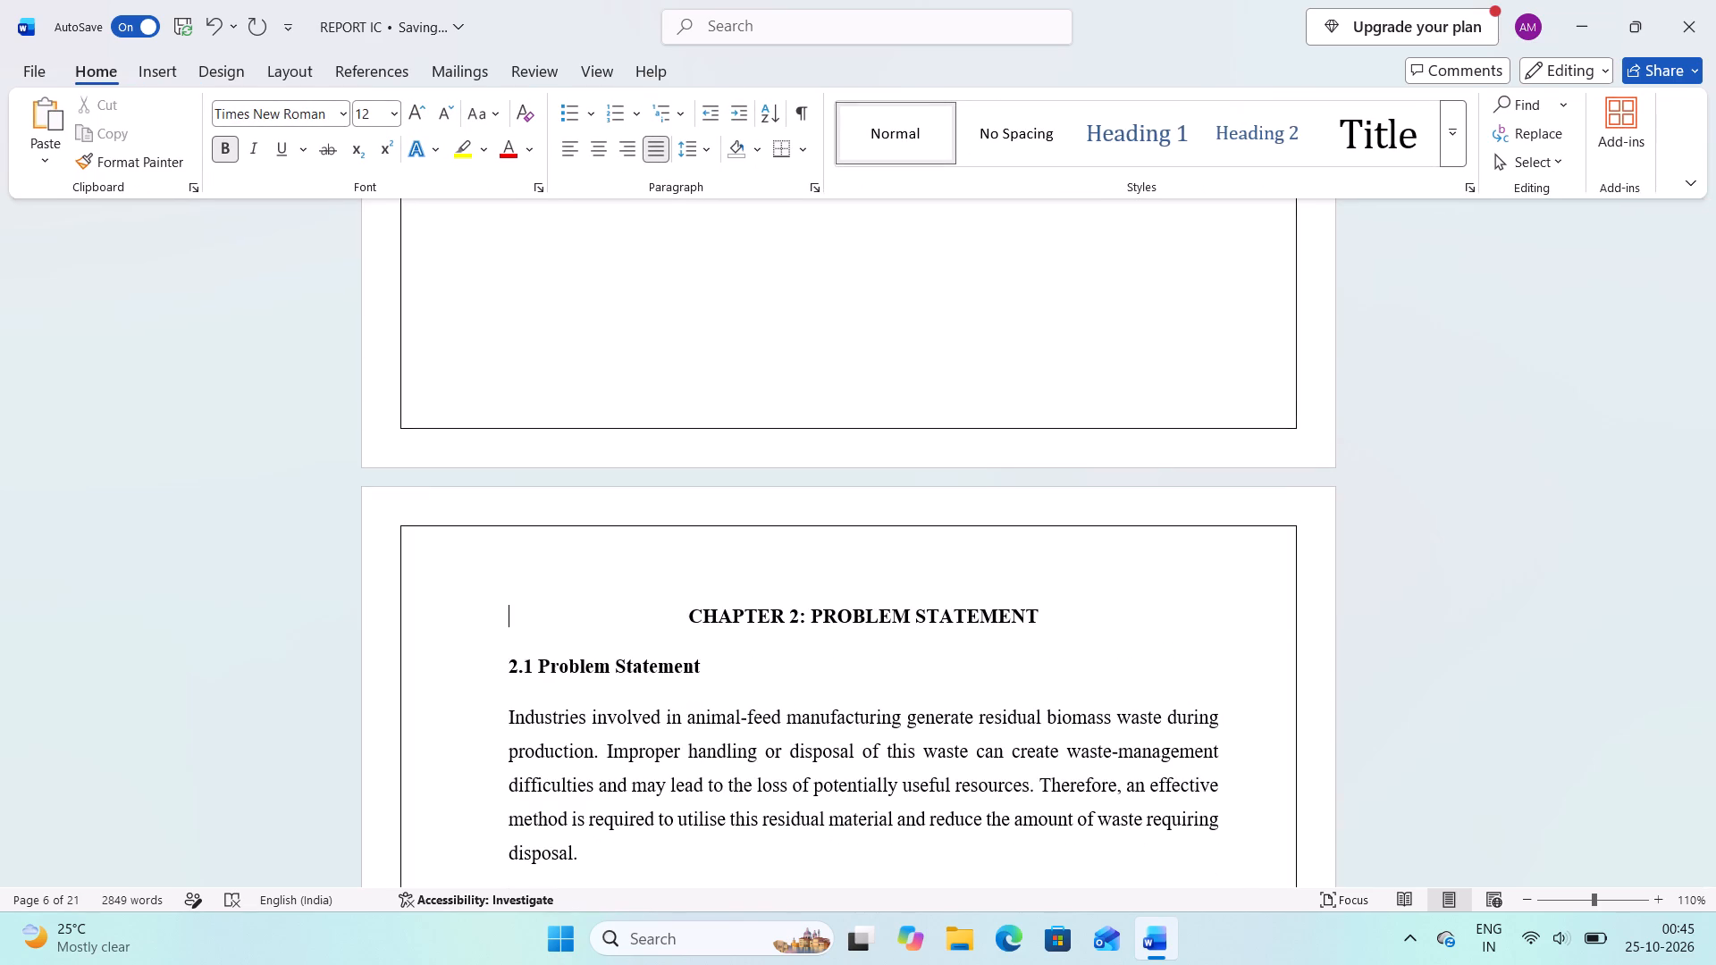
Examine the blank pages and the project overview text on page 6 to check the page layout.
scroll(508, 615, up, 3)
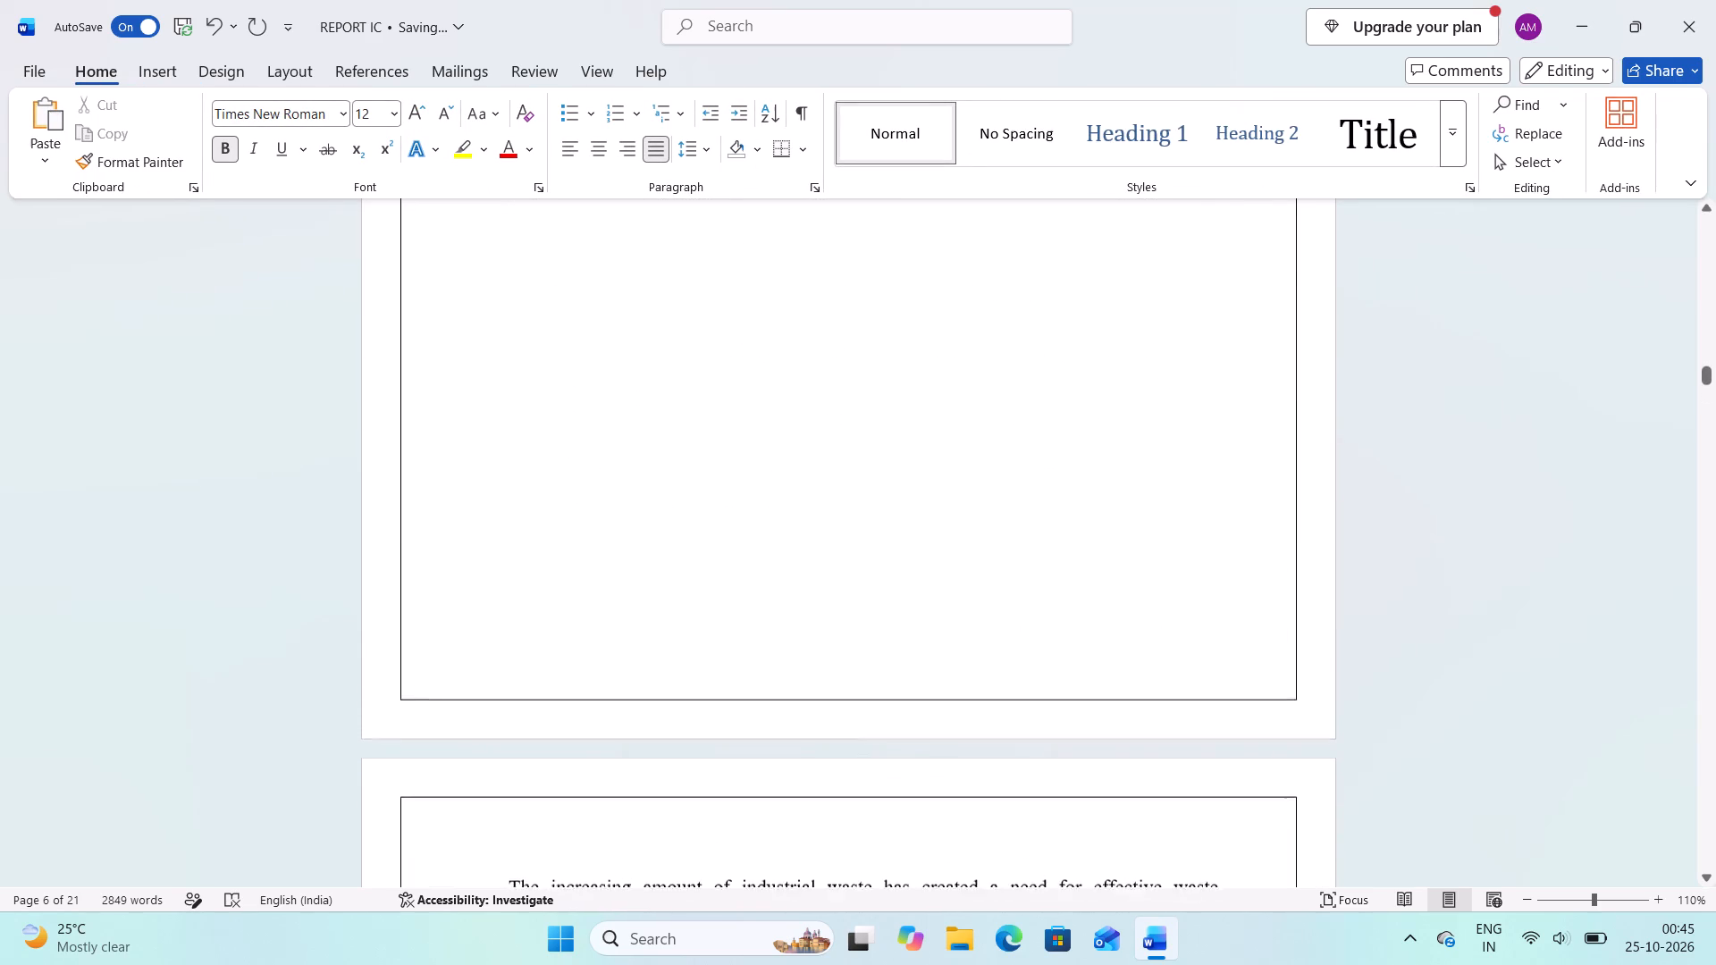
scroll(508, 615, up, 2)
scroll(508, 615, down, 2)
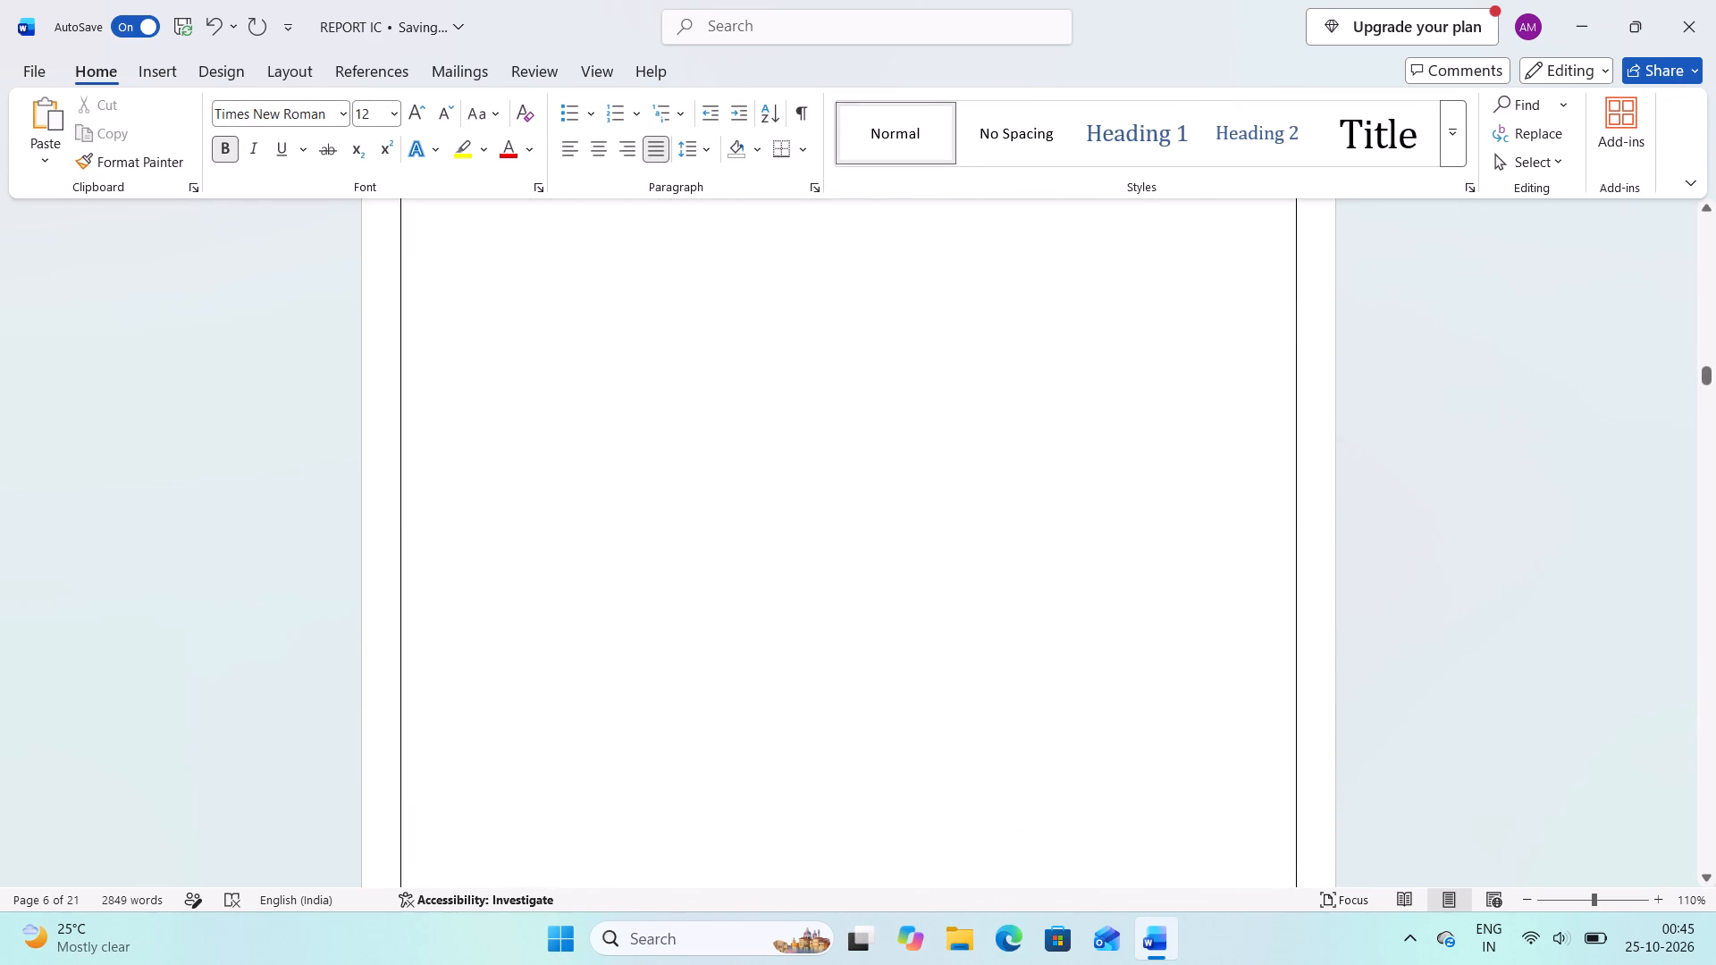
scroll(508, 615, down, 2)
scroll(508, 615, up, 1)
scroll(508, 615, down, 1)
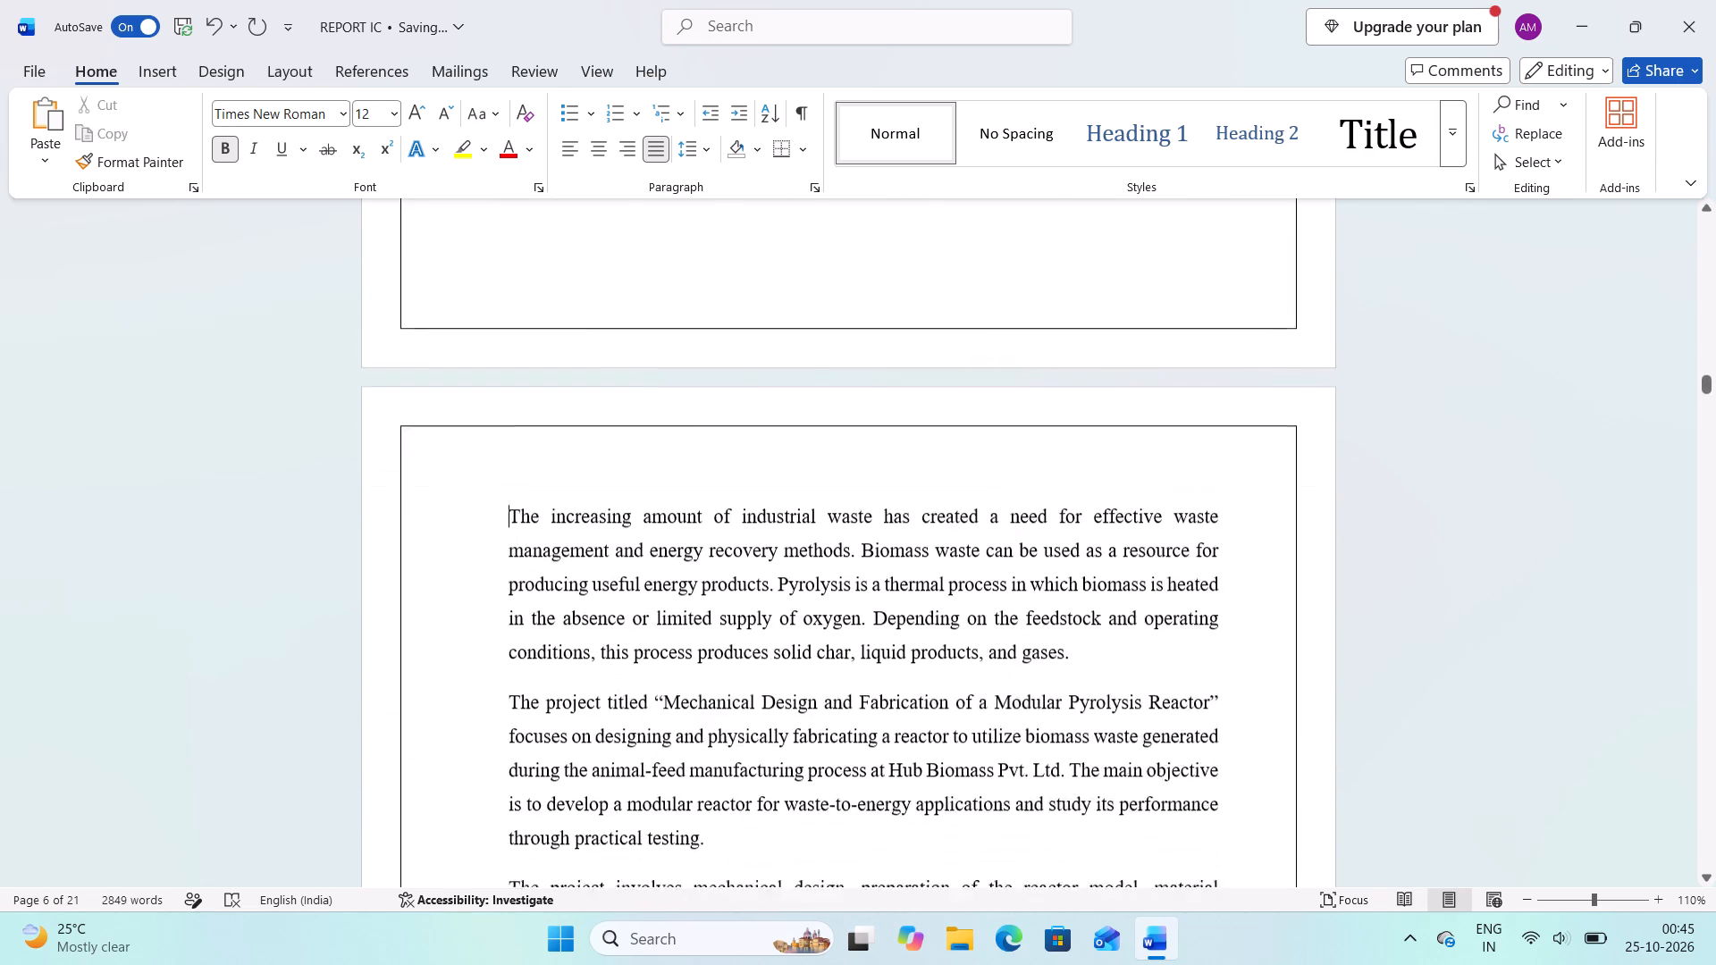
scroll(508, 615, down, 1)
scroll(508, 615, up, 2)
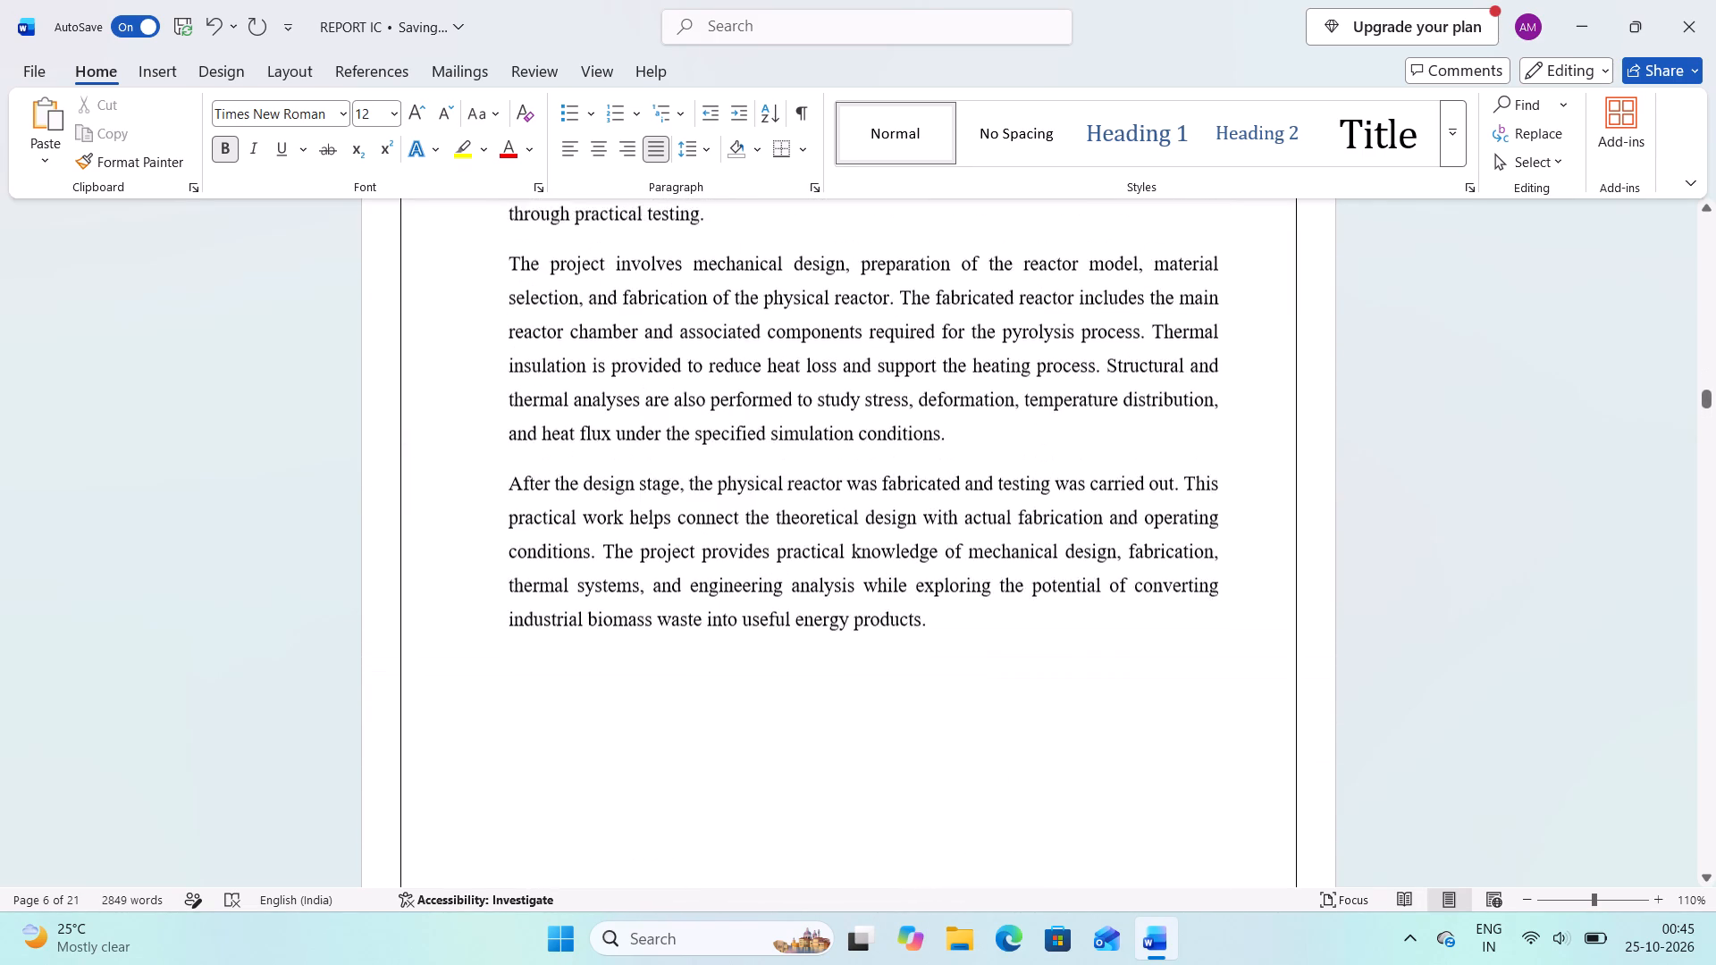
scroll(508, 615, up, 4)
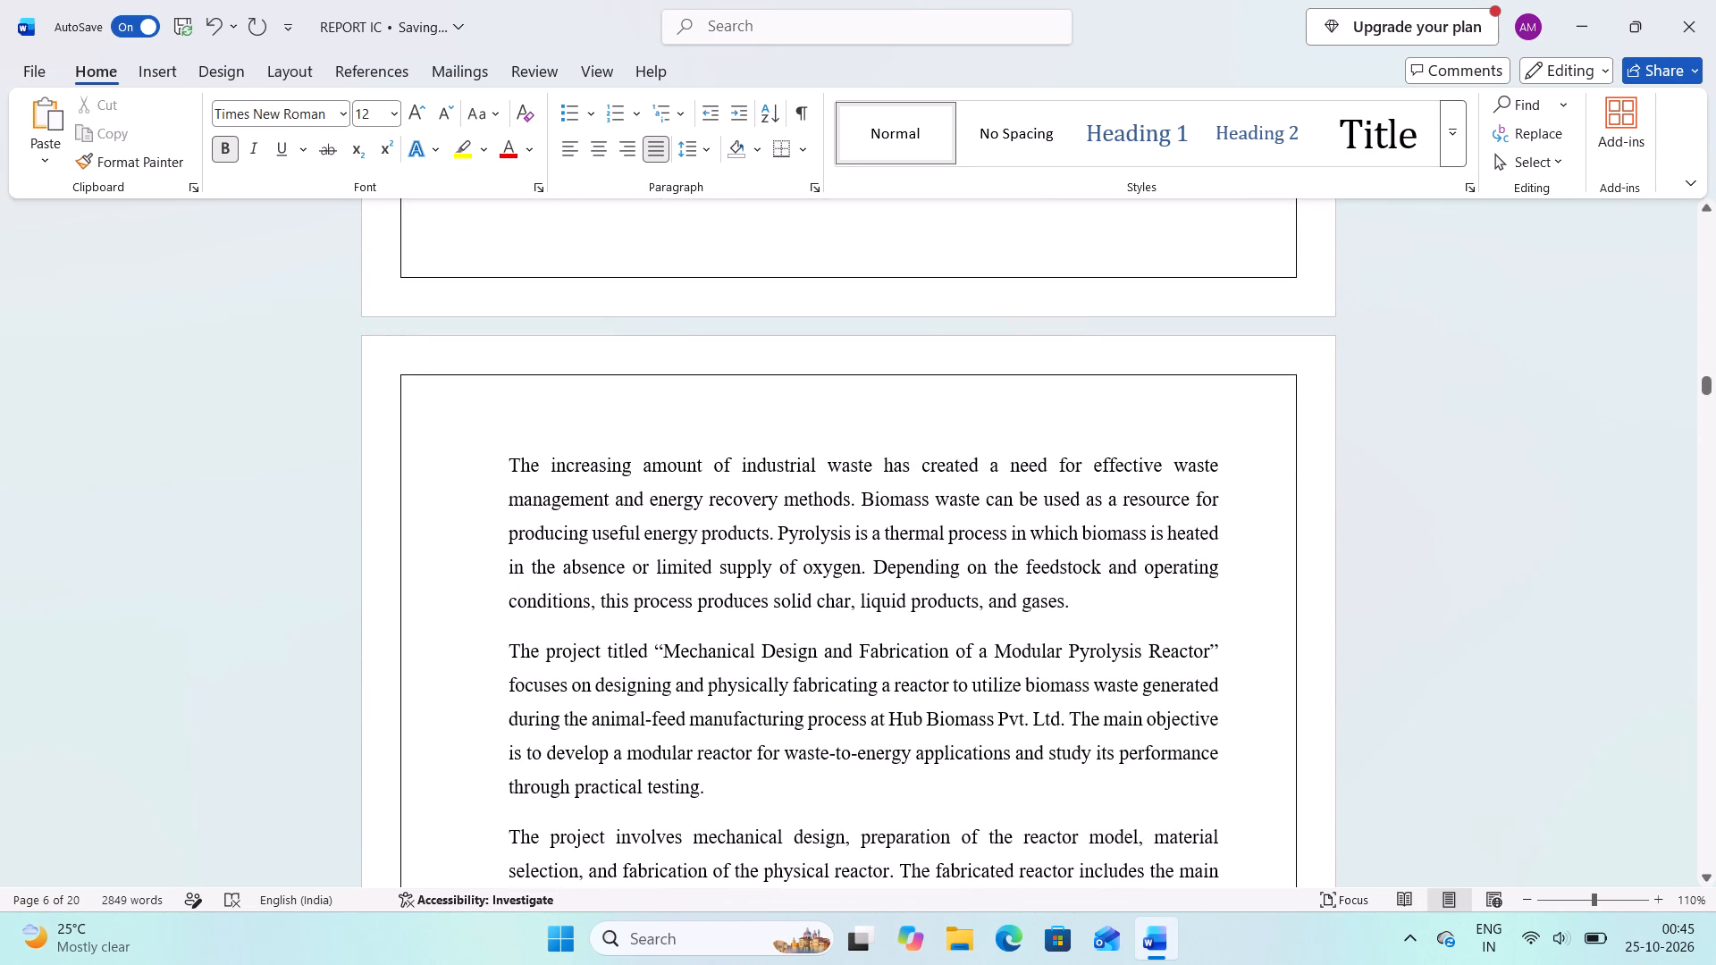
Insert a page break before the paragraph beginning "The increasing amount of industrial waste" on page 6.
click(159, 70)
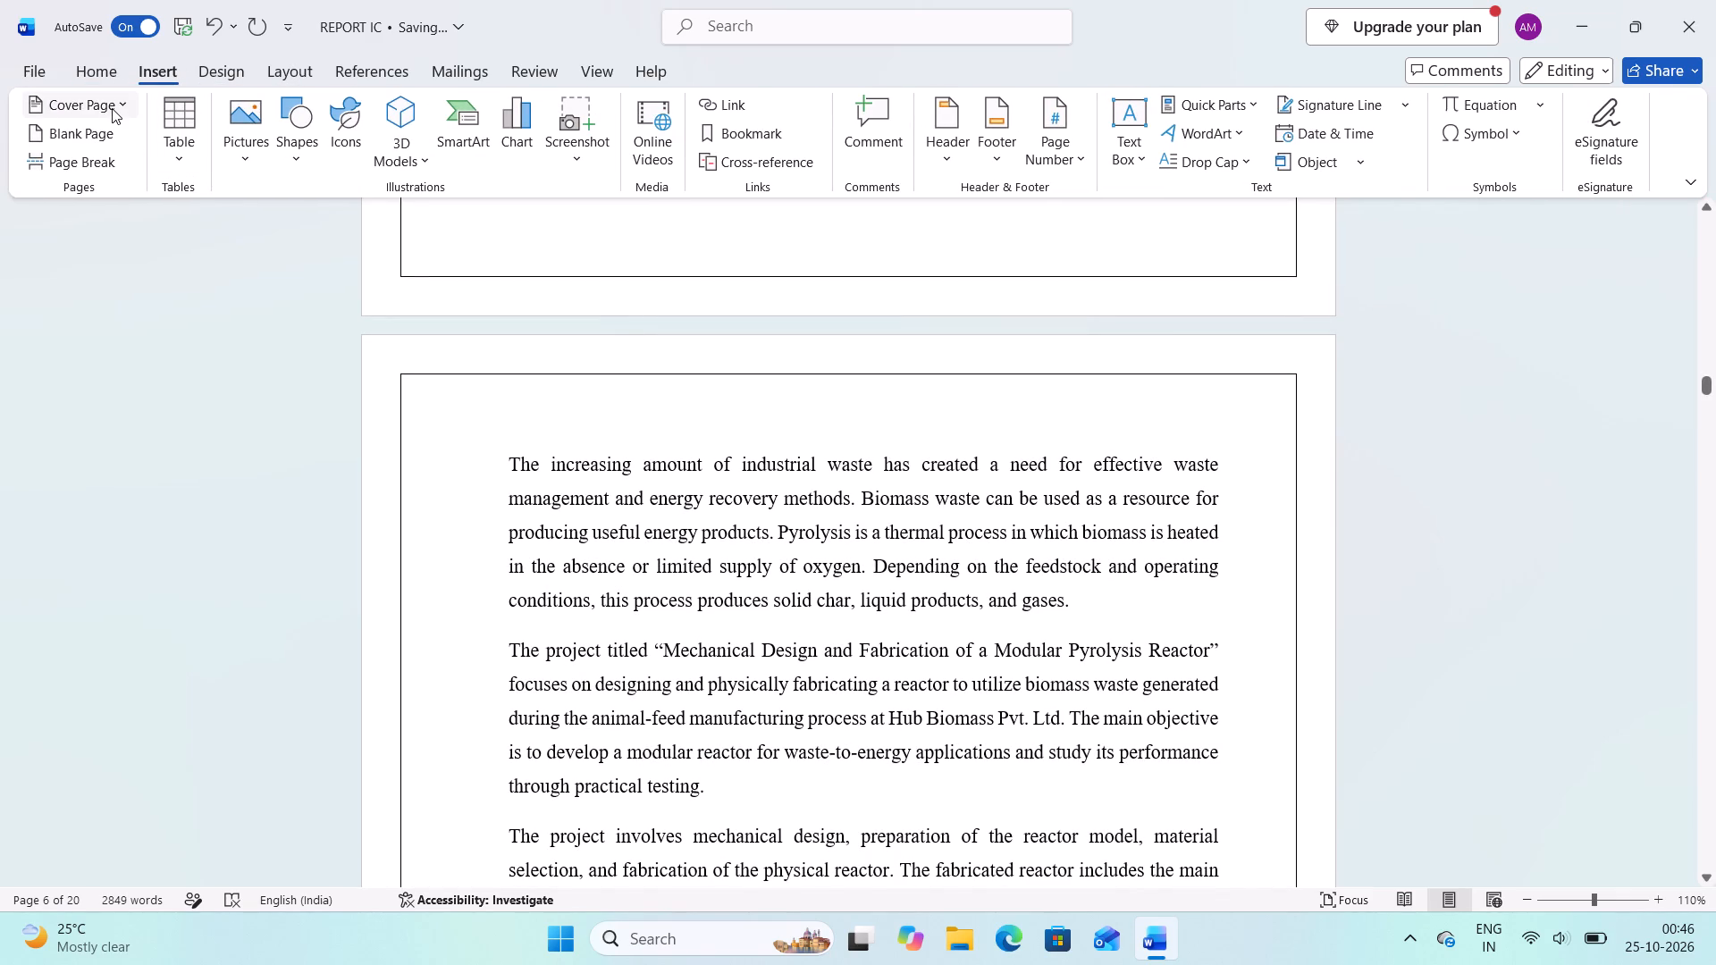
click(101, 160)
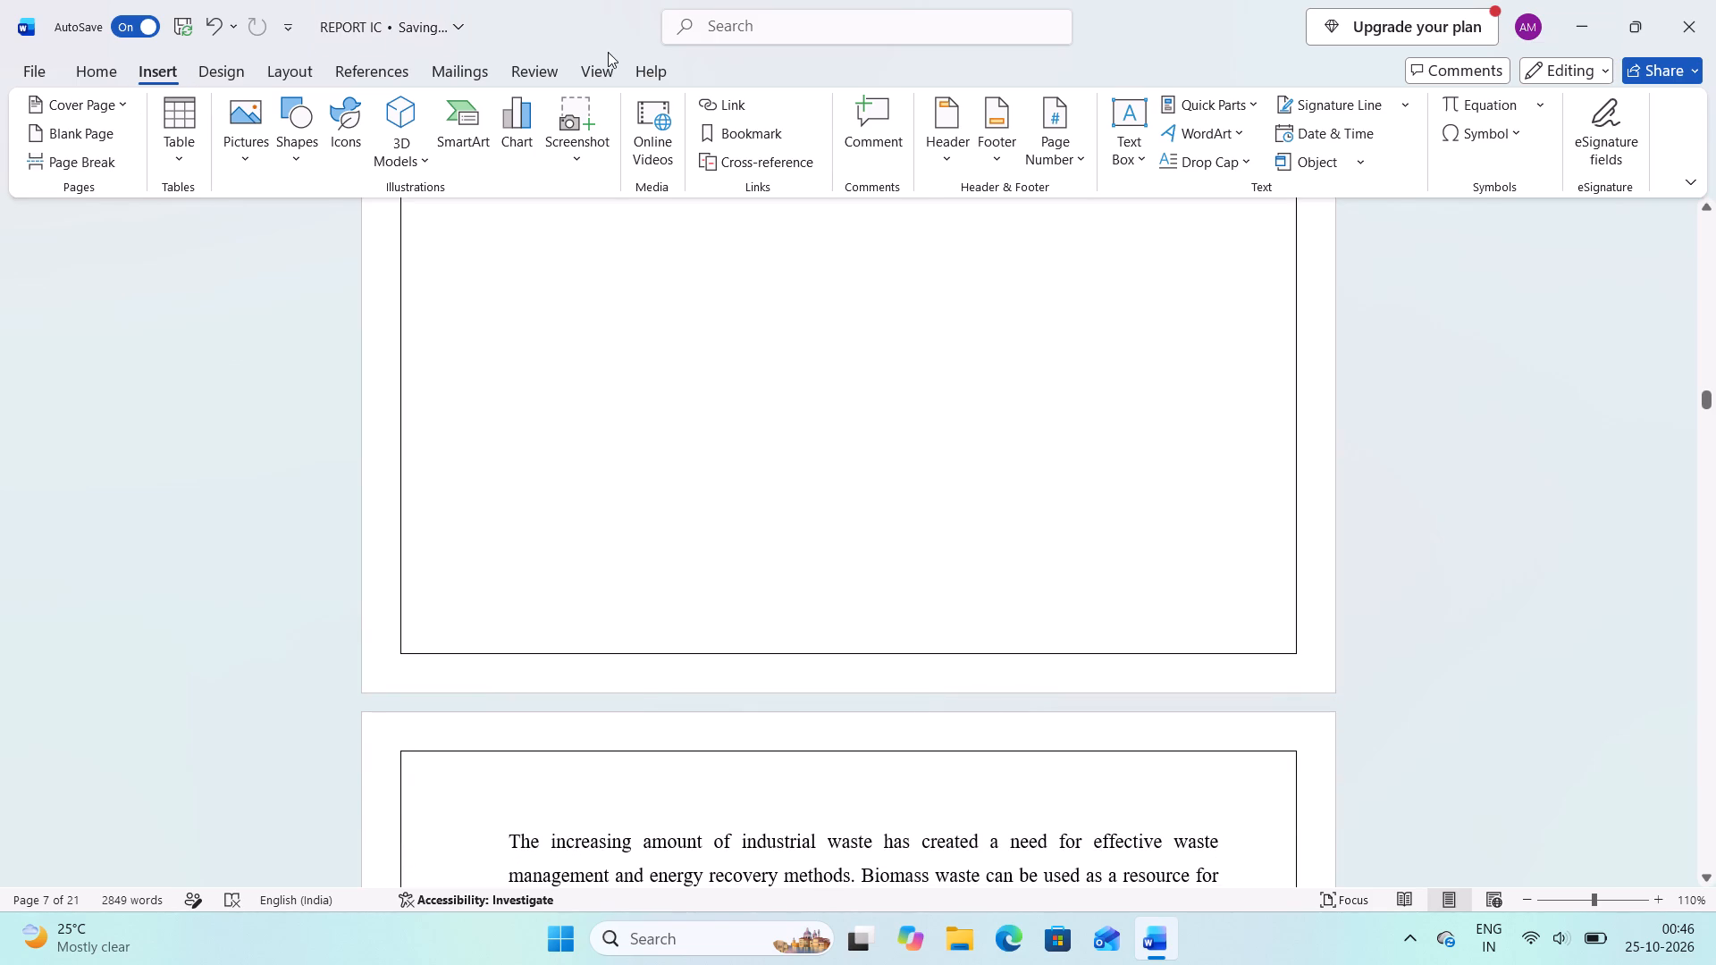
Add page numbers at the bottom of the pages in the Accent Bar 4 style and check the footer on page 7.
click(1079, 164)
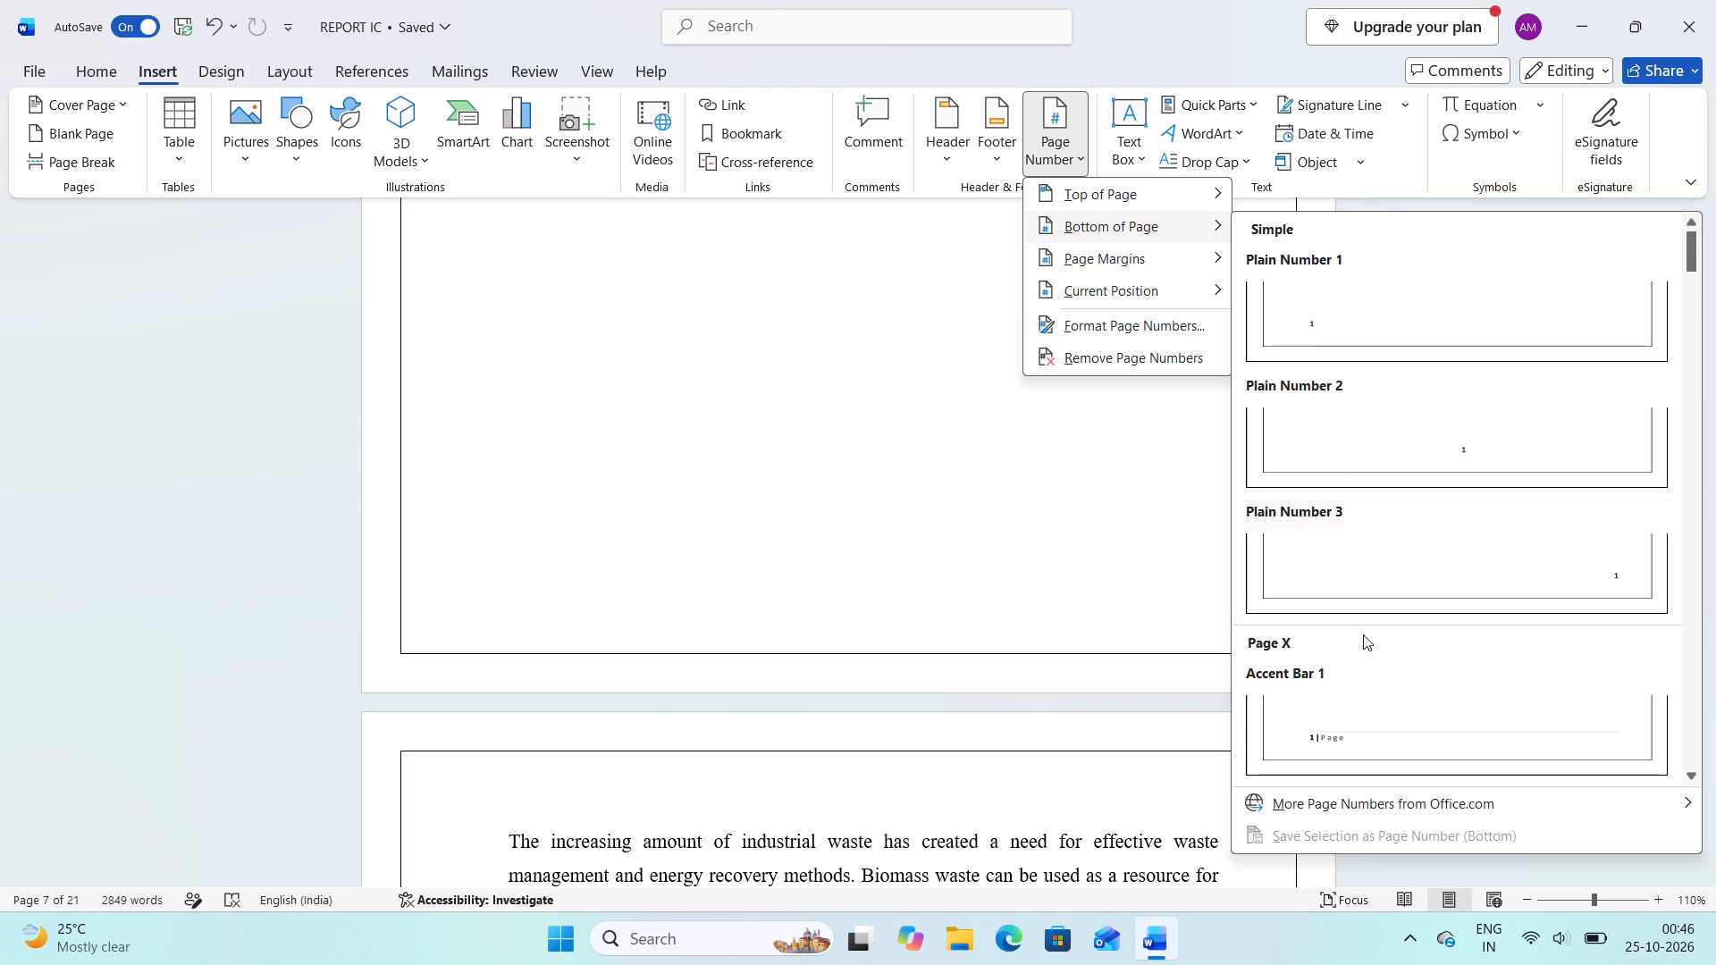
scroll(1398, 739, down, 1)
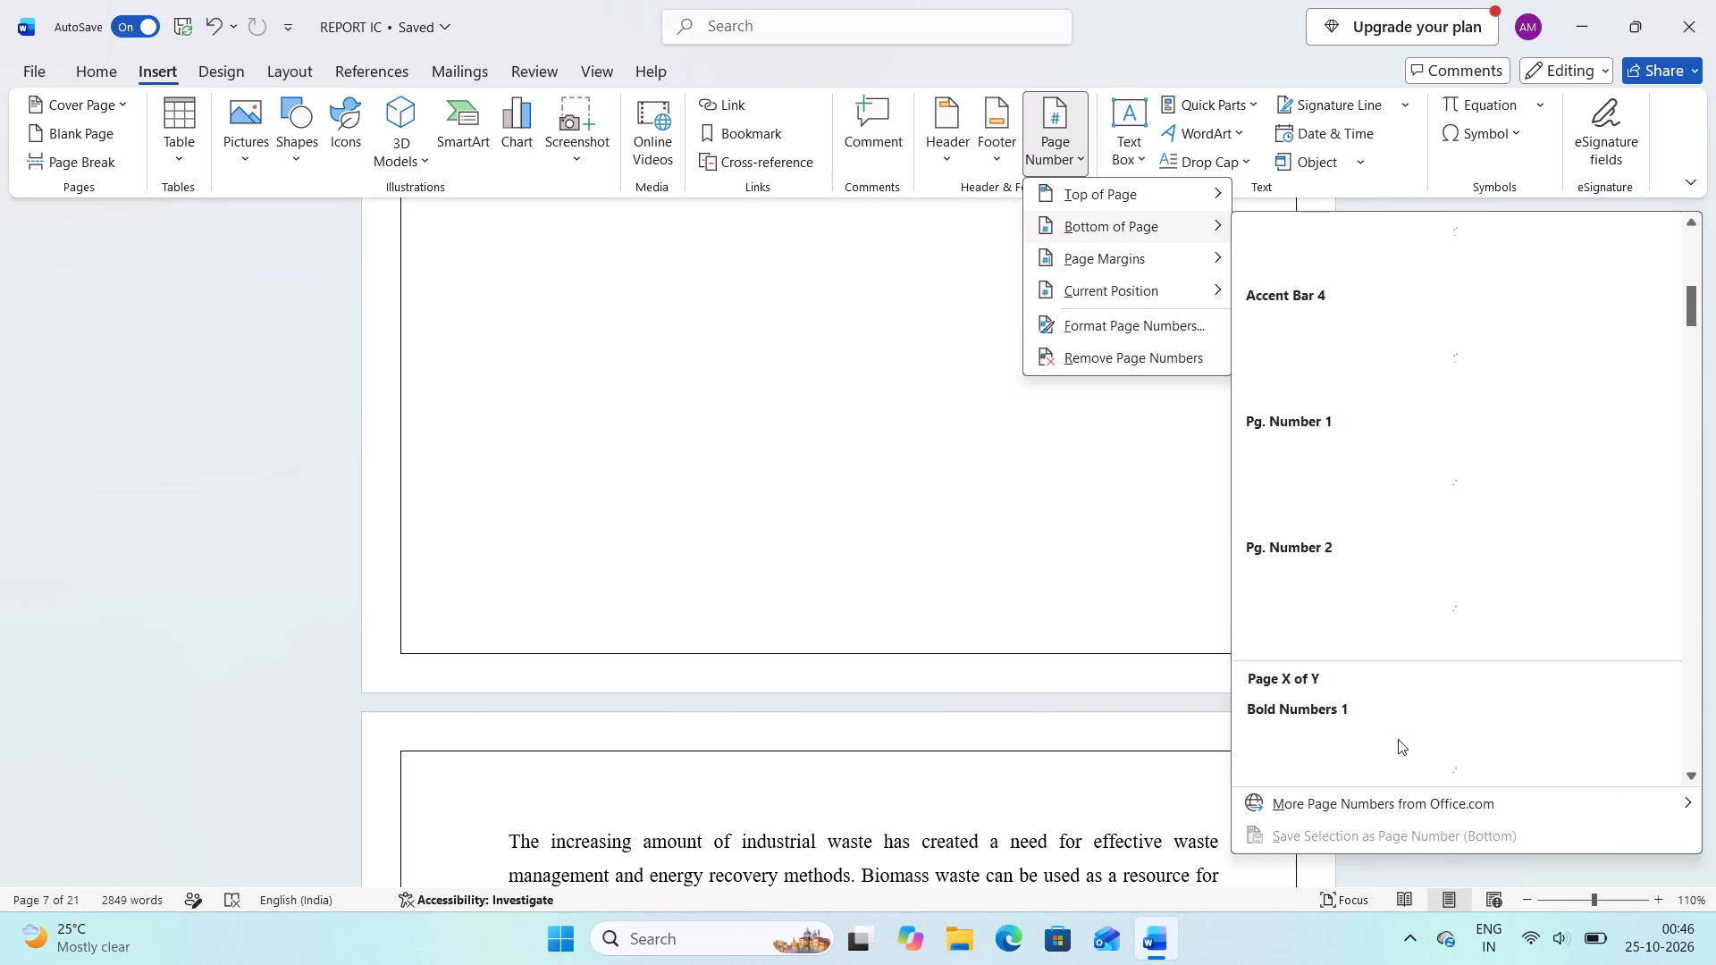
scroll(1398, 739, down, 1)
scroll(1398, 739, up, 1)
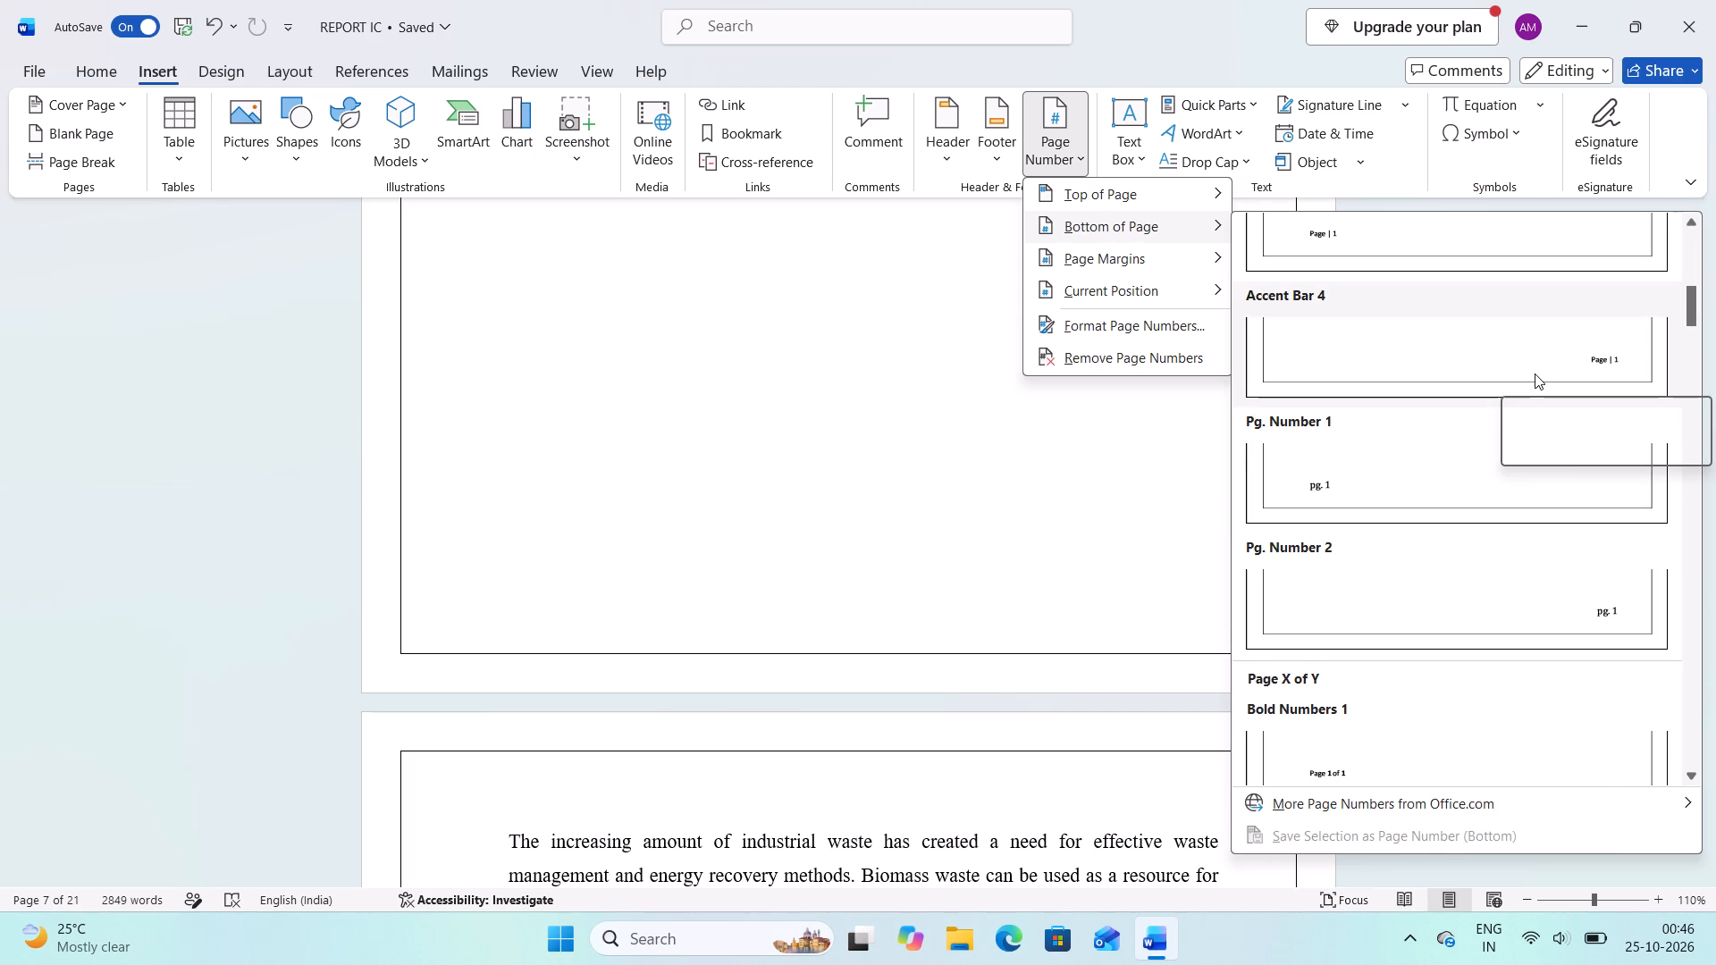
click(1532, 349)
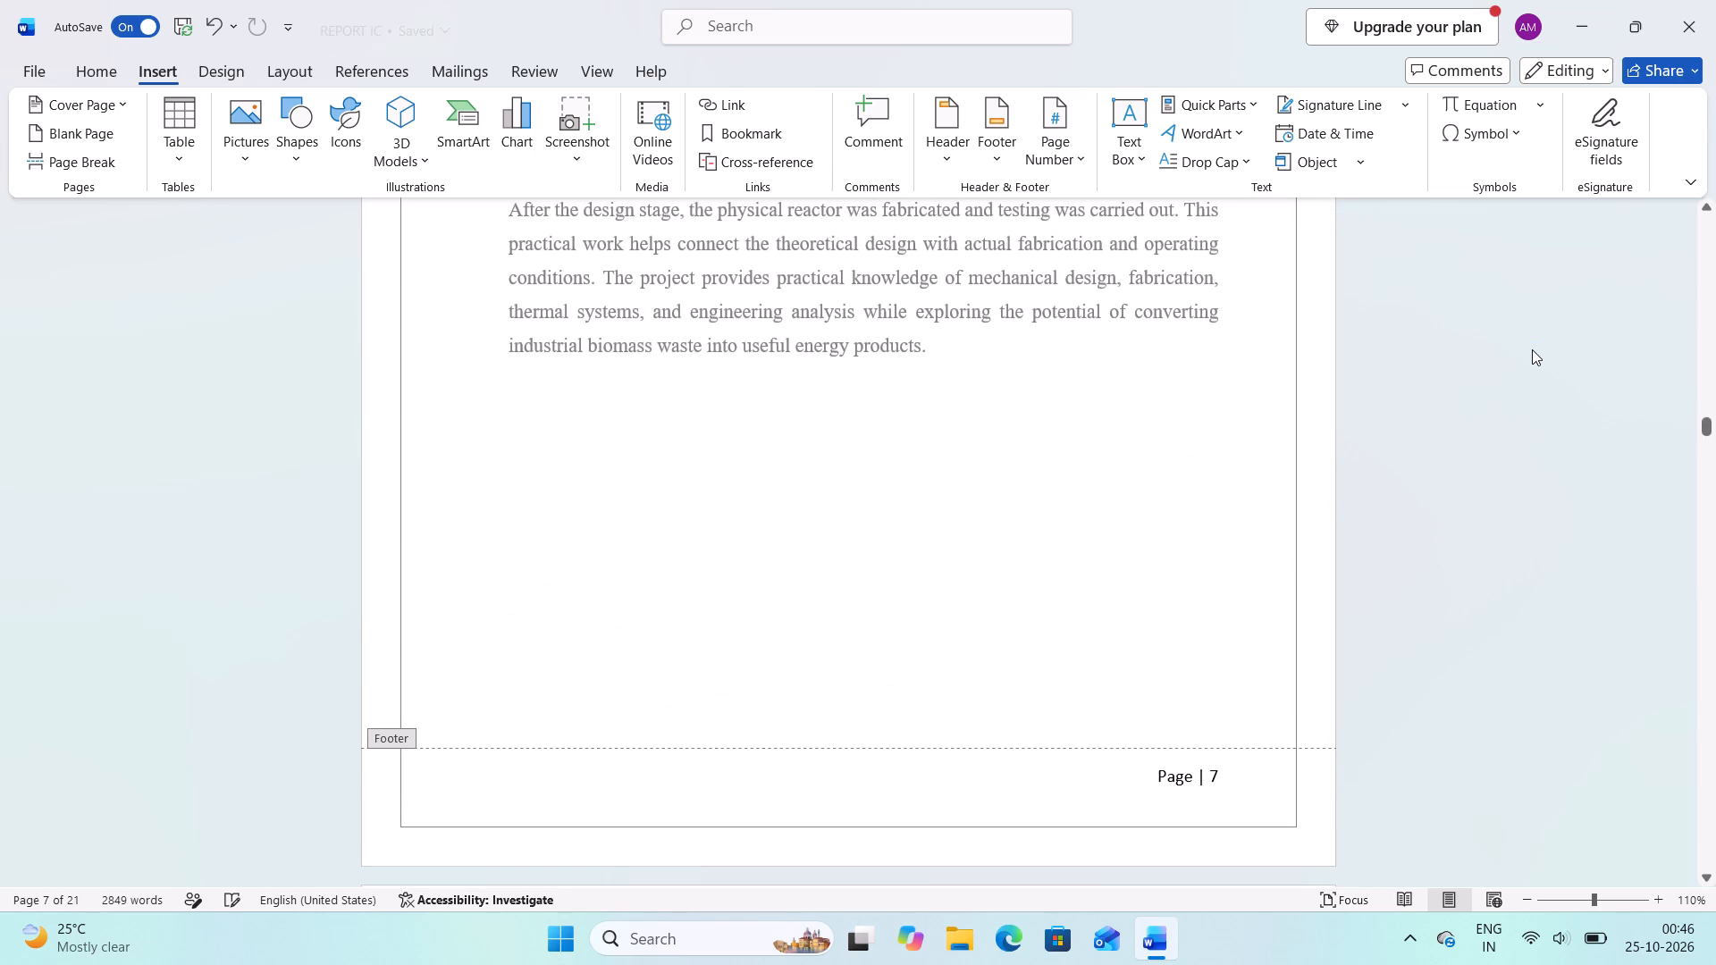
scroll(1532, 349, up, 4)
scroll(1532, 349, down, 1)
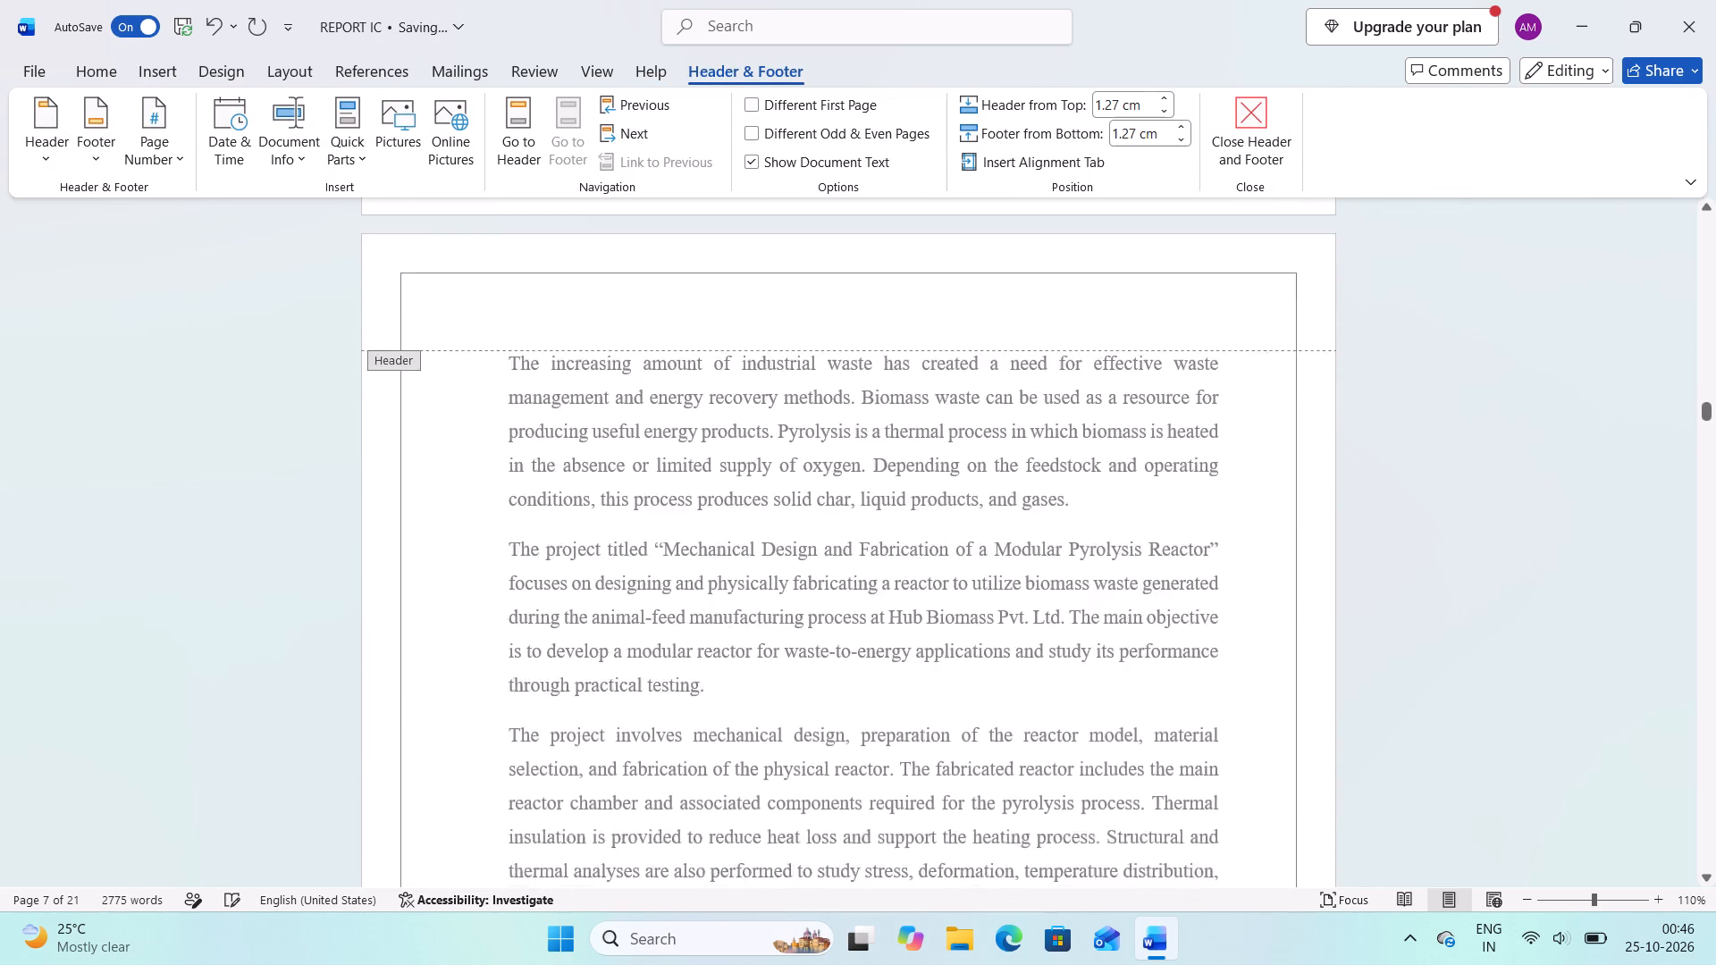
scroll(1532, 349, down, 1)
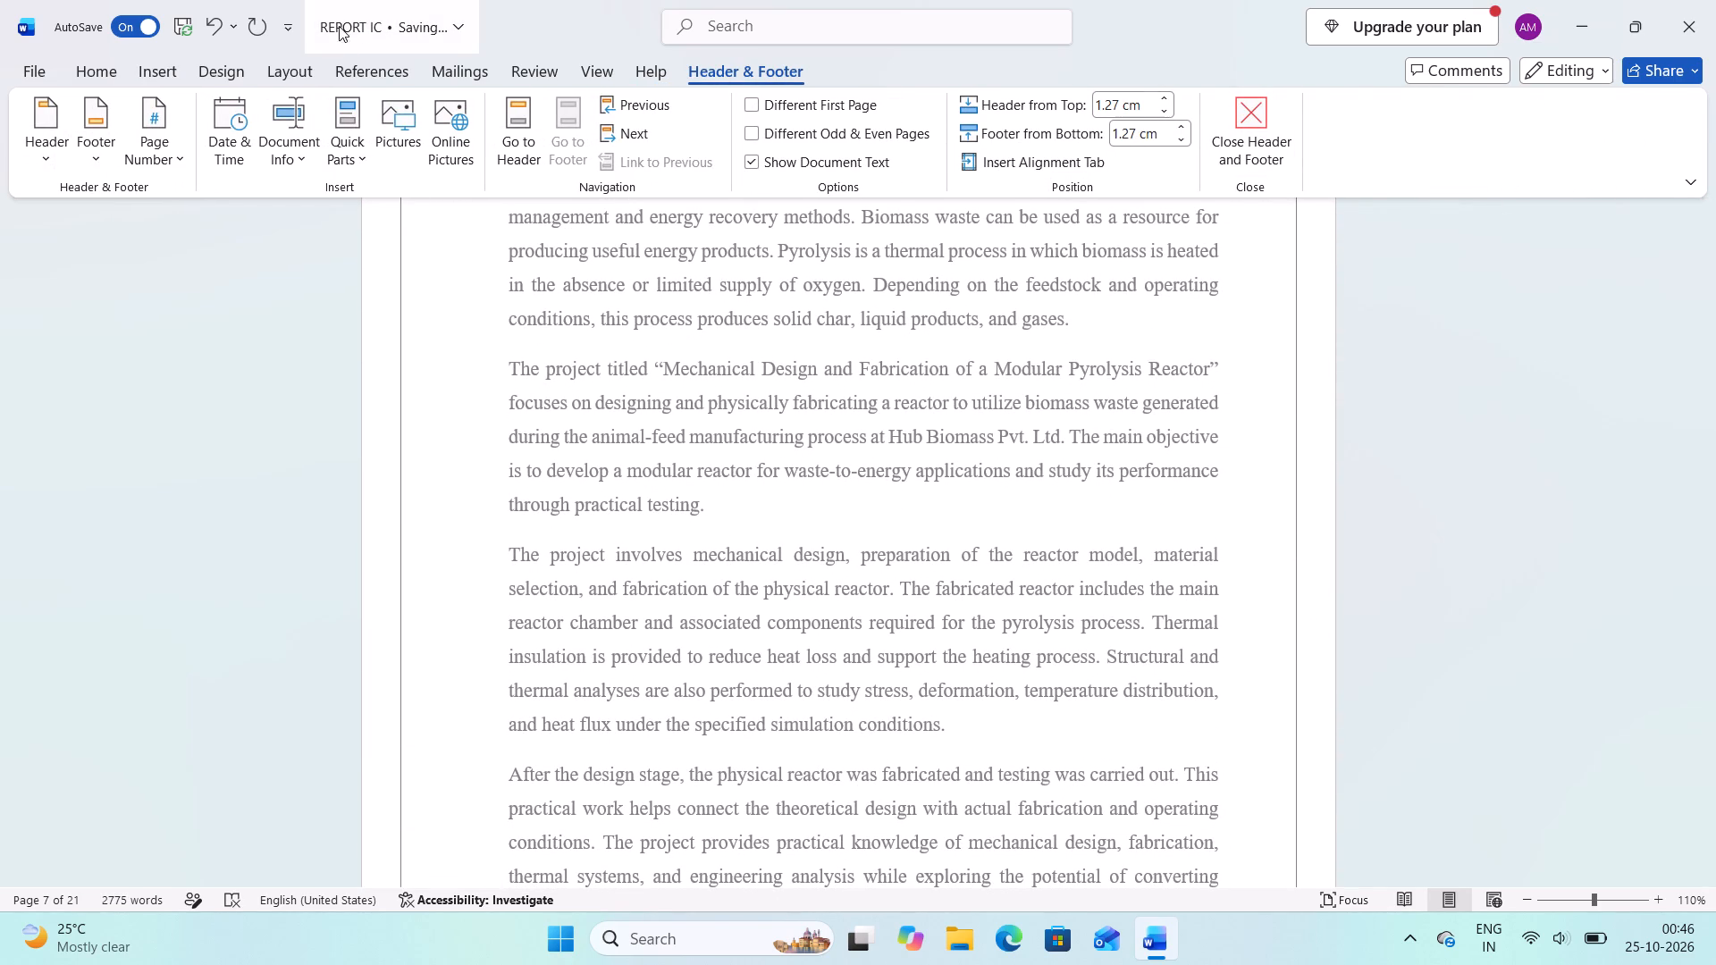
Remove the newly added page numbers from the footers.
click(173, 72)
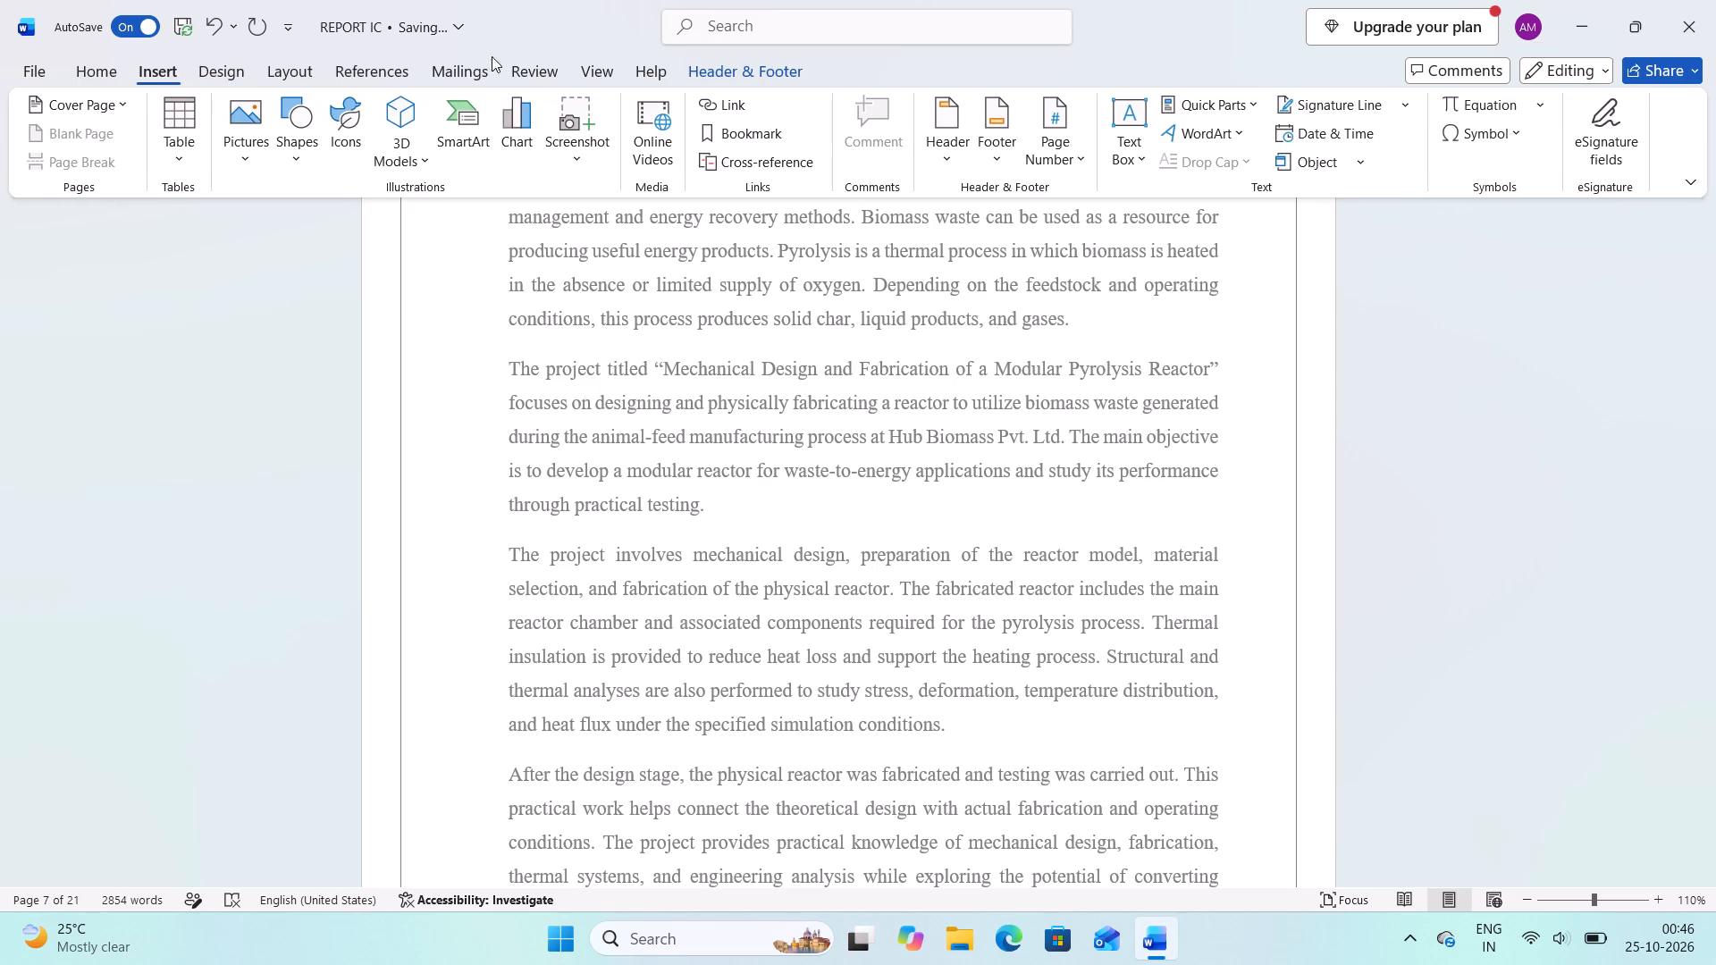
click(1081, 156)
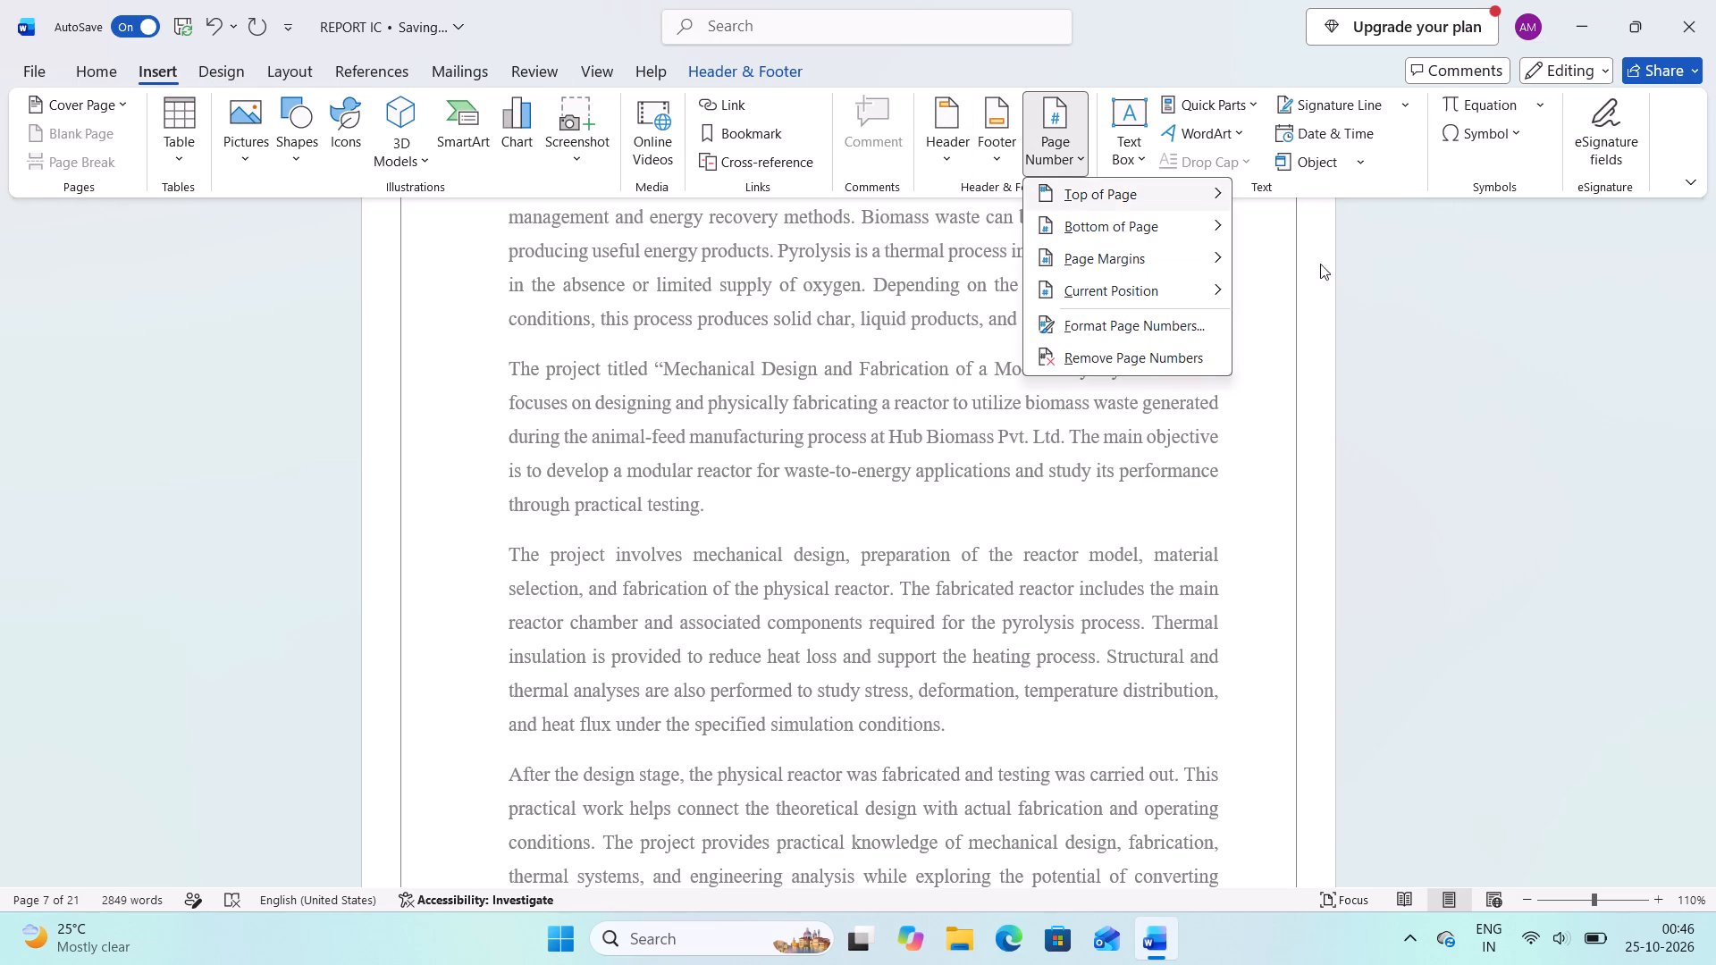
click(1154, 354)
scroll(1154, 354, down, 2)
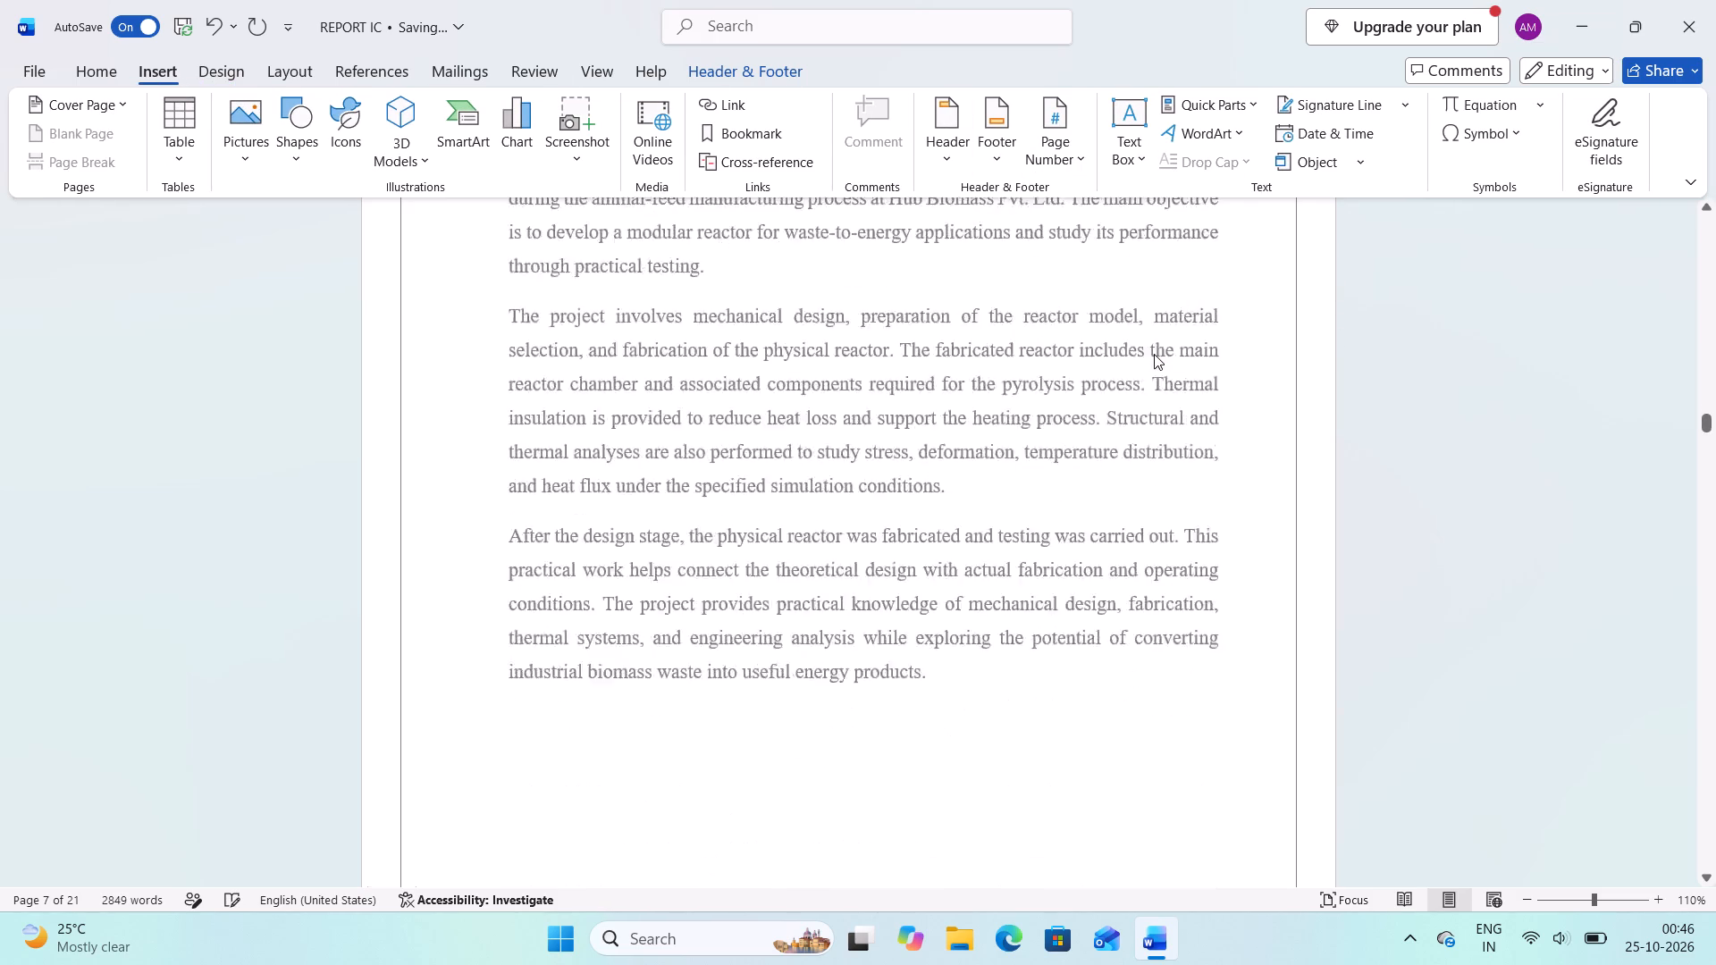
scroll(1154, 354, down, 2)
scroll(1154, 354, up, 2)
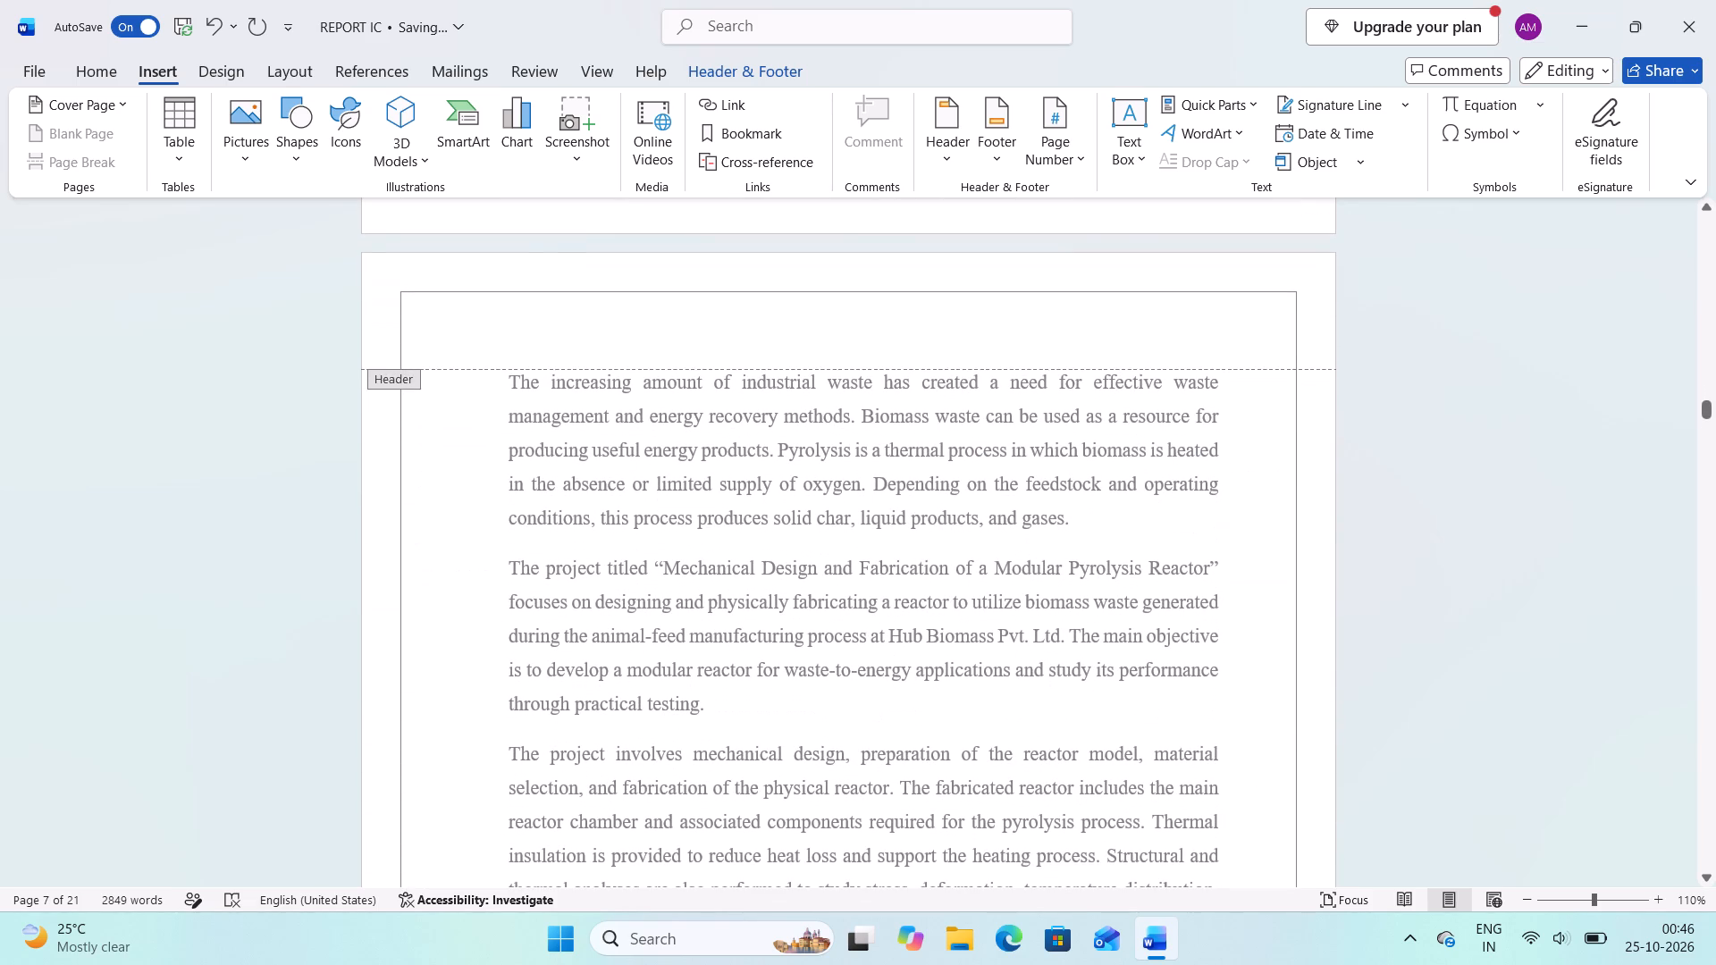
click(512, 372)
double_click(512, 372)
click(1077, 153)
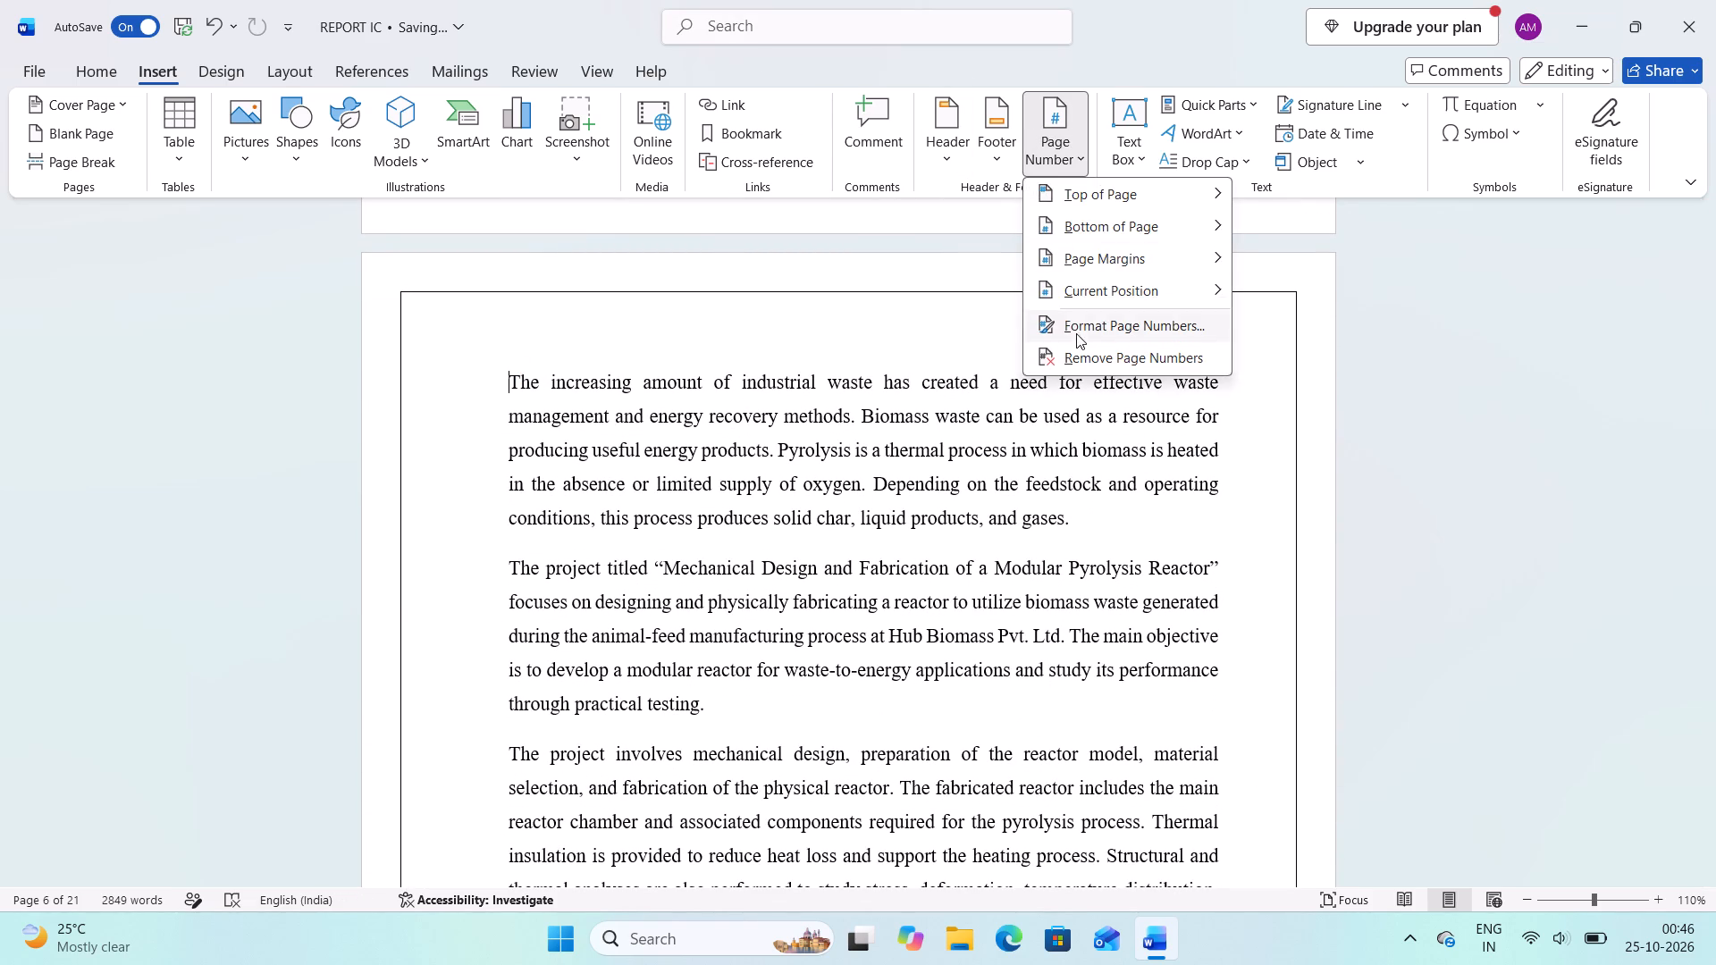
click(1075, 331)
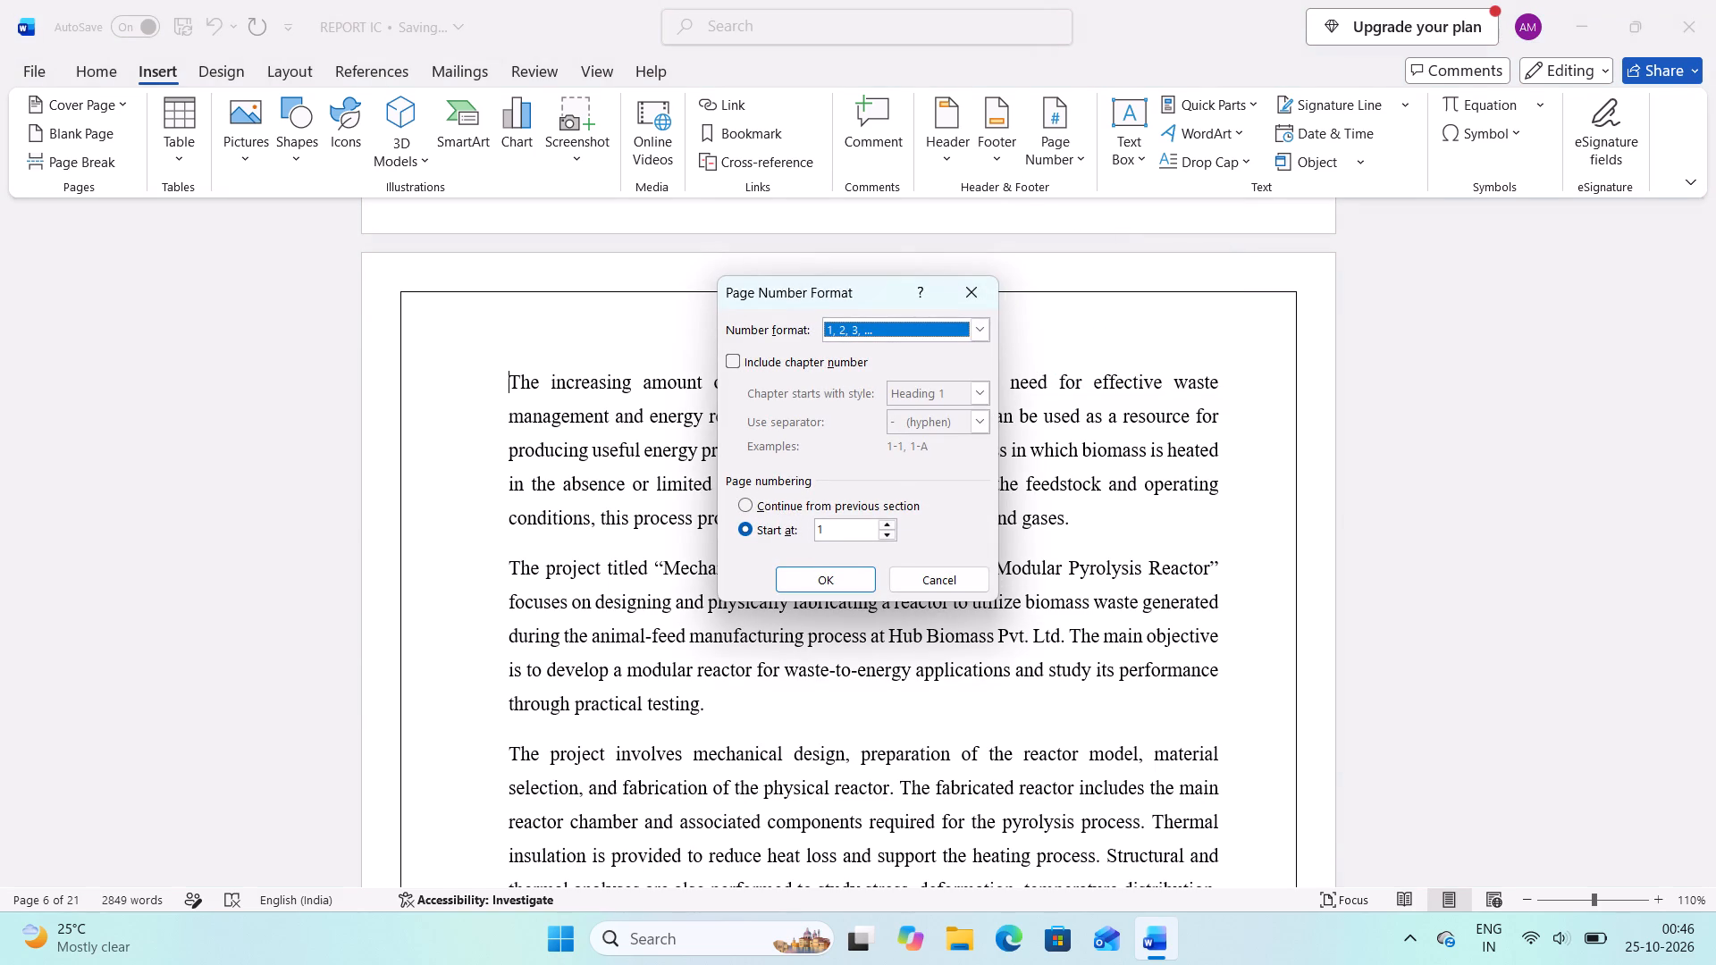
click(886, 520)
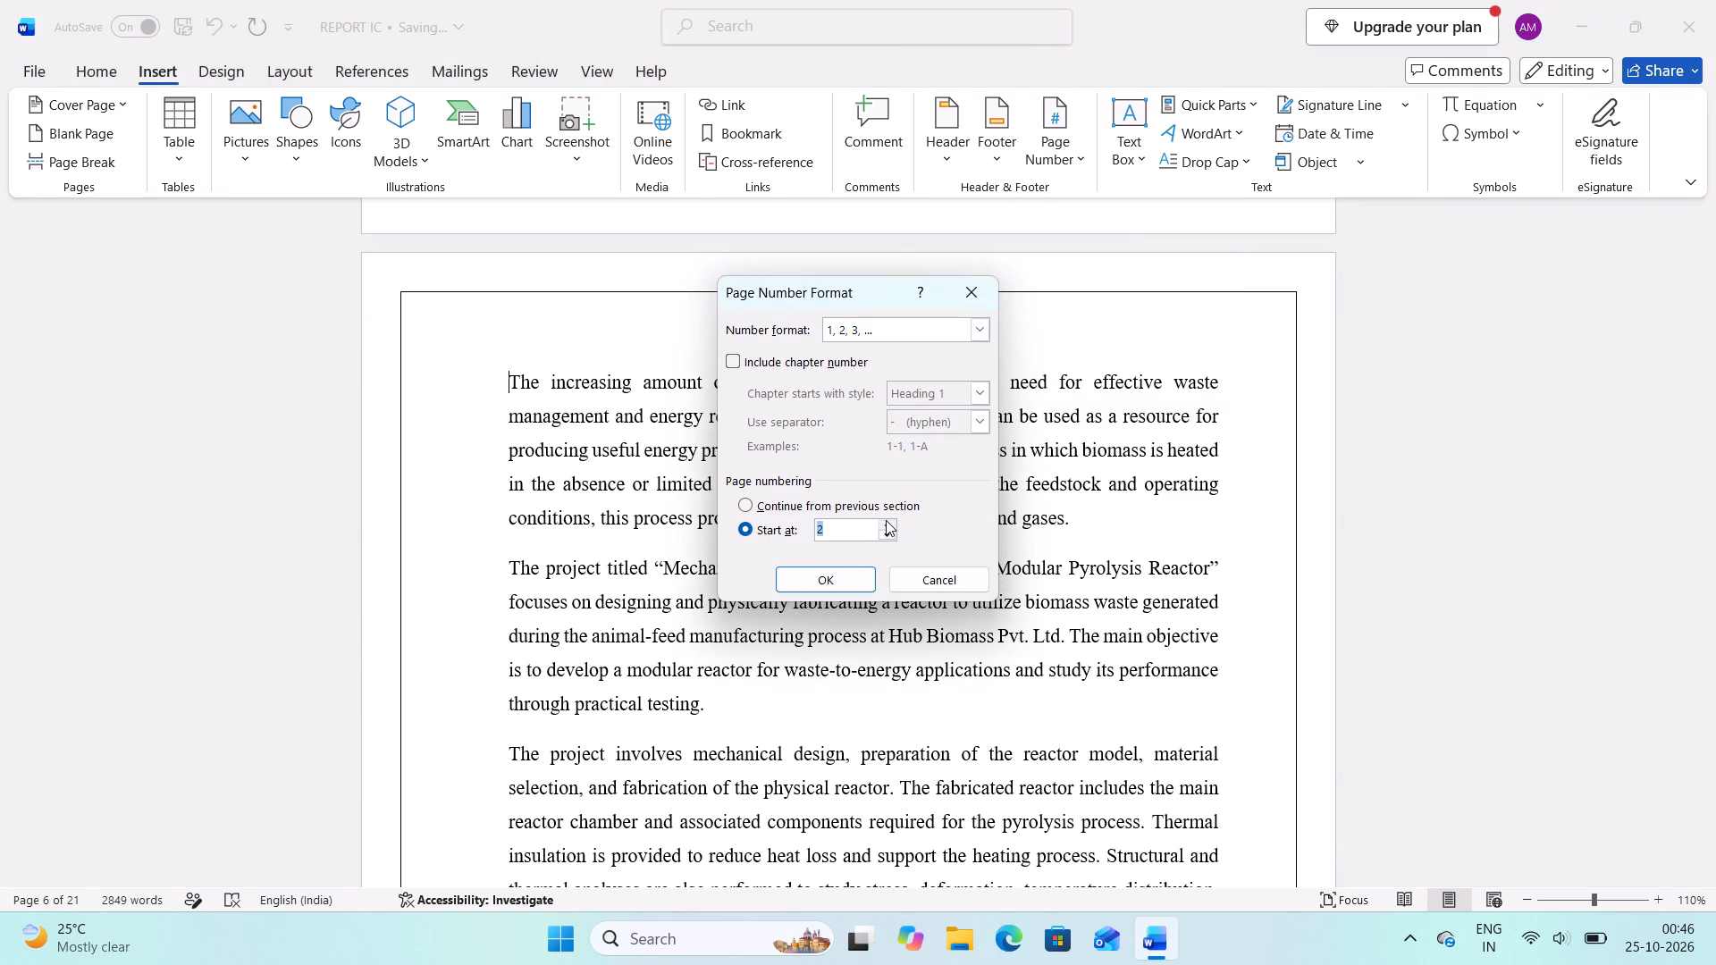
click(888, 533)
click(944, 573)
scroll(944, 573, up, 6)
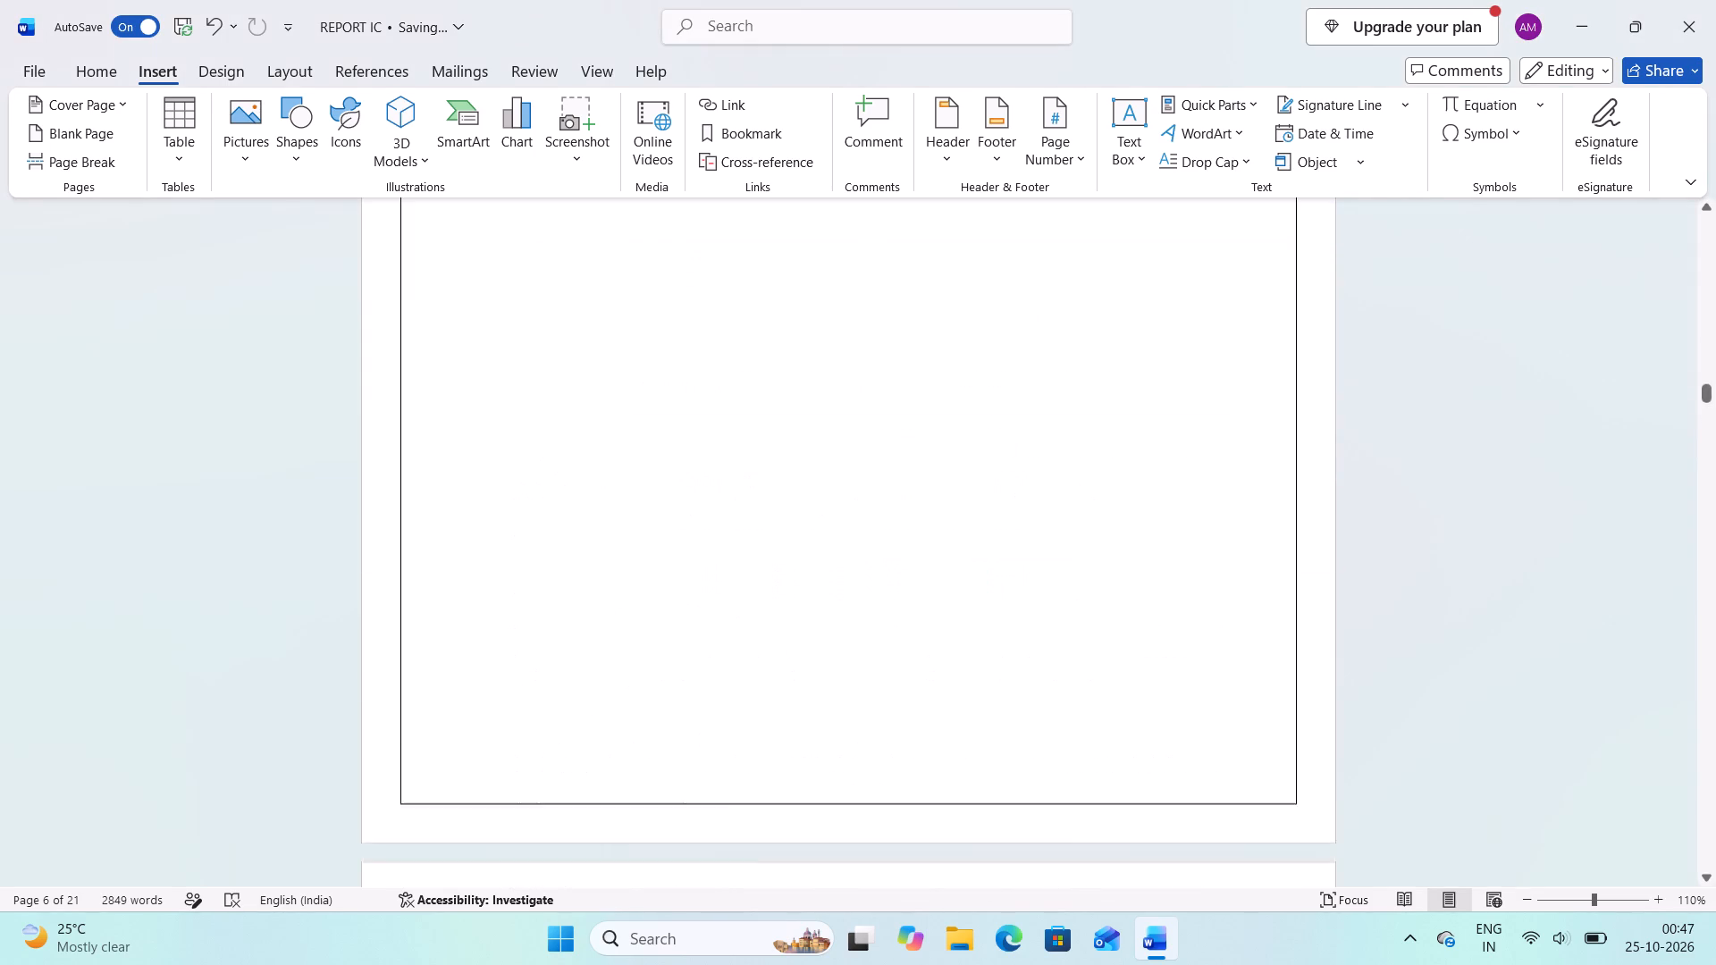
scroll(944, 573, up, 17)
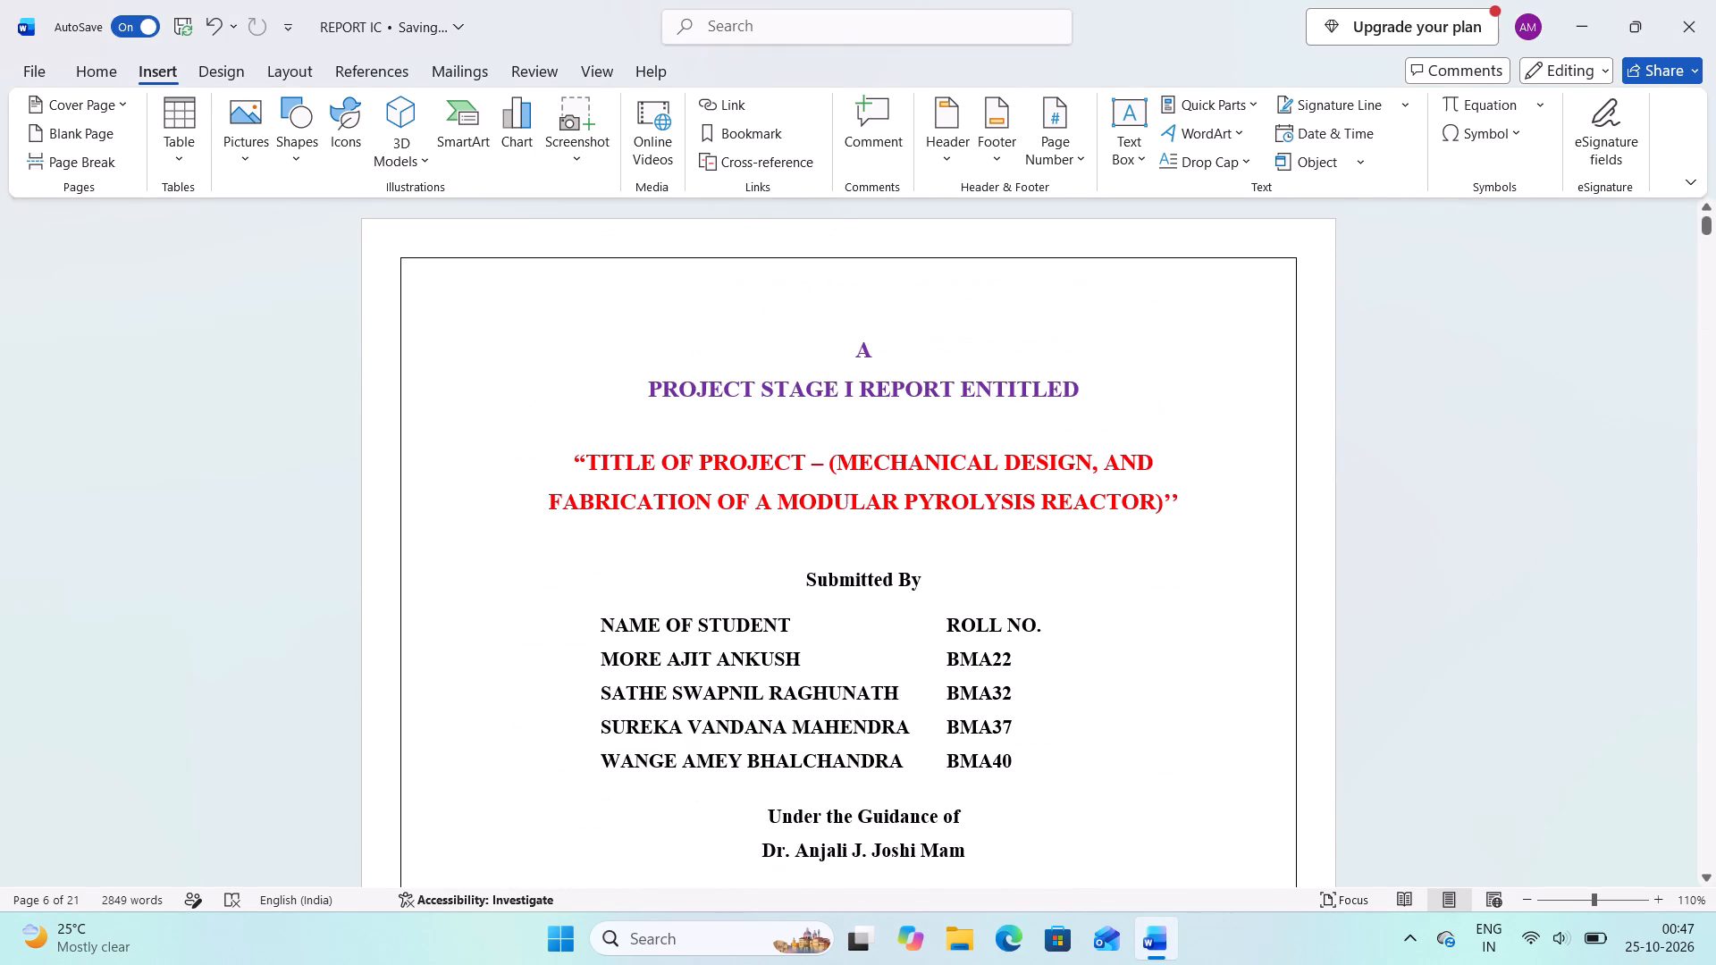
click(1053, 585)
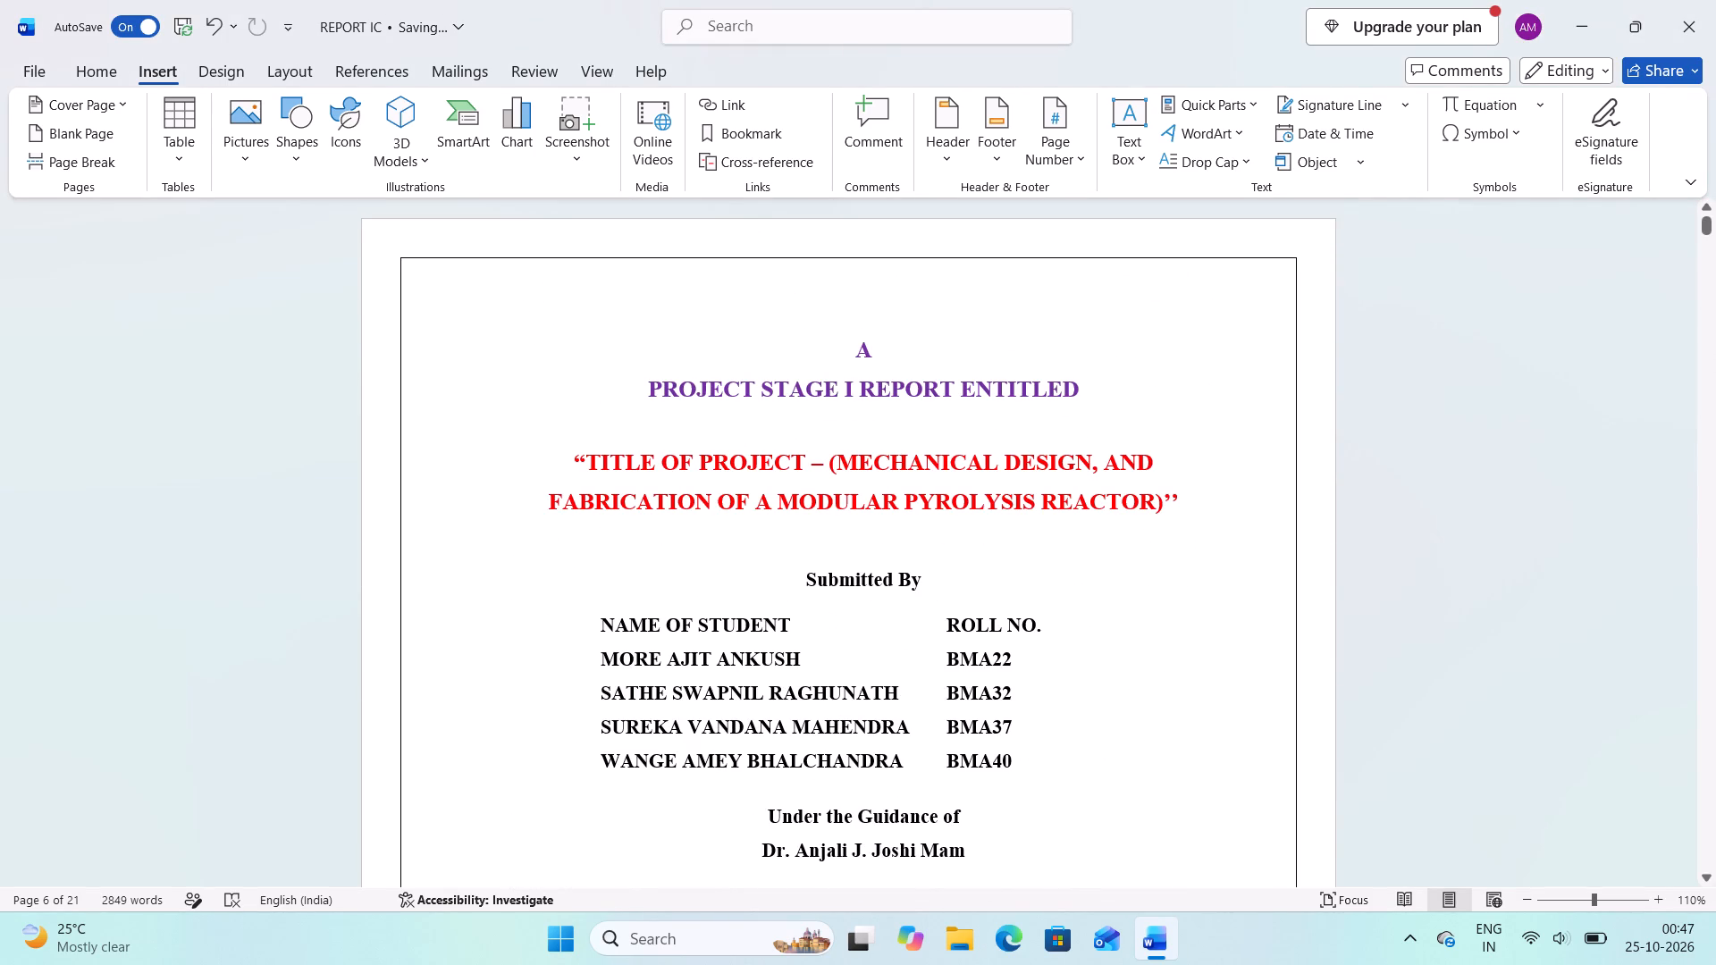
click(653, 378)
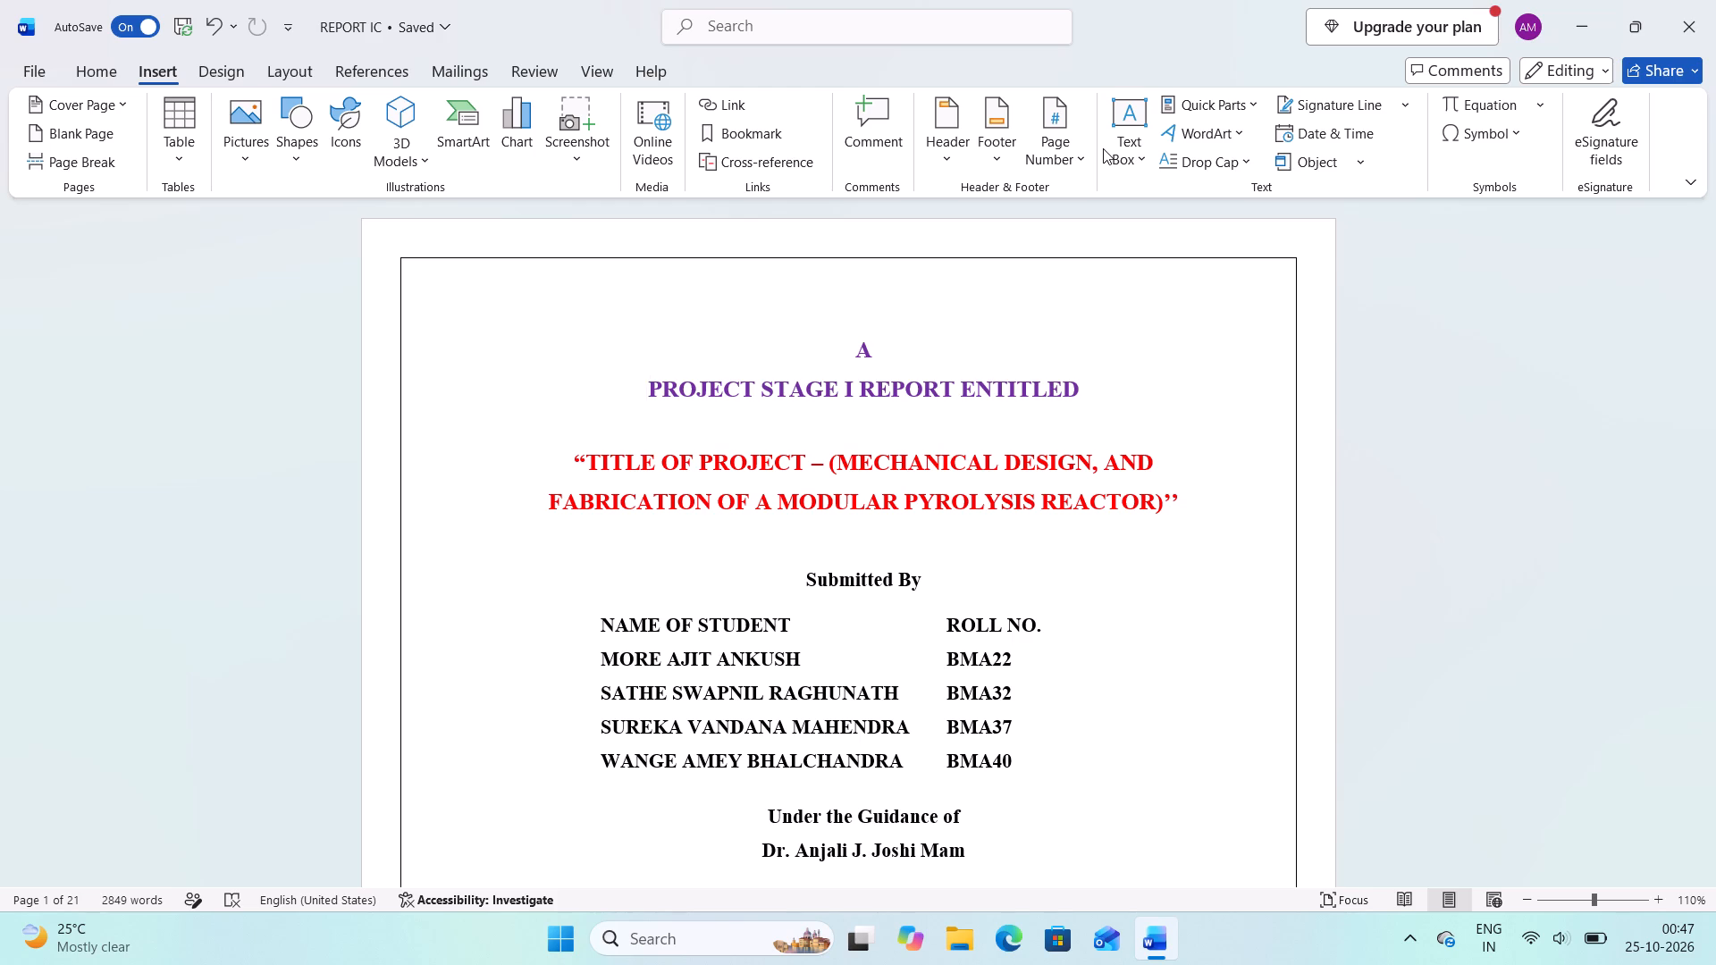
Undo all the recent page-break, text and page-number edits, back to the start of the undo history.
key(ctrl+z)
key(ctrl+z)
key(ctrl+z)
key(ctrl+z)
key(ctrl+z)
key(ctrl+z)
key(ctrl+z)
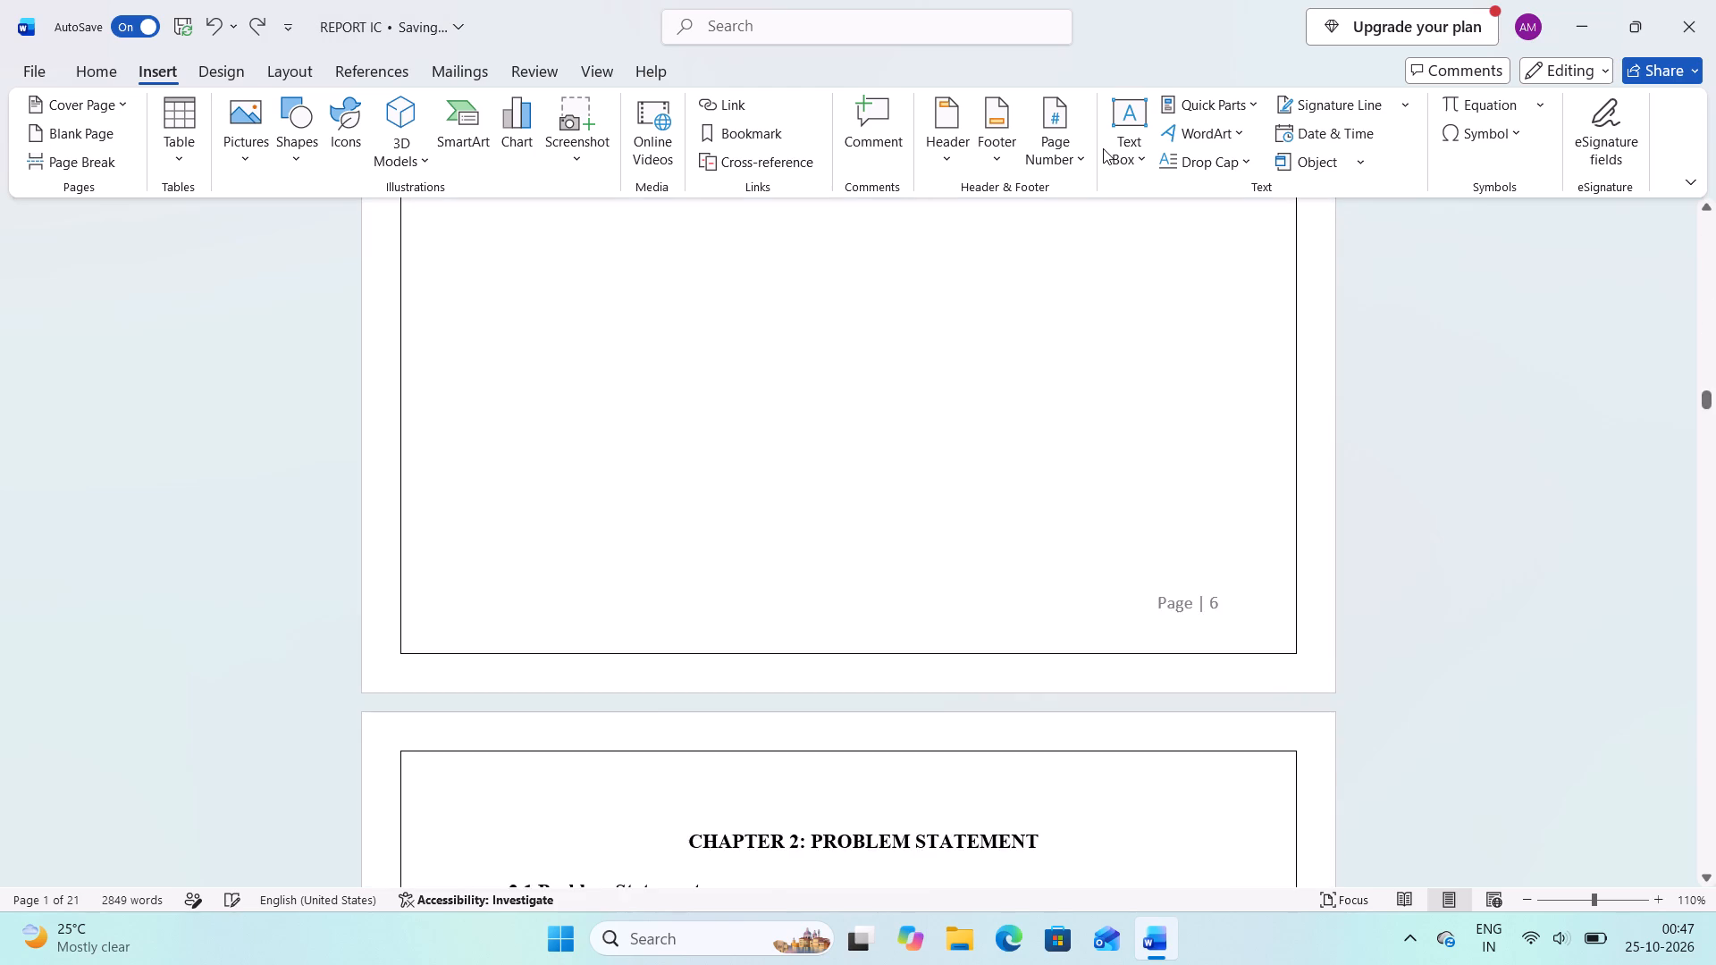
key(ctrl+z)
key(ctrl+z)
key(ctrl+z)
key(ctrl+z)
key(ctrl+z)
key(ctrl+z)
key(ctrl+z)
key(ctrl+z)
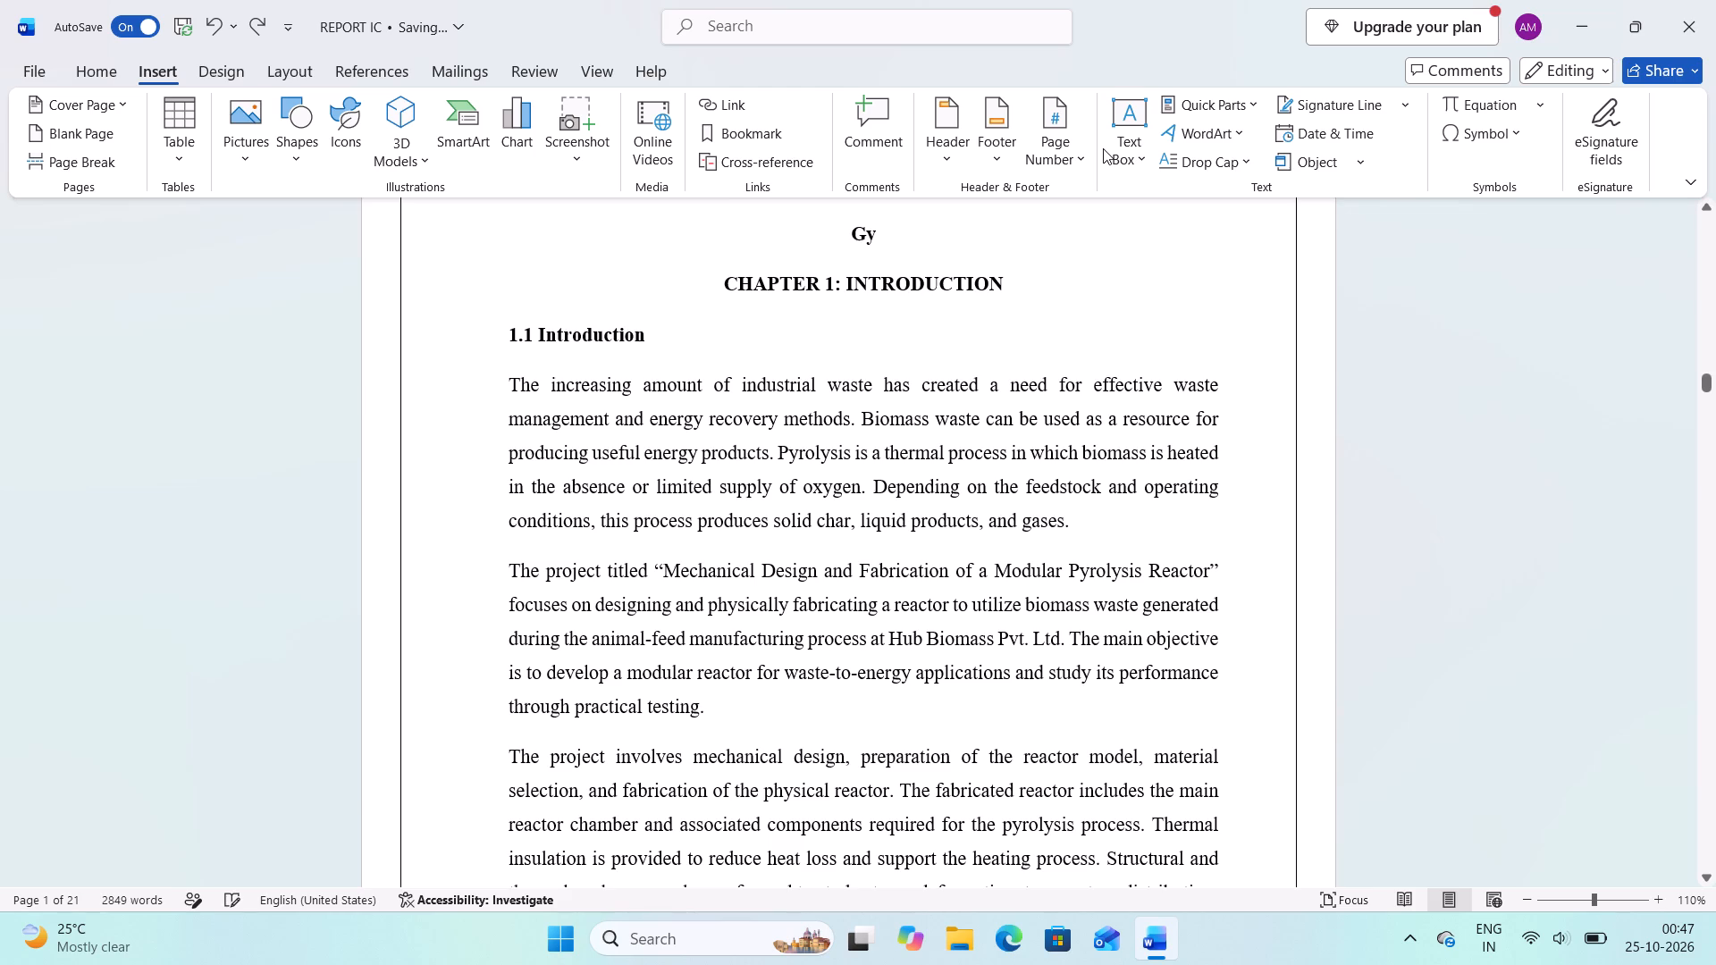
key(ctrl+z)
key(ctrl+z)
key(ctrl+z)
key(ctrl+z)
key(ctrl+z)
key(ctrl+z)
key(ctrl+z)
key(ctrl+z)
key(ctrl+z)
key(ctrl+z)
key(ctrl+z)
key(ctrl+z)
key(ctrl+z)
key(ctrl+z)
key(ctrl+z)
key(ctrl+z)
key(ctrl+z)
key(ctrl+z)
key(ctrl+z)
key(ctrl+z)
key(ctrl+z)
key(ctrl+z)
key(ctrl+z)
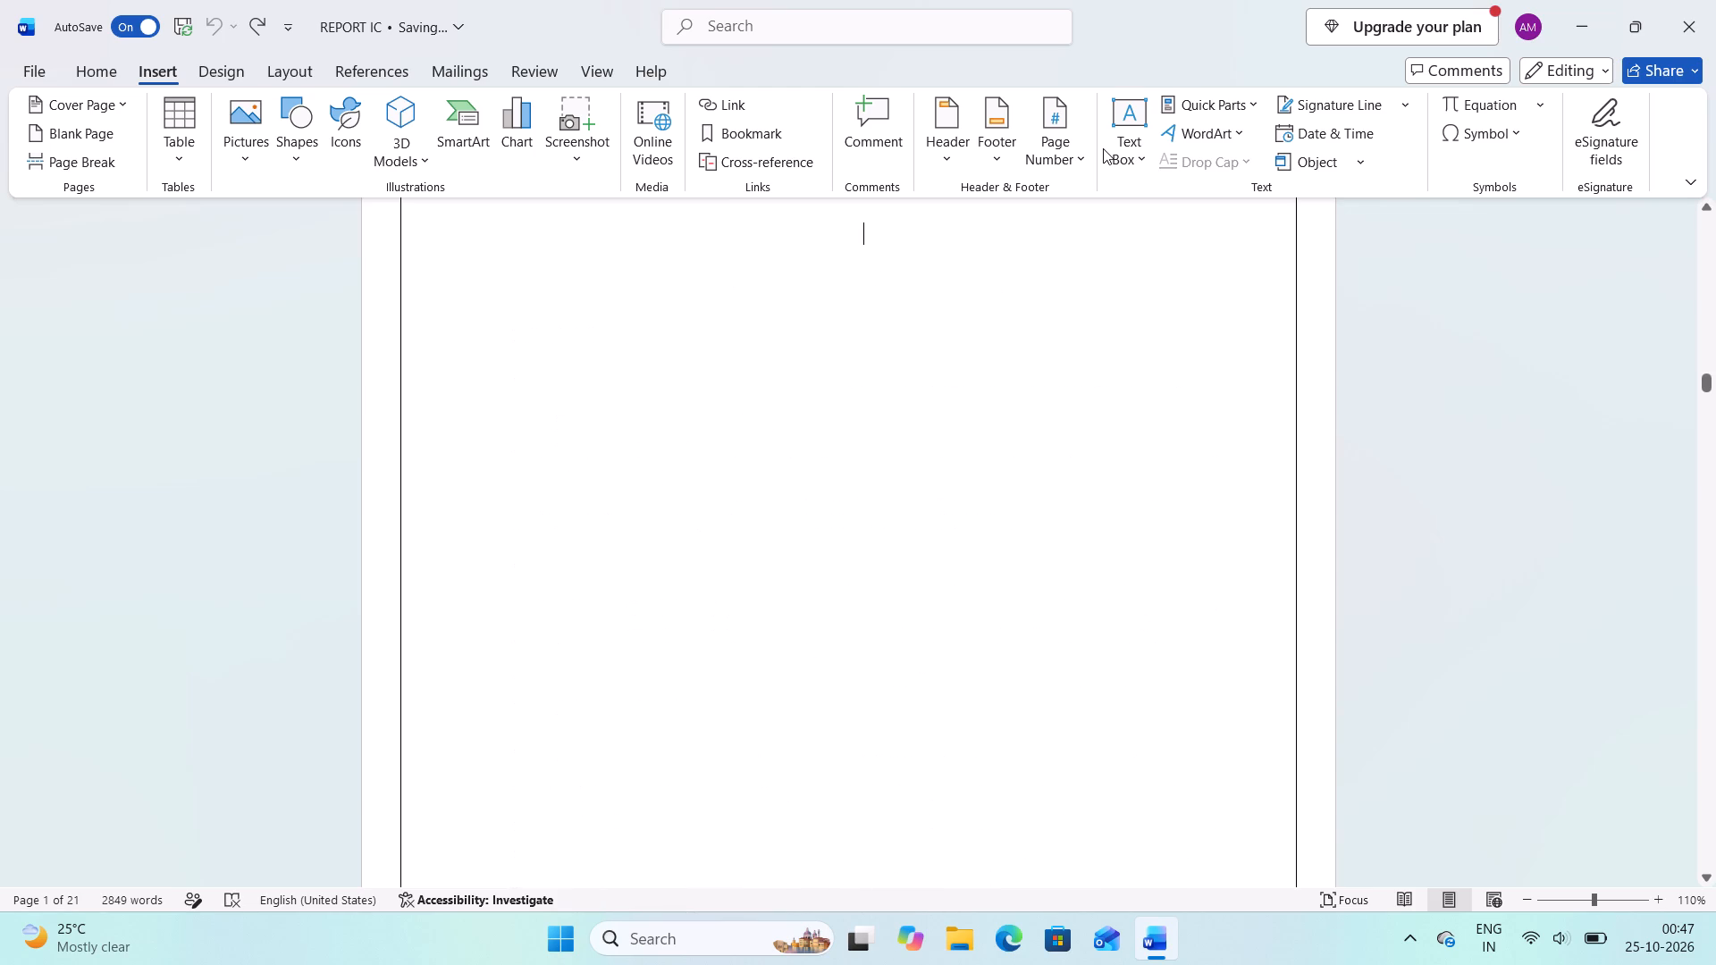
Delete the page break and blank page before the heading "CHAPTER 1: INTRODUCTION".
scroll(1103, 148, up, 3)
scroll(1103, 148, down, 3)
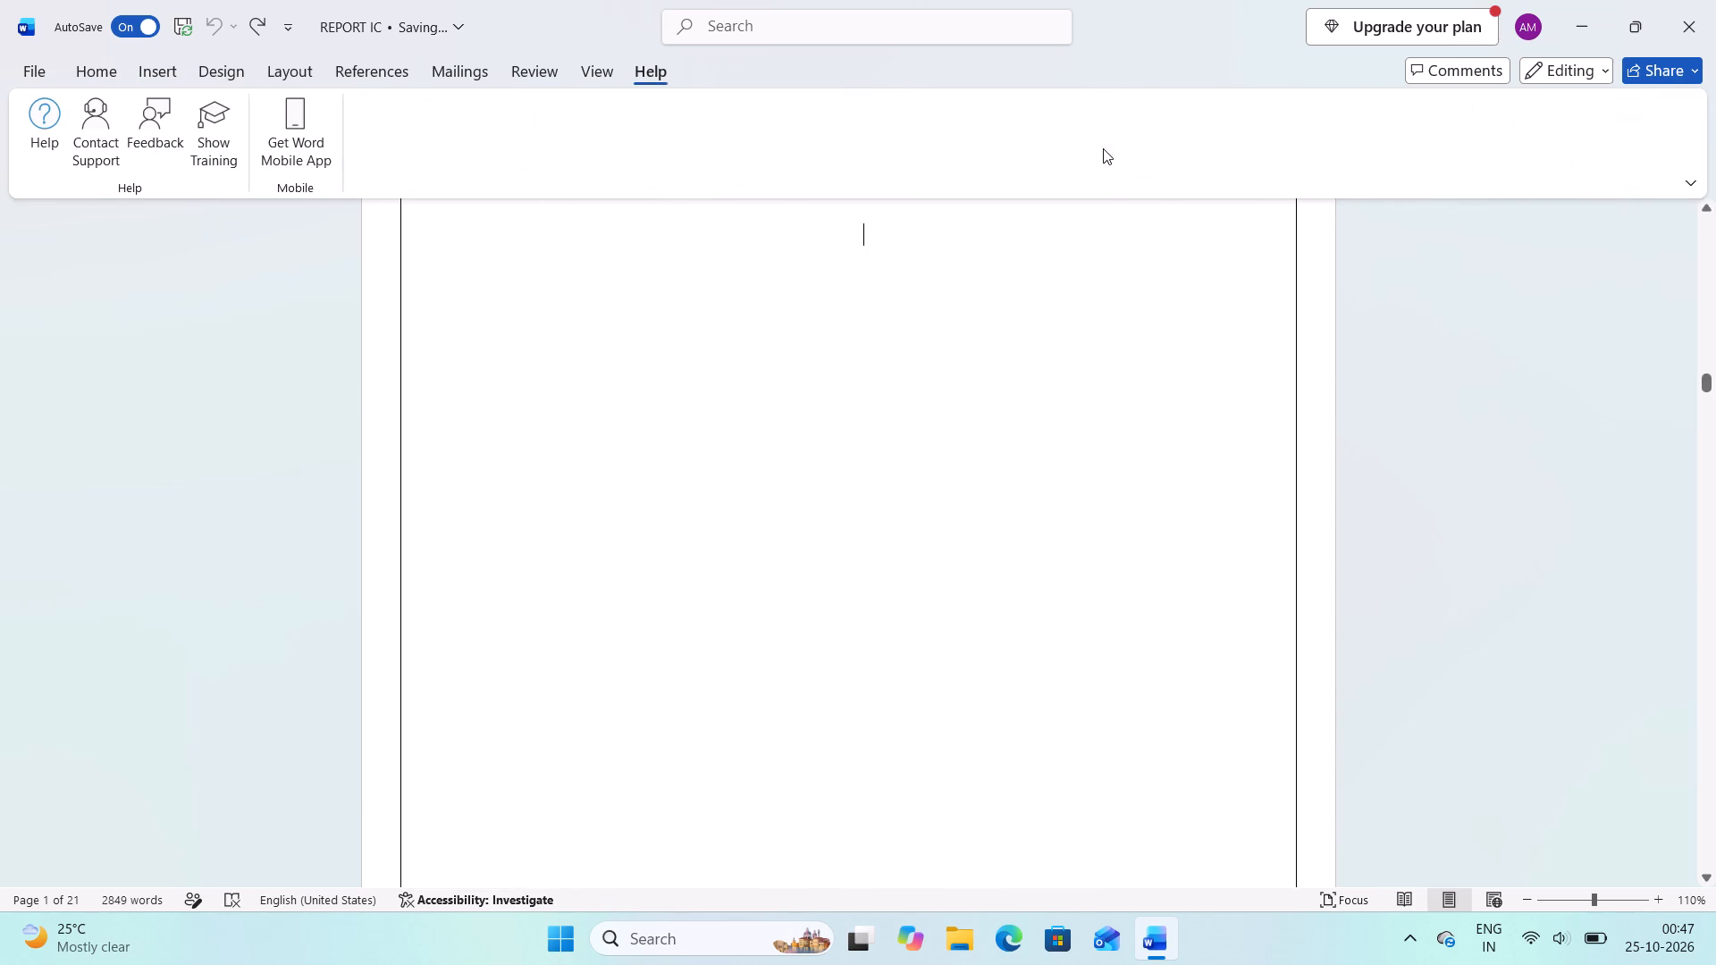
scroll(1029, 354, up, 1)
scroll(1029, 354, down, 1)
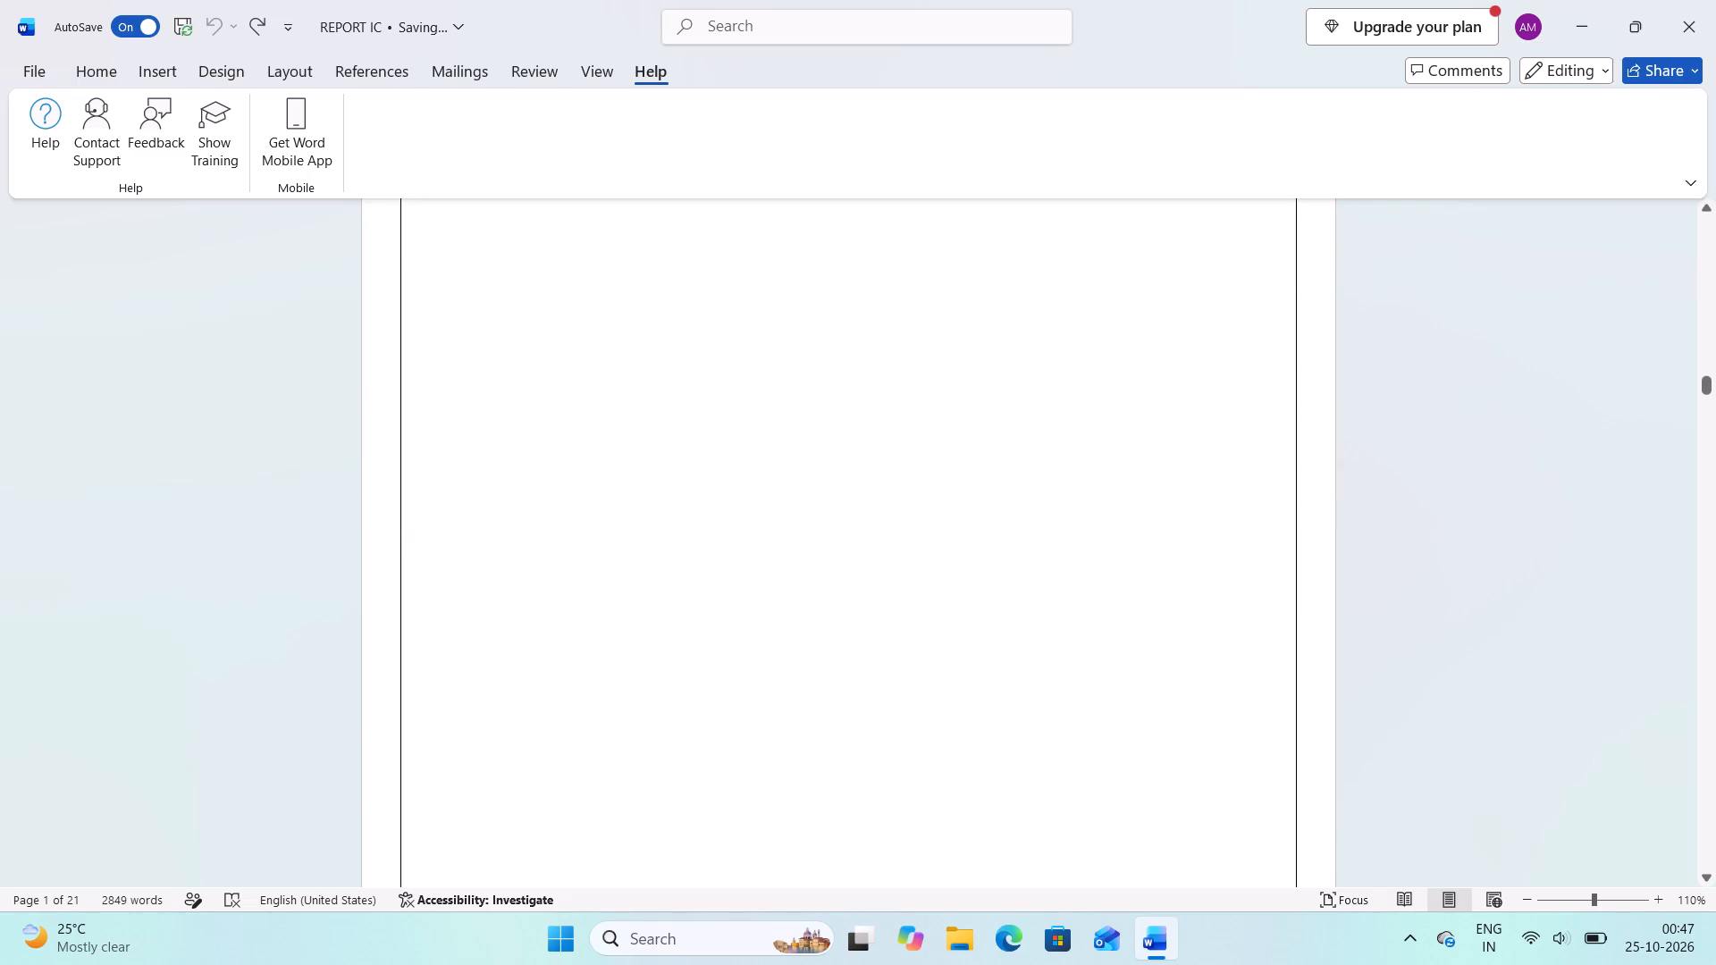
scroll(1029, 354, down, 3)
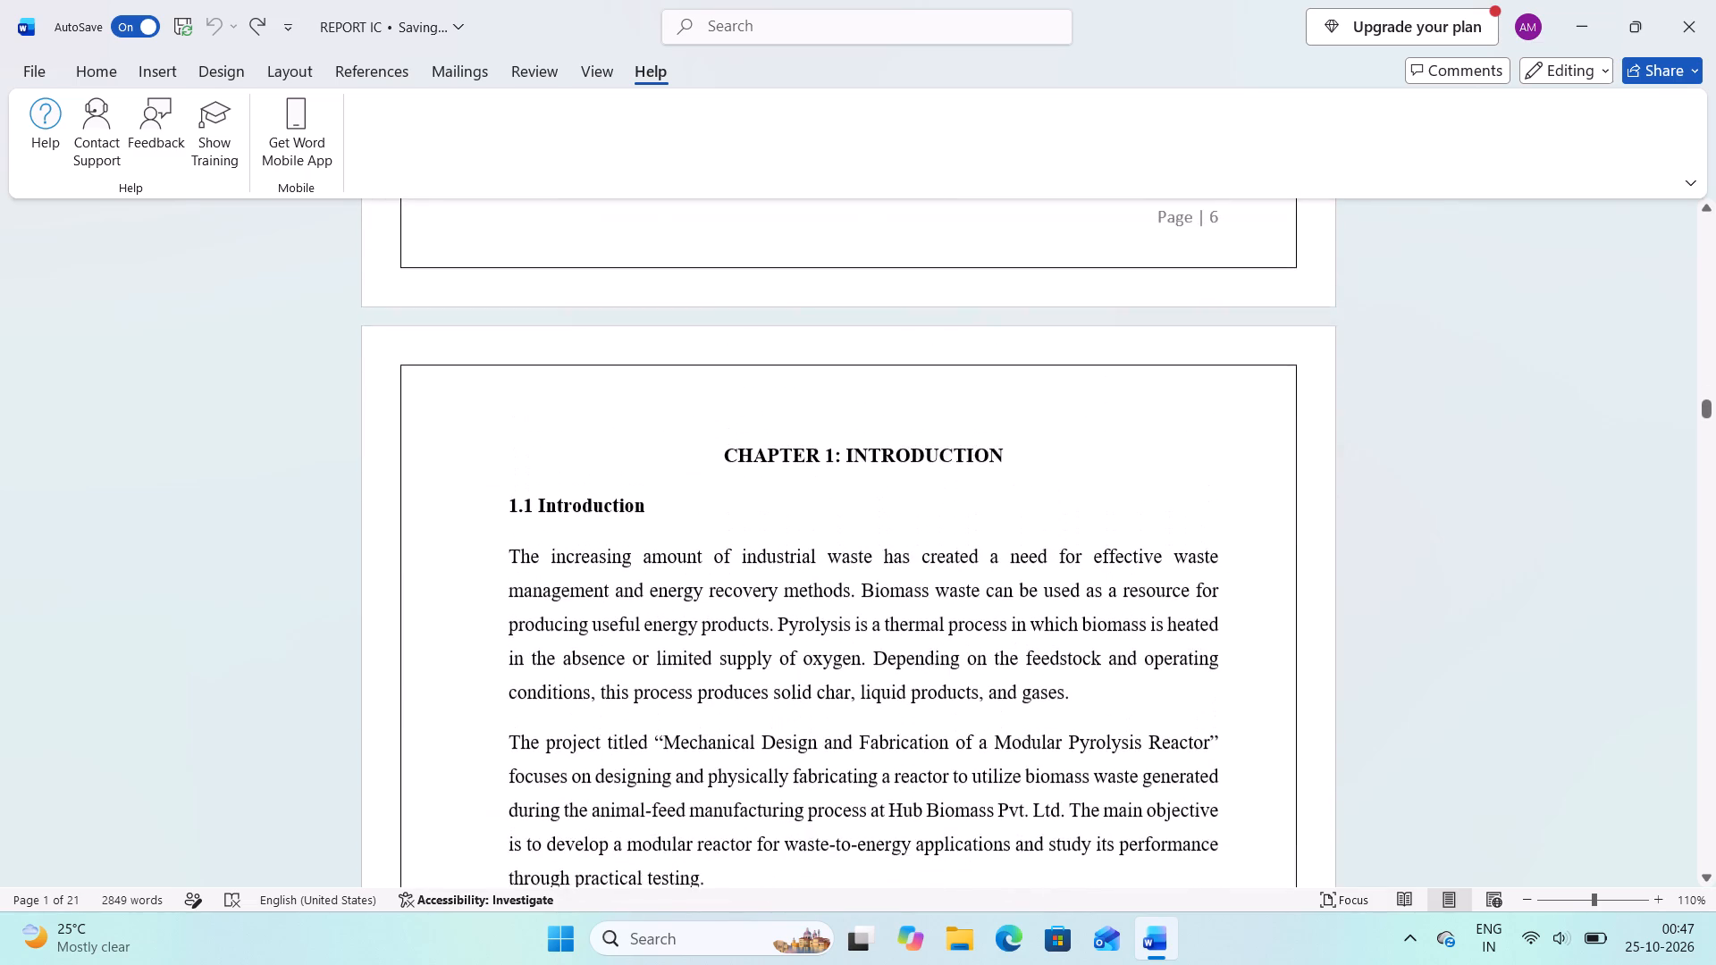
click(724, 444)
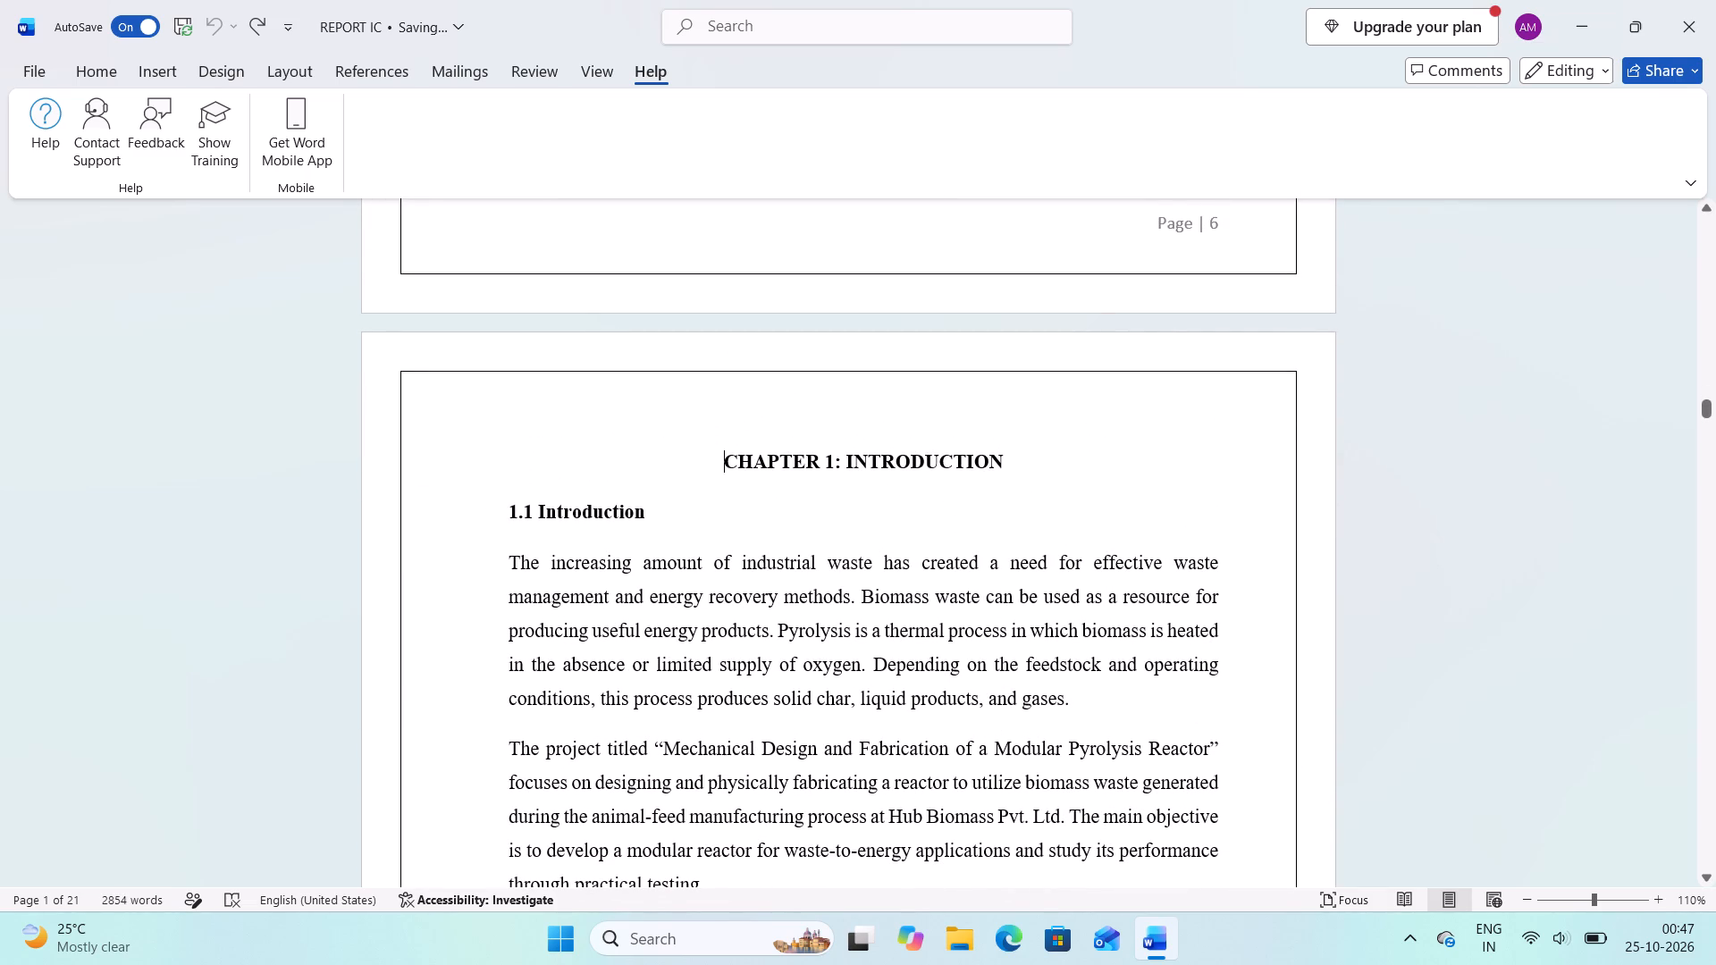
key(BackSpace)
key(BackSpace)
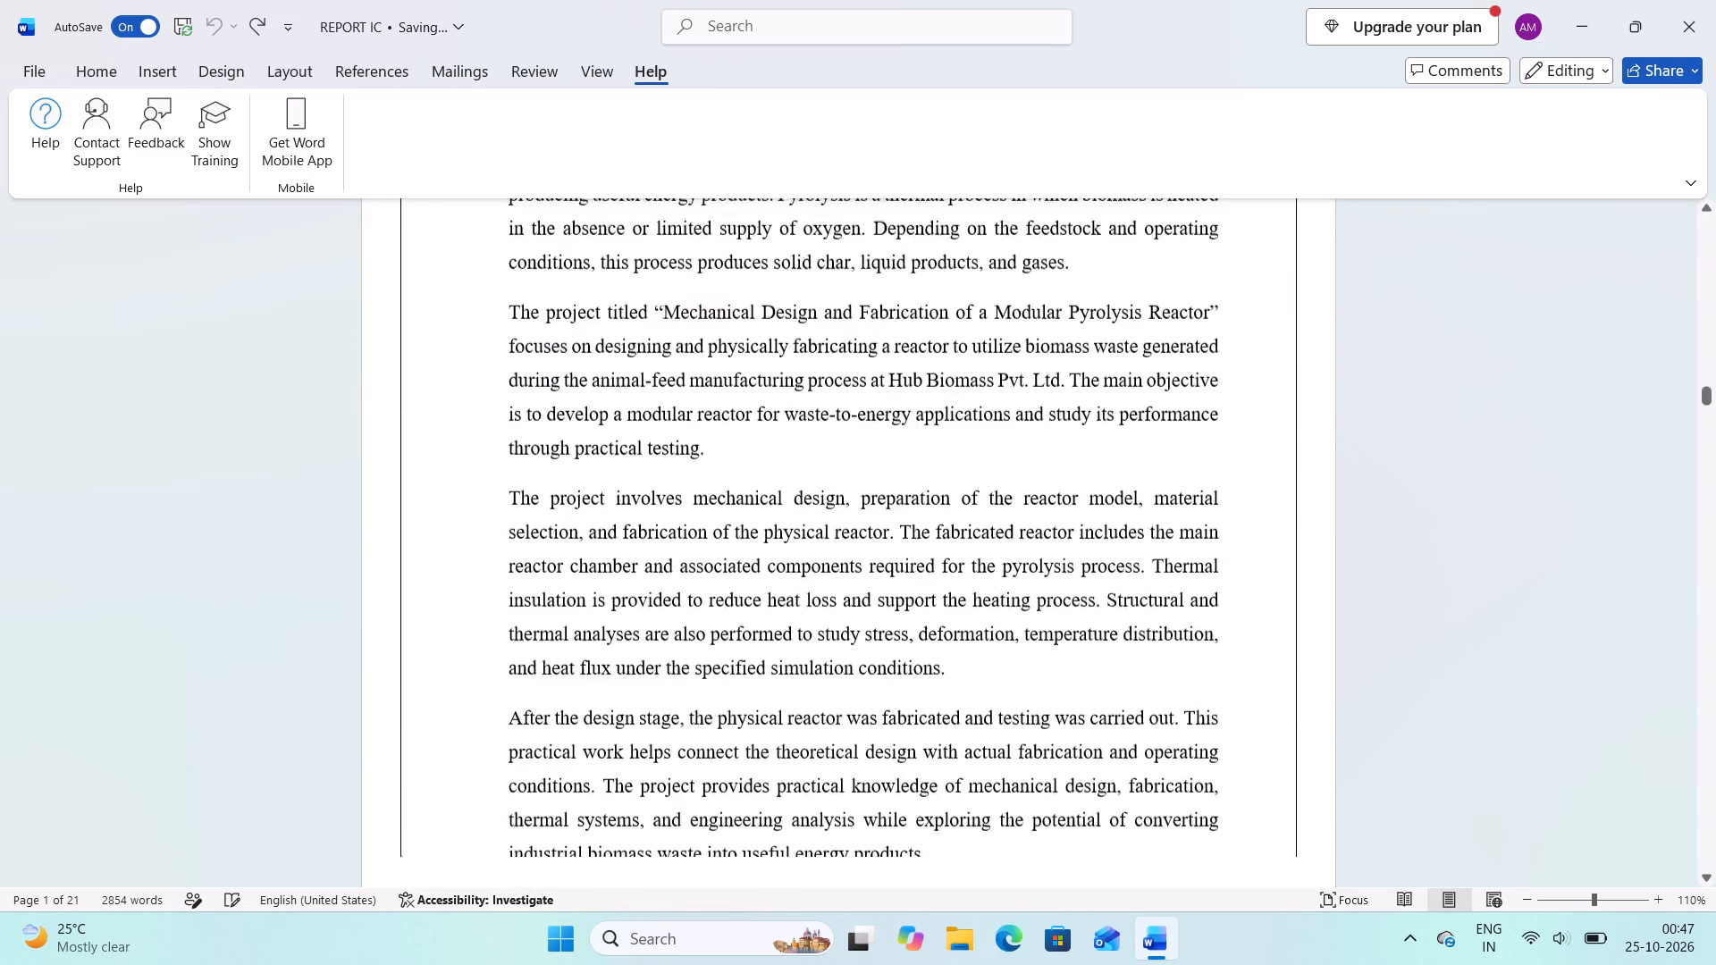
Examine the page layout and footer page numbers from the Chapter 1 page back to the cover page.
scroll(724, 444, down, 2)
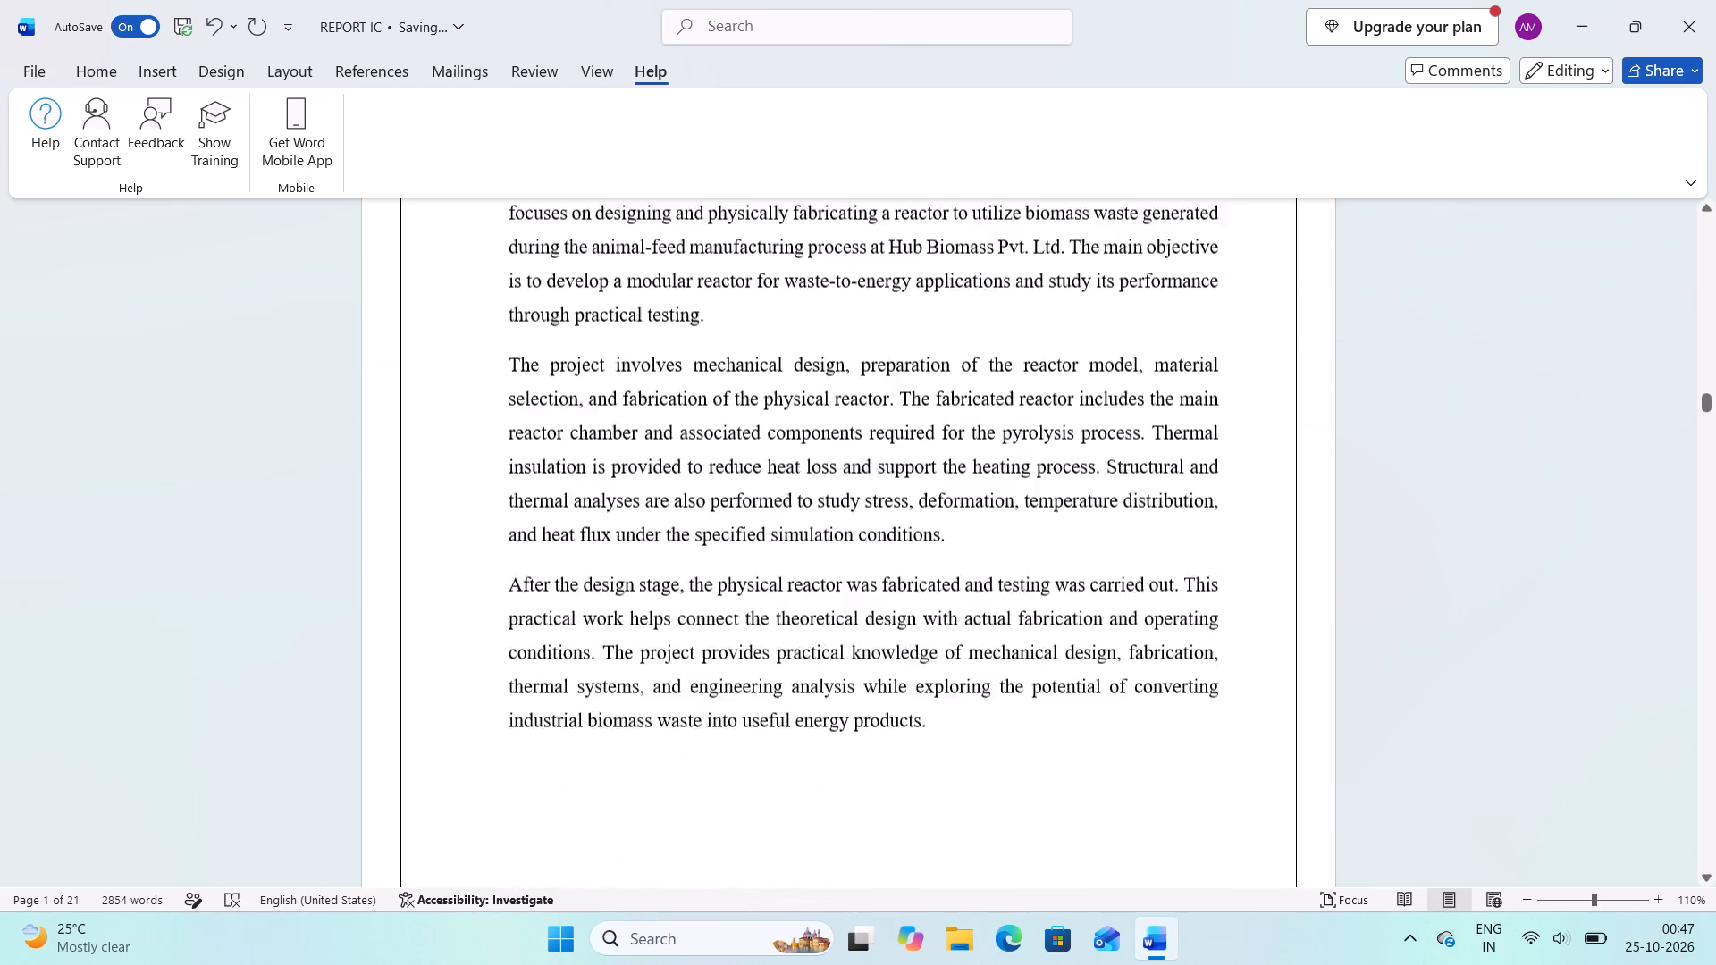
scroll(724, 444, down, 2)
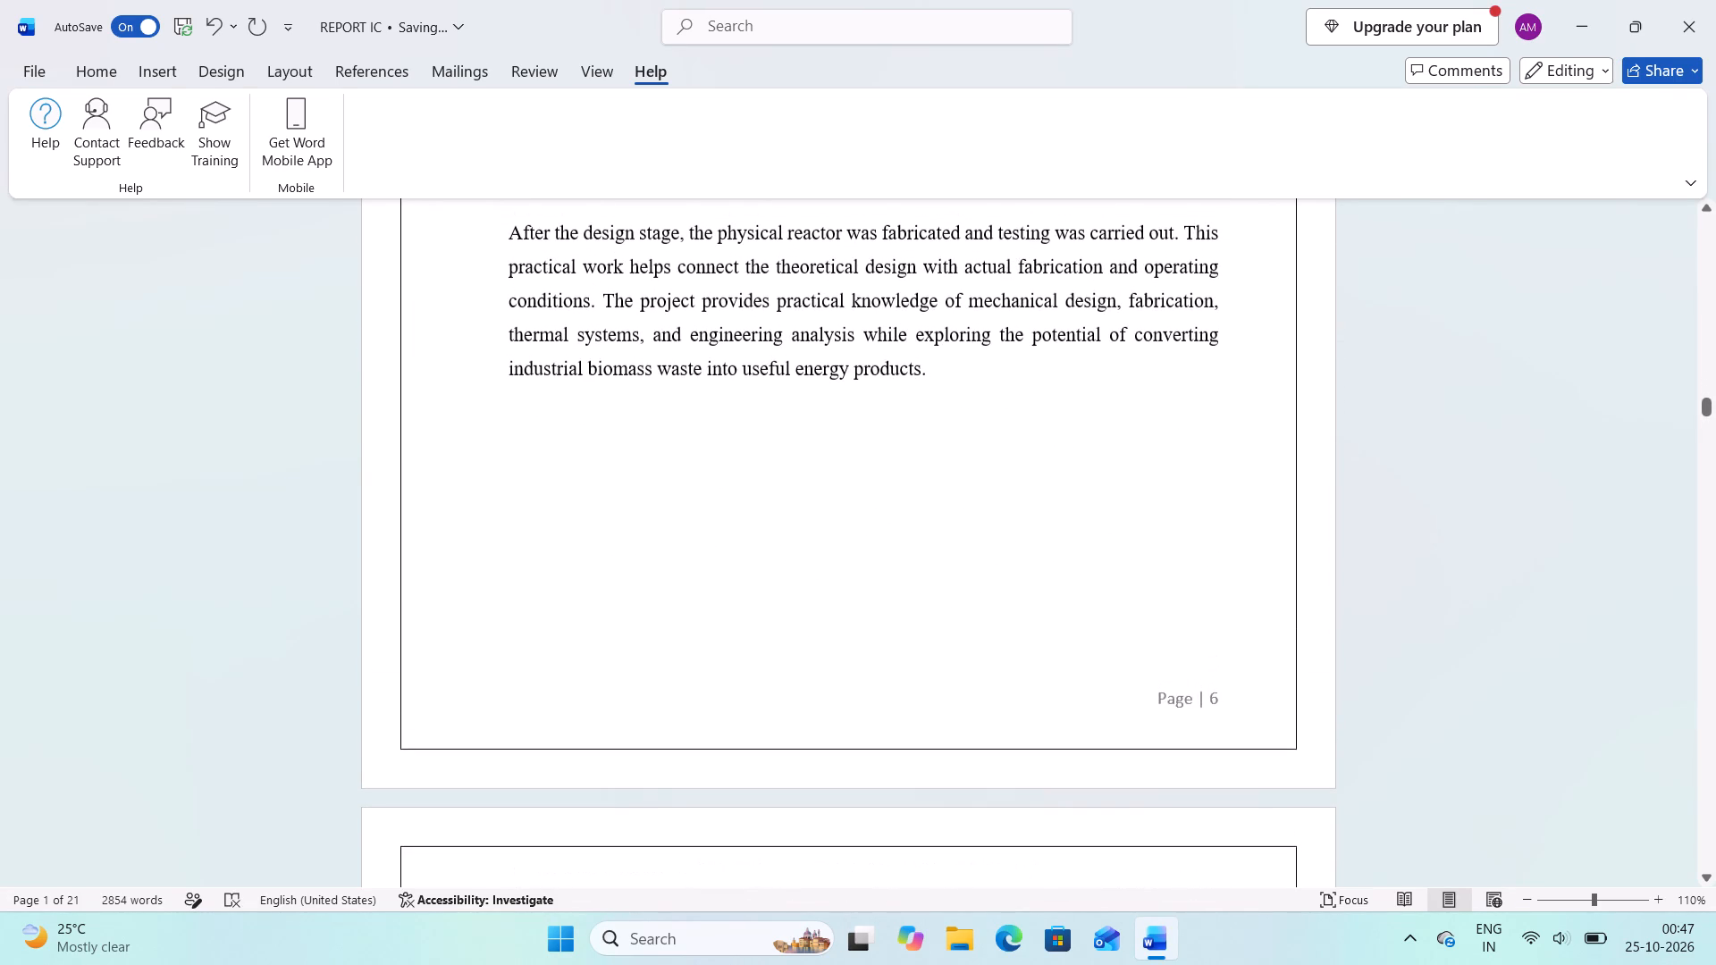
scroll(724, 444, up, 16)
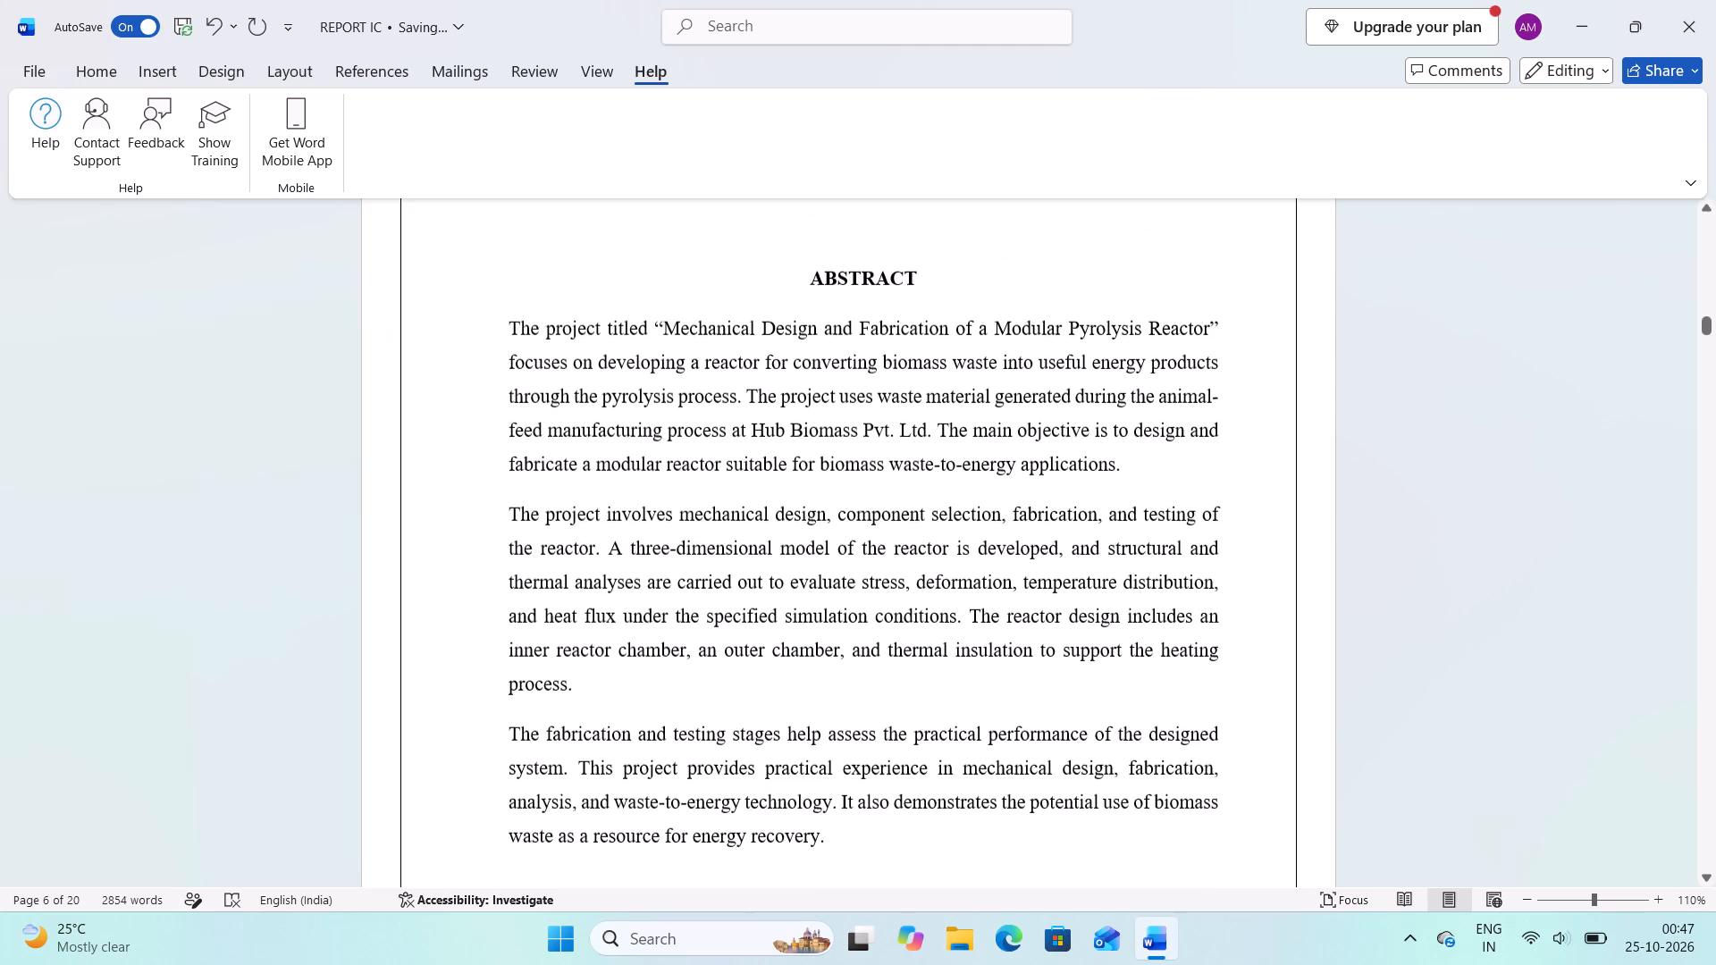
scroll(724, 444, up, 13)
scroll(724, 444, down, 1)
scroll(724, 444, up, 5)
scroll(724, 444, down, 2)
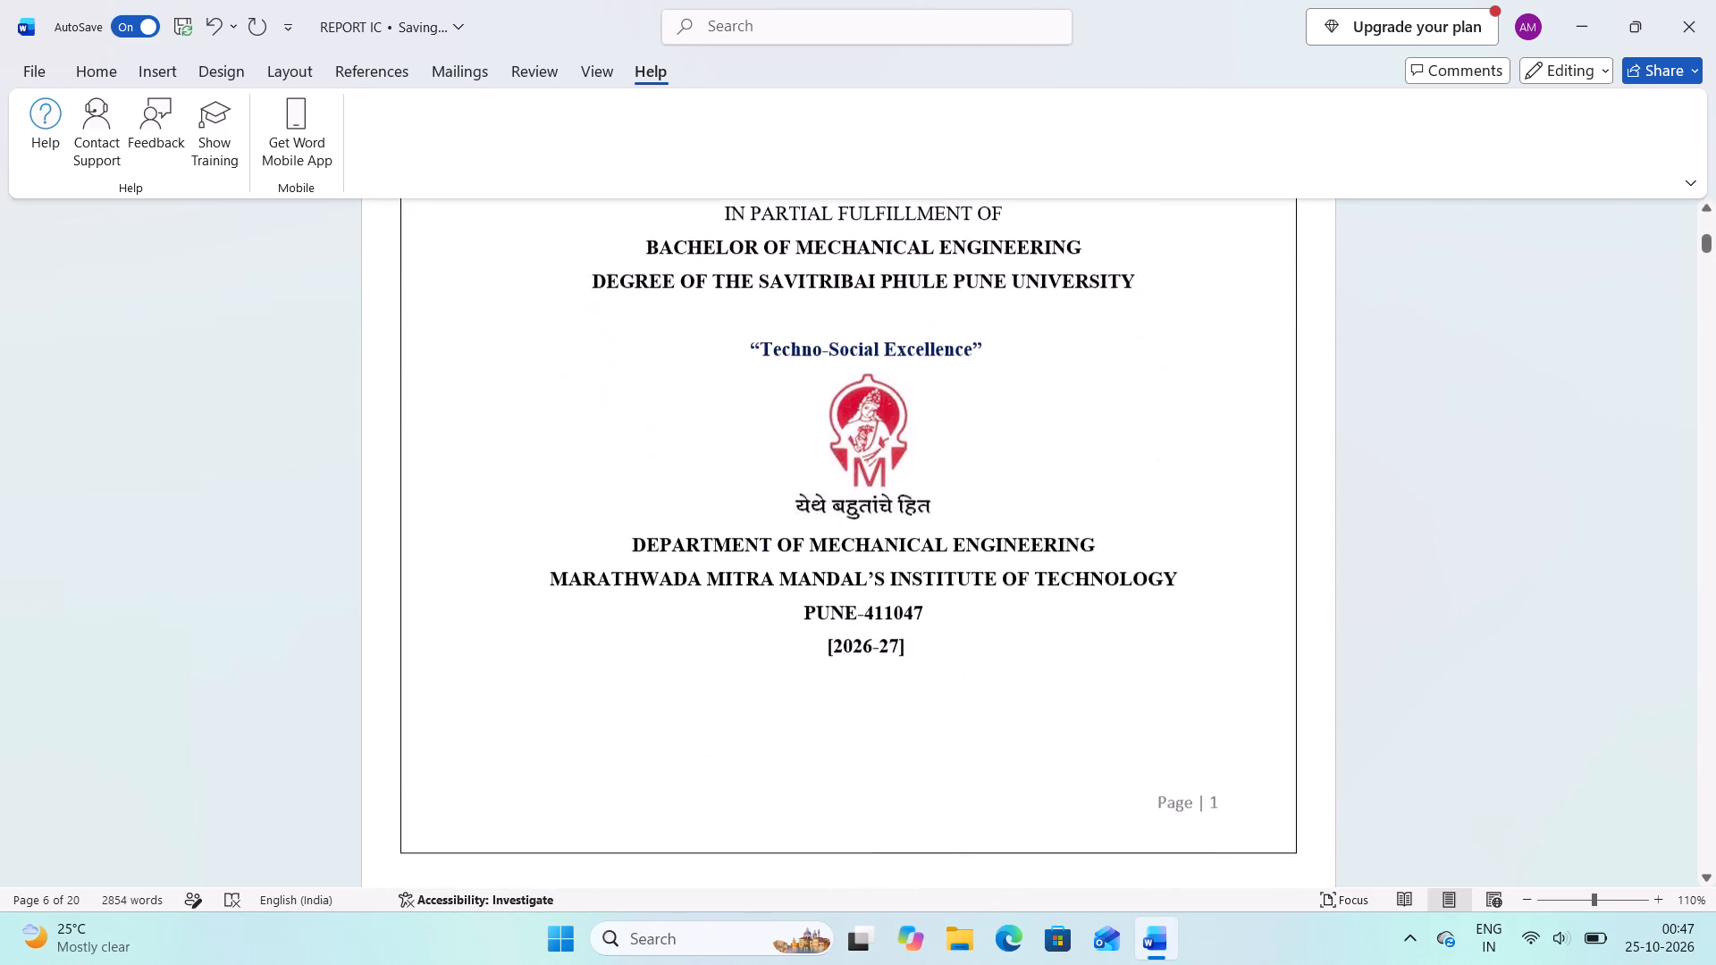
Delete the "Page | 1" text from the cover page's footer.
scroll(724, 444, down, 2)
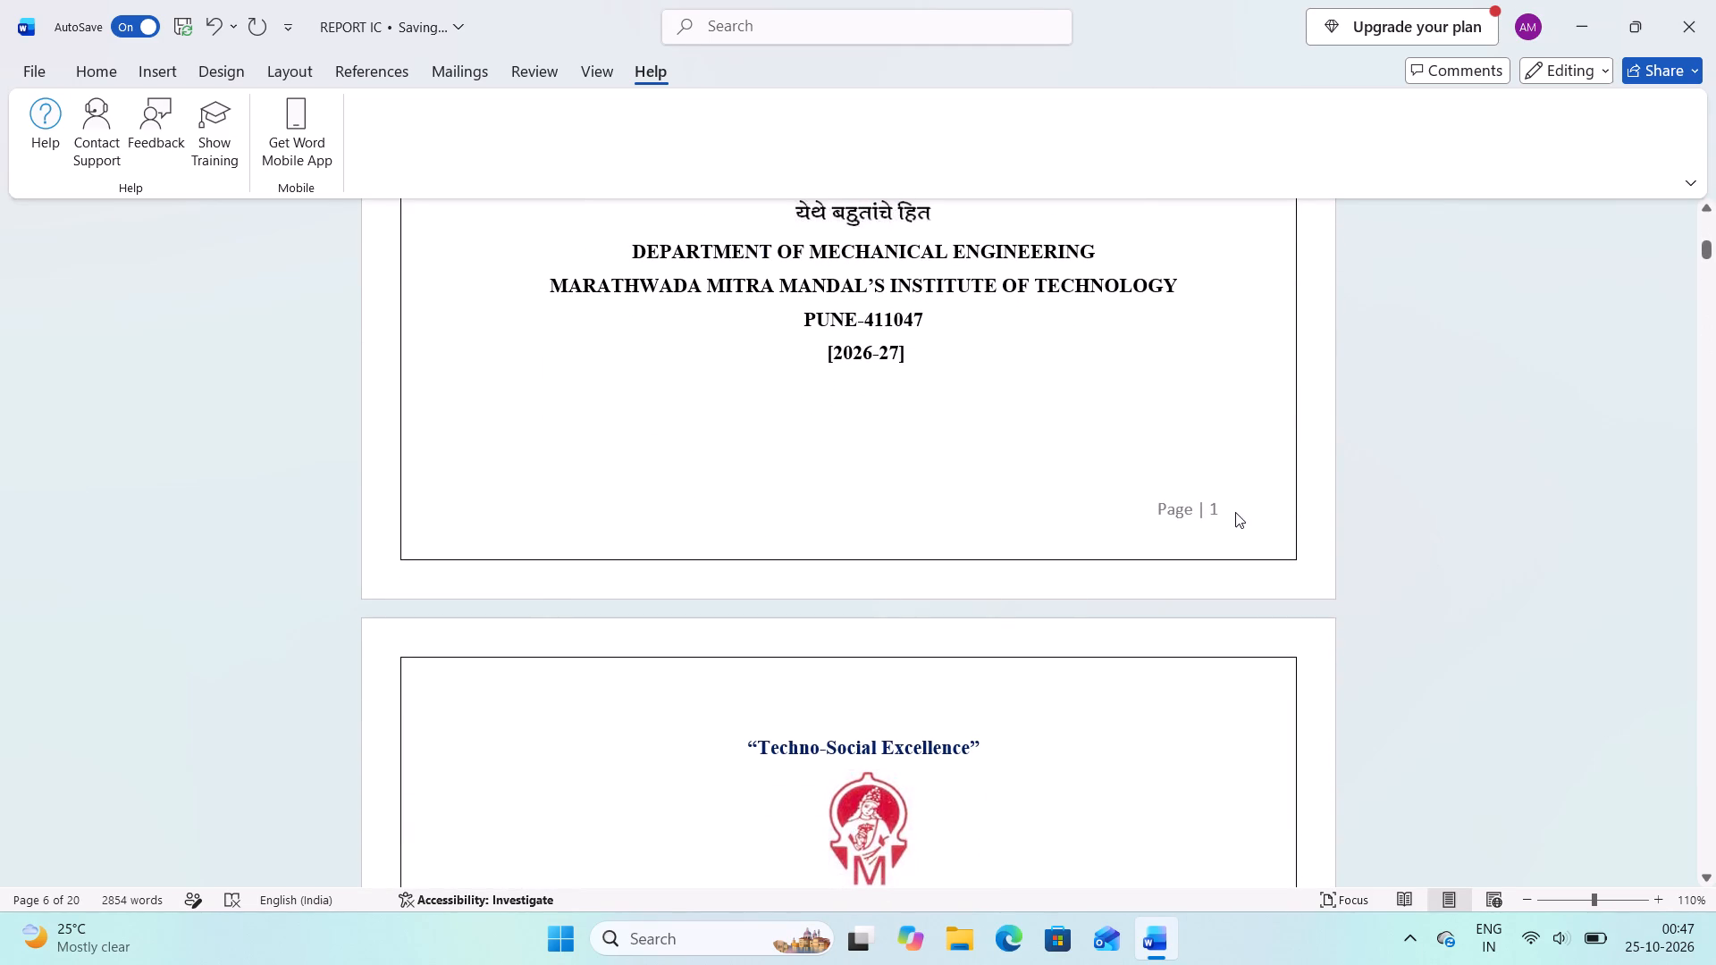
double_click(1228, 505)
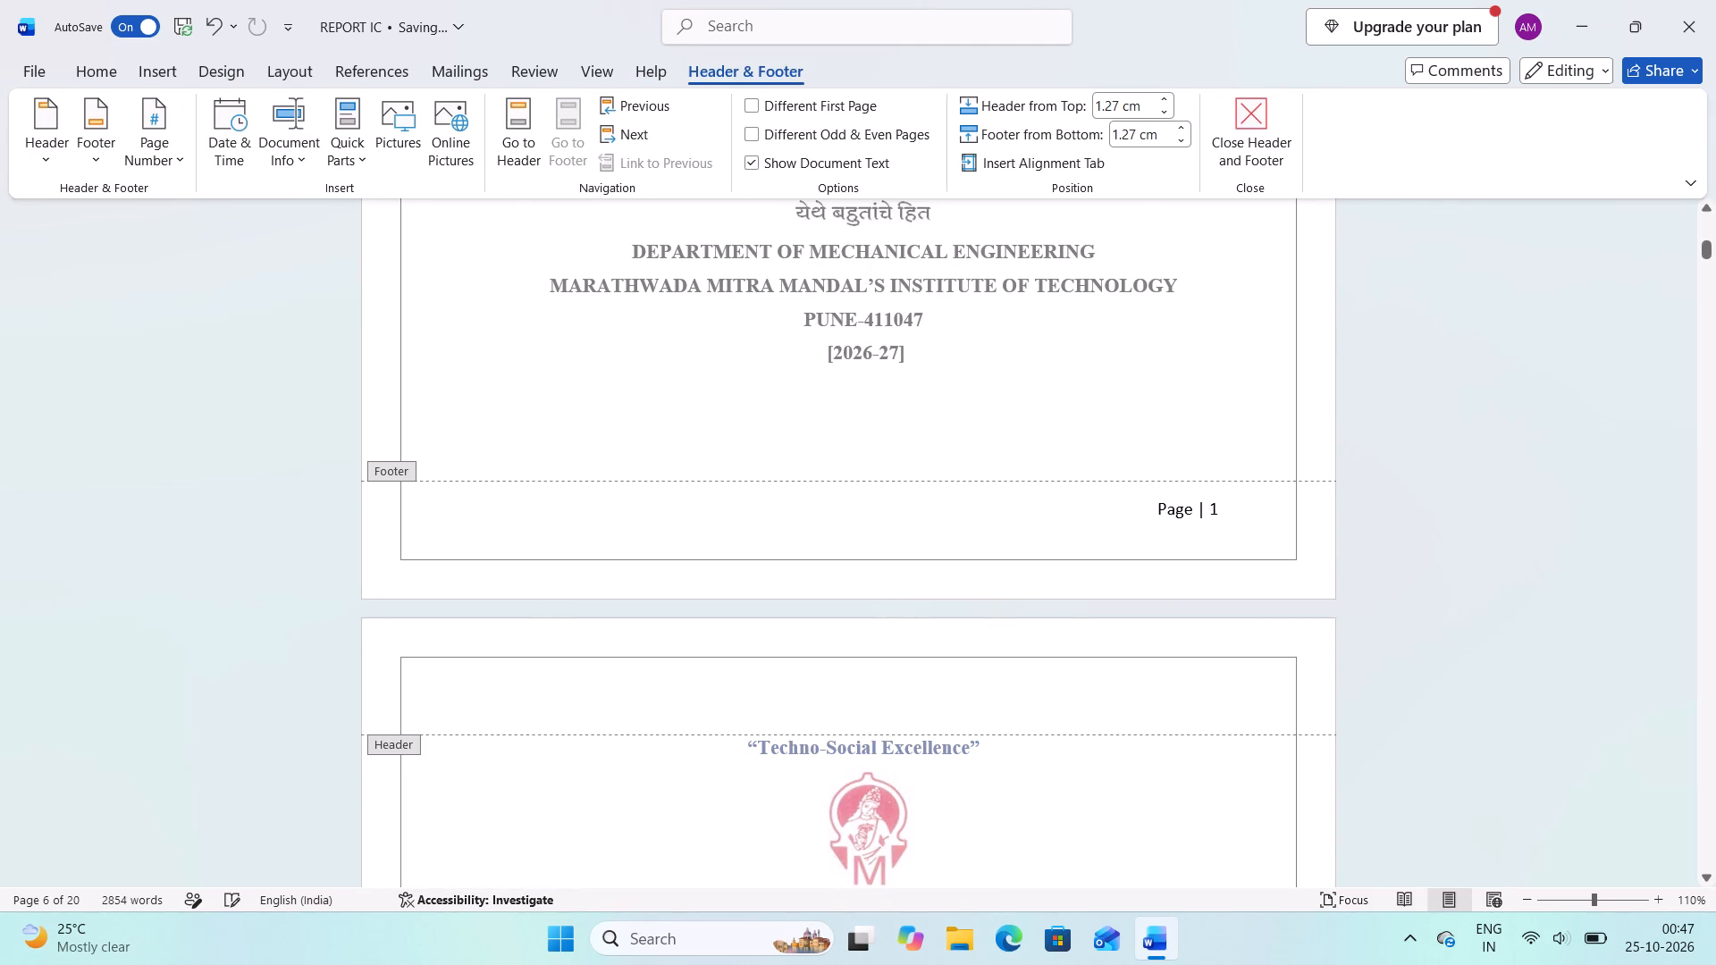
click(1225, 504)
key(BackSpace)
key(BackSpace)
key(BackSpace)
key(BackSpace)
key(BackSpace)
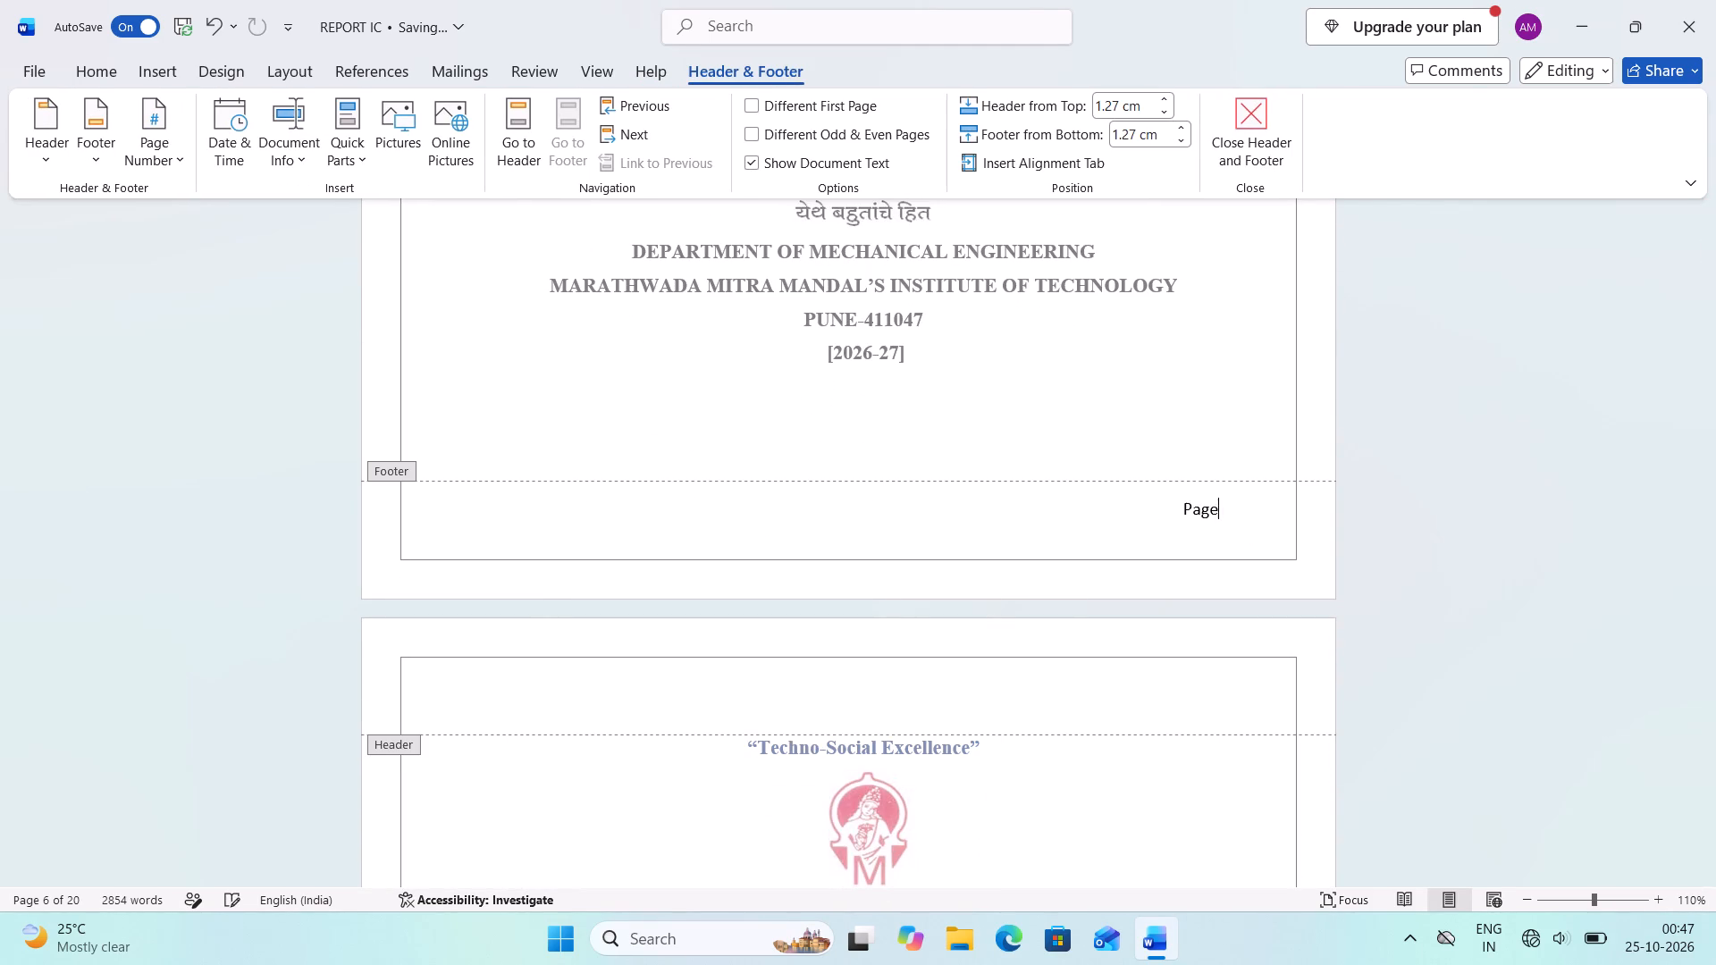
key(BackSpace)
key(BackSpace)
key(BackSpace)
key(BackSpace)
key(BackSpace)
Check the footers from the cover page to the acknowledgement page and leave footer editing.
scroll(1225, 504, down, 1)
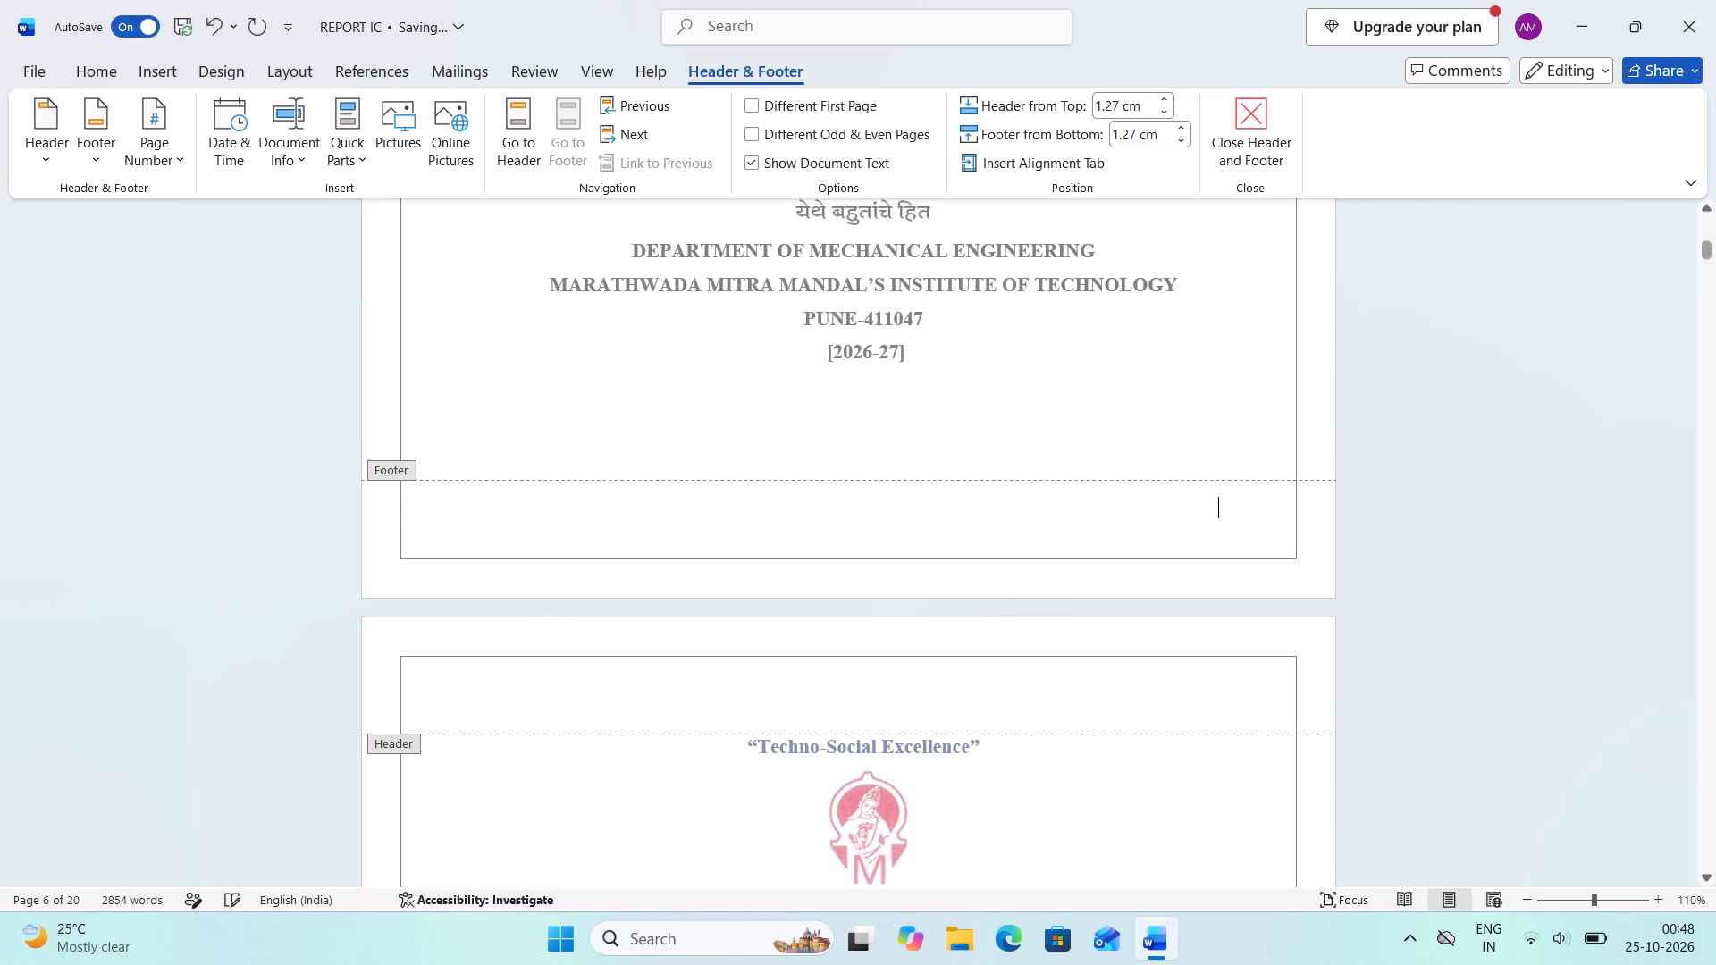
scroll(1225, 504, down, 6)
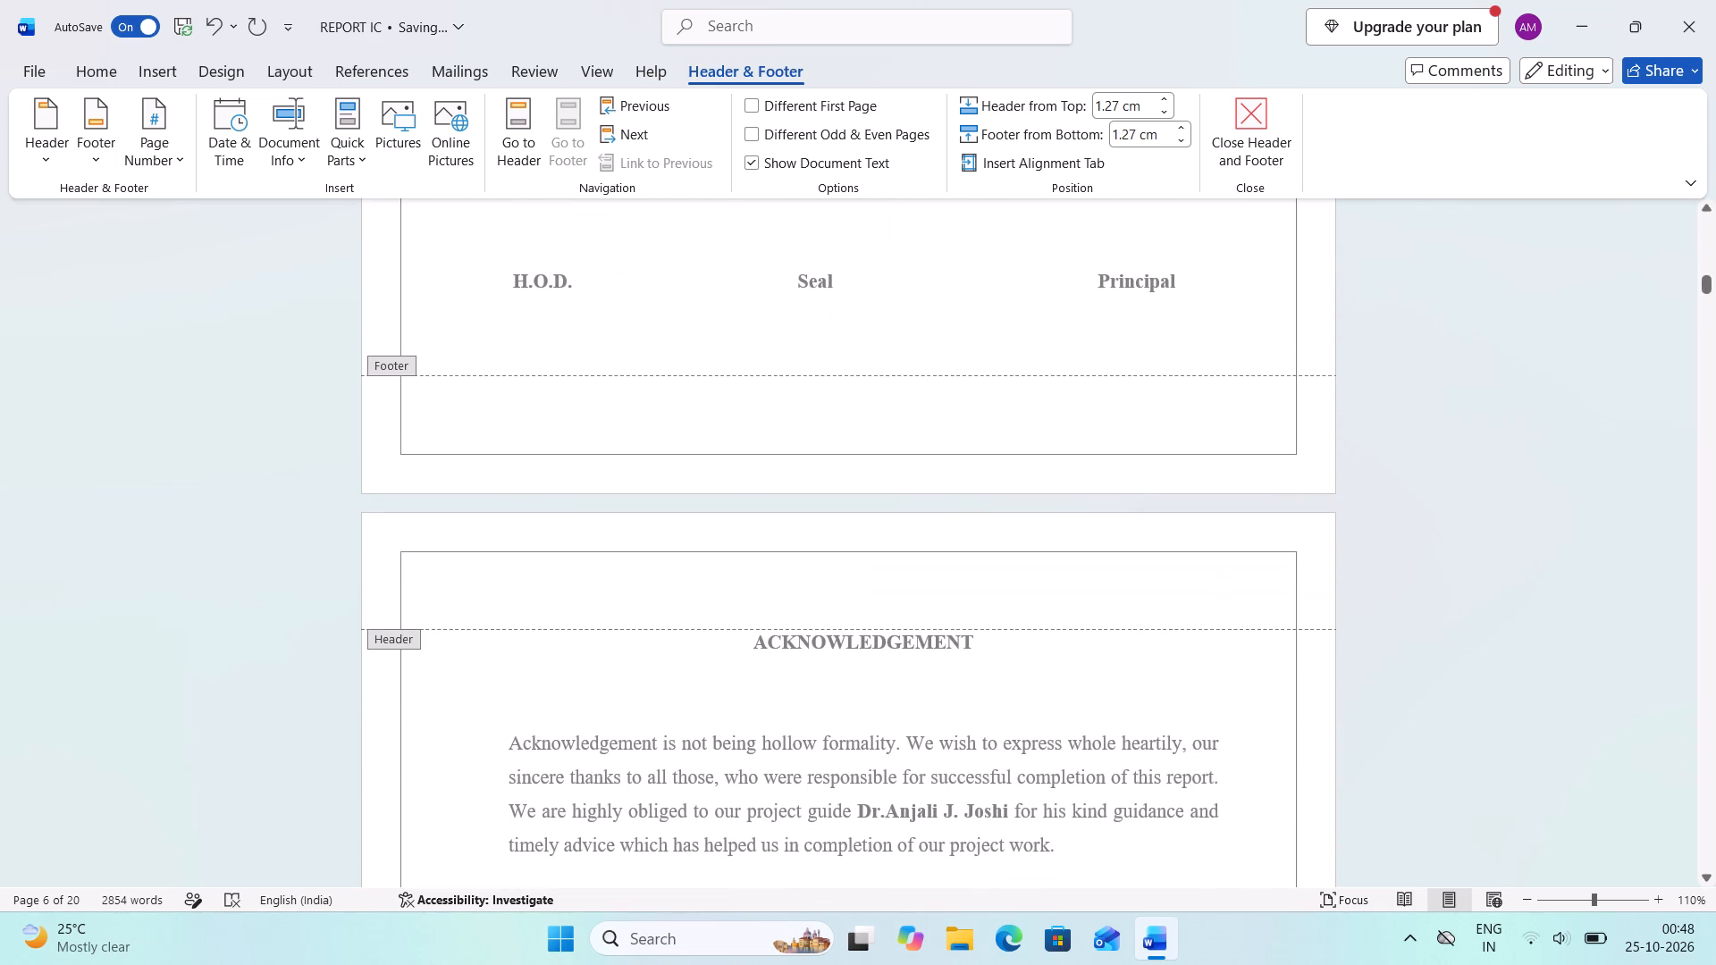
scroll(1225, 504, up, 3)
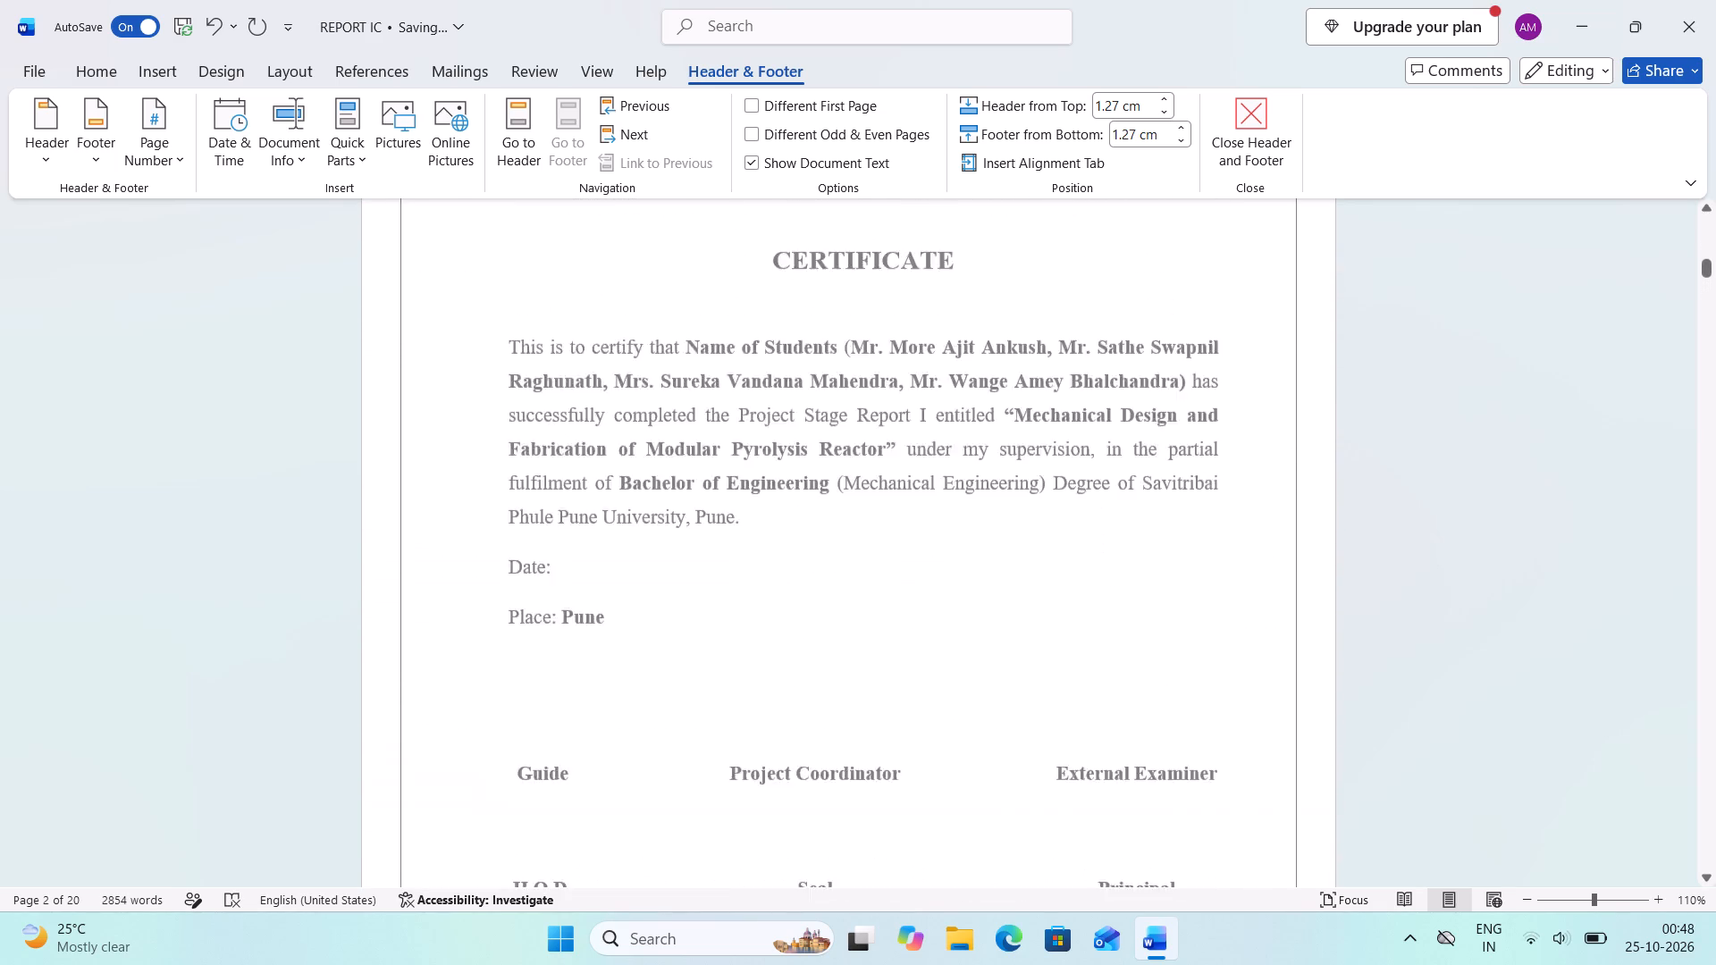
scroll(1225, 504, up, 3)
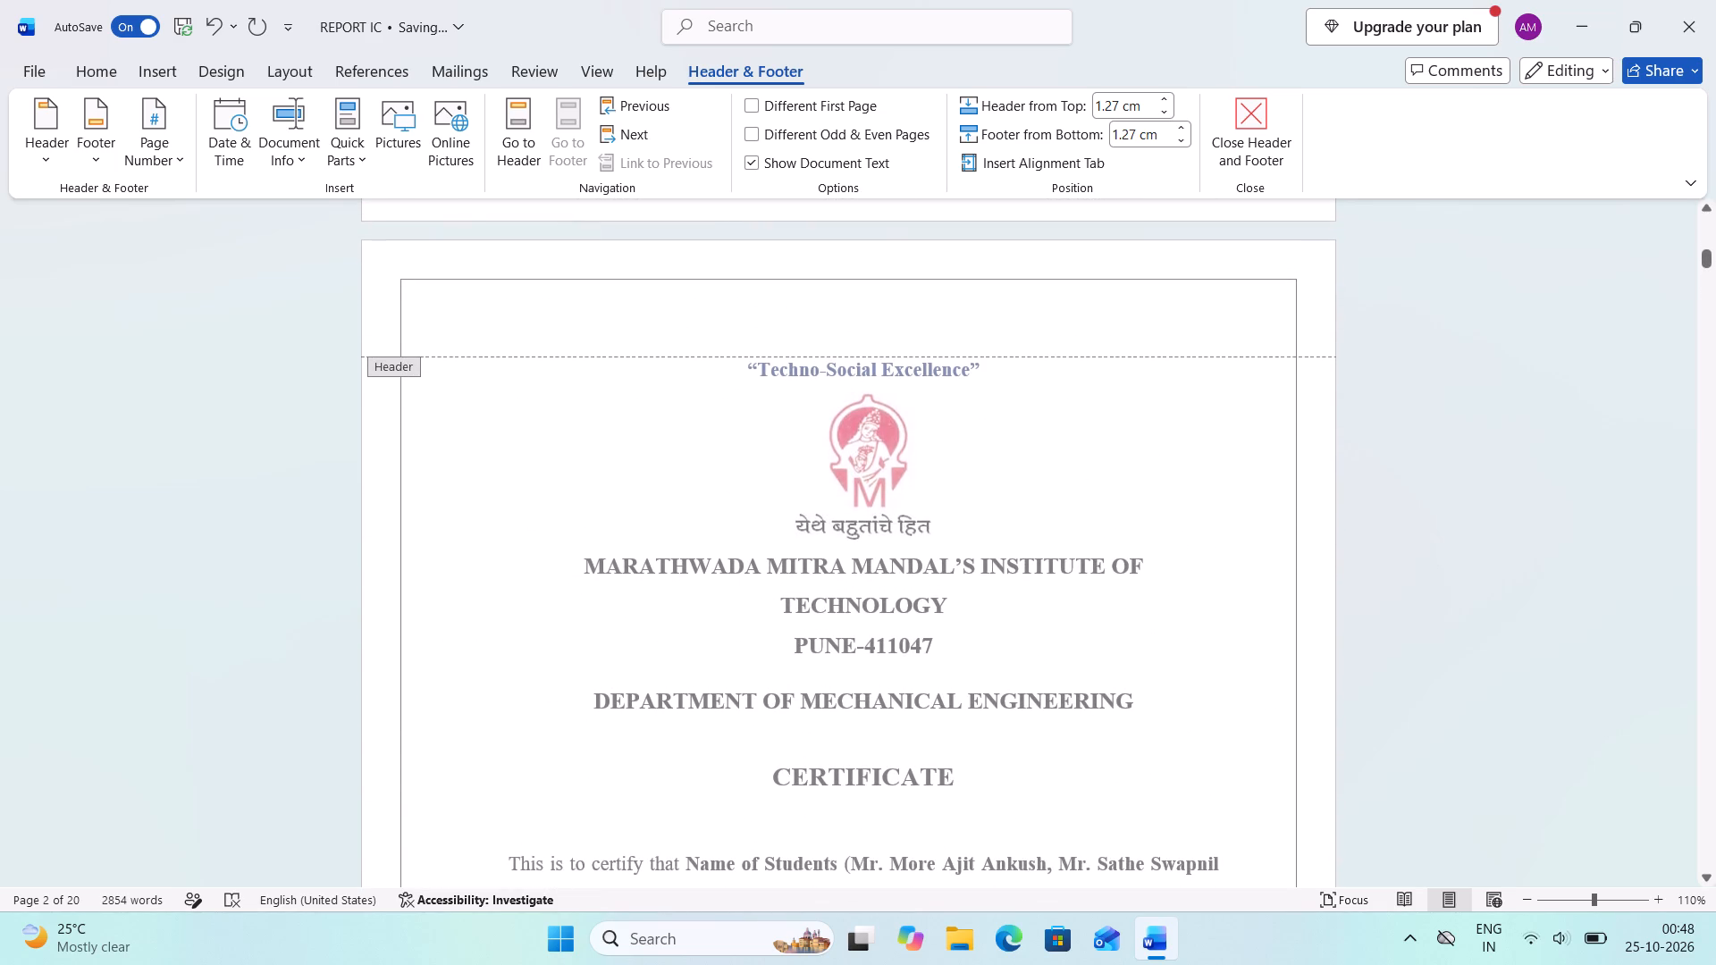
scroll(1225, 504, up, 1)
scroll(1225, 504, down, 1)
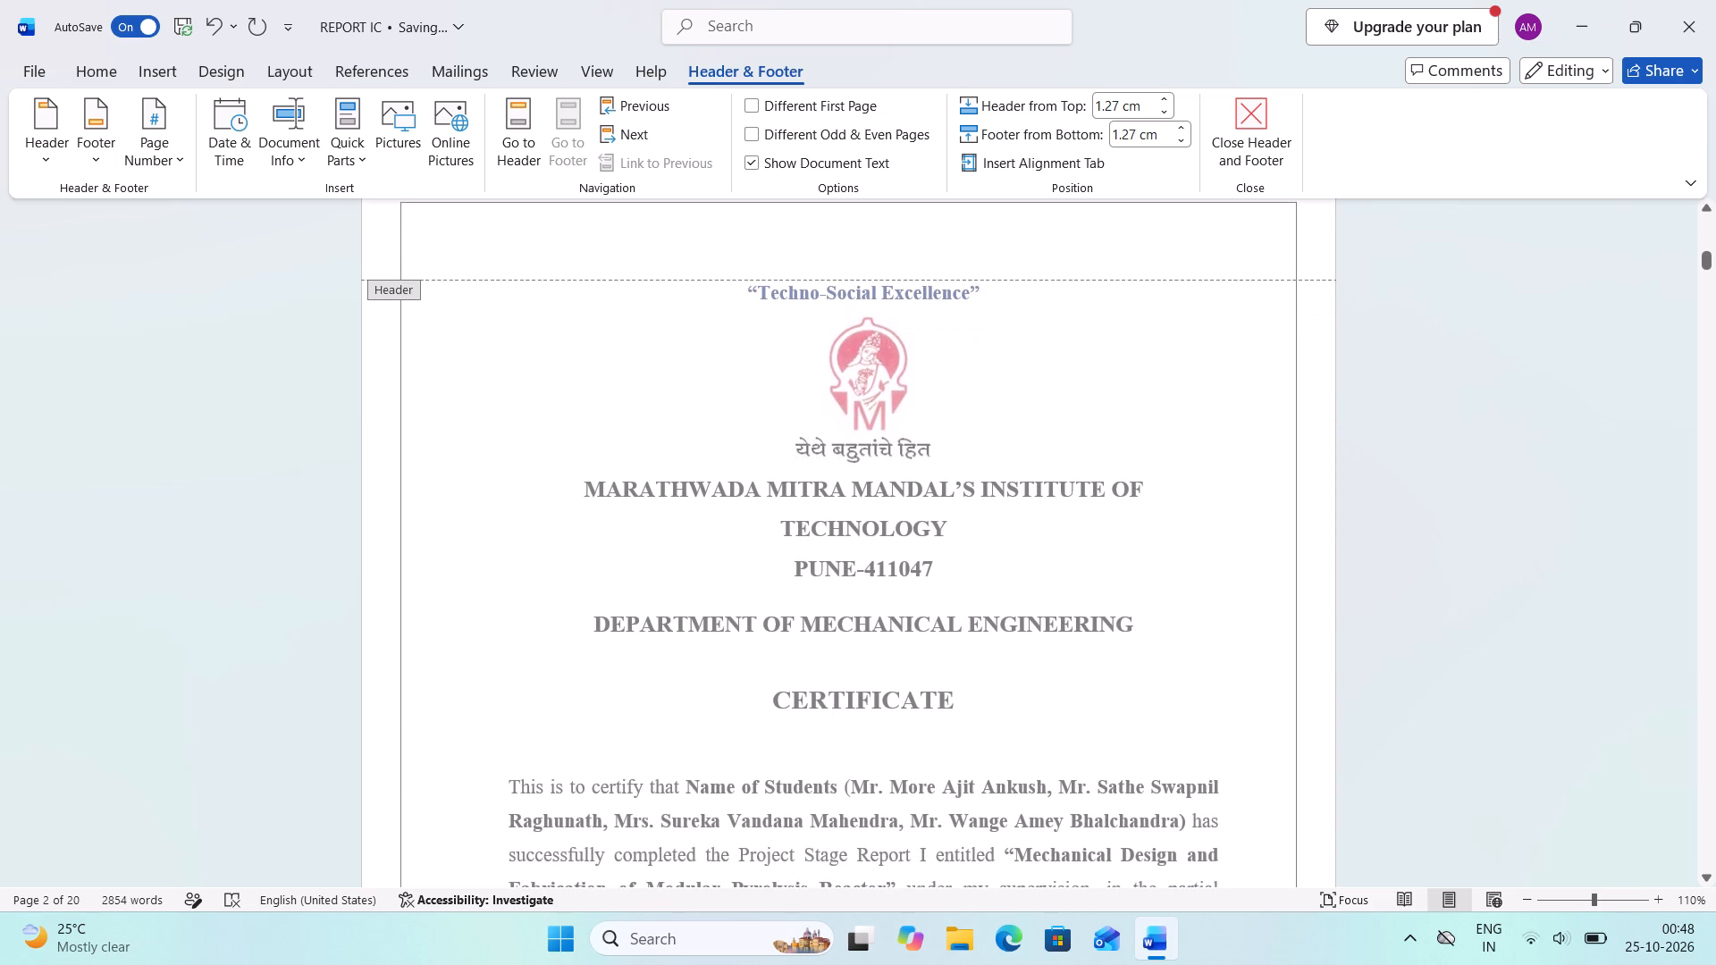
scroll(1225, 504, down, 1)
click(1266, 119)
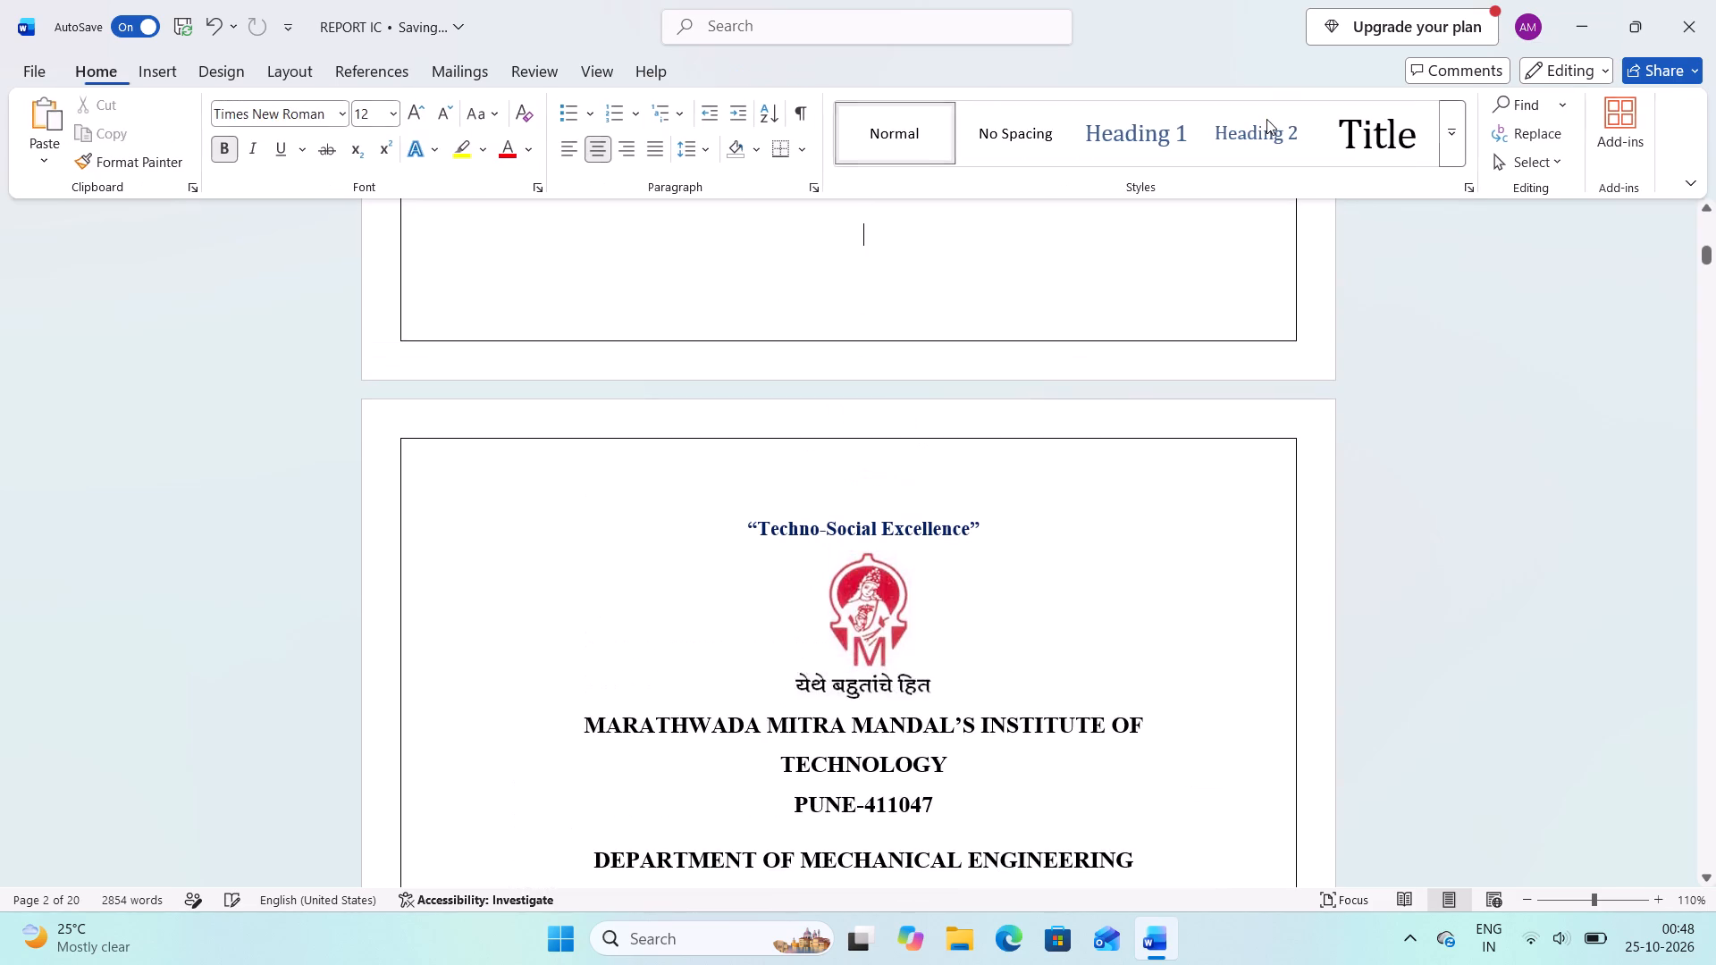
Examine the front pages from the cover to the Chapter 1 page for remaining footer page numbers and blank pages.
scroll(1204, 441, down, 1)
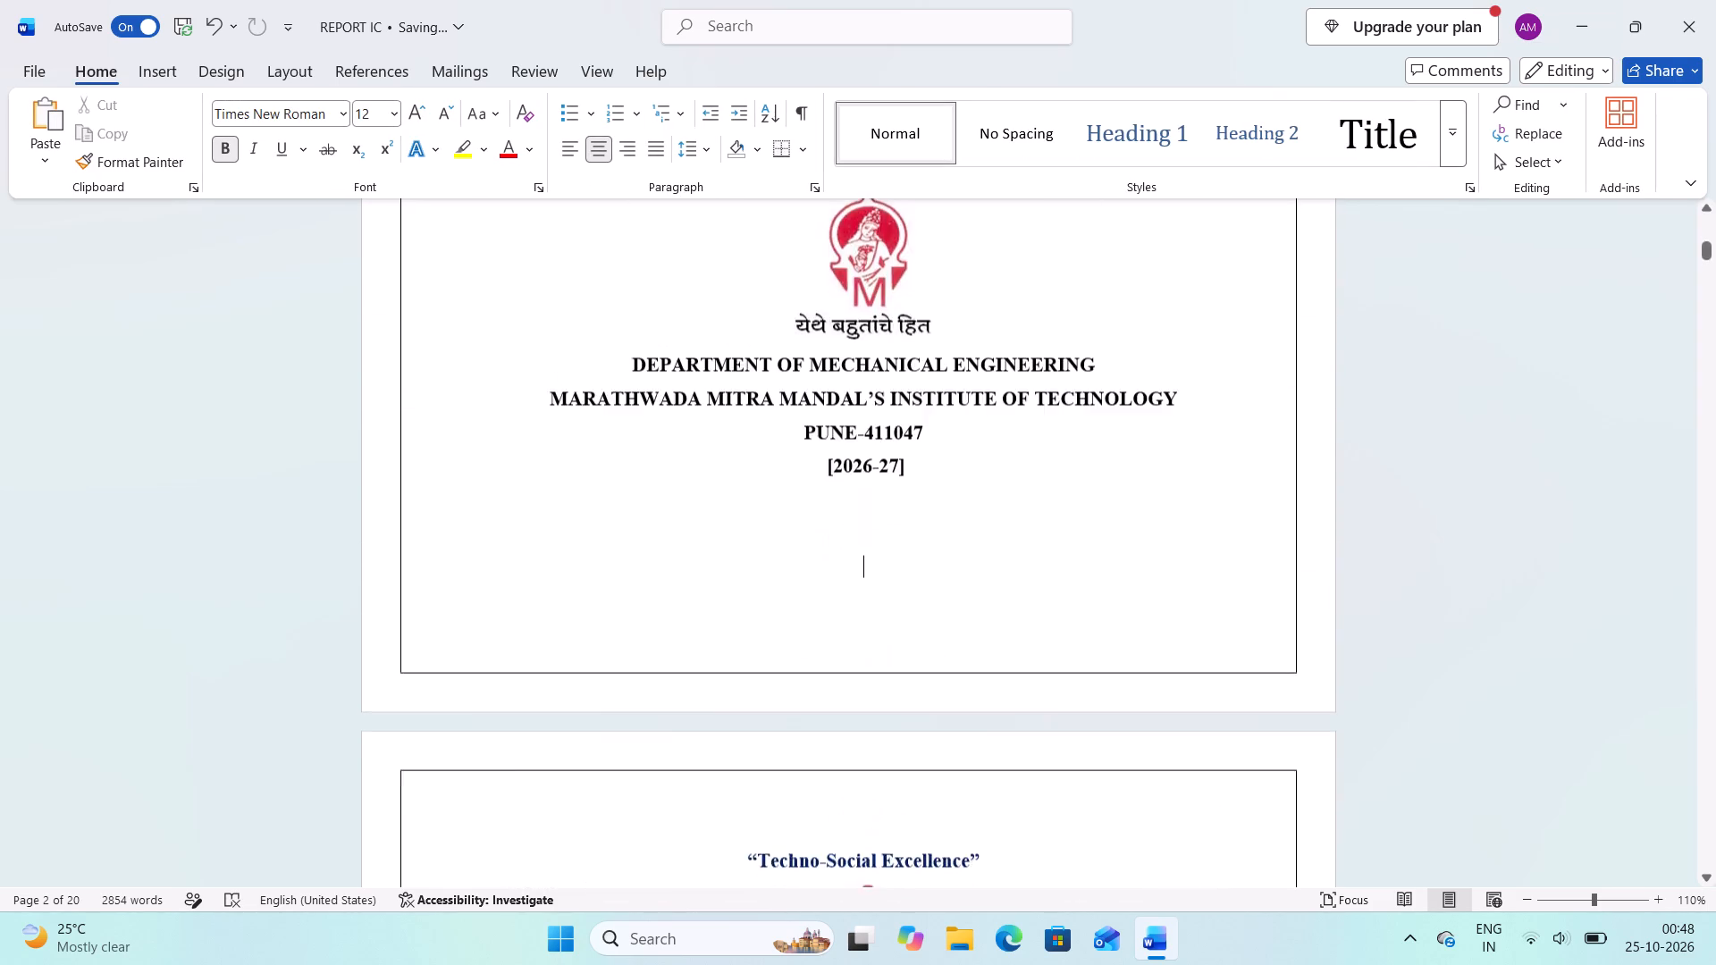
scroll(1204, 441, down, 7)
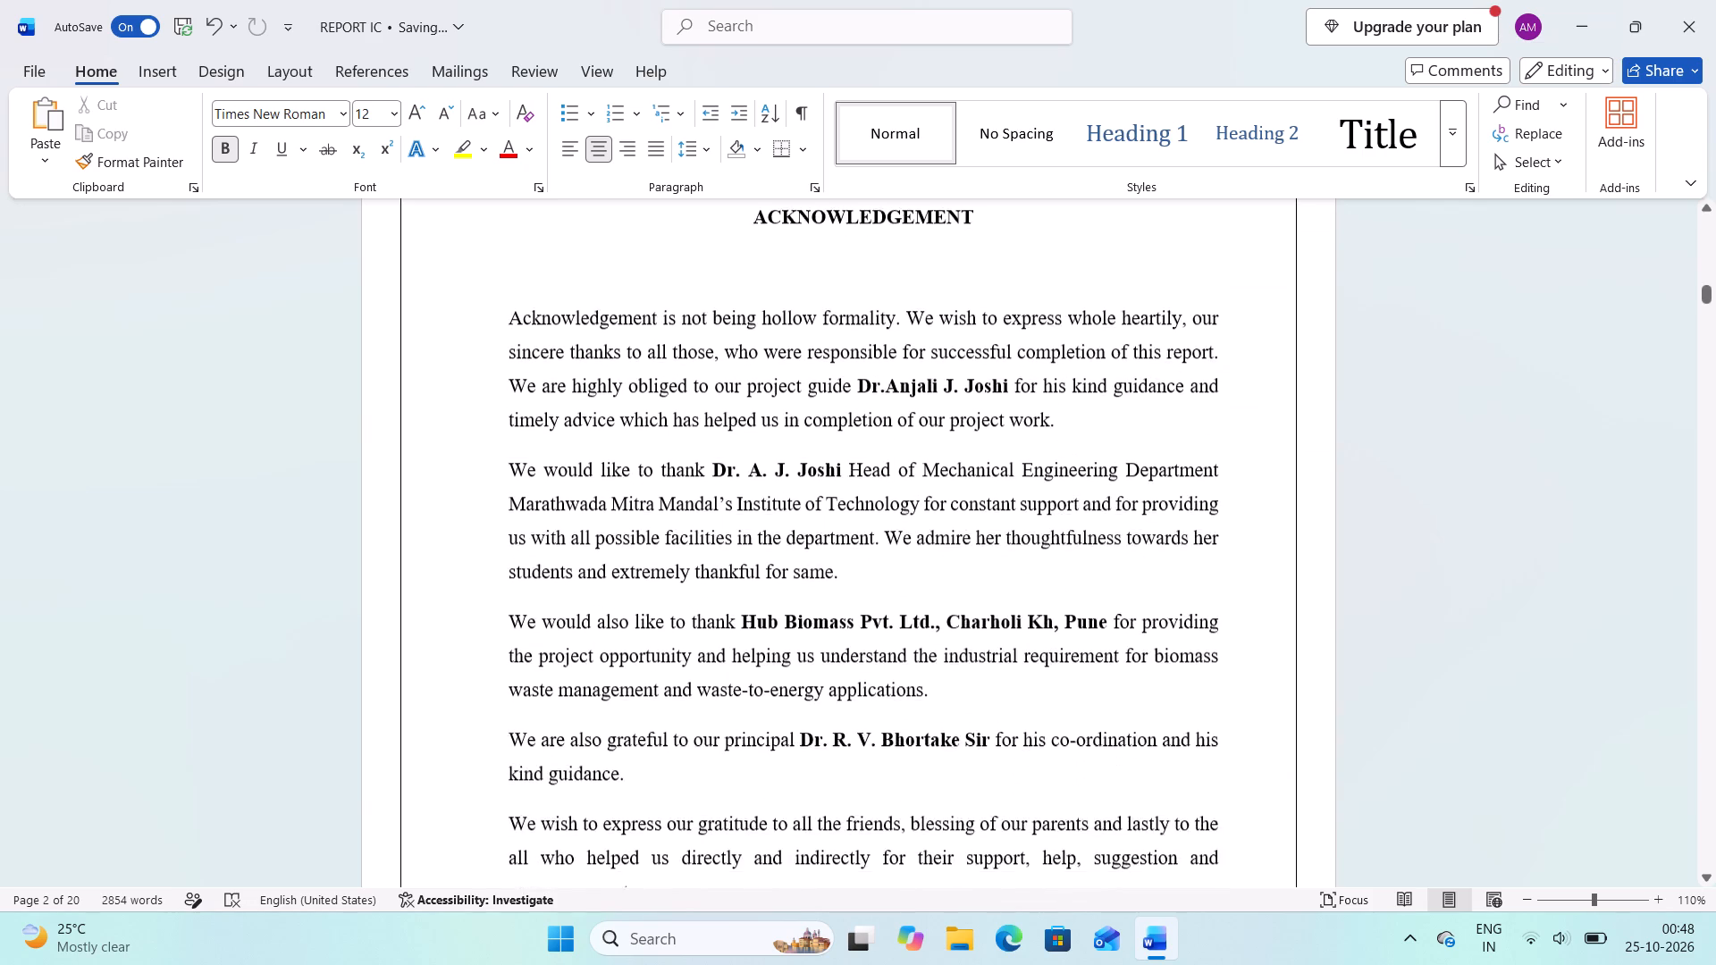
scroll(1204, 441, down, 5)
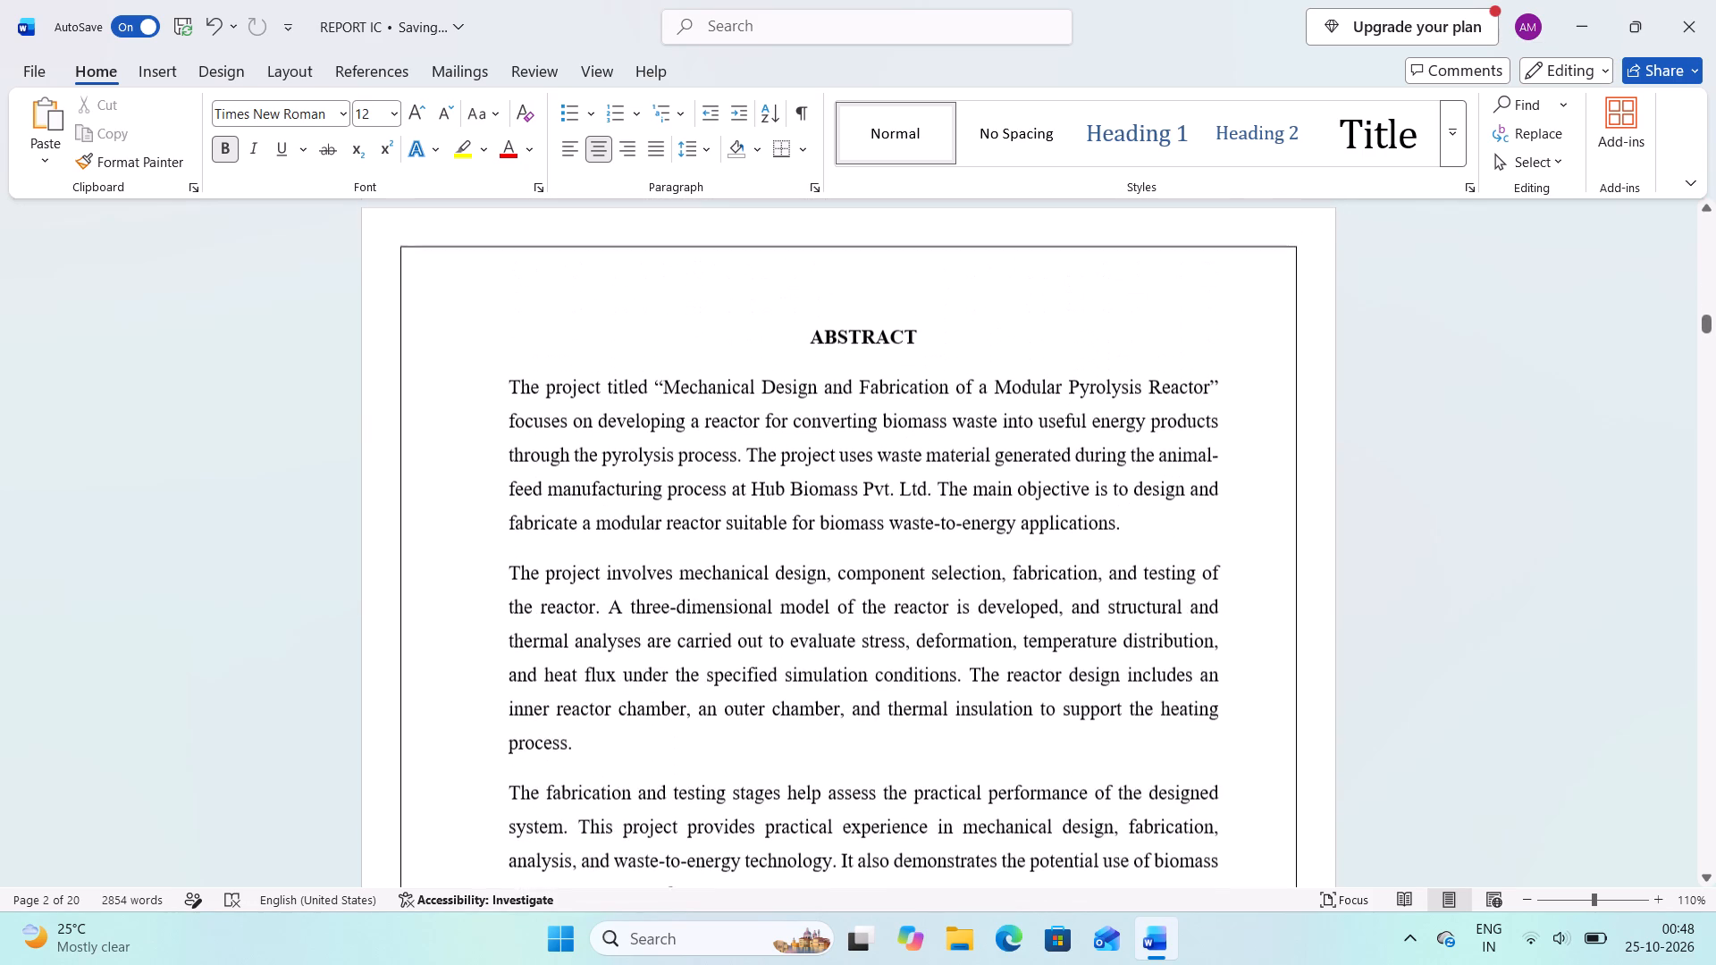
scroll(1204, 441, down, 6)
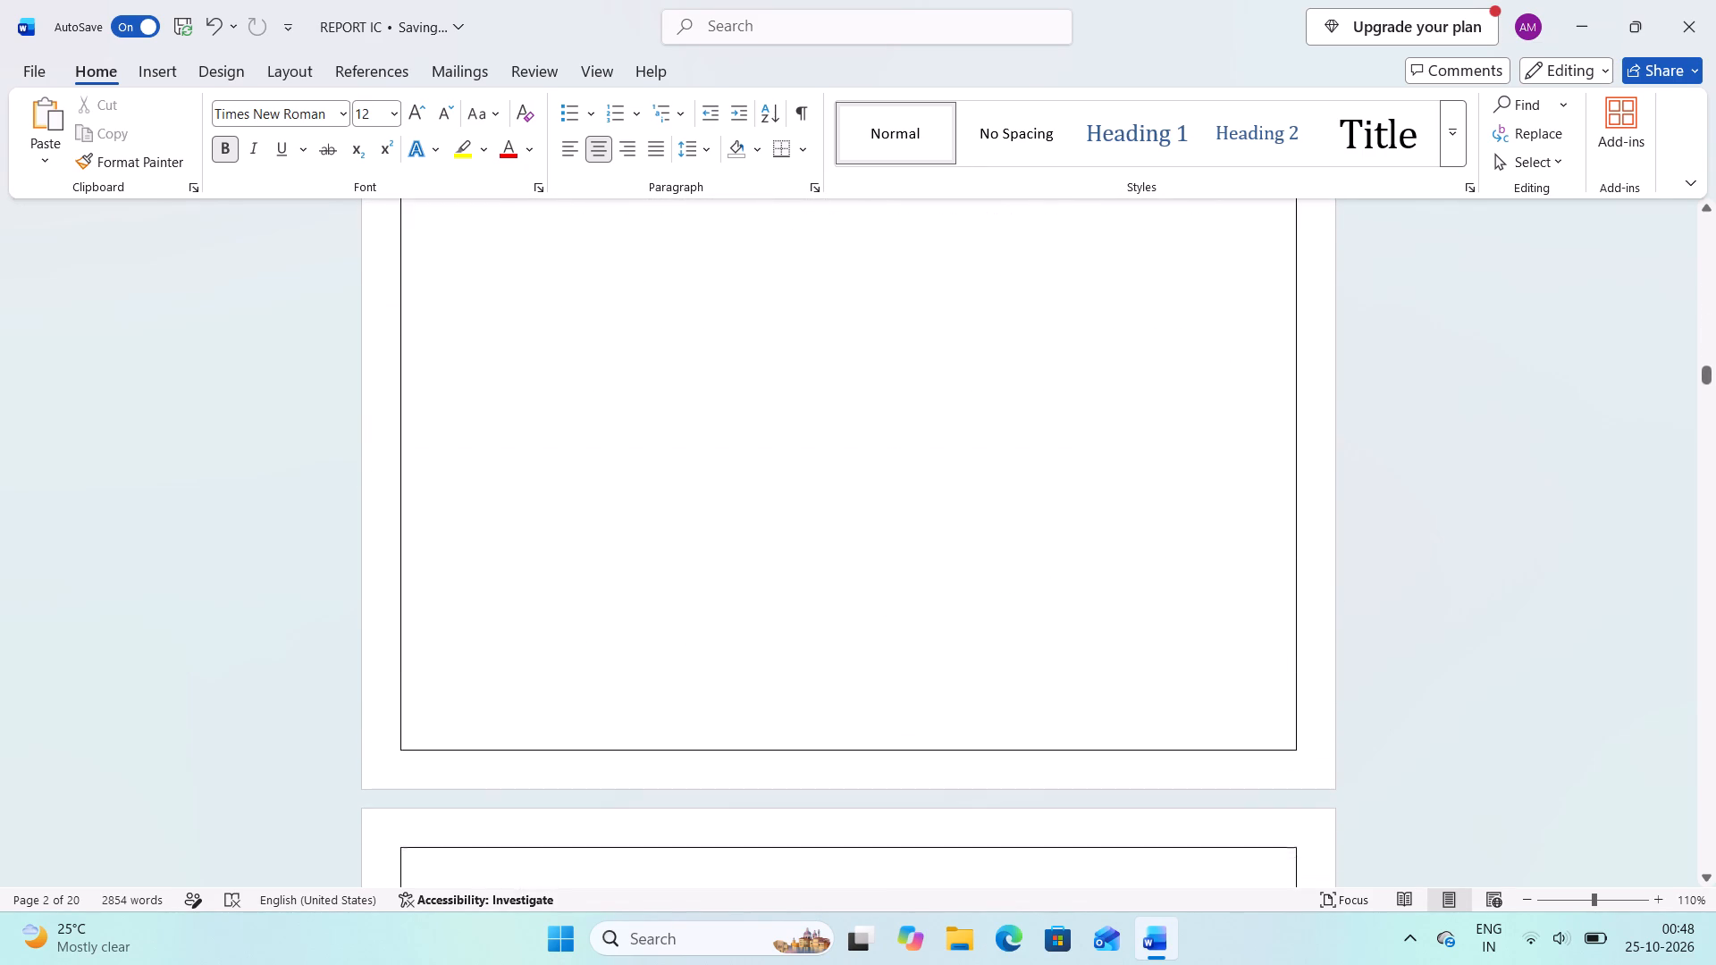
scroll(1204, 441, down, 3)
Place the text cursor directly before the heading "CHAPTER 1: INTRODUCTION", ready for an insertion there.
click(1204, 441)
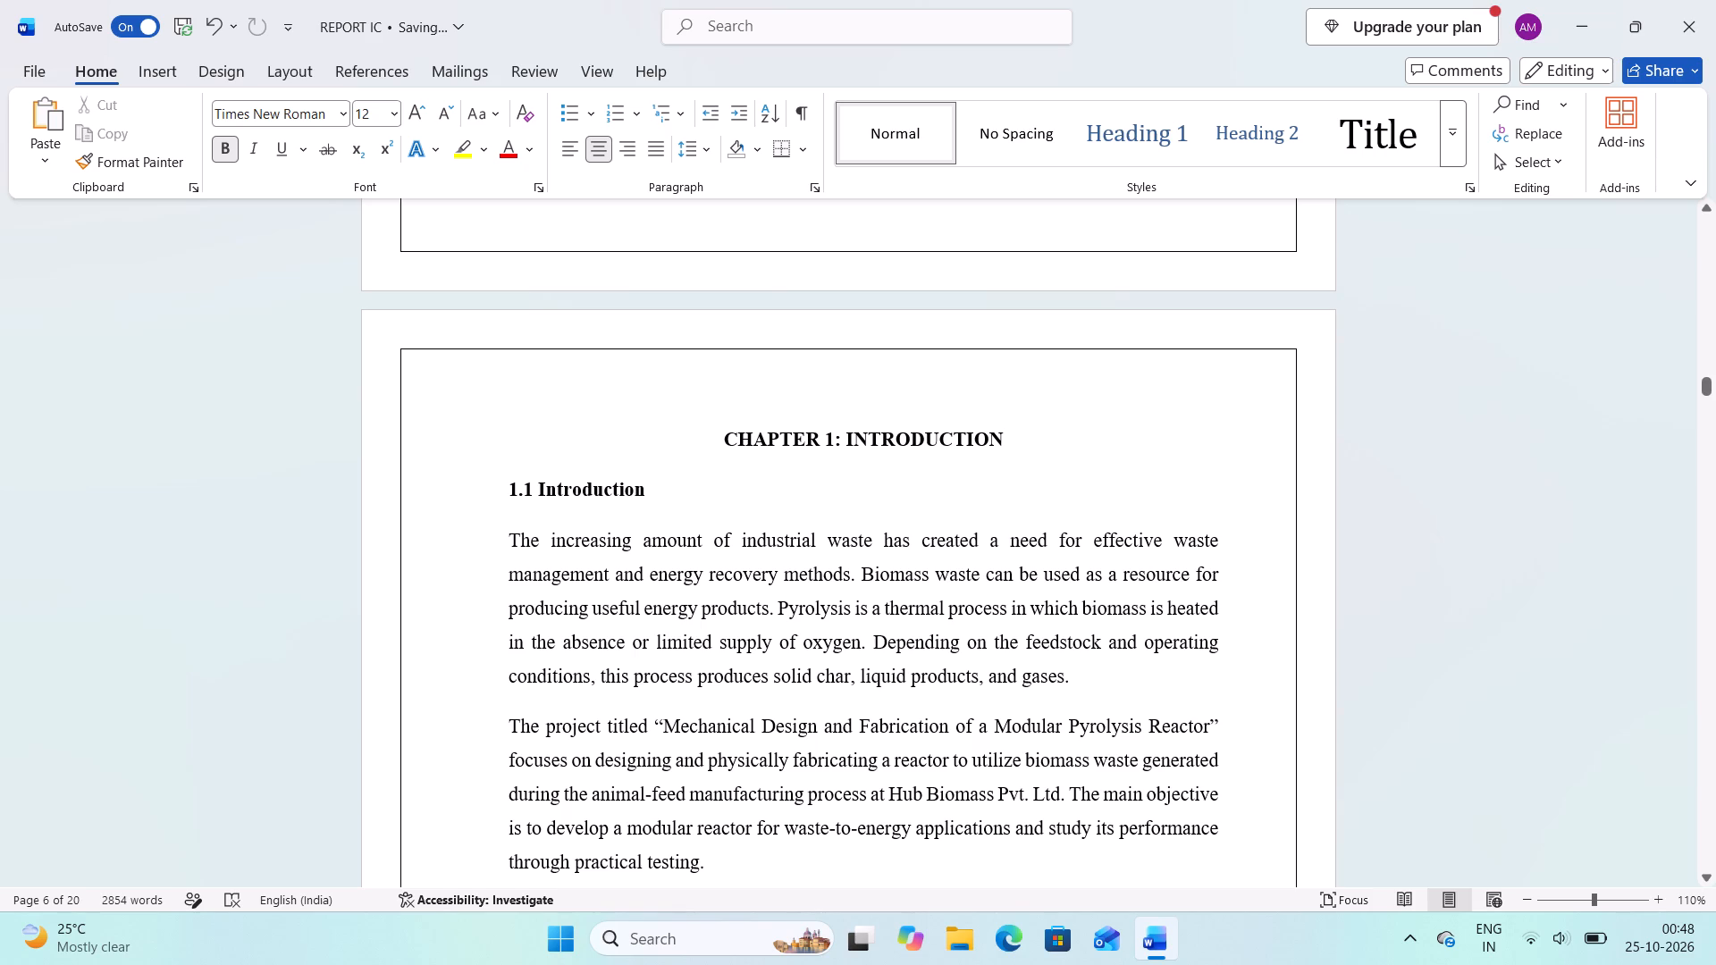
click(516, 484)
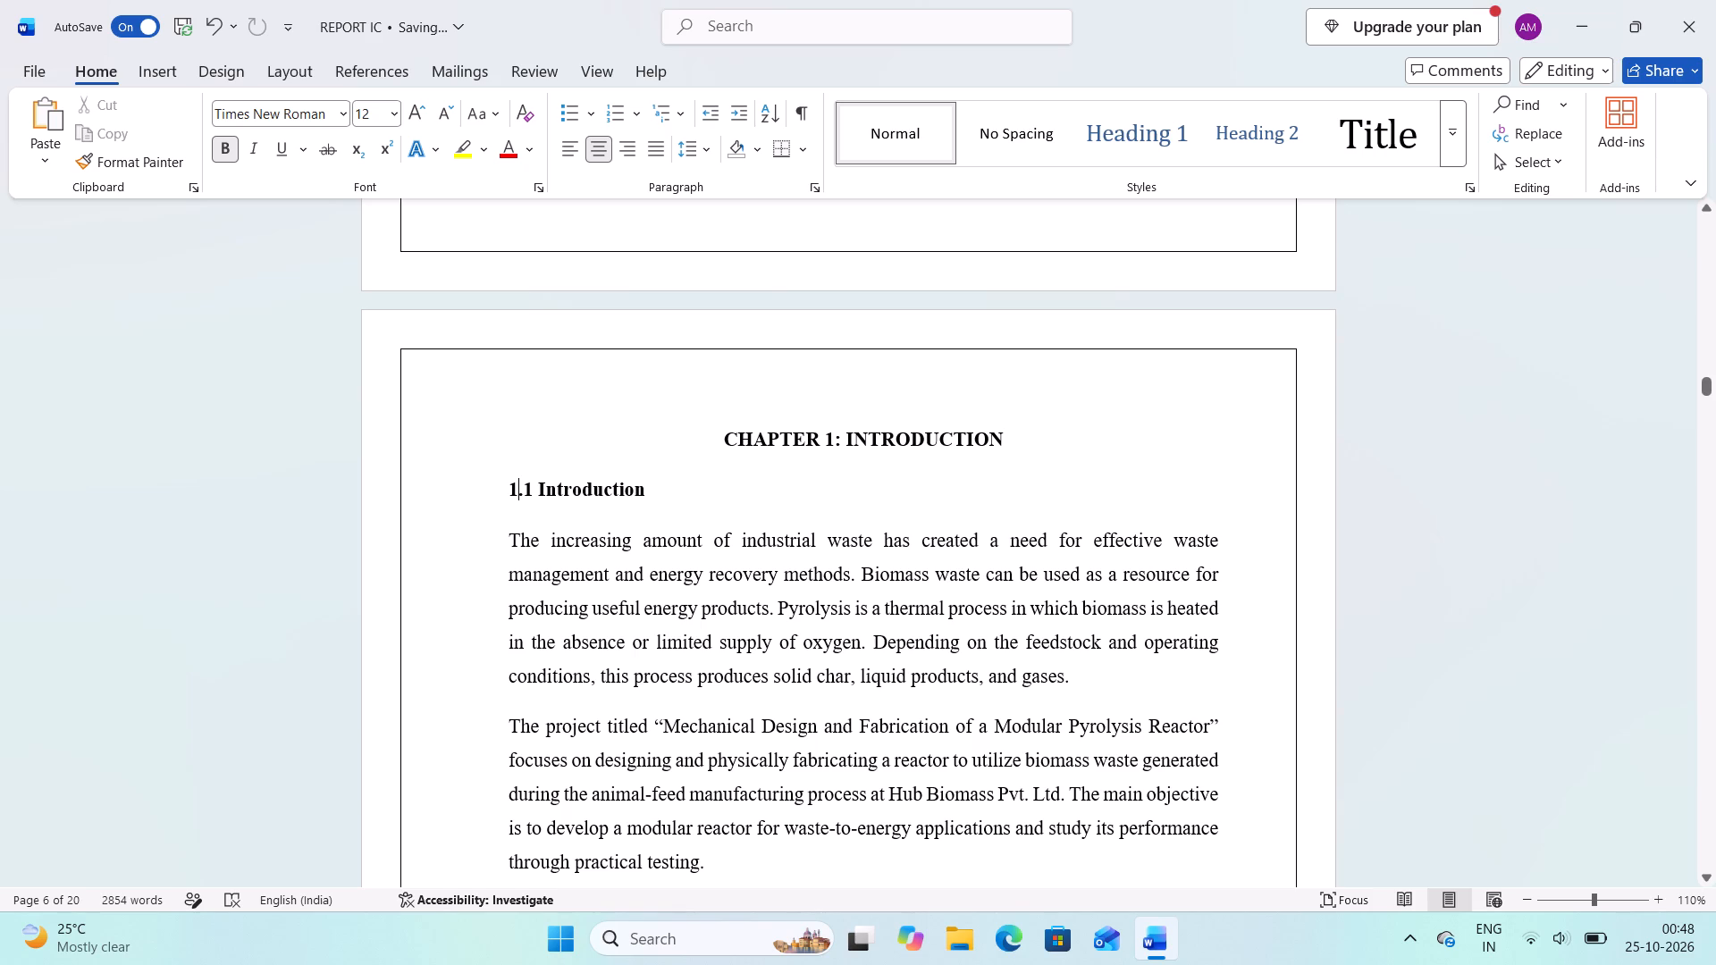
click(508, 484)
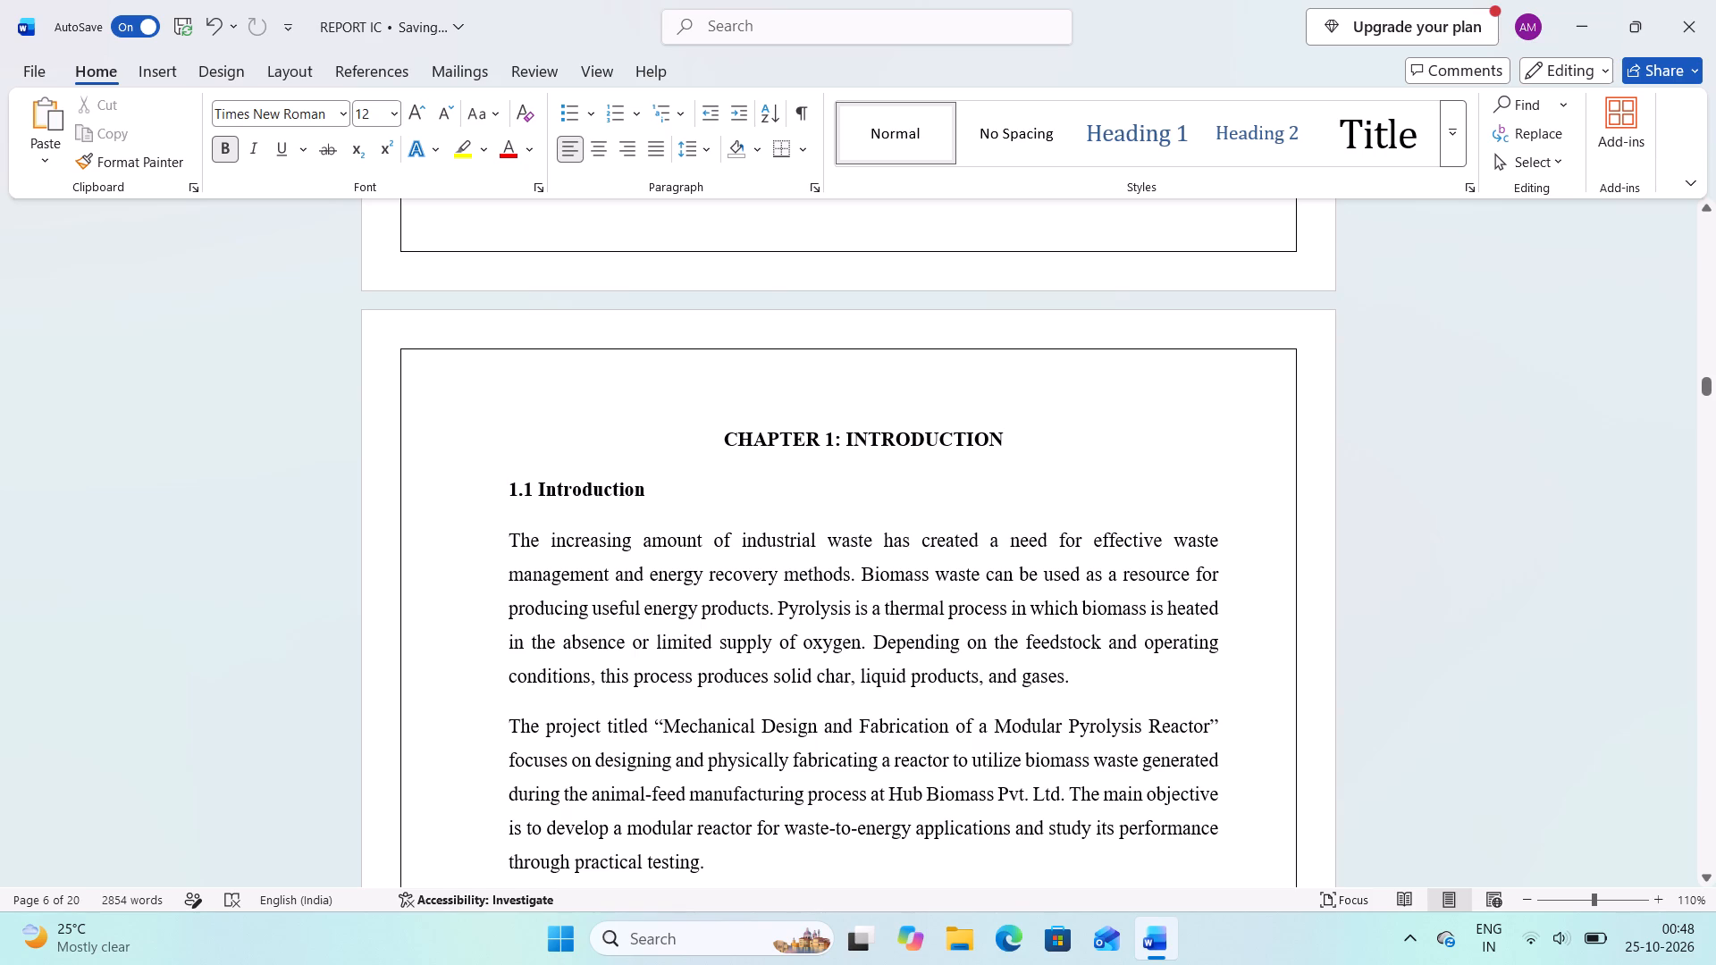
click(508, 484)
click(715, 440)
click(241, 71)
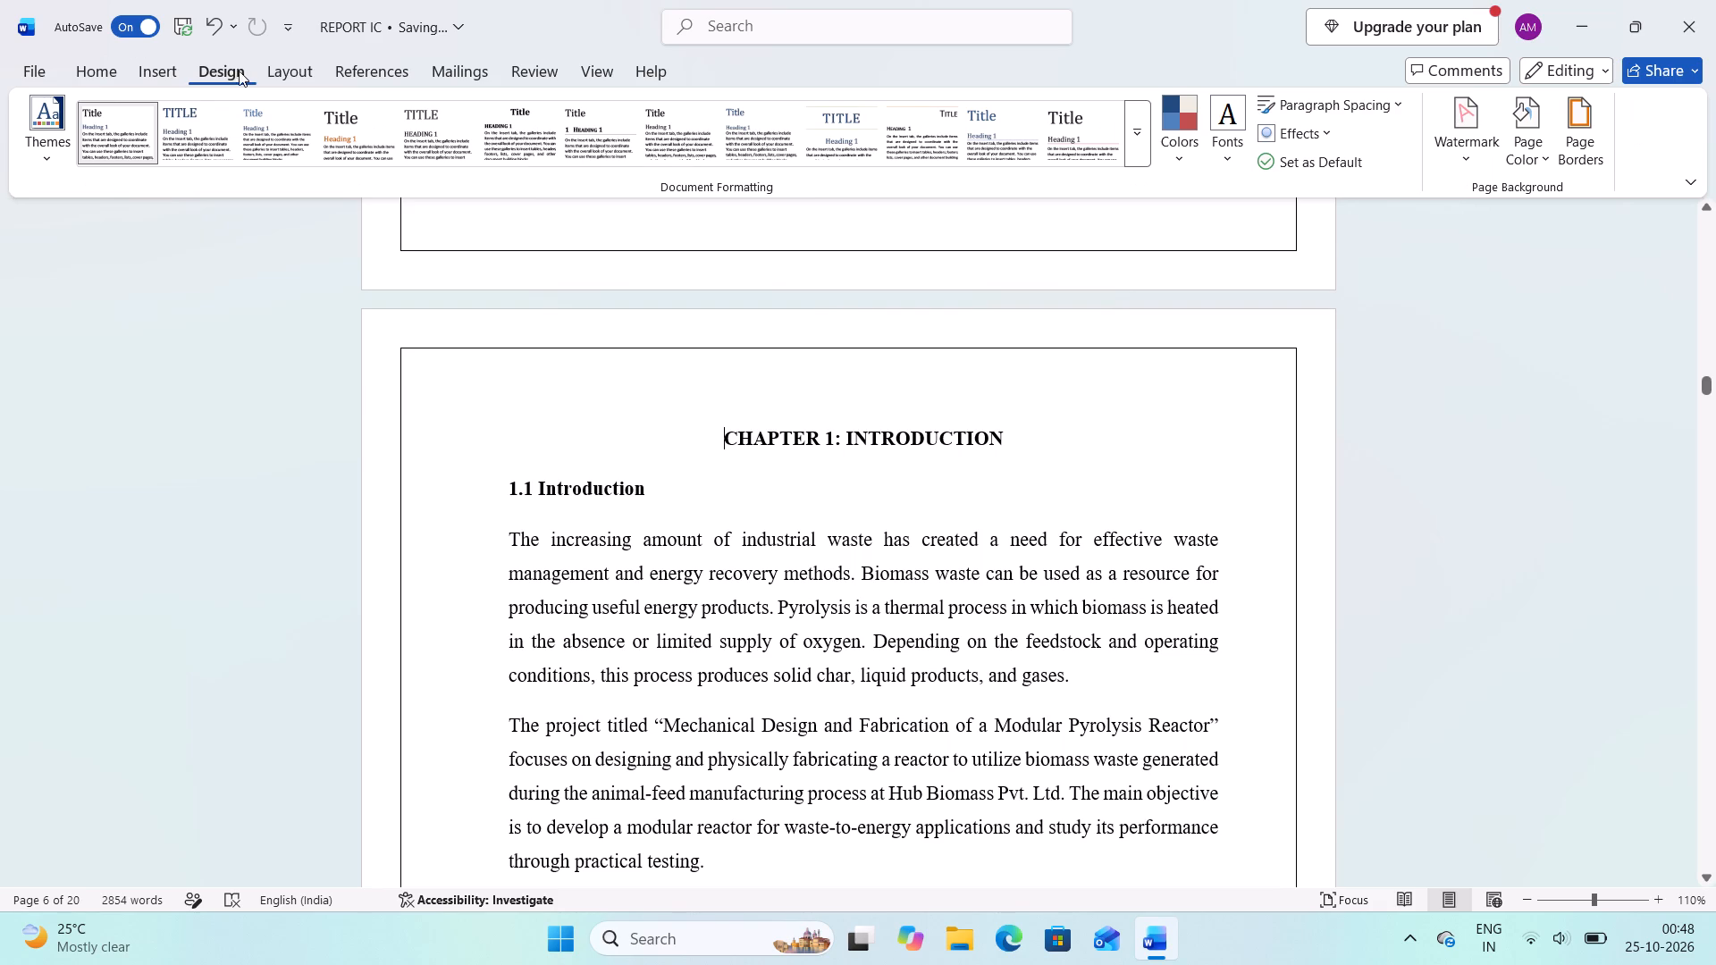
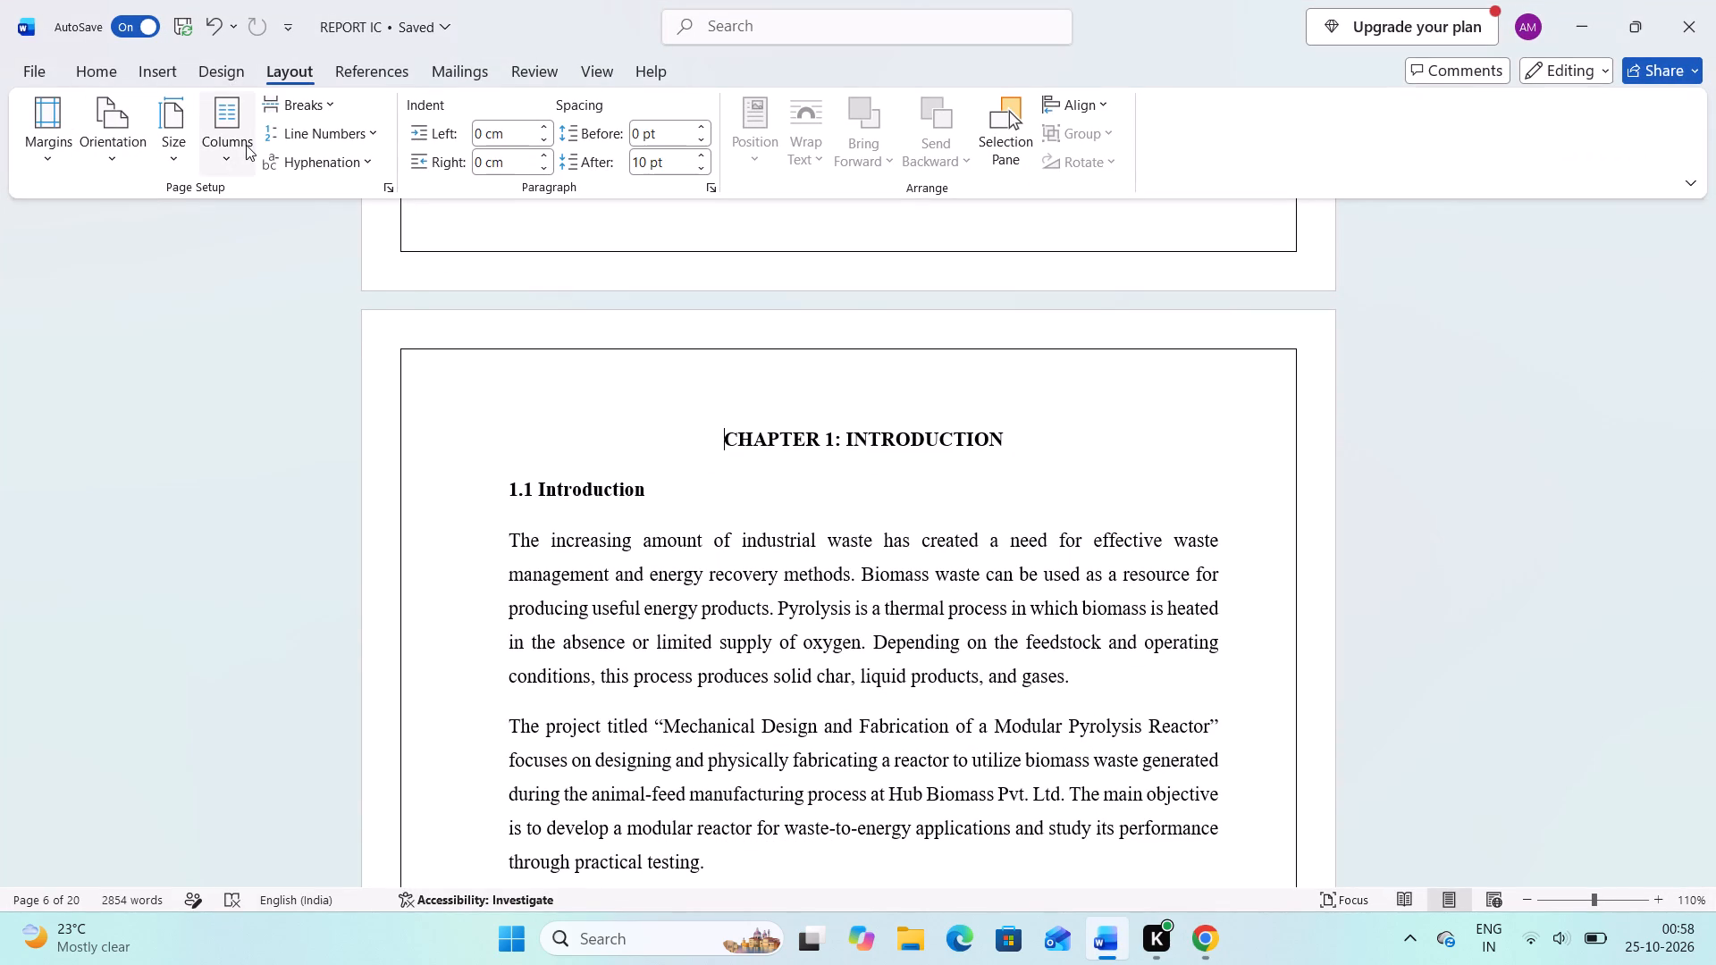
click(332, 99)
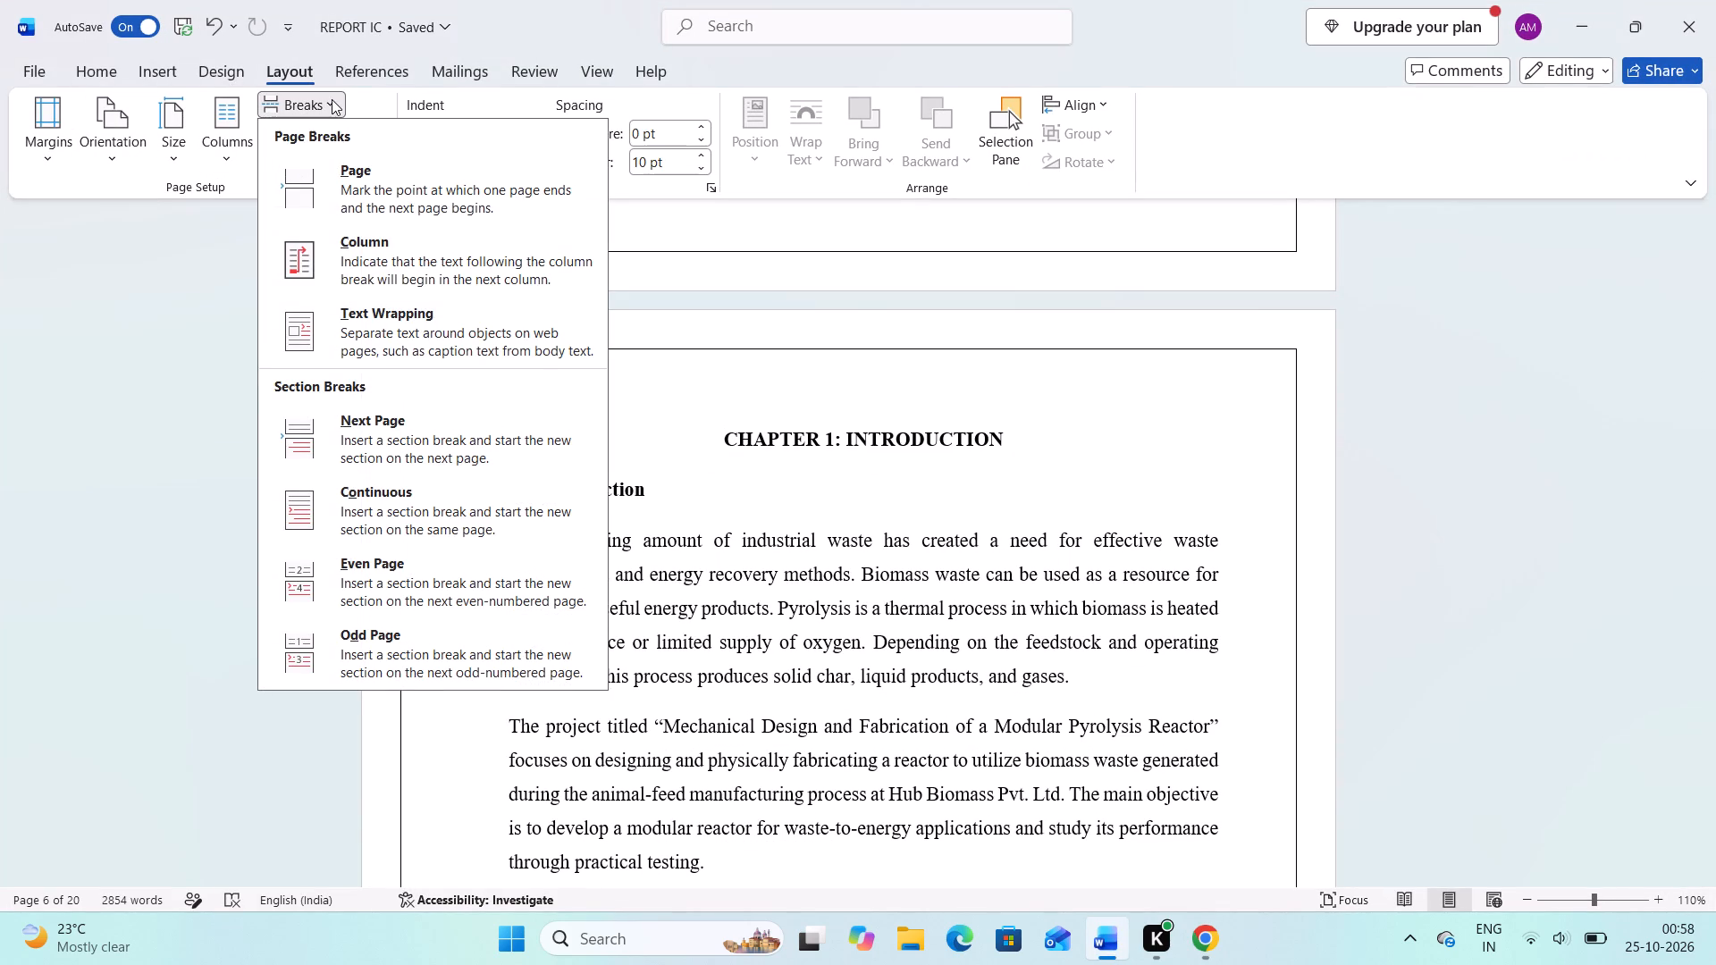
click(356, 419)
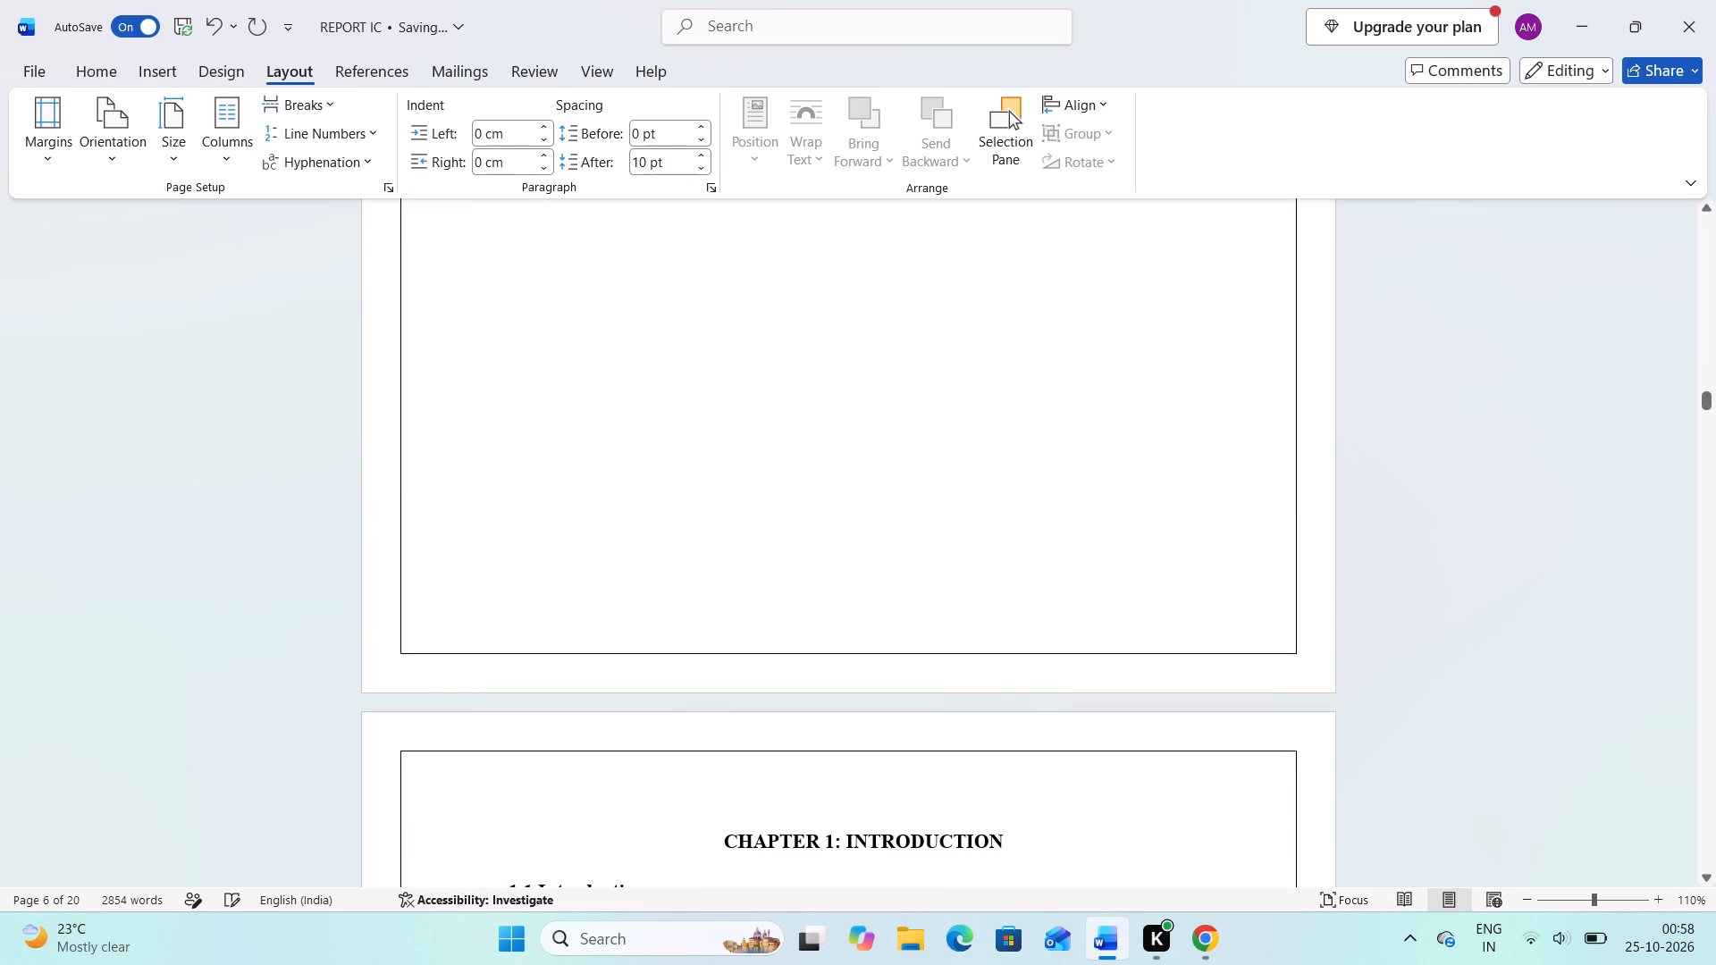
scroll(486, 790, down, 2)
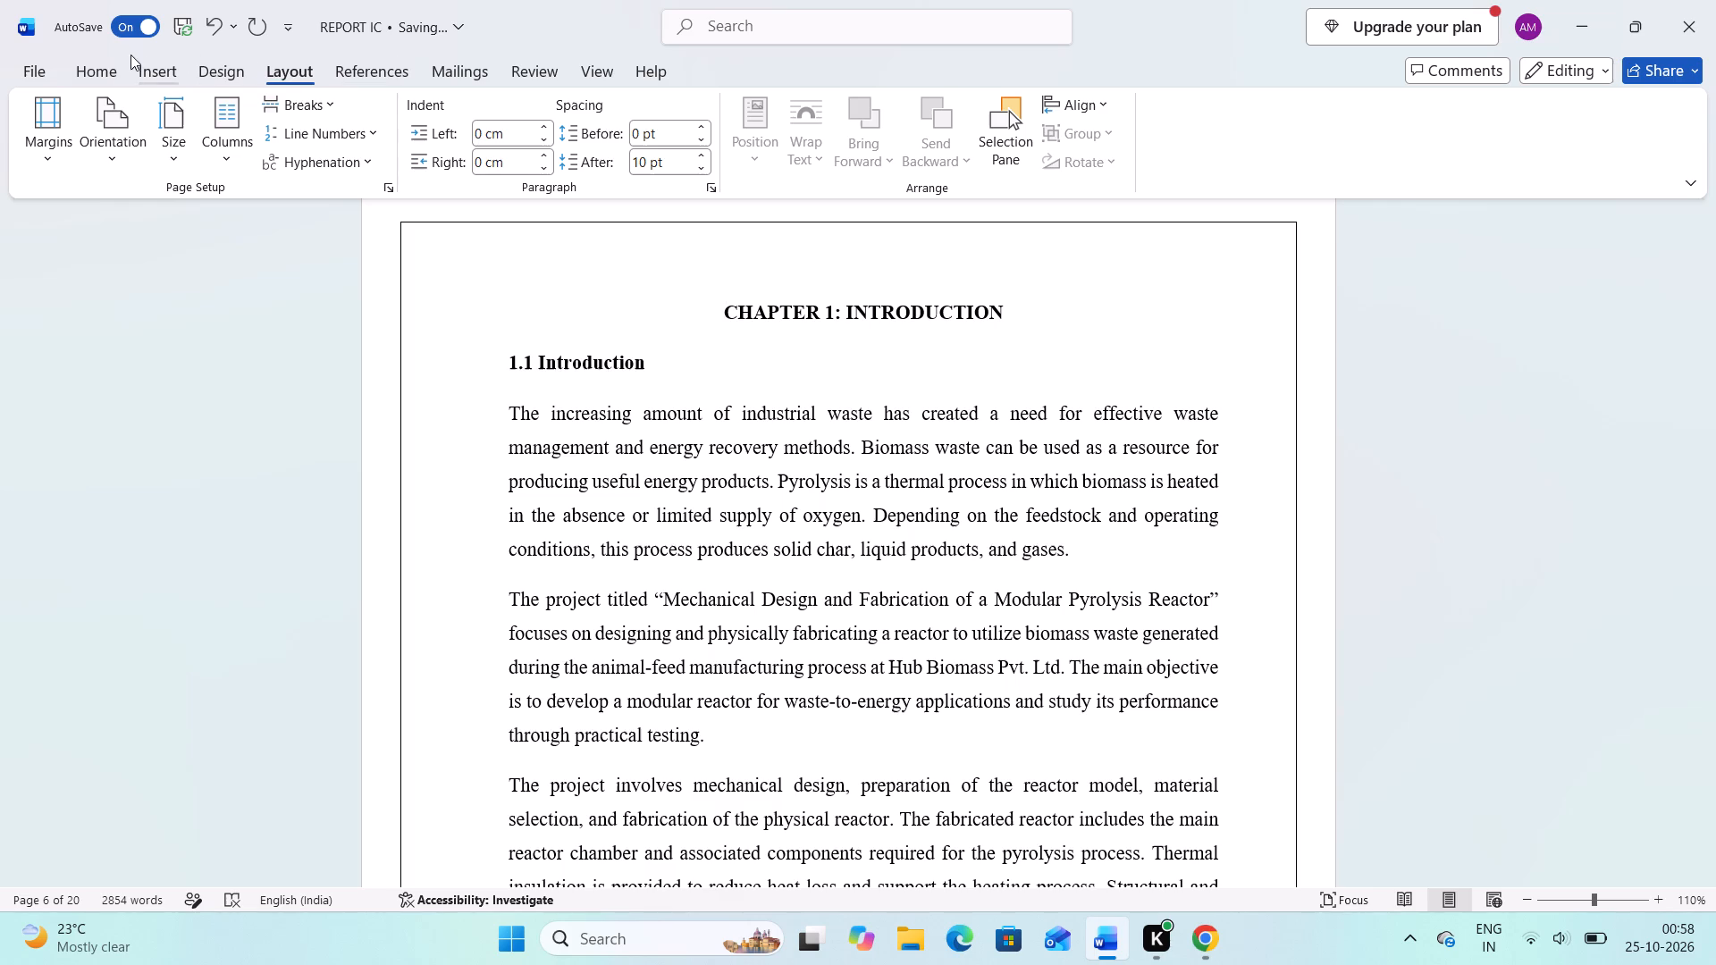
Insert a bottom-of-page number in the Accent Bar 4 style, reading "Page | number", in the Chapter 1 section.
click(163, 71)
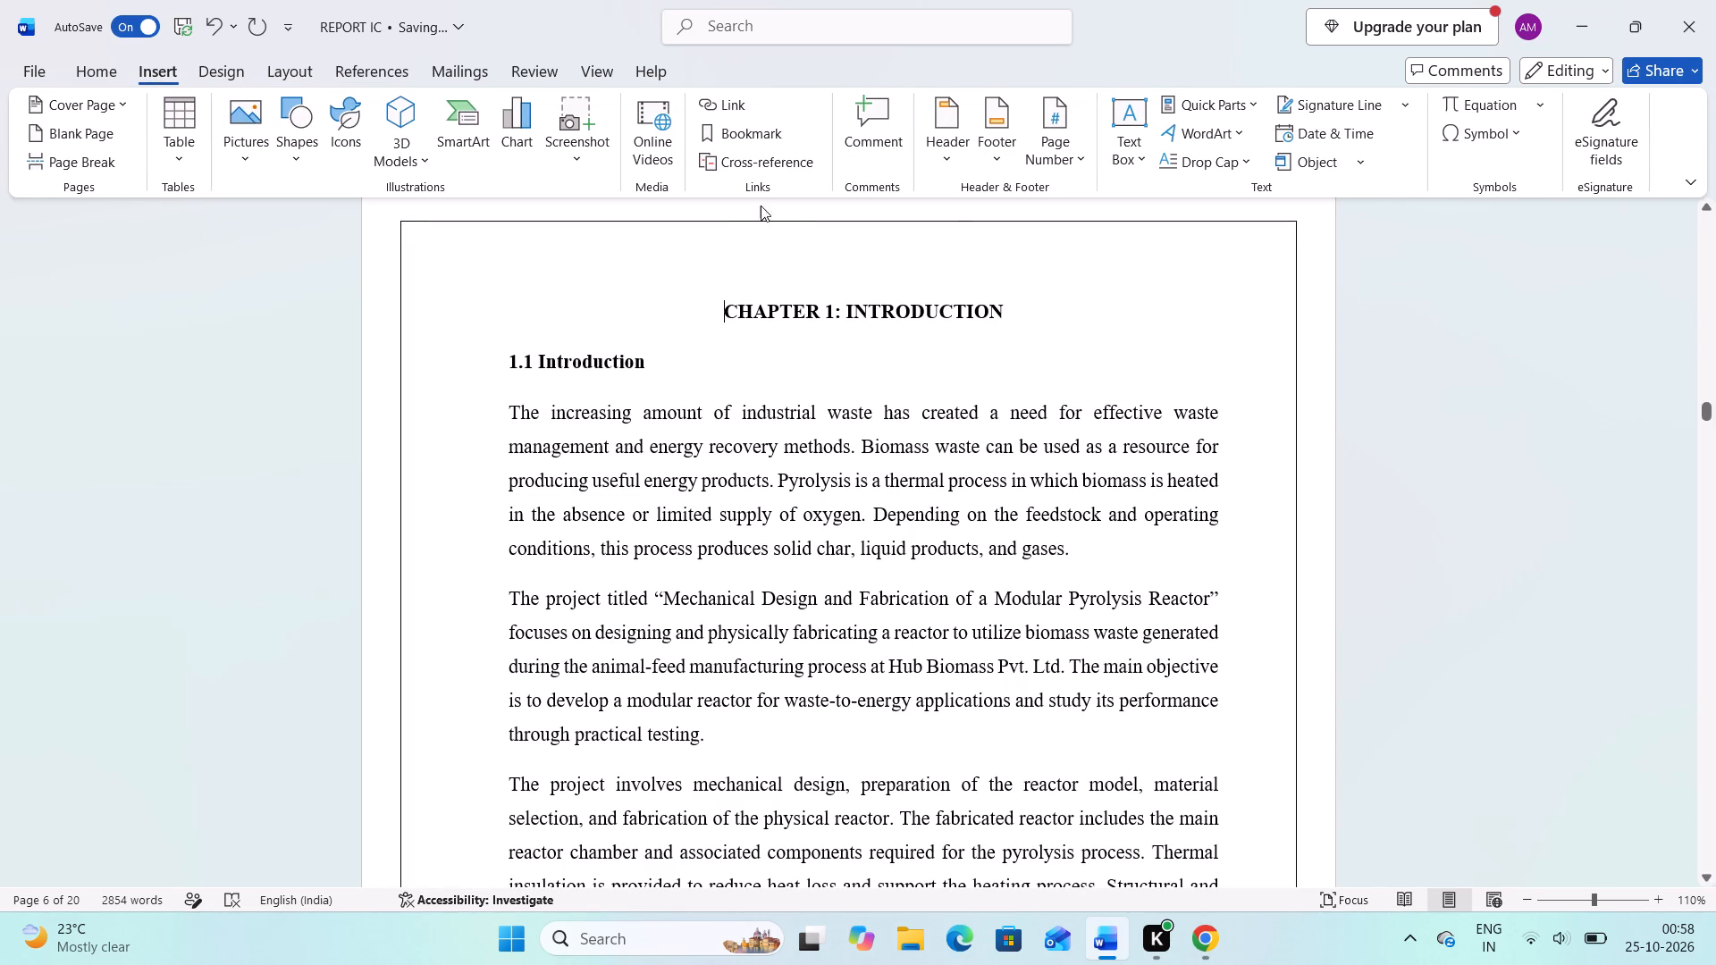
click(1041, 153)
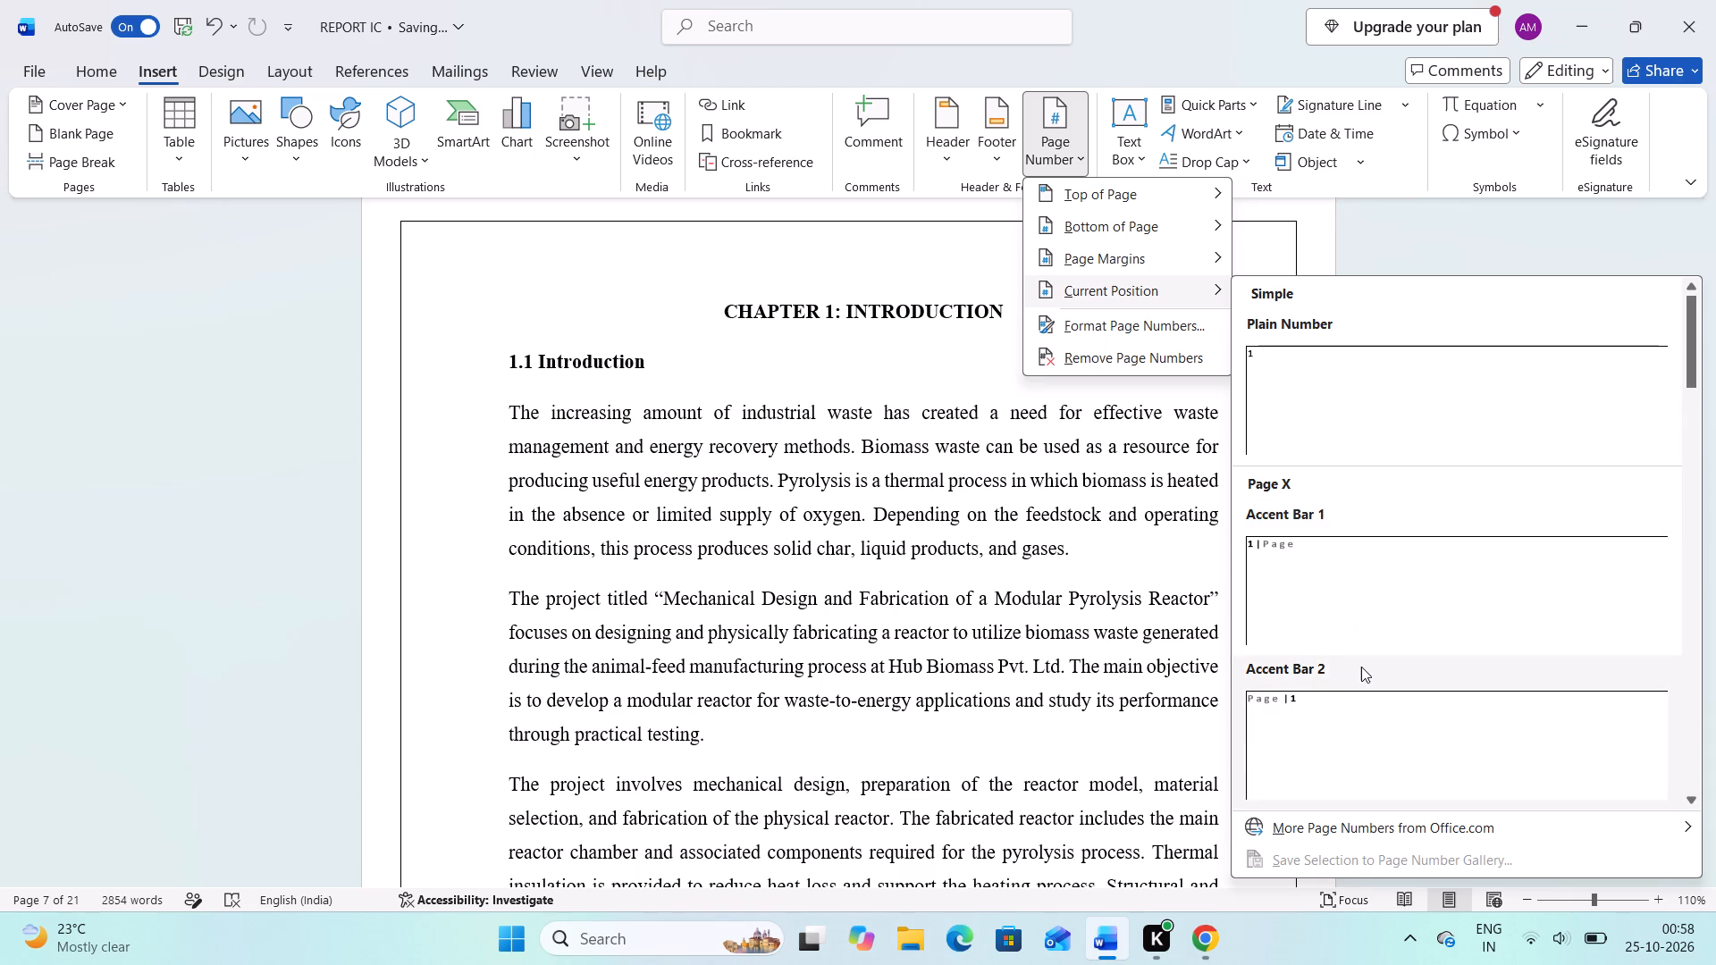
scroll(1361, 667, down, 1)
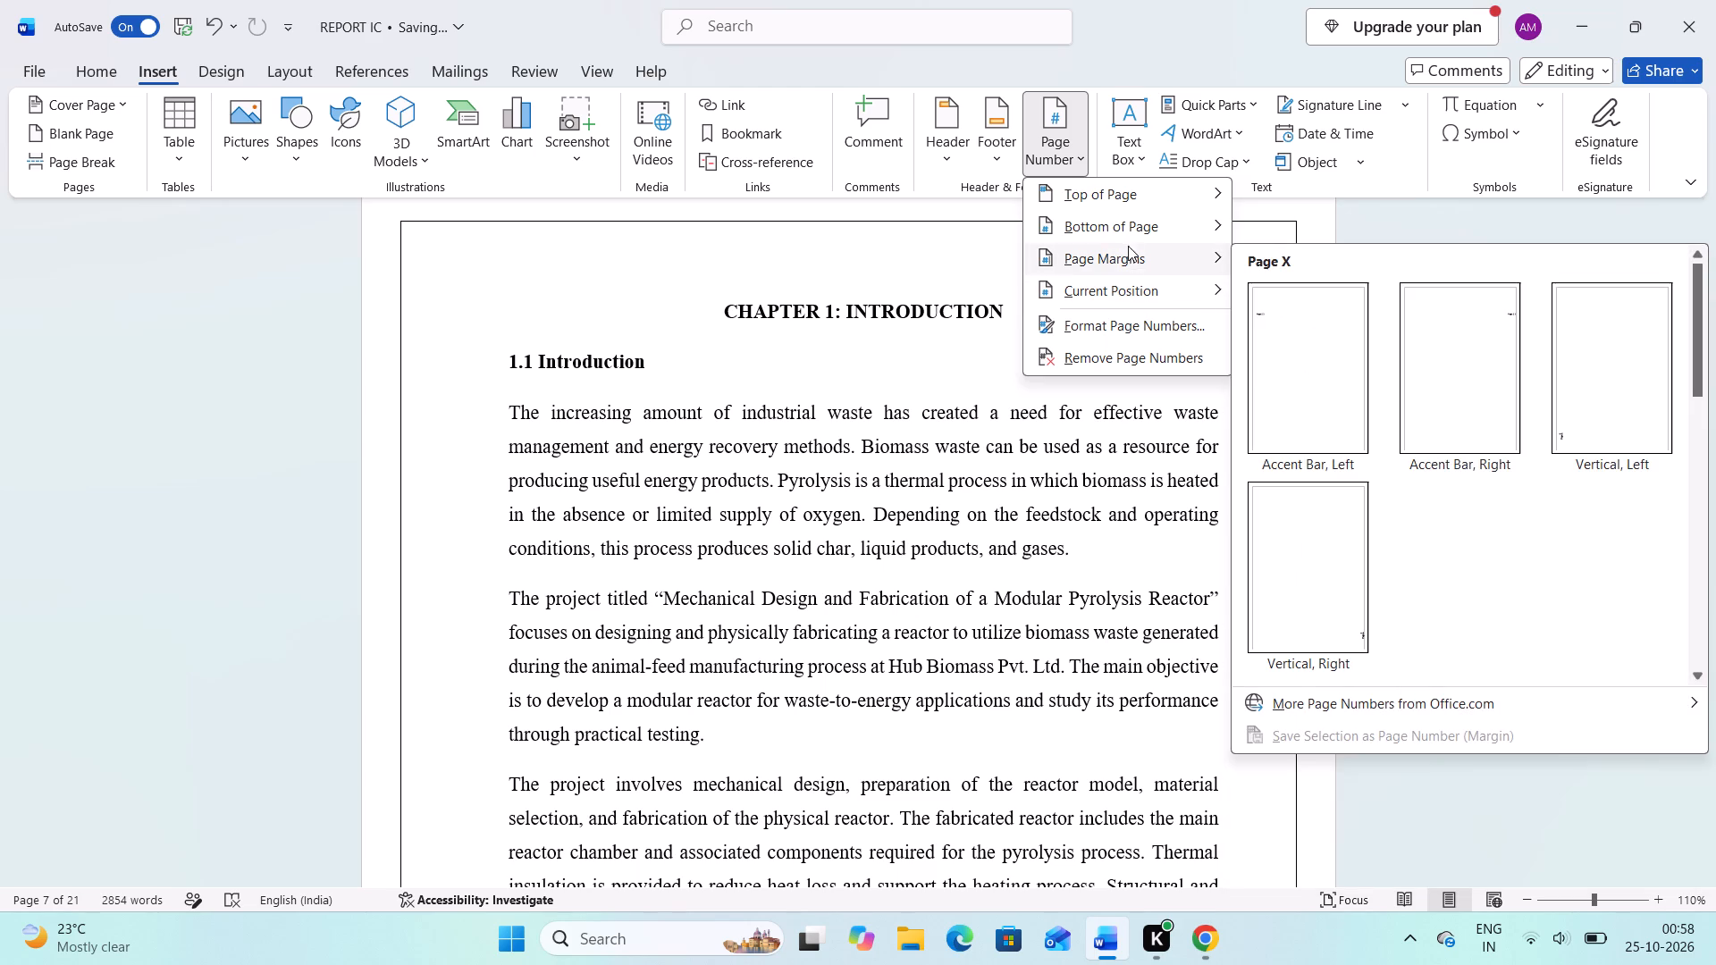
click(1124, 229)
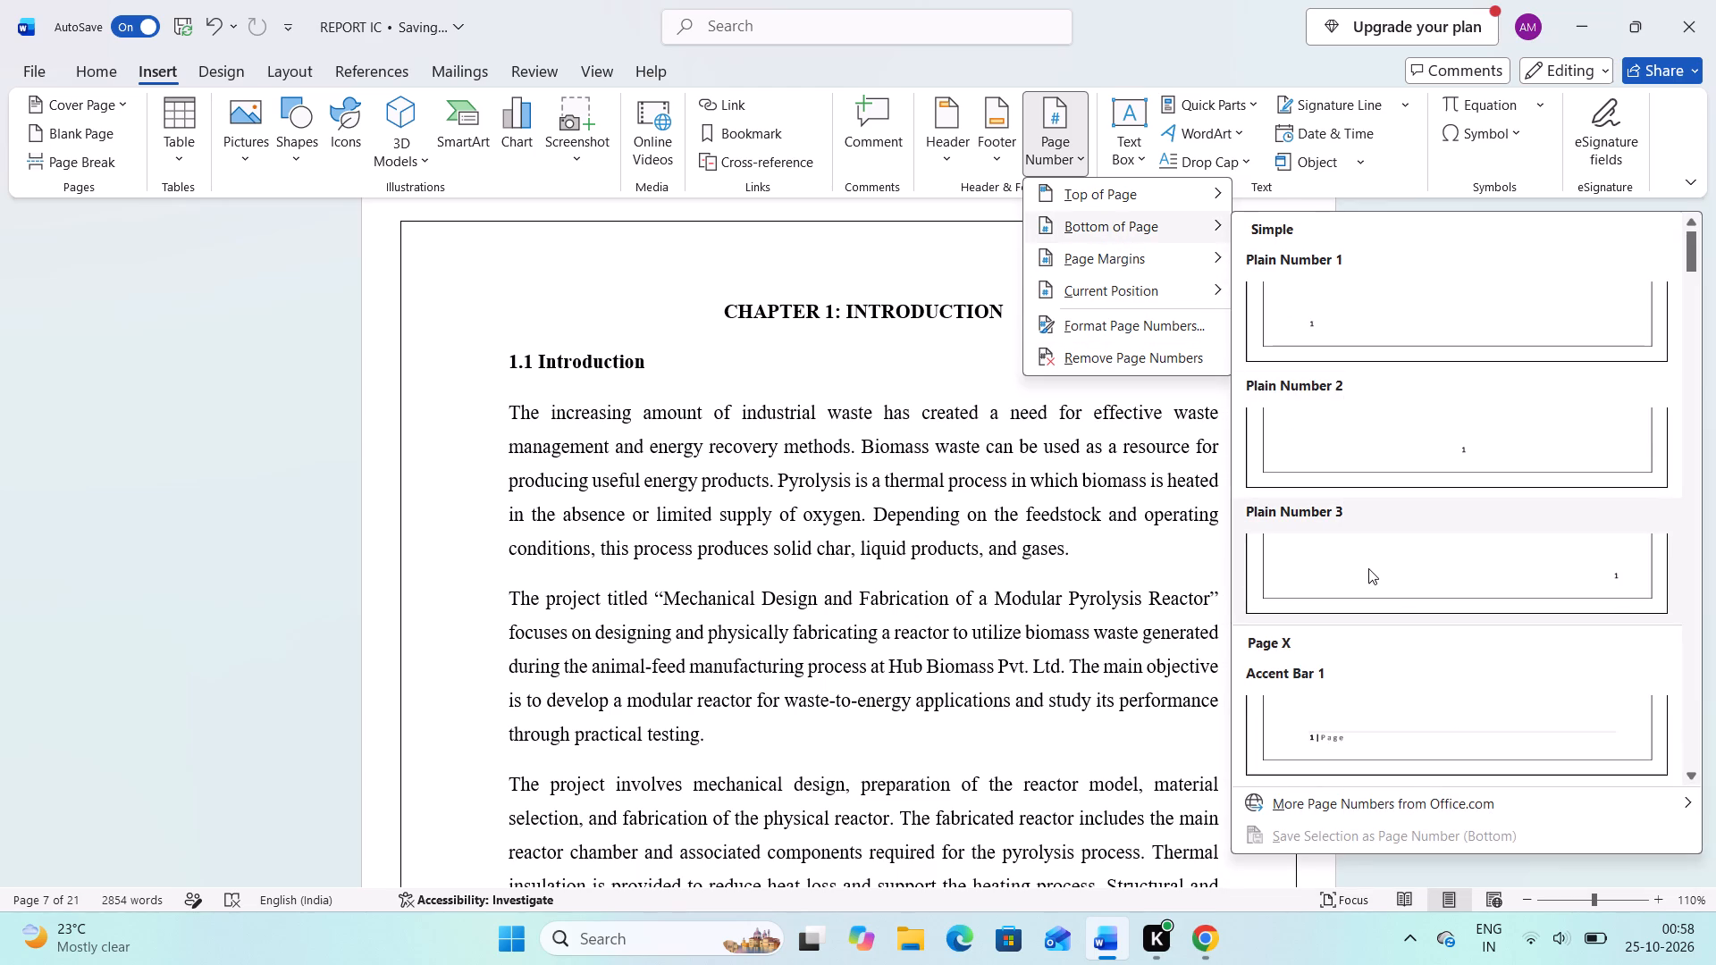
scroll(1395, 572, down, 1)
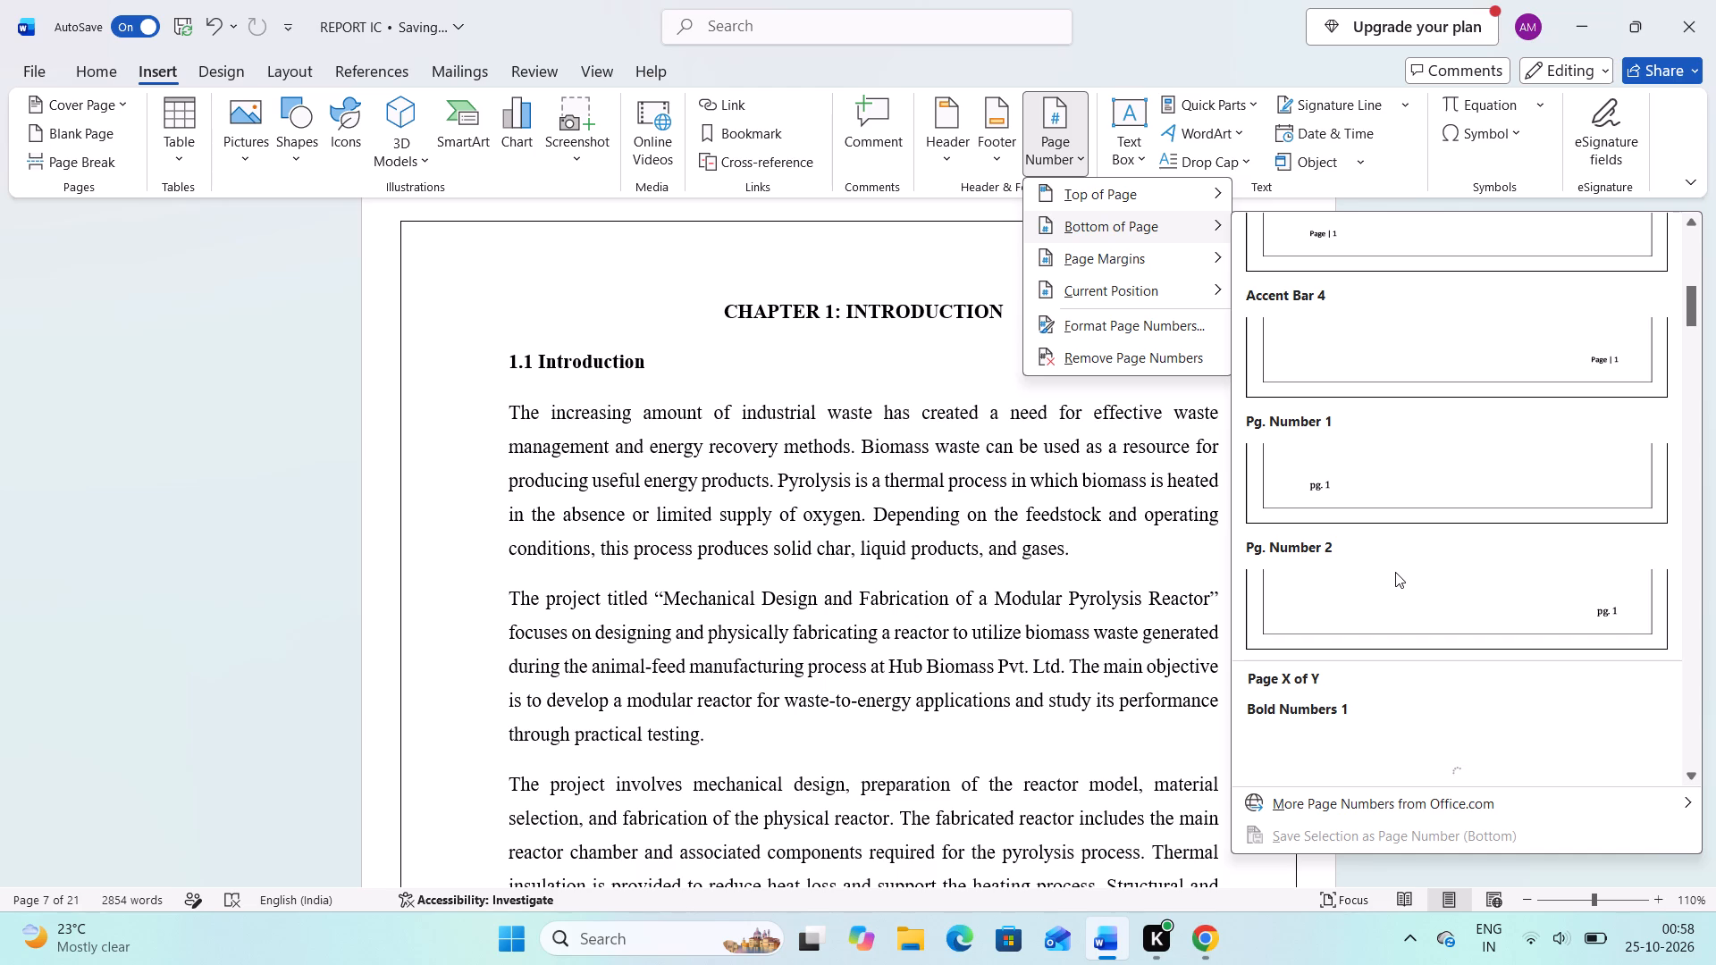
drag(1395, 572, 1526, 359)
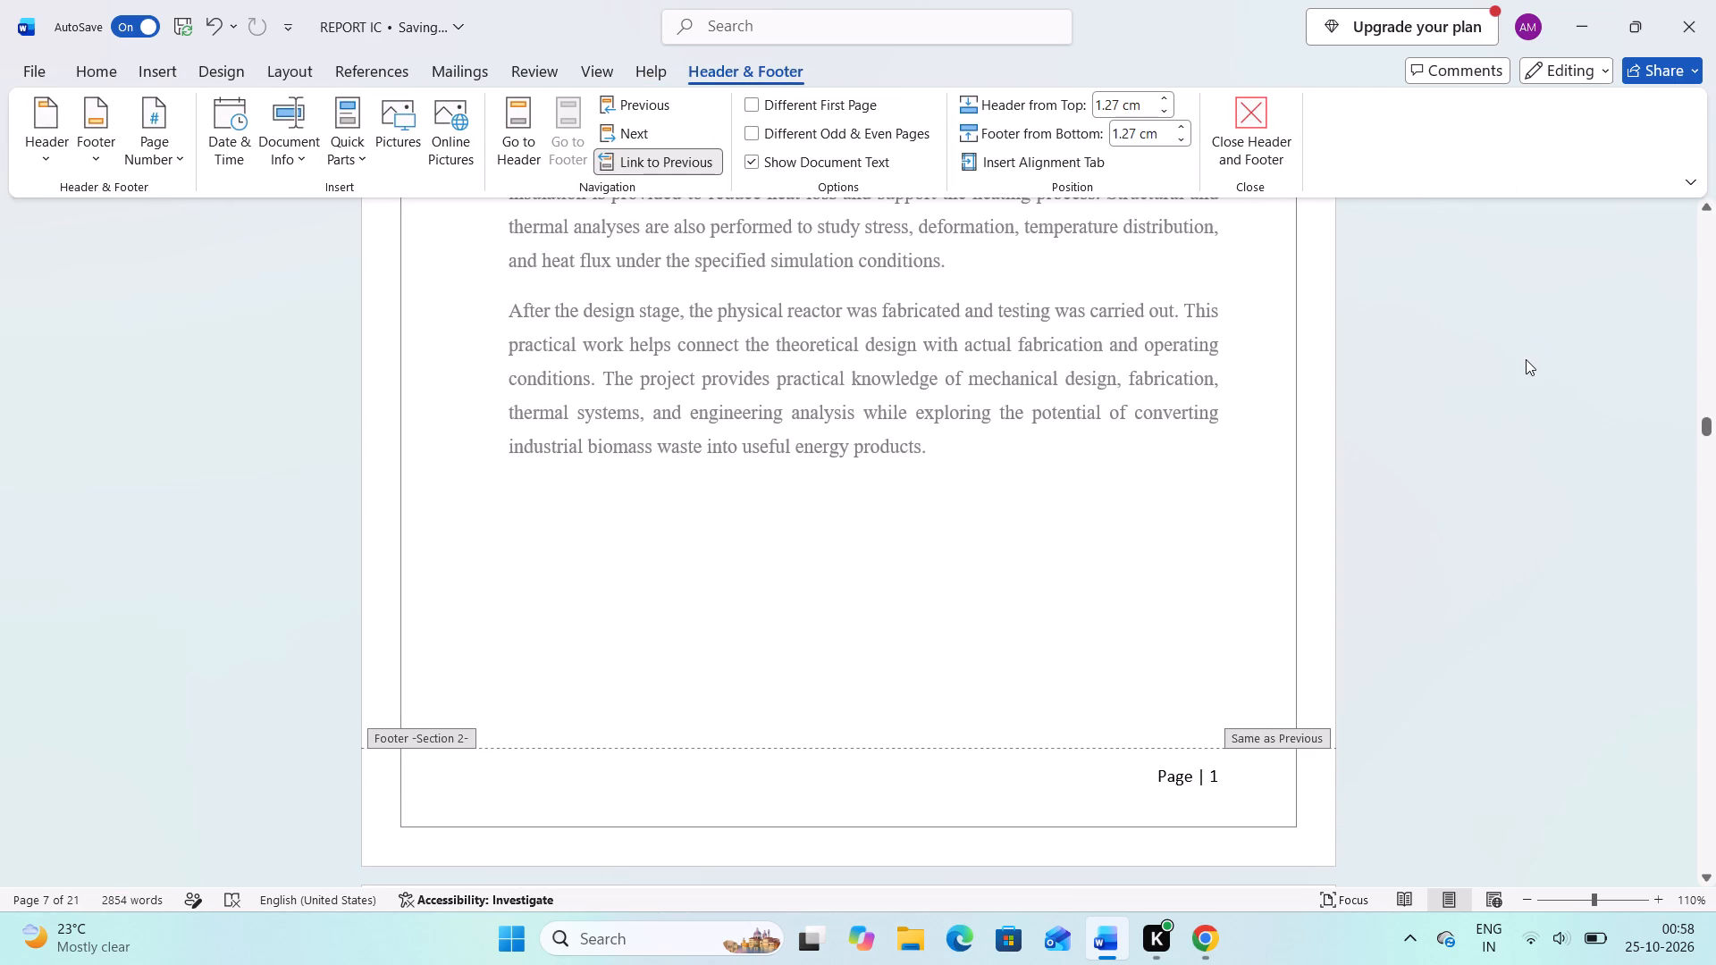
key(Return)
Check the footer page numbers on the pages before and after the Chapter 1 section break, and leave footer editing.
scroll(1526, 359, down, 1)
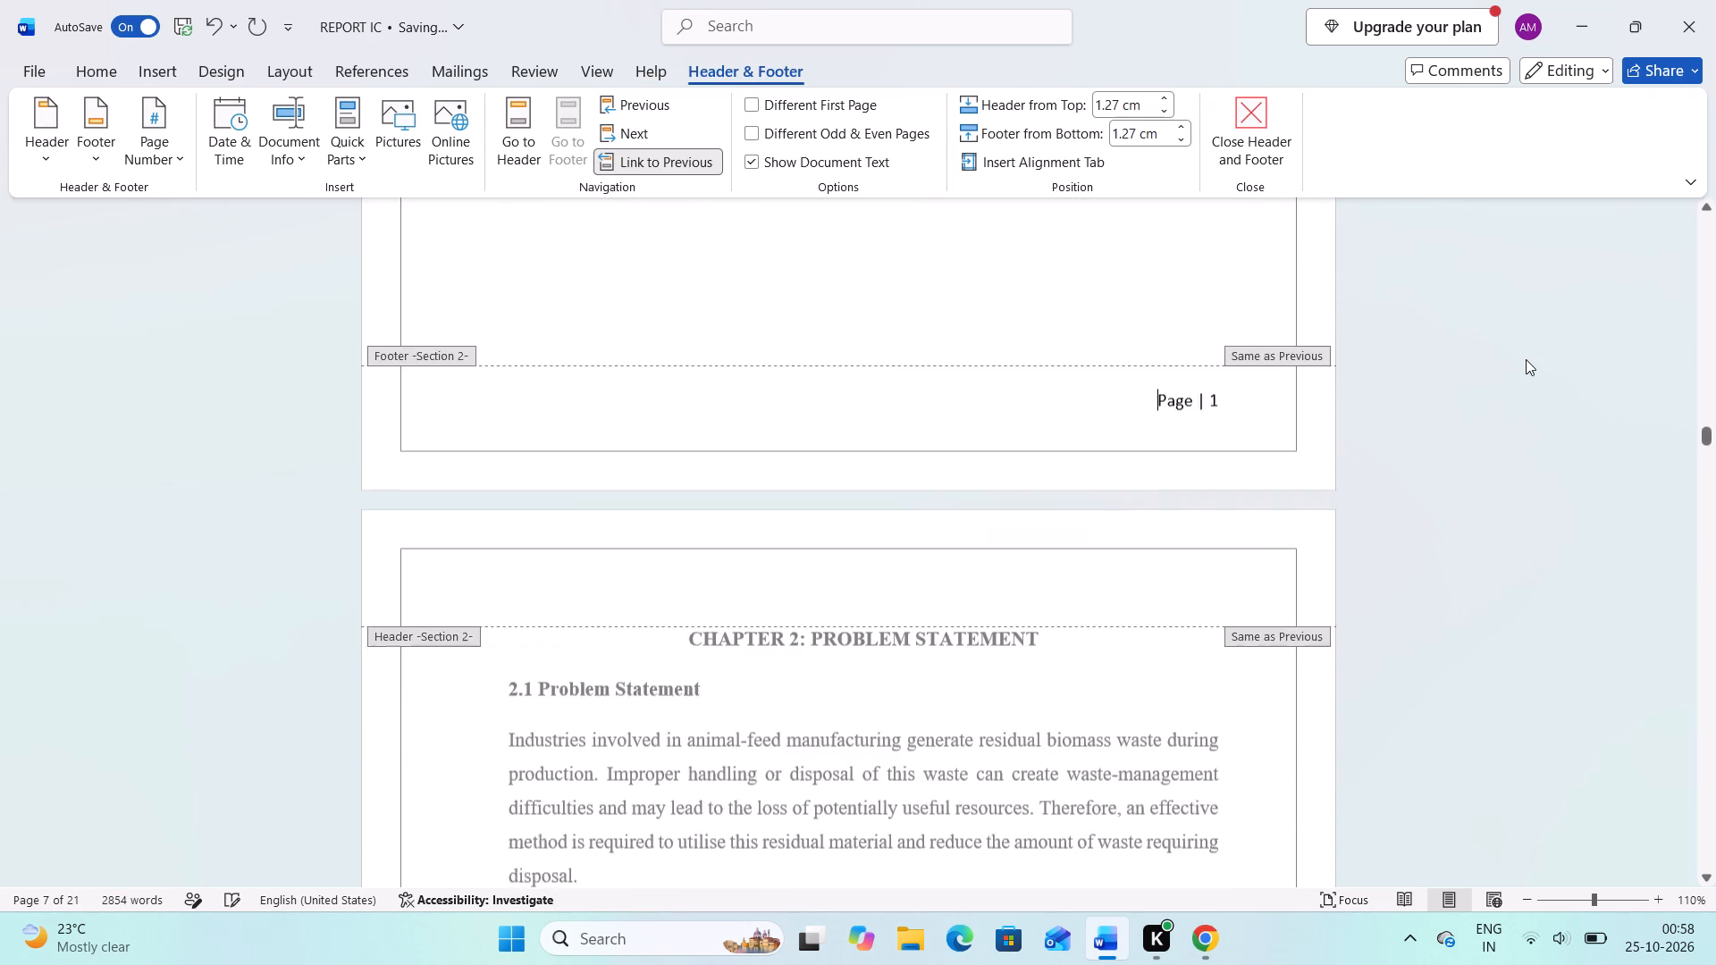
scroll(1526, 359, down, 4)
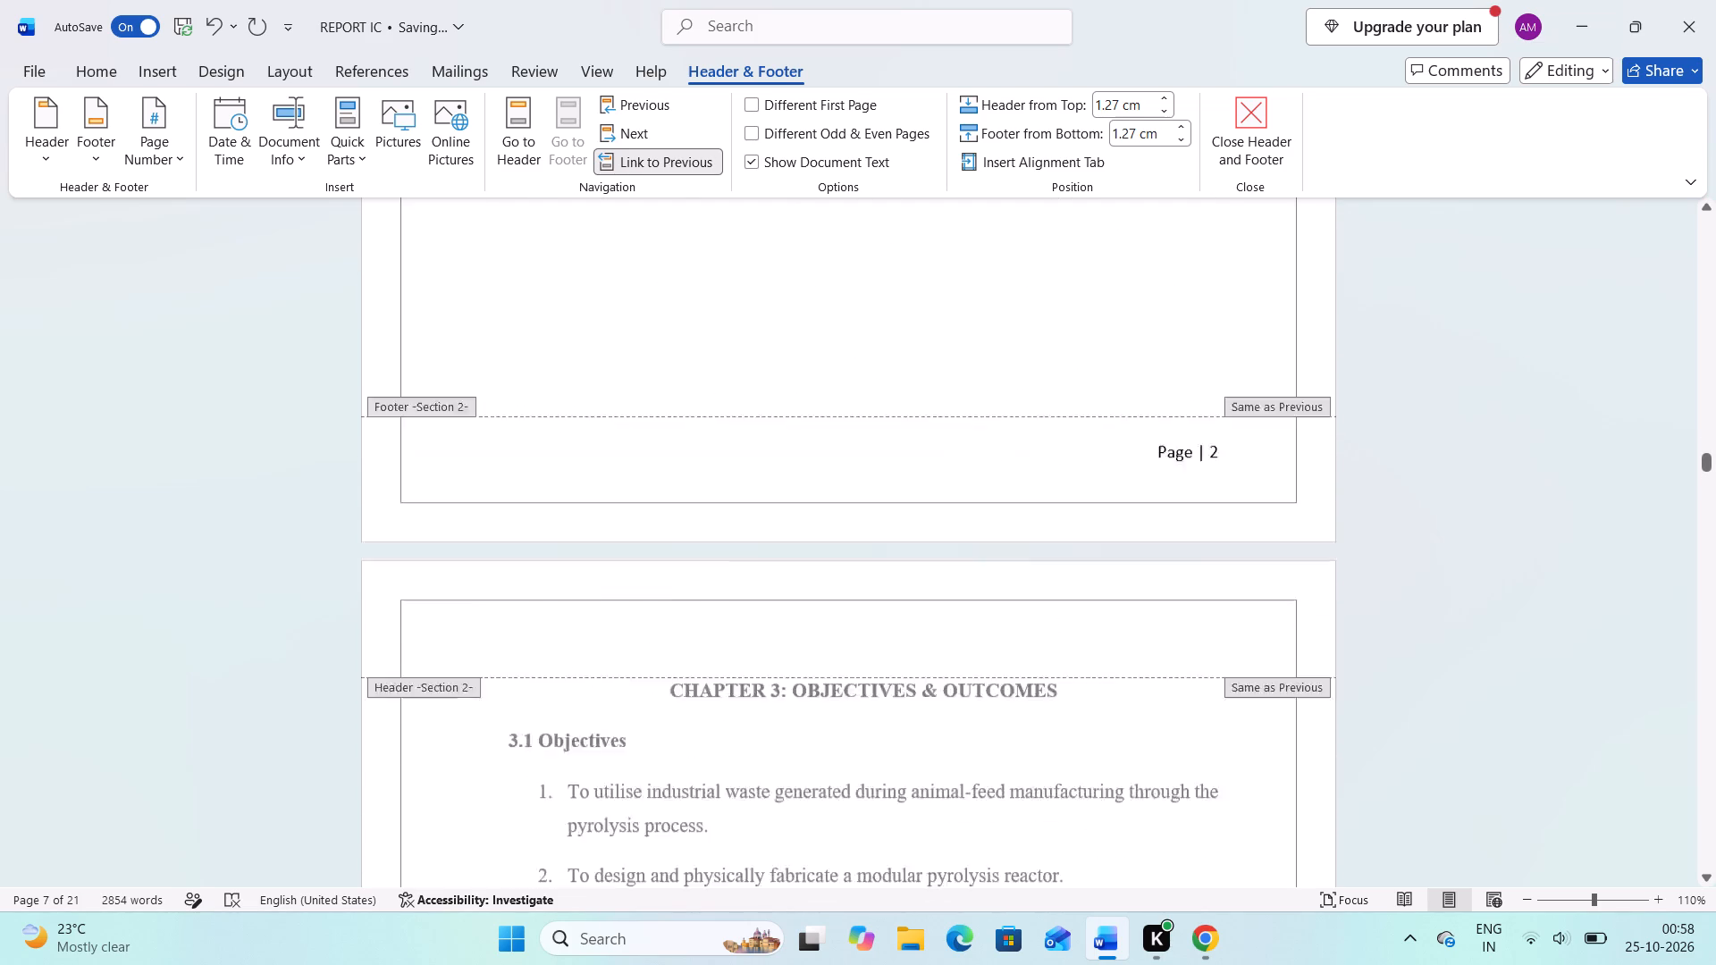
scroll(1526, 359, up, 5)
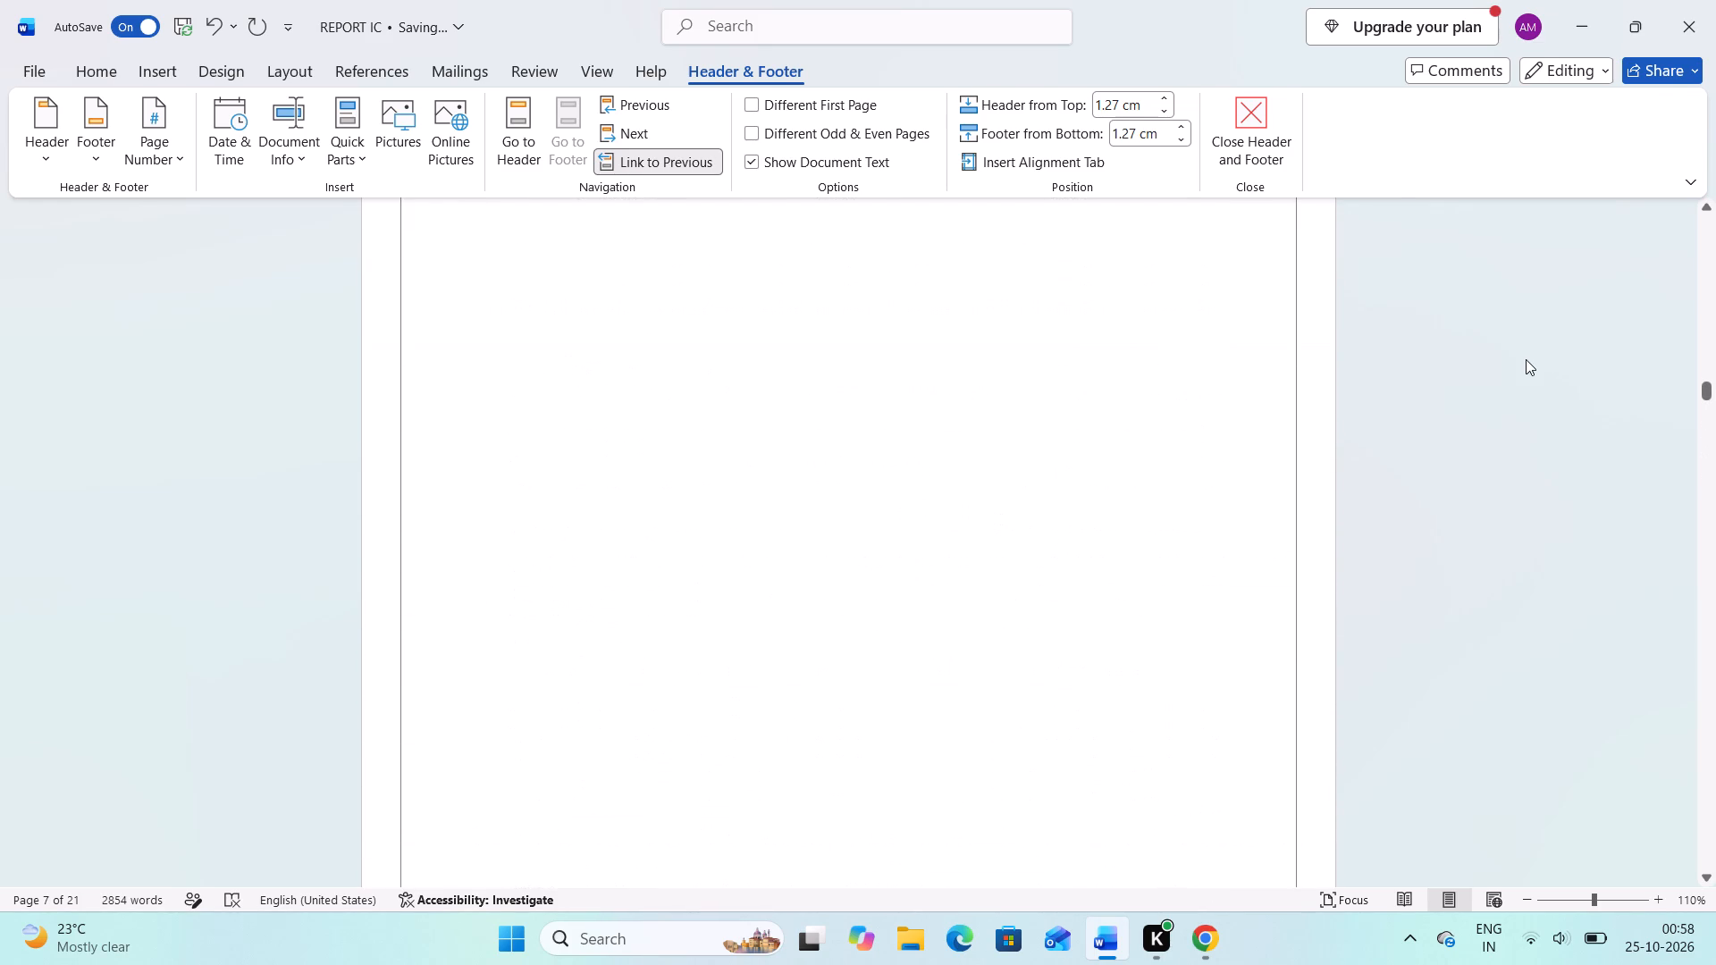
scroll(1526, 359, up, 3)
scroll(1526, 359, down, 1)
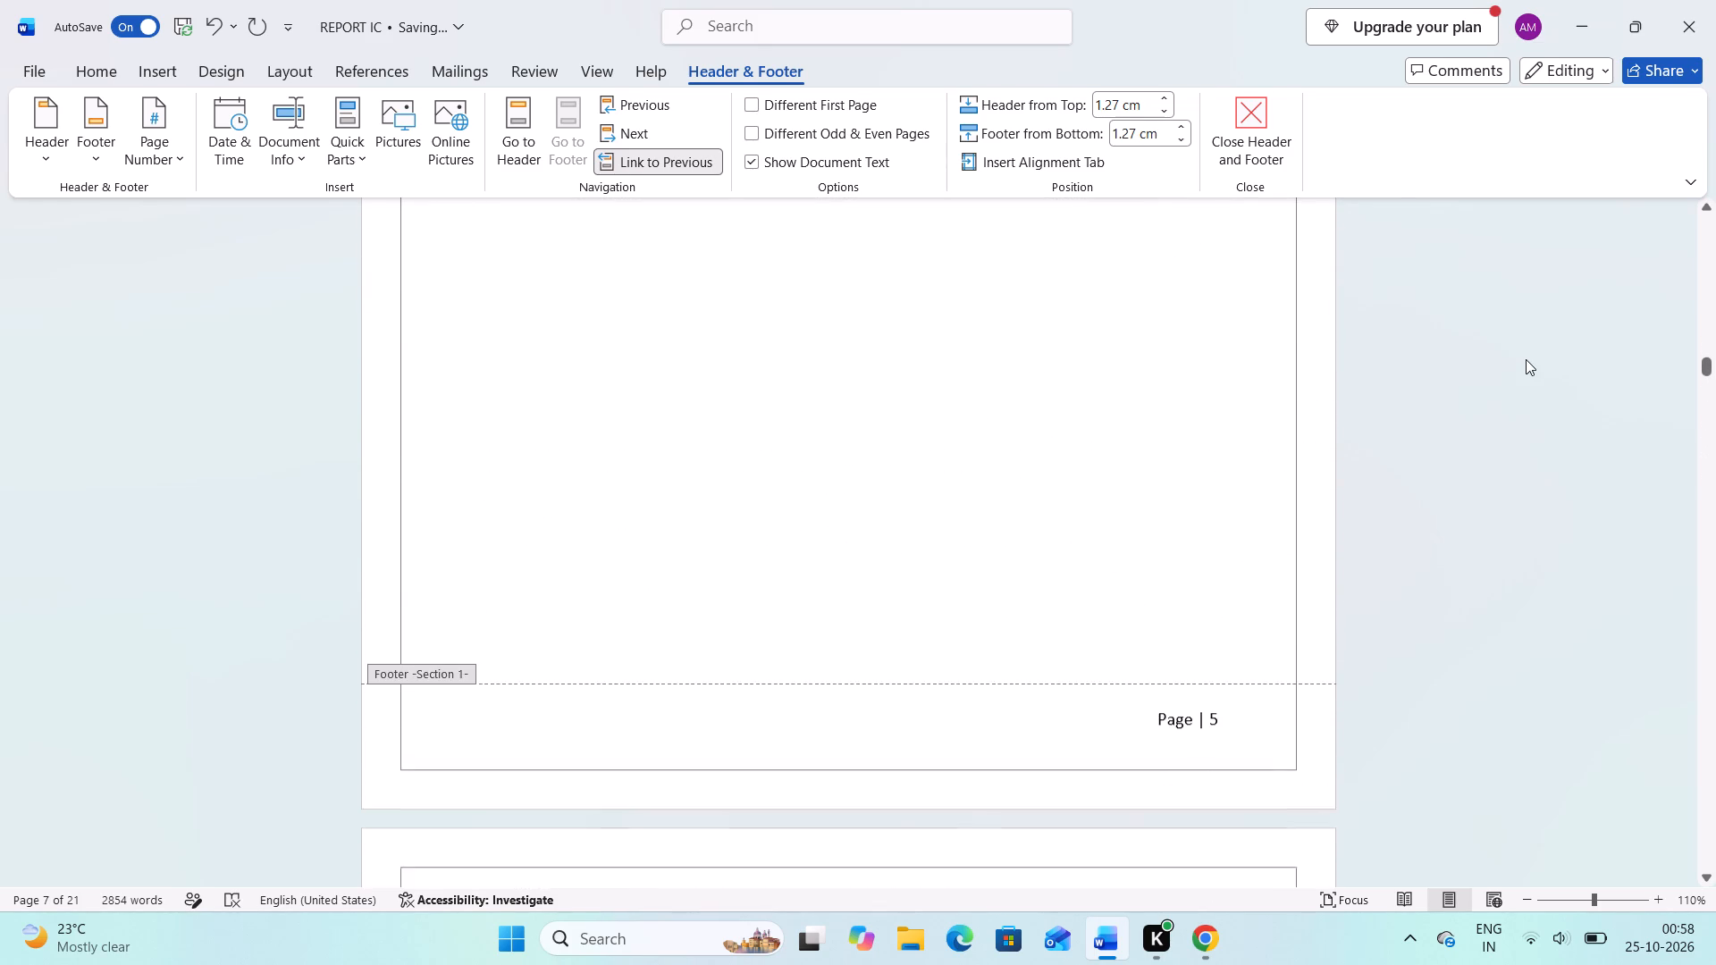
scroll(1526, 359, down, 1)
click(1580, 435)
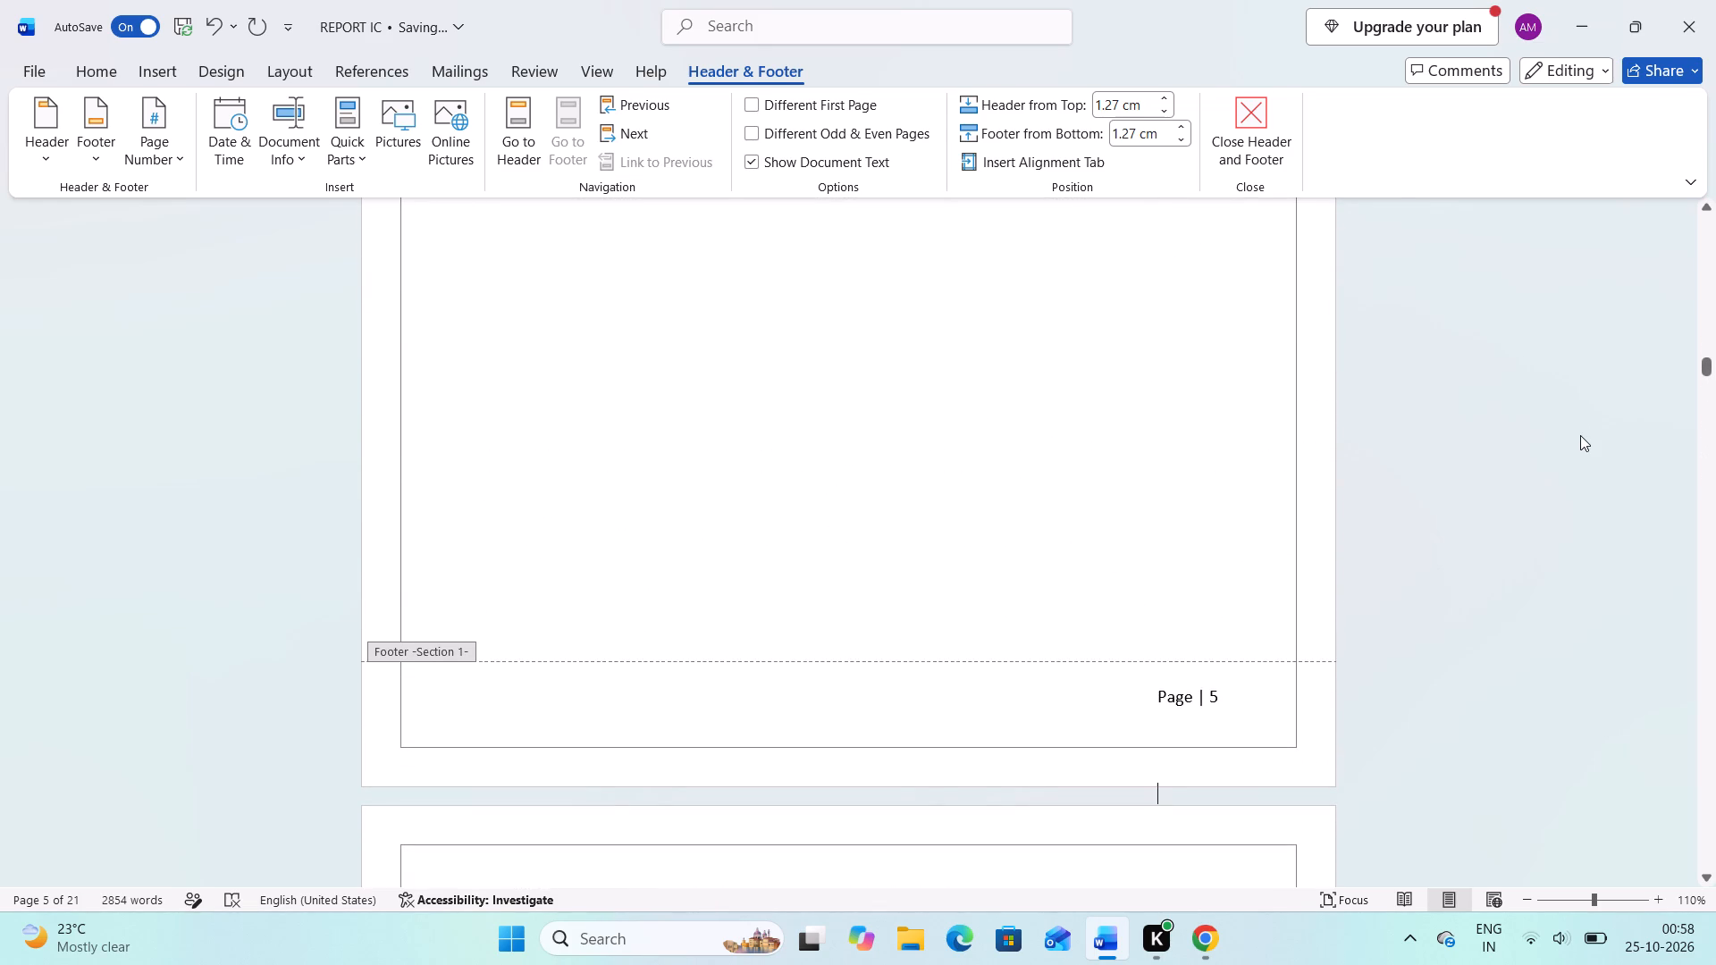
triple_click(1580, 435)
click(1580, 435)
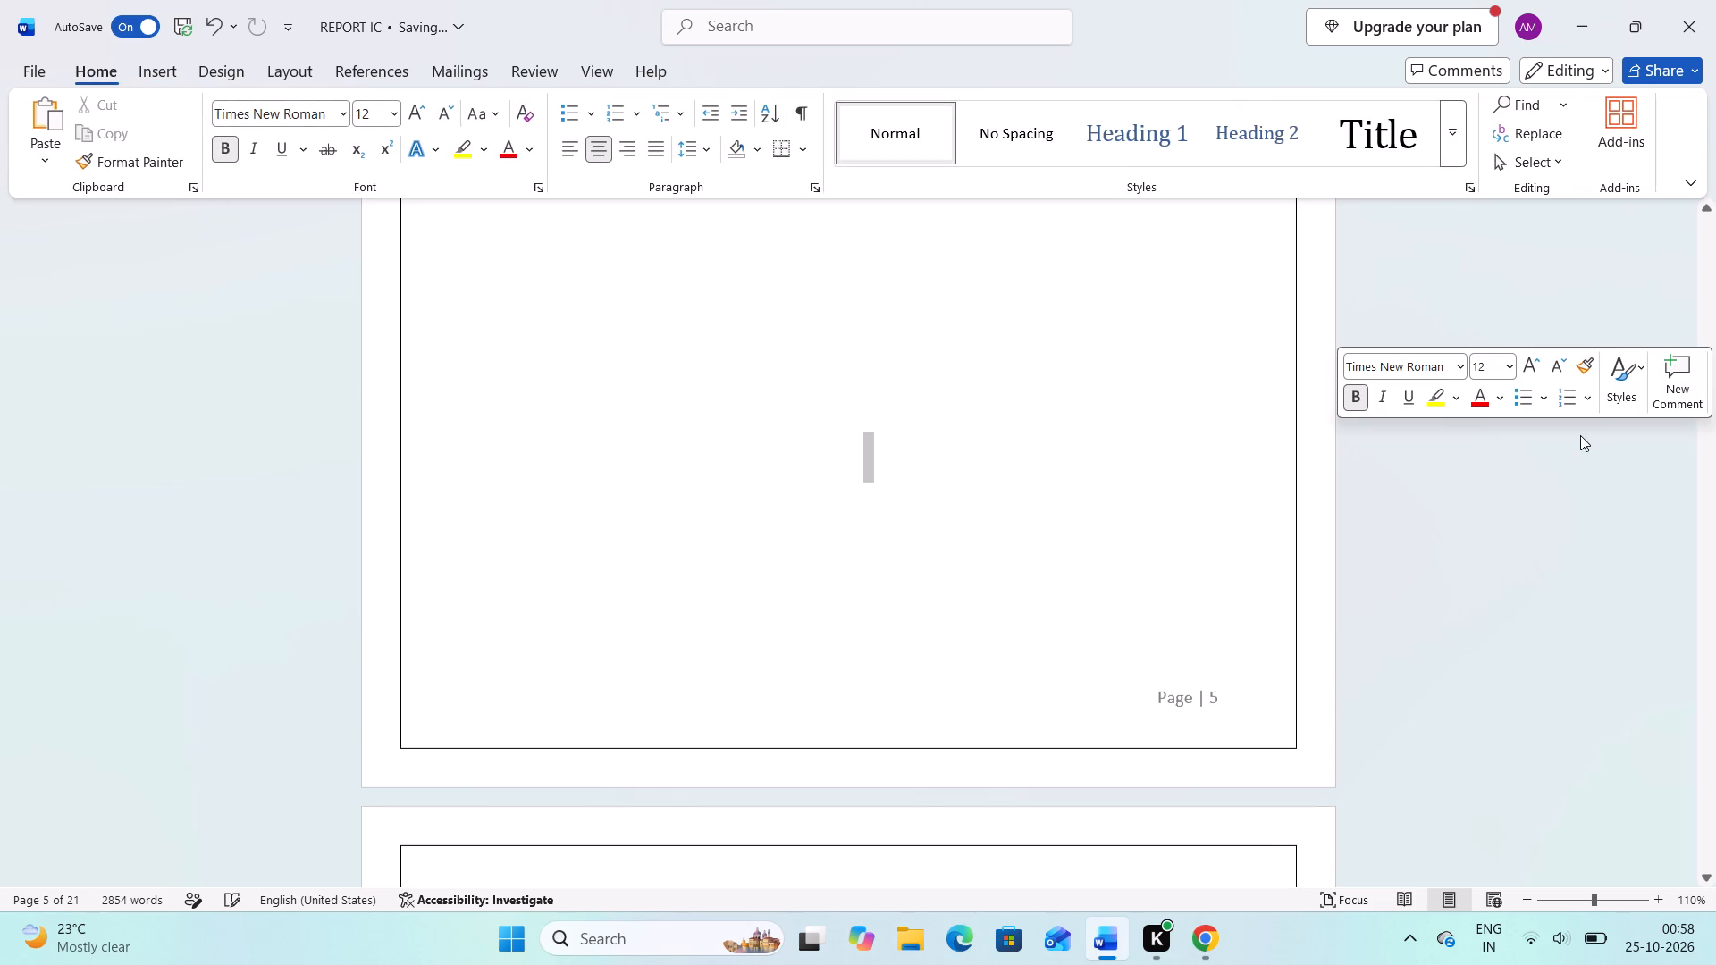
double_click(1175, 496)
double_click(1175, 496)
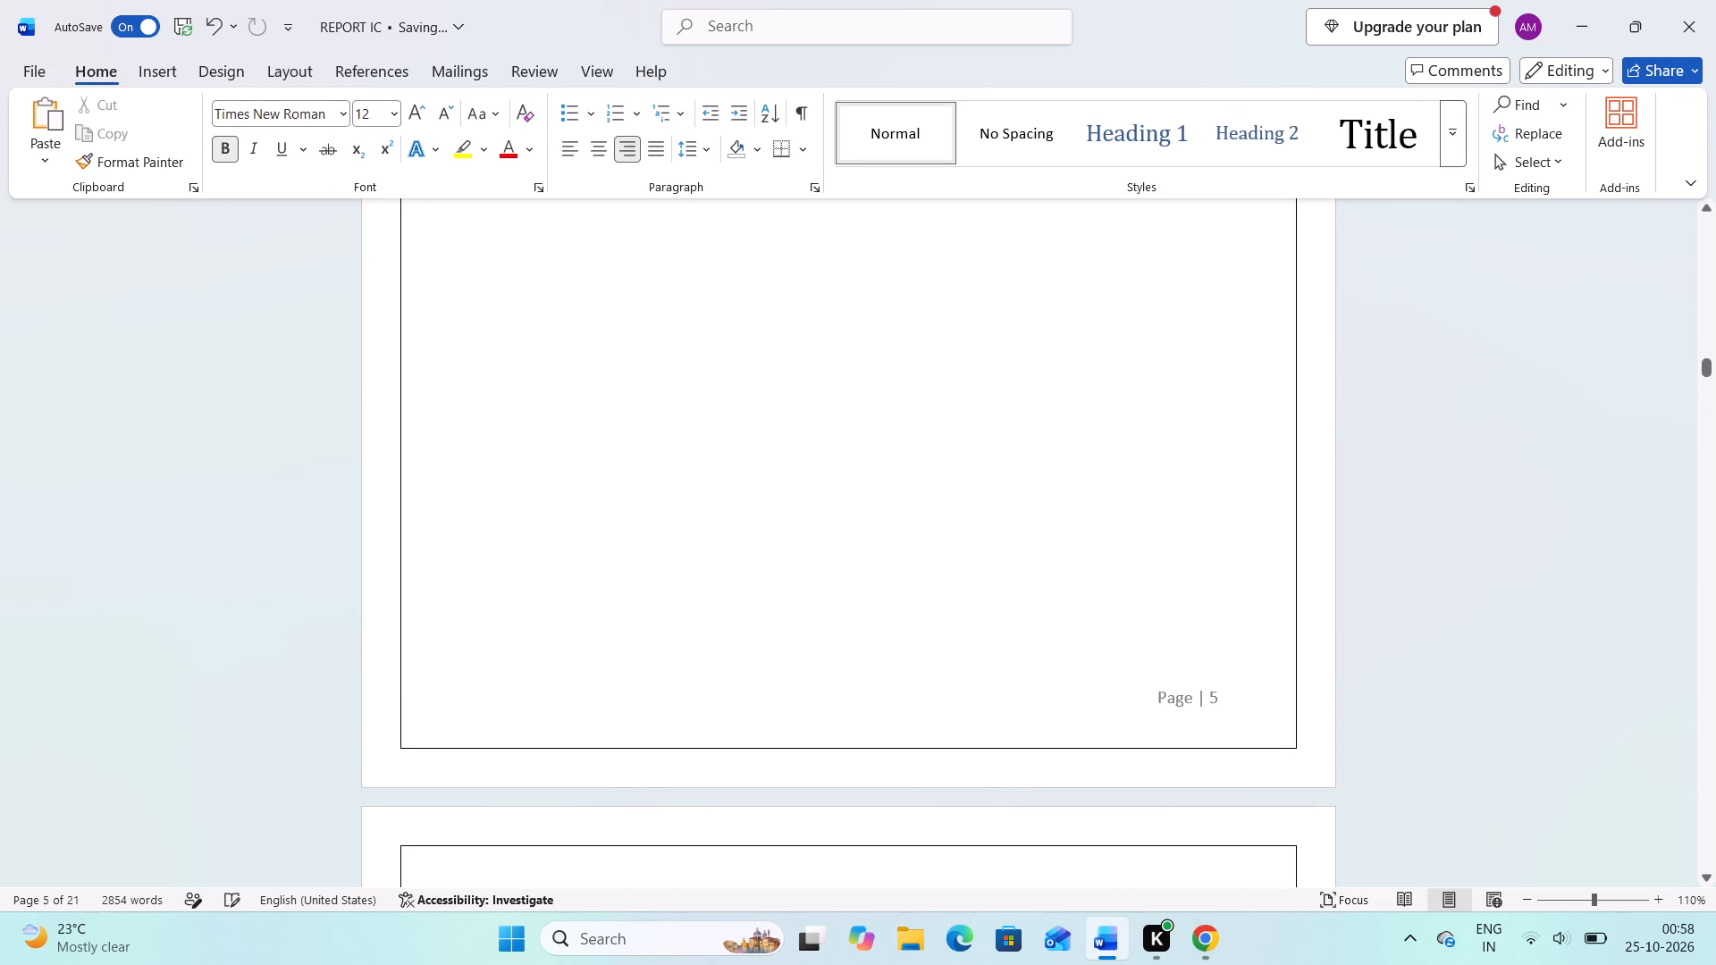
double_click(1175, 496)
Delete the "Page | 1" page number text from the Section 1 footer on the report's cover page.
ctrl+scroll(1013, 606, down, 2)
scroll(1013, 606, up, 2)
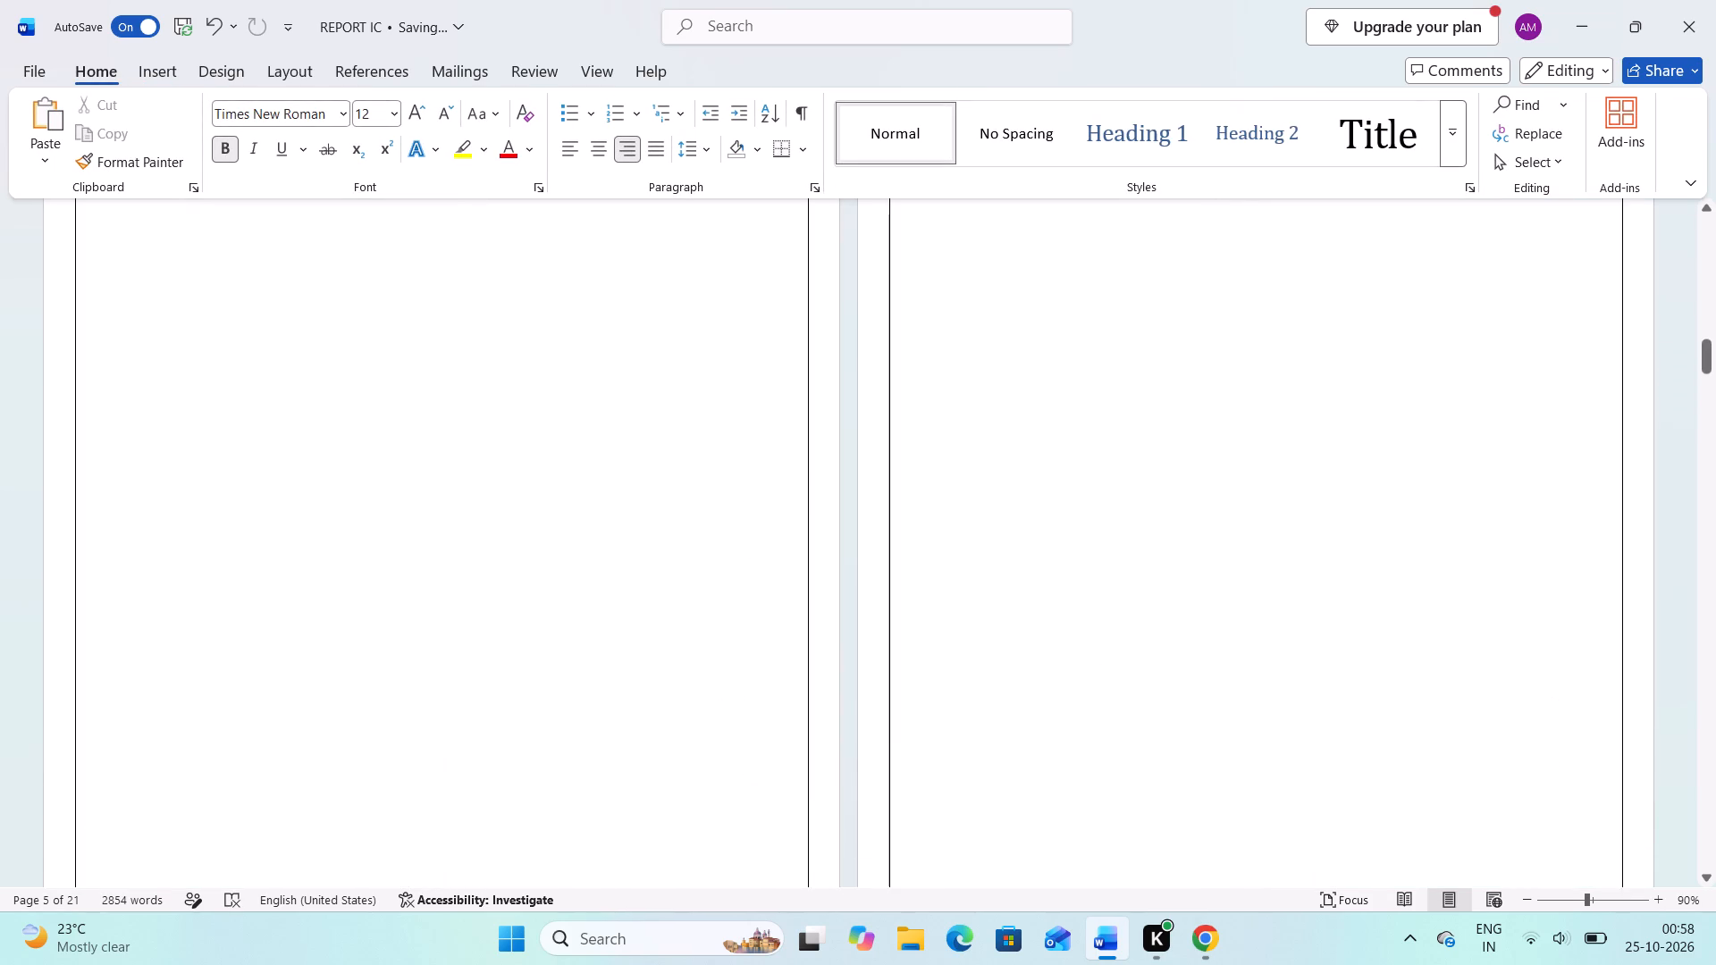
scroll(1013, 606, up, 1)
ctrl+scroll(1013, 606, up, 4)
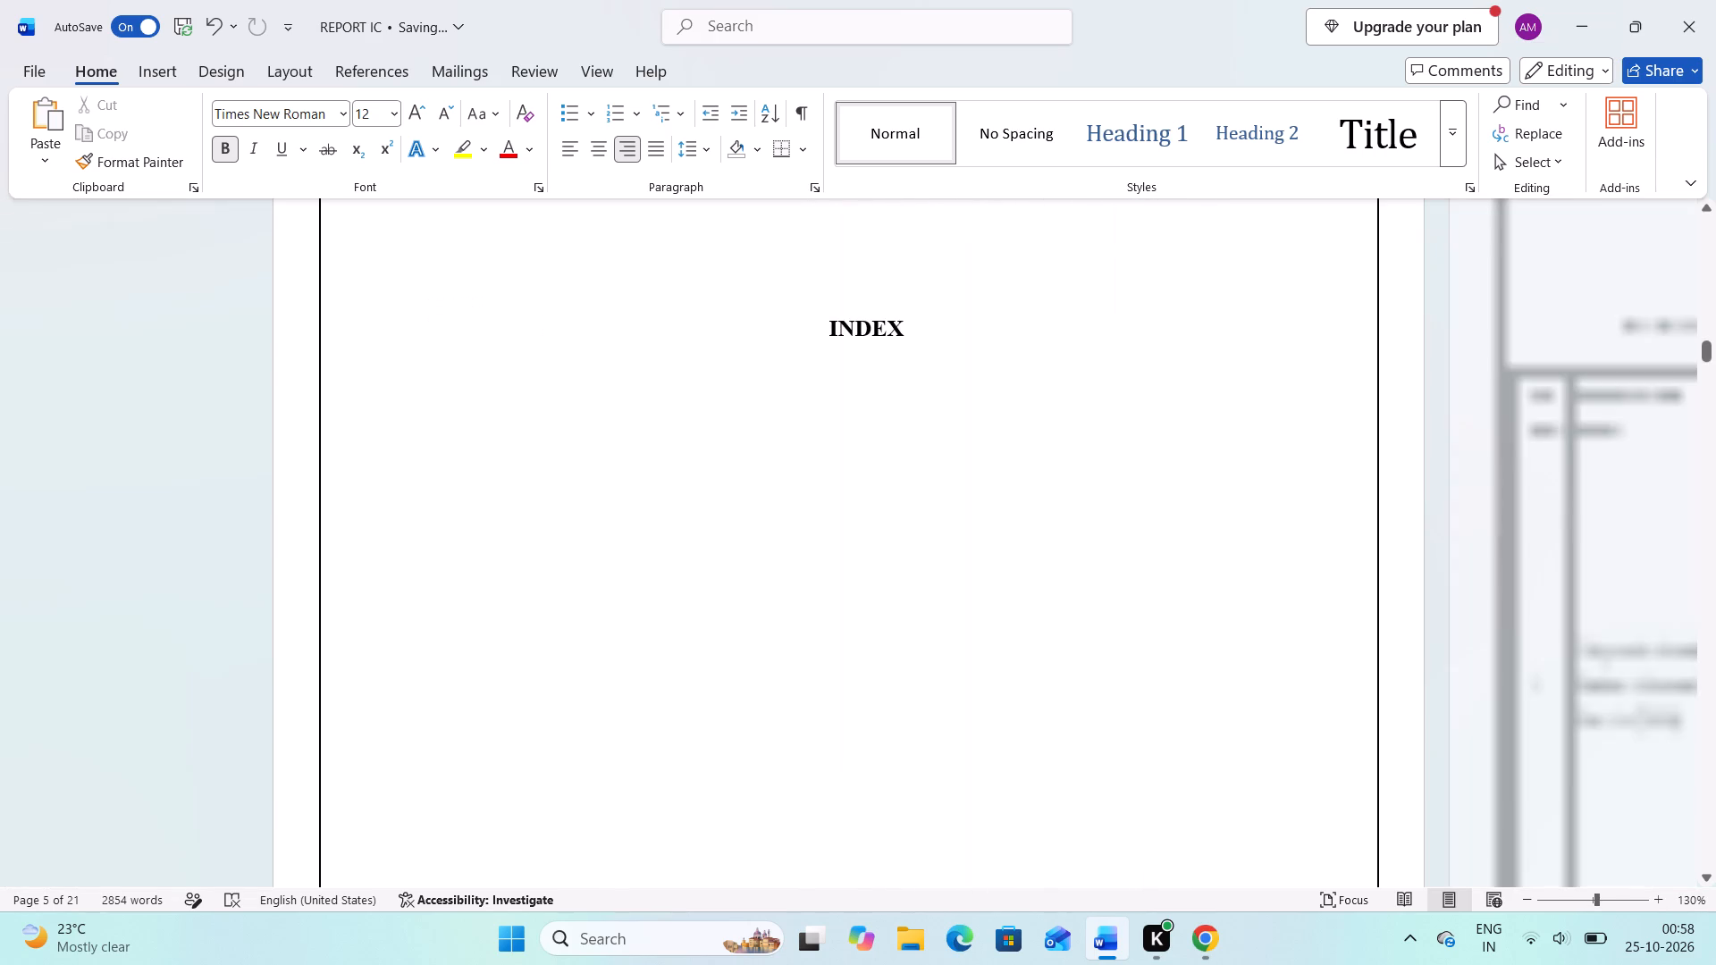
scroll(1013, 606, up, 5)
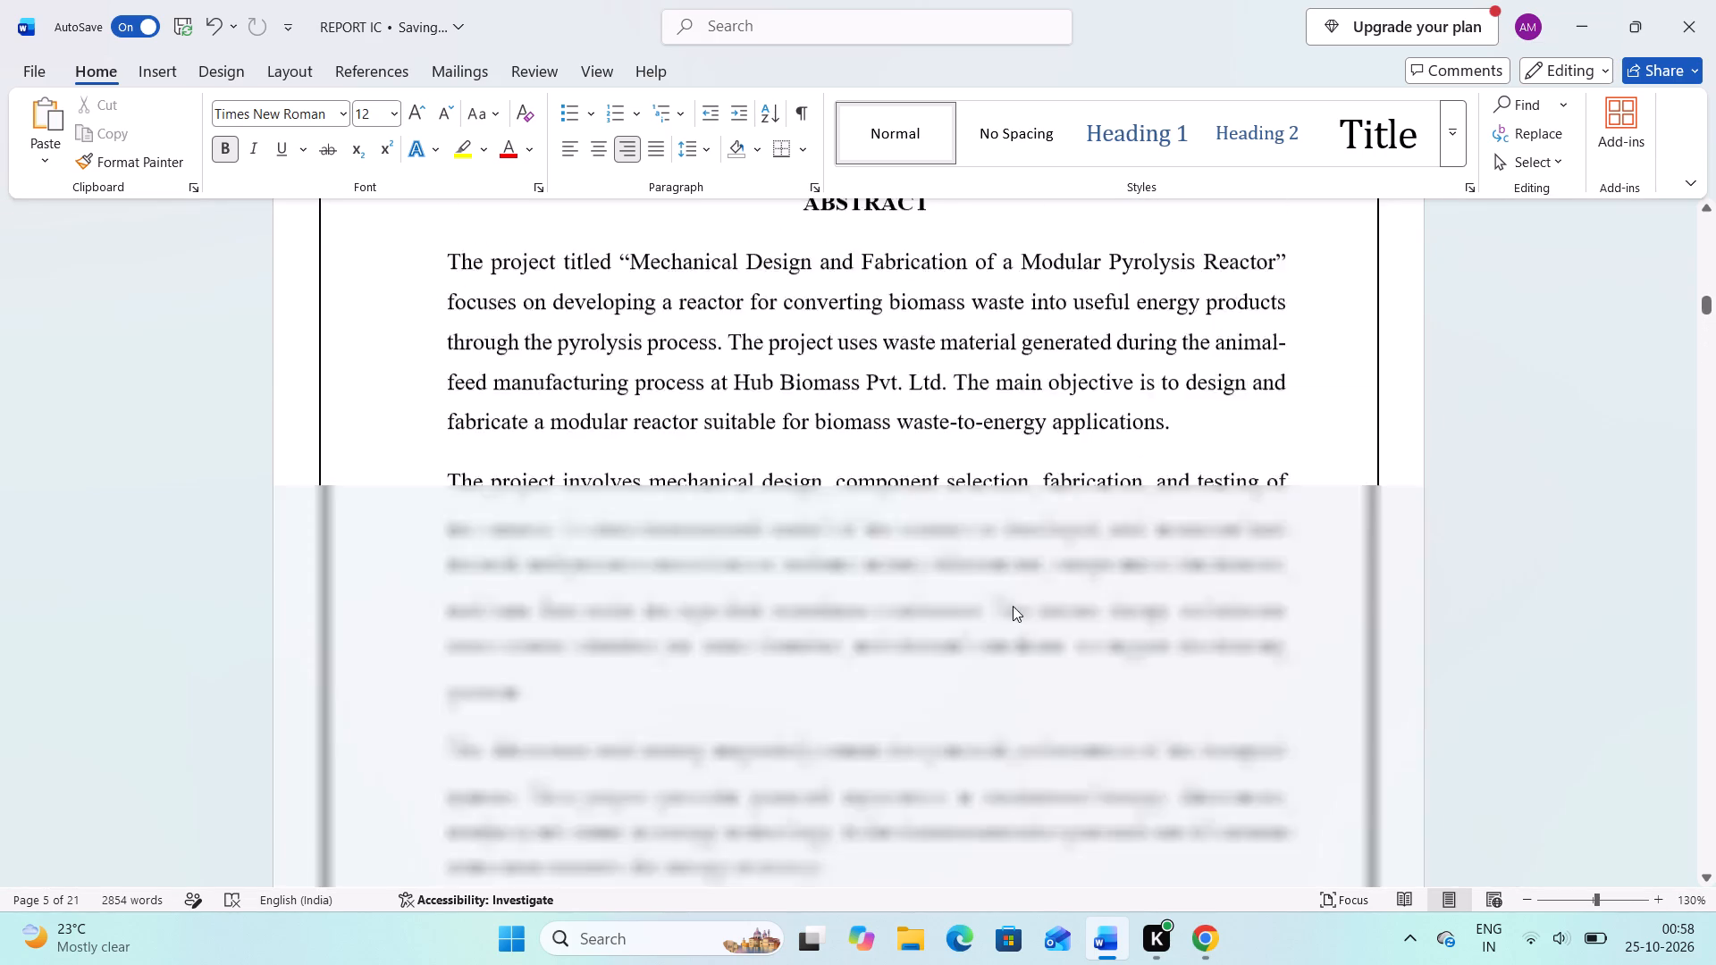
scroll(1013, 606, up, 5)
scroll(1013, 606, down, 3)
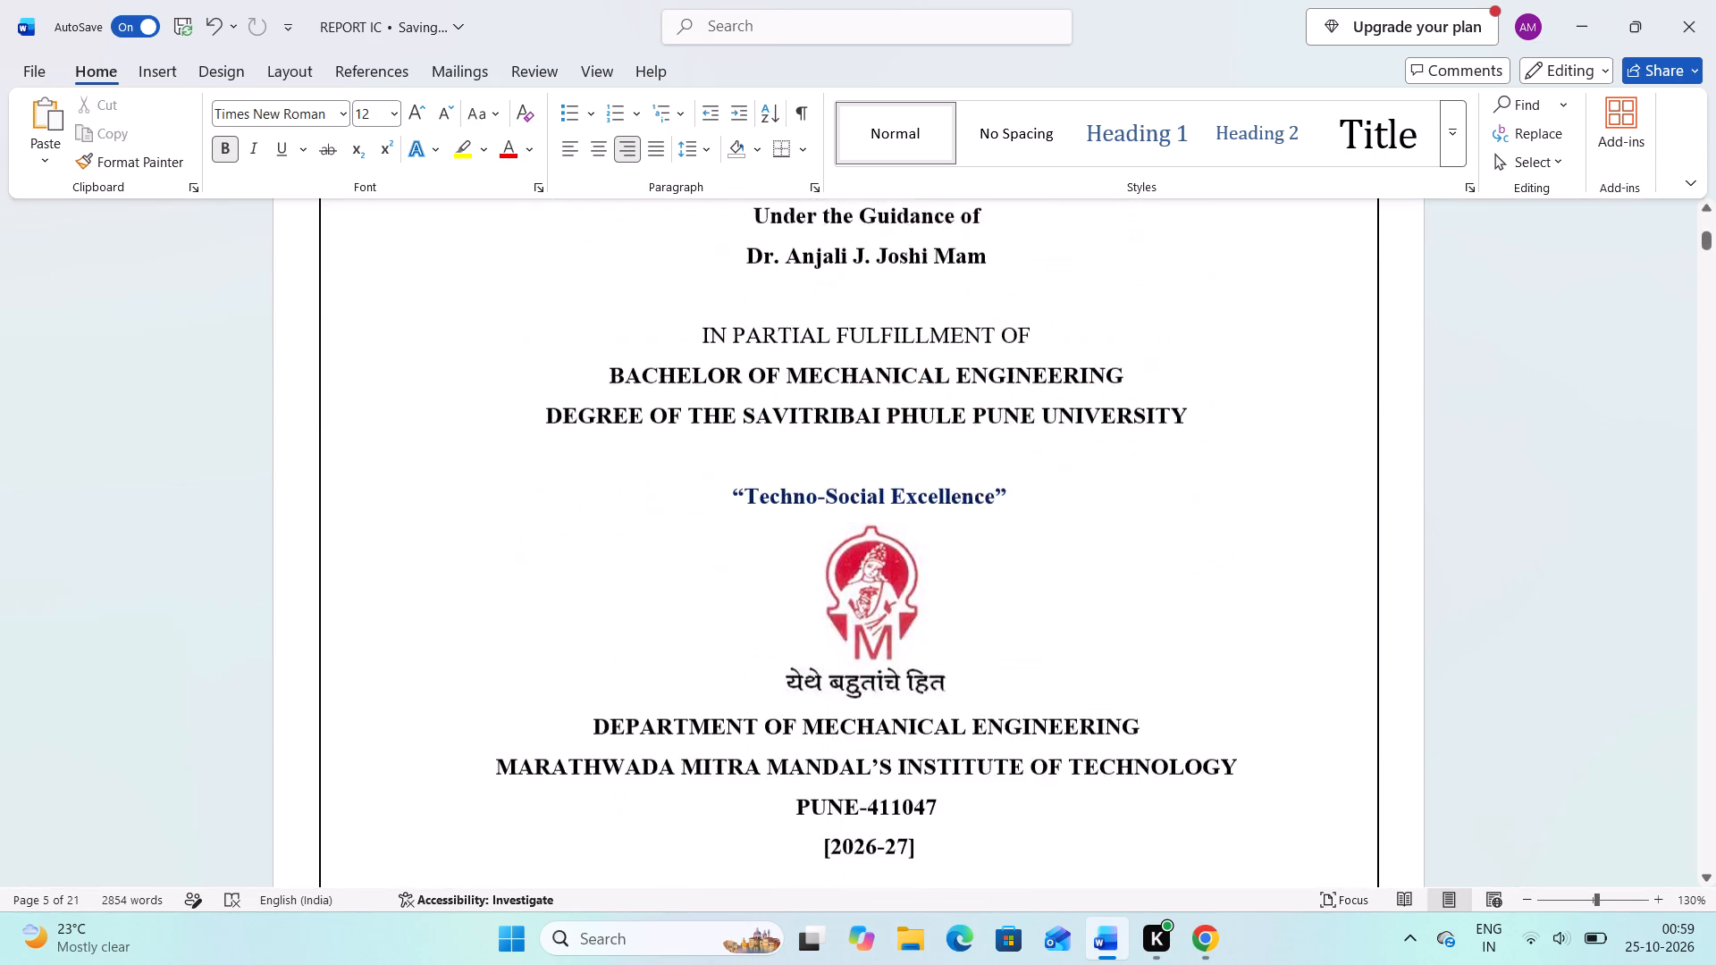
scroll(1013, 606, down, 3)
scroll(1013, 606, up, 2)
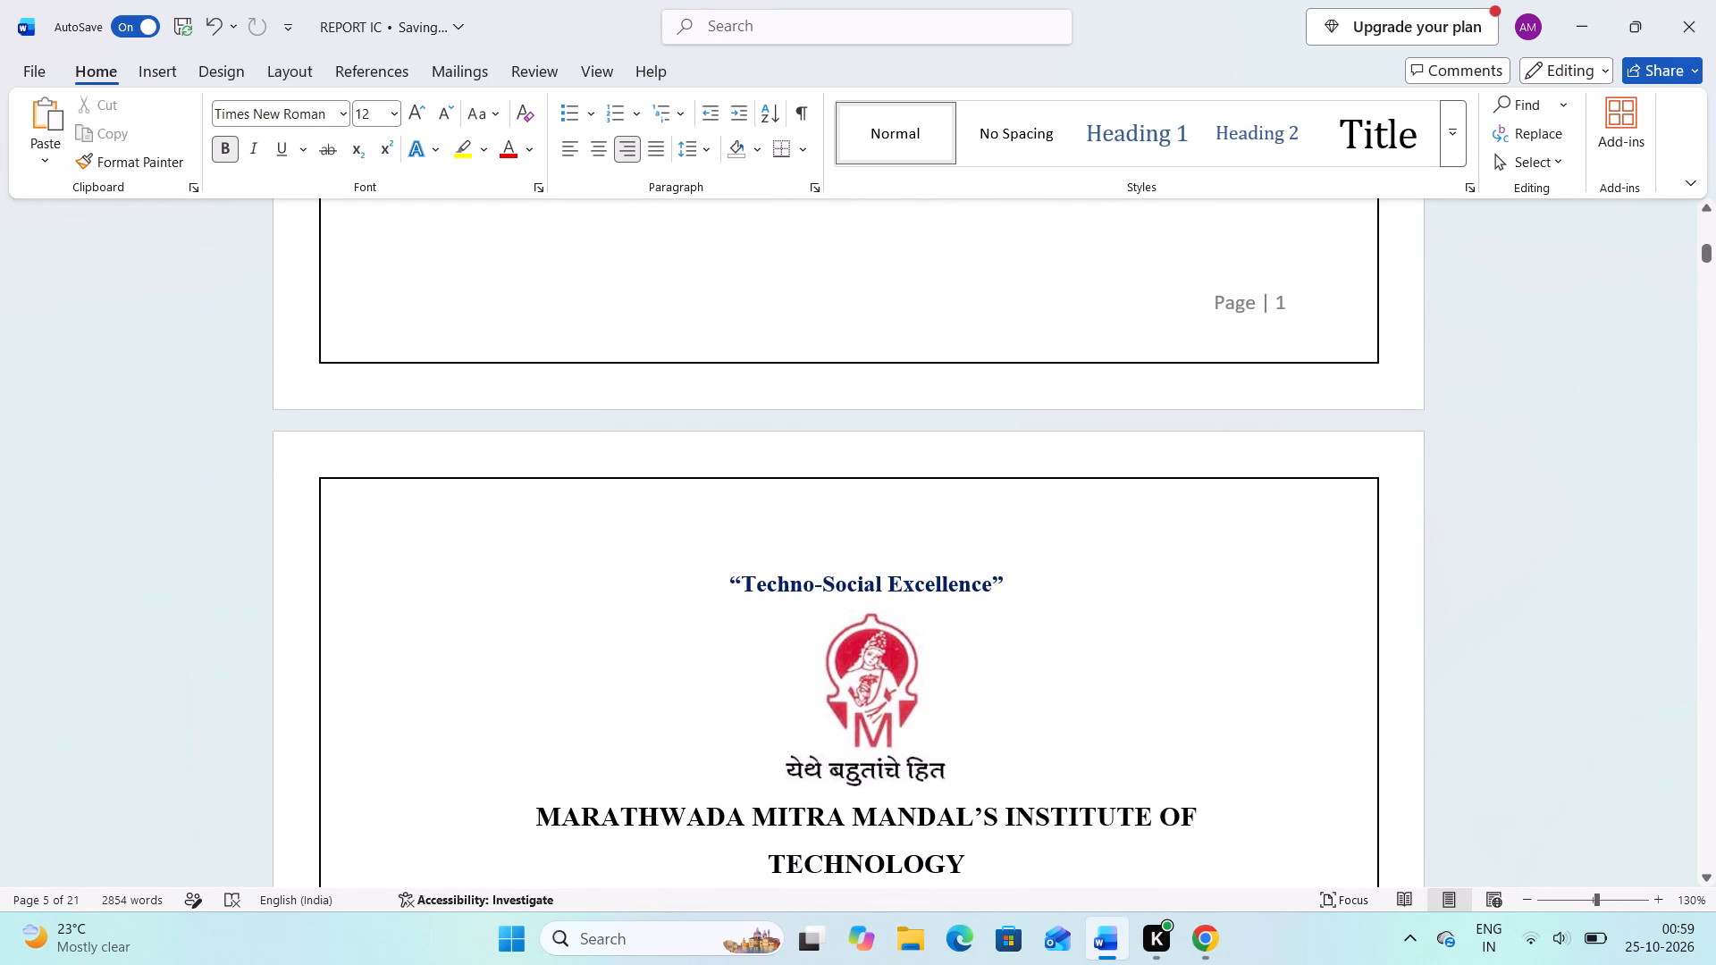
click(1281, 298)
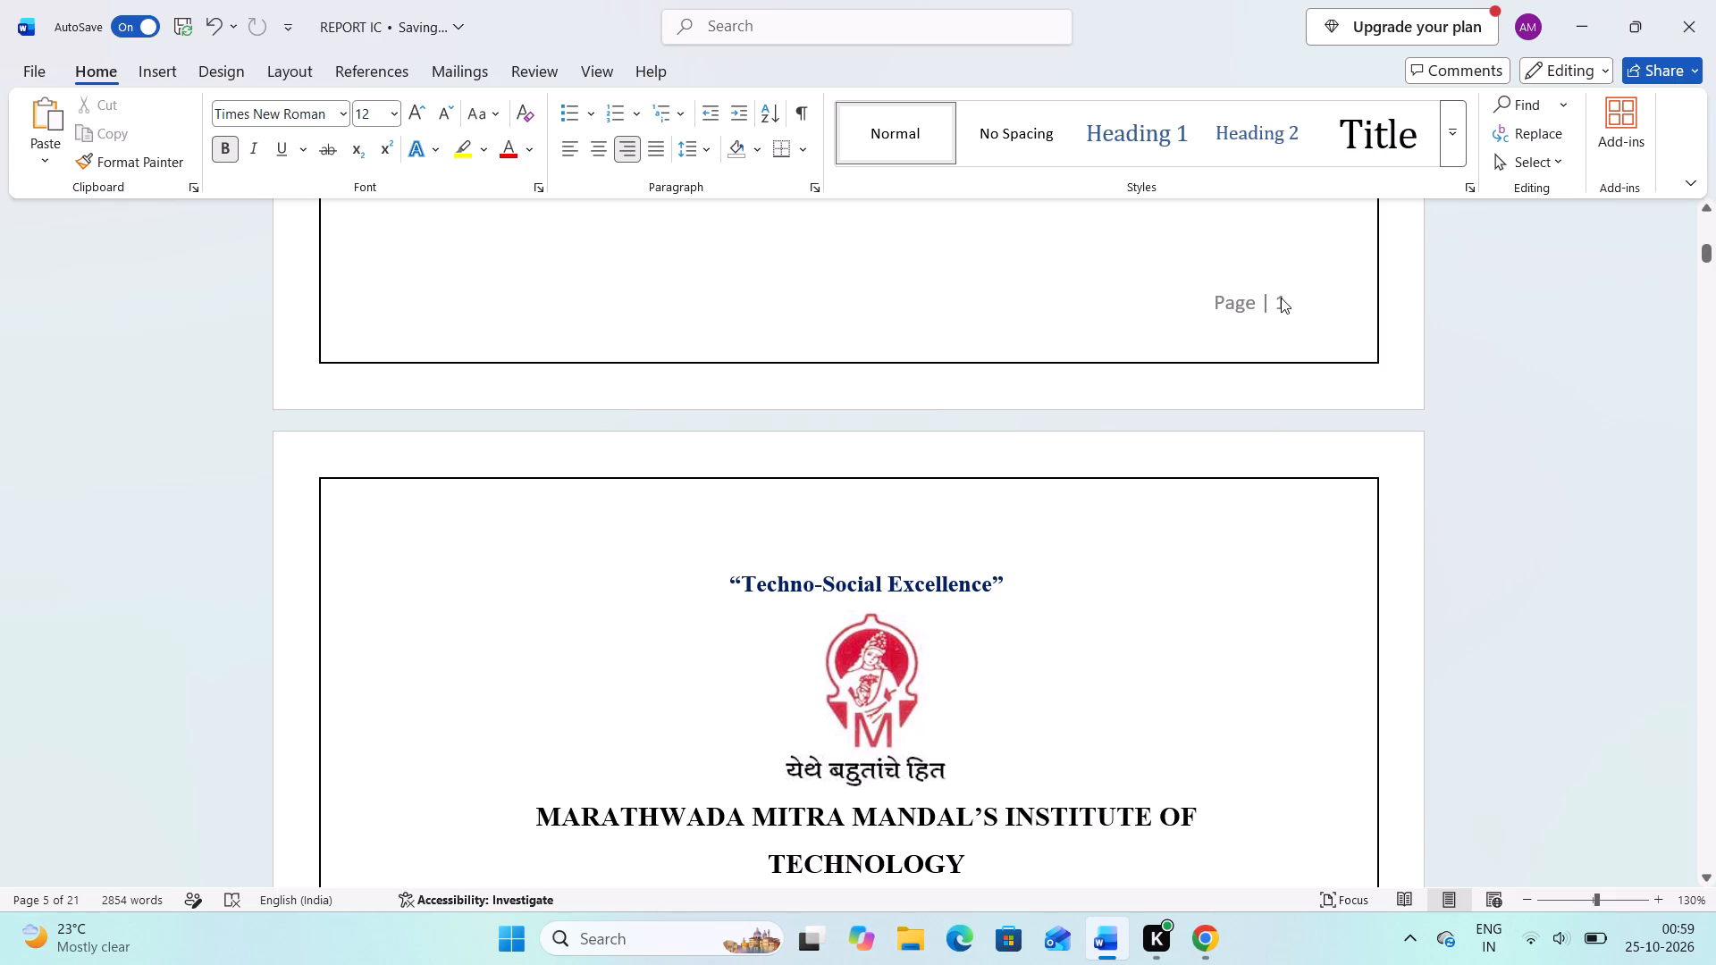
double_click(1299, 297)
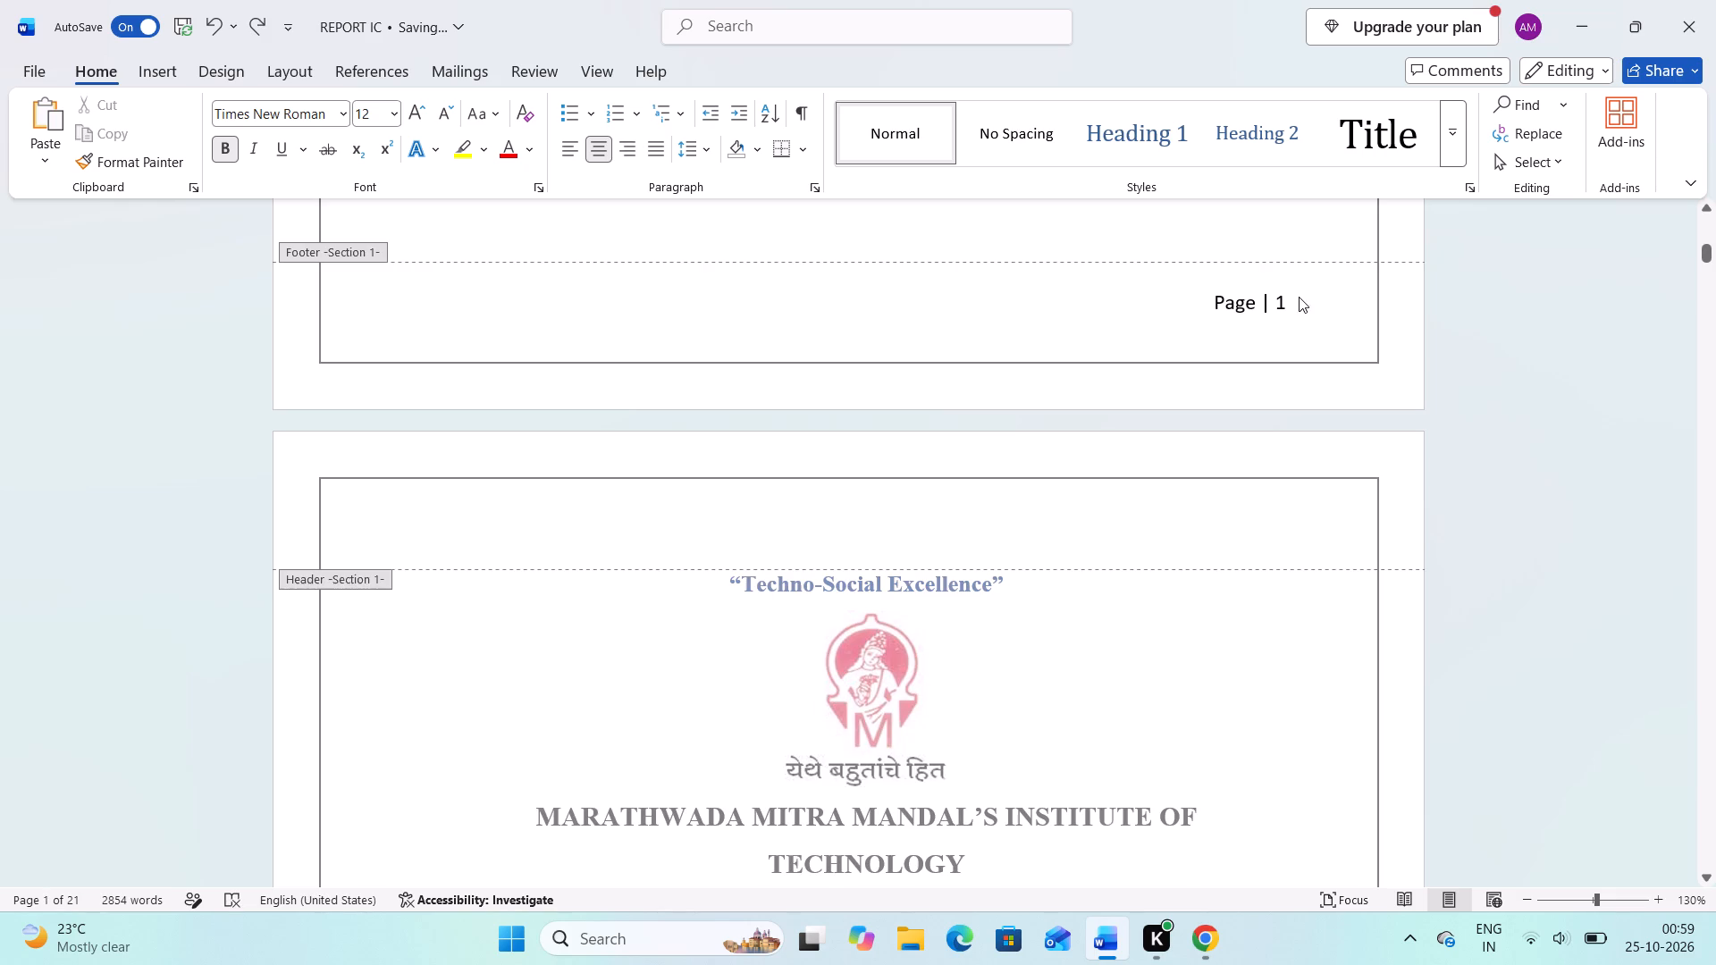
double_click(1299, 297)
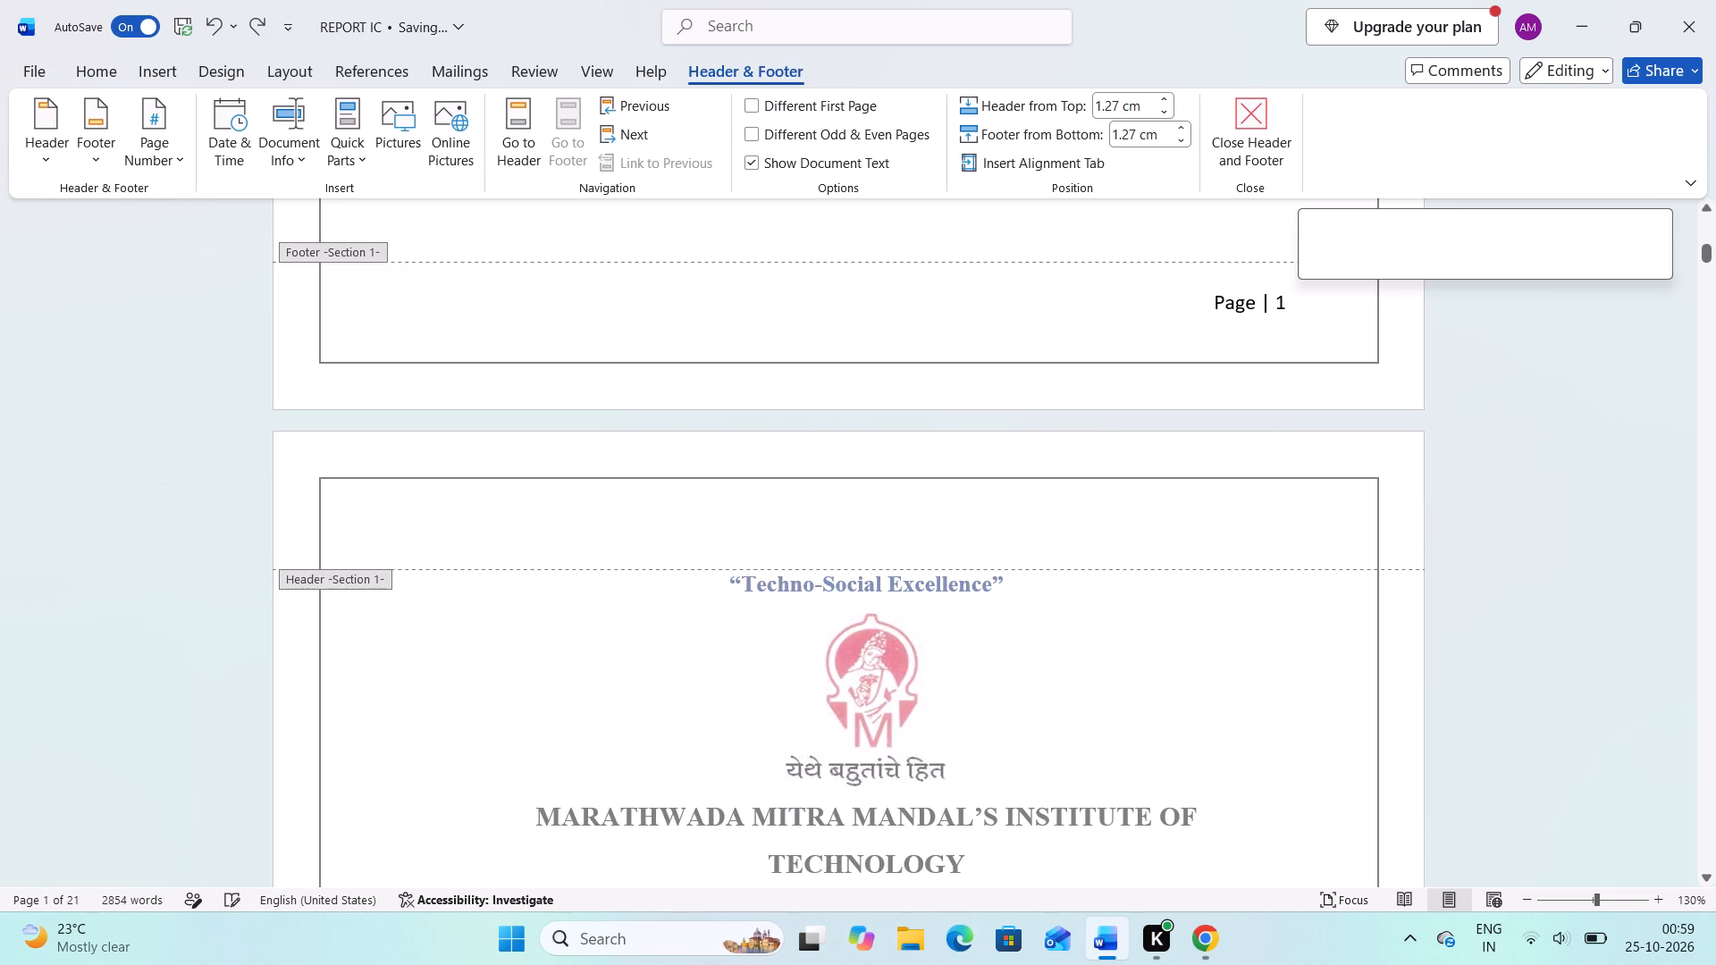
click(1299, 297)
key(BackSpace)
key(BackSpace)
key(BackSpace)
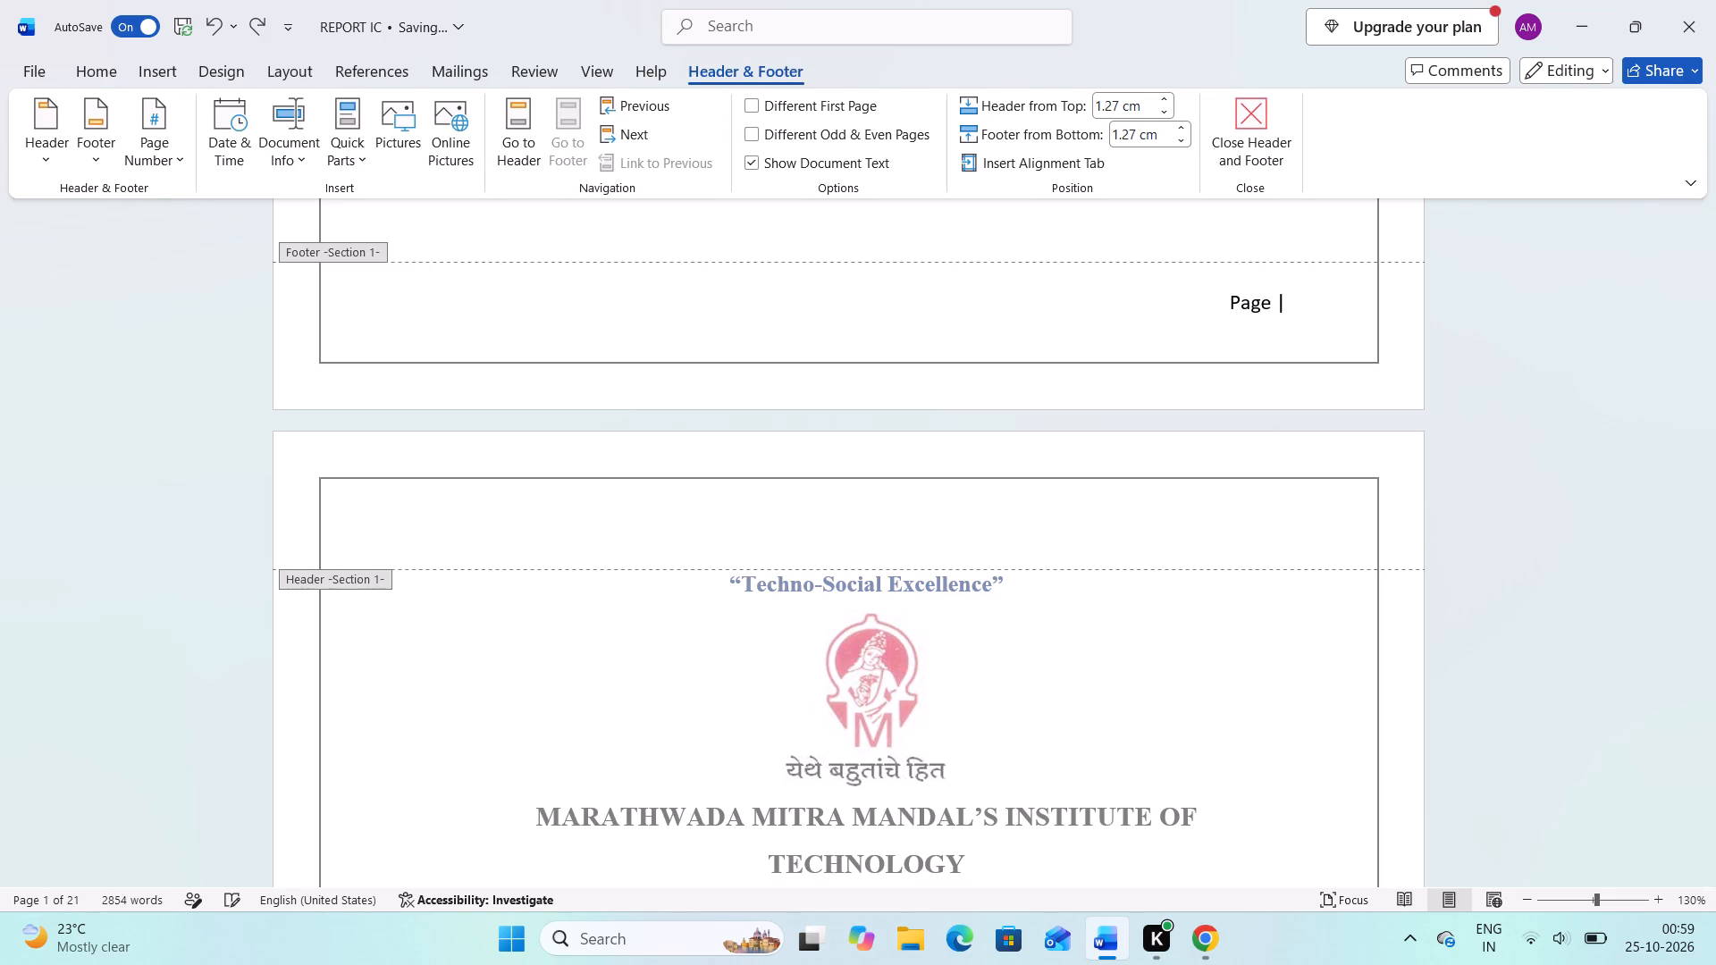
key(BackSpace)
key(BackSpace)
key(BackSpace)
key(BackSpace)
key(BackSpace)
key(BackSpace)
key(BackSpace)
Check the footers from the cover page through the first page of Chapter 1, and leave footer editing.
scroll(1299, 297, down, 6)
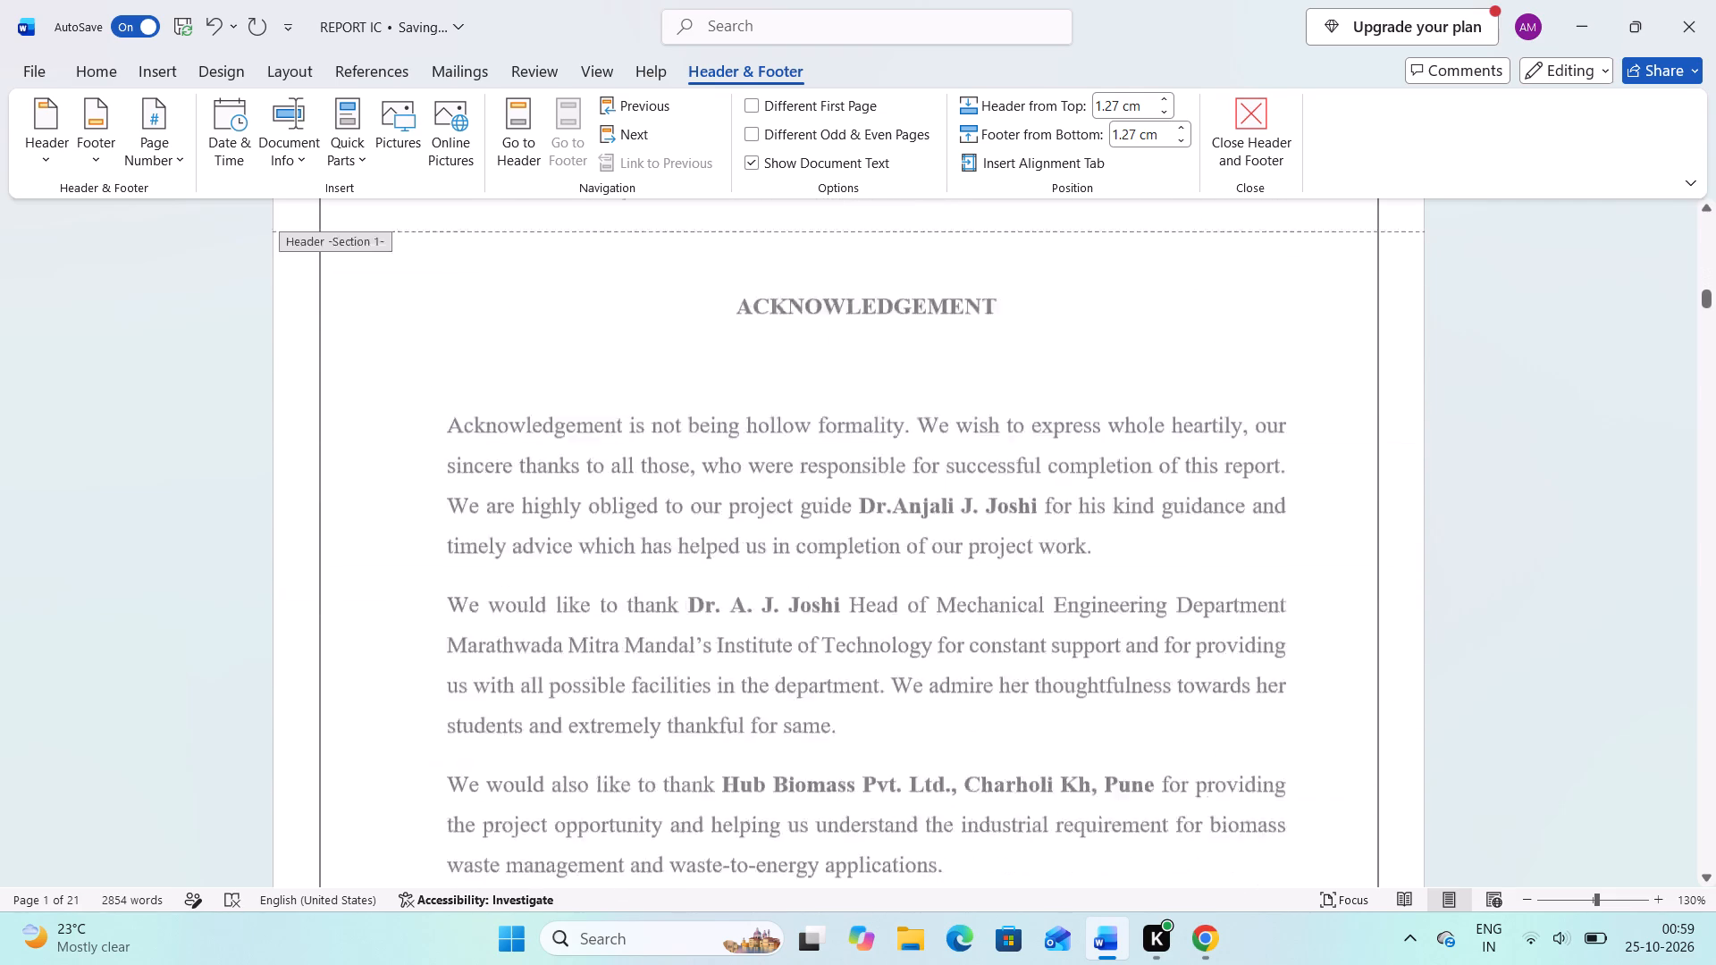
scroll(1299, 297, down, 6)
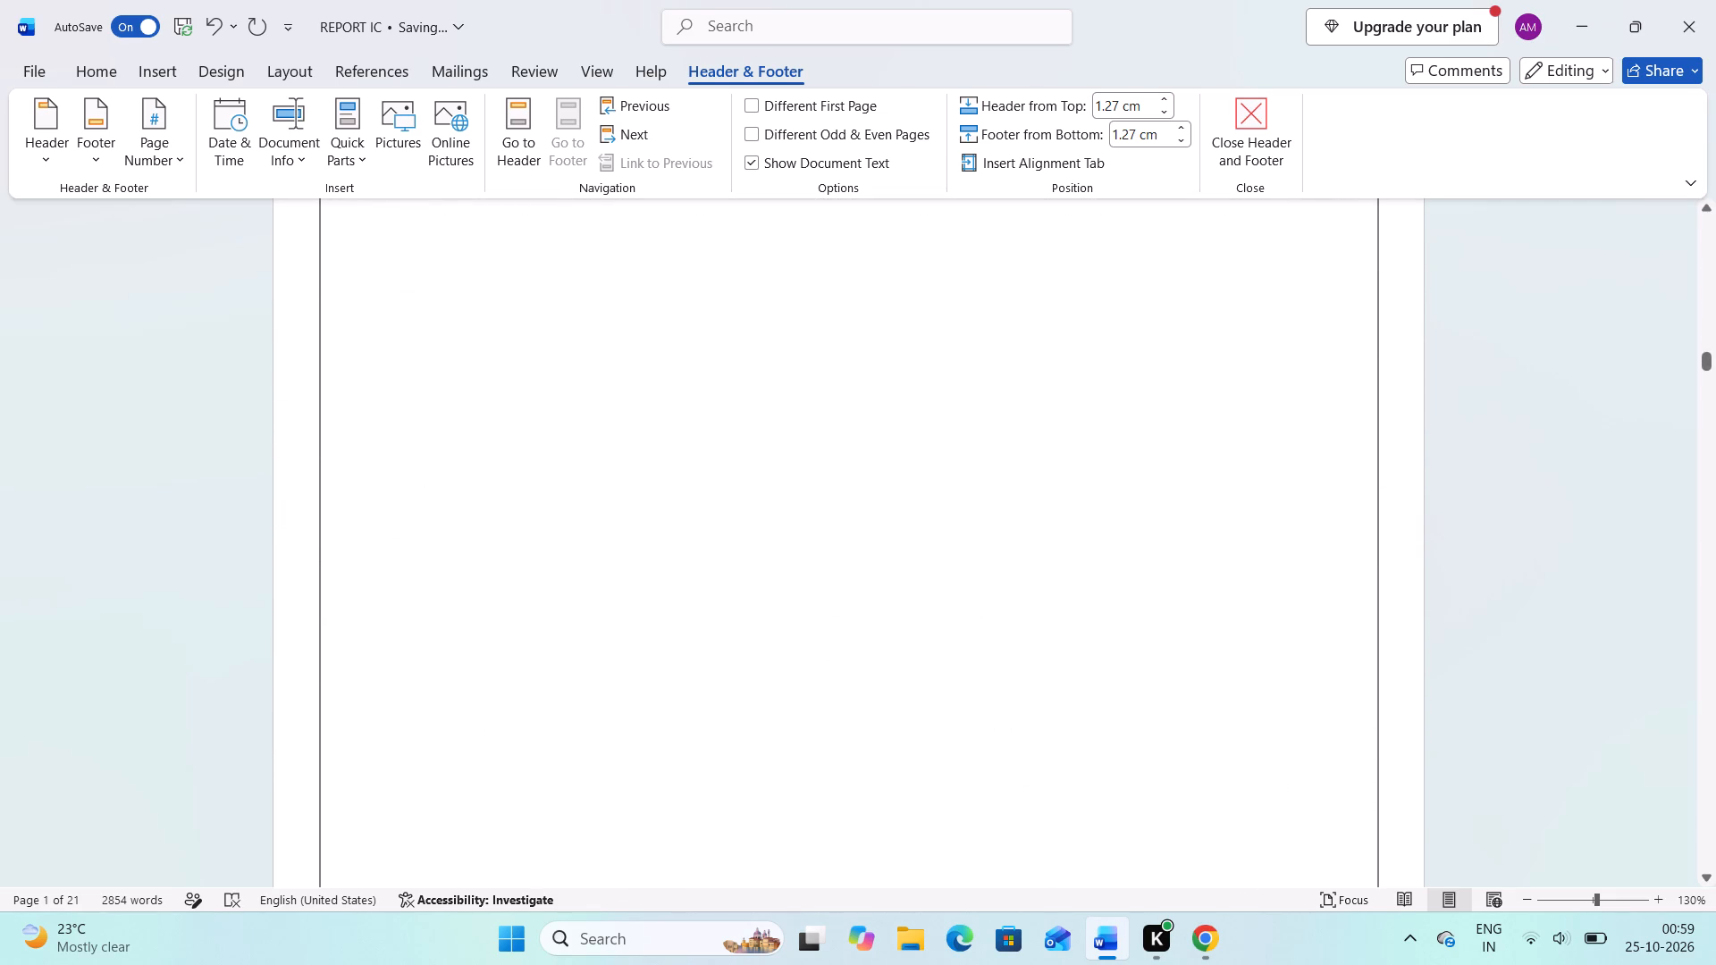
scroll(1299, 297, down, 7)
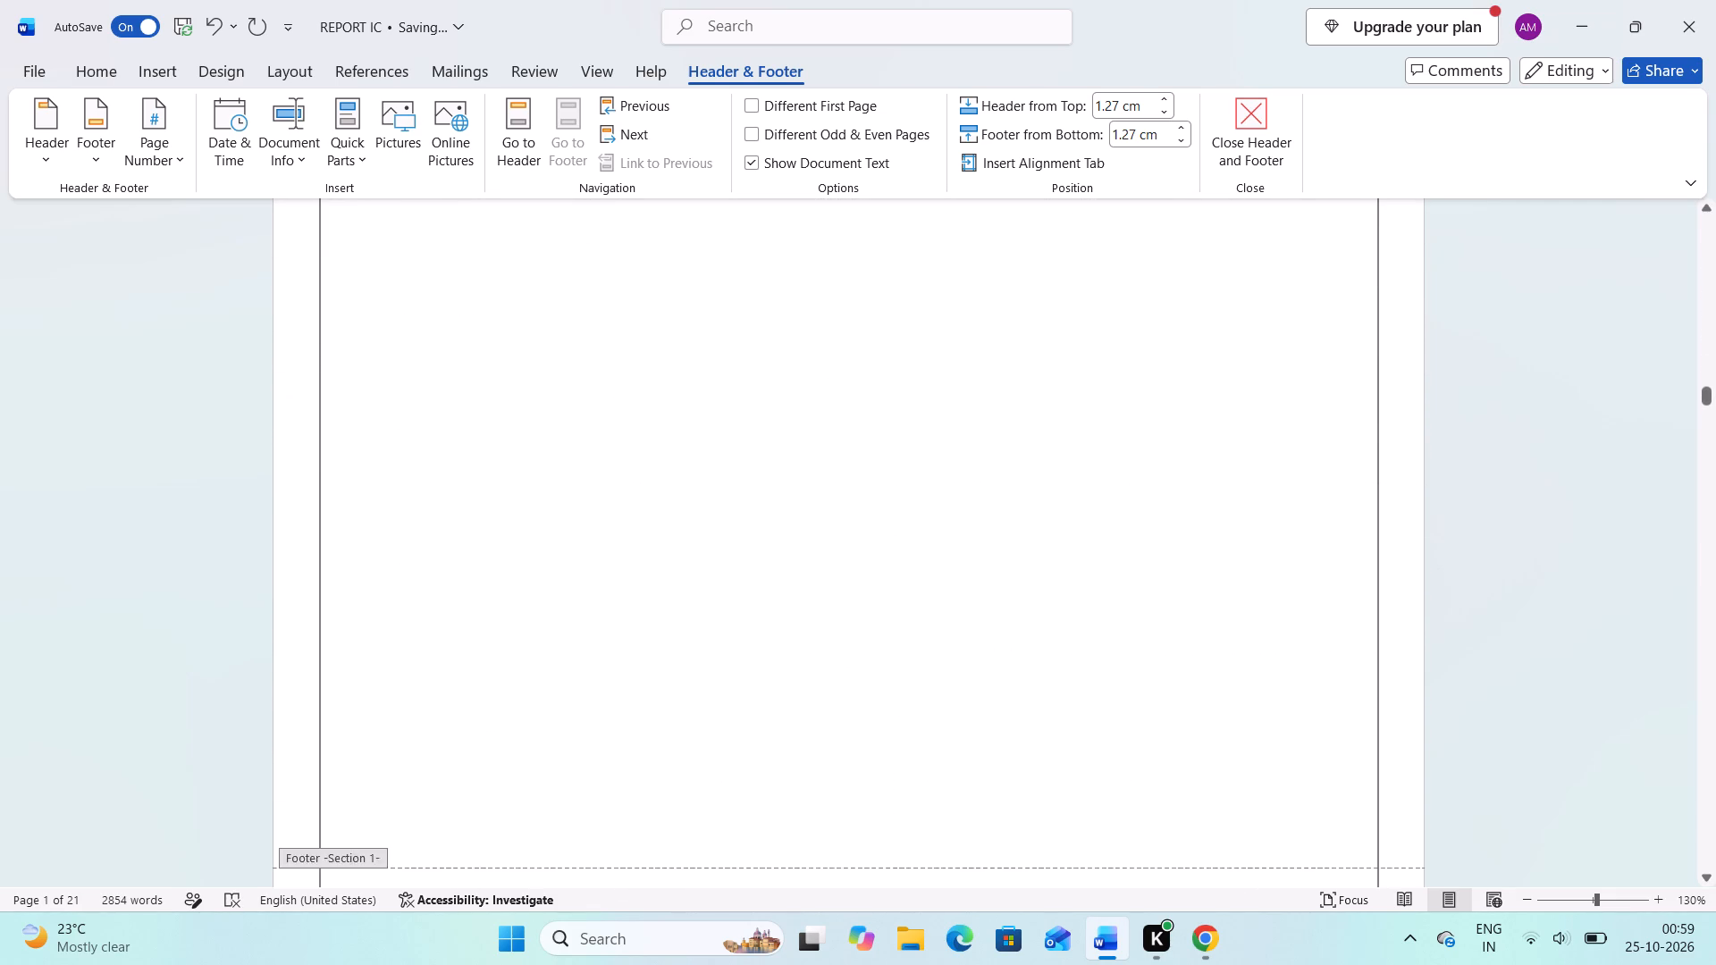
scroll(1299, 297, down, 1)
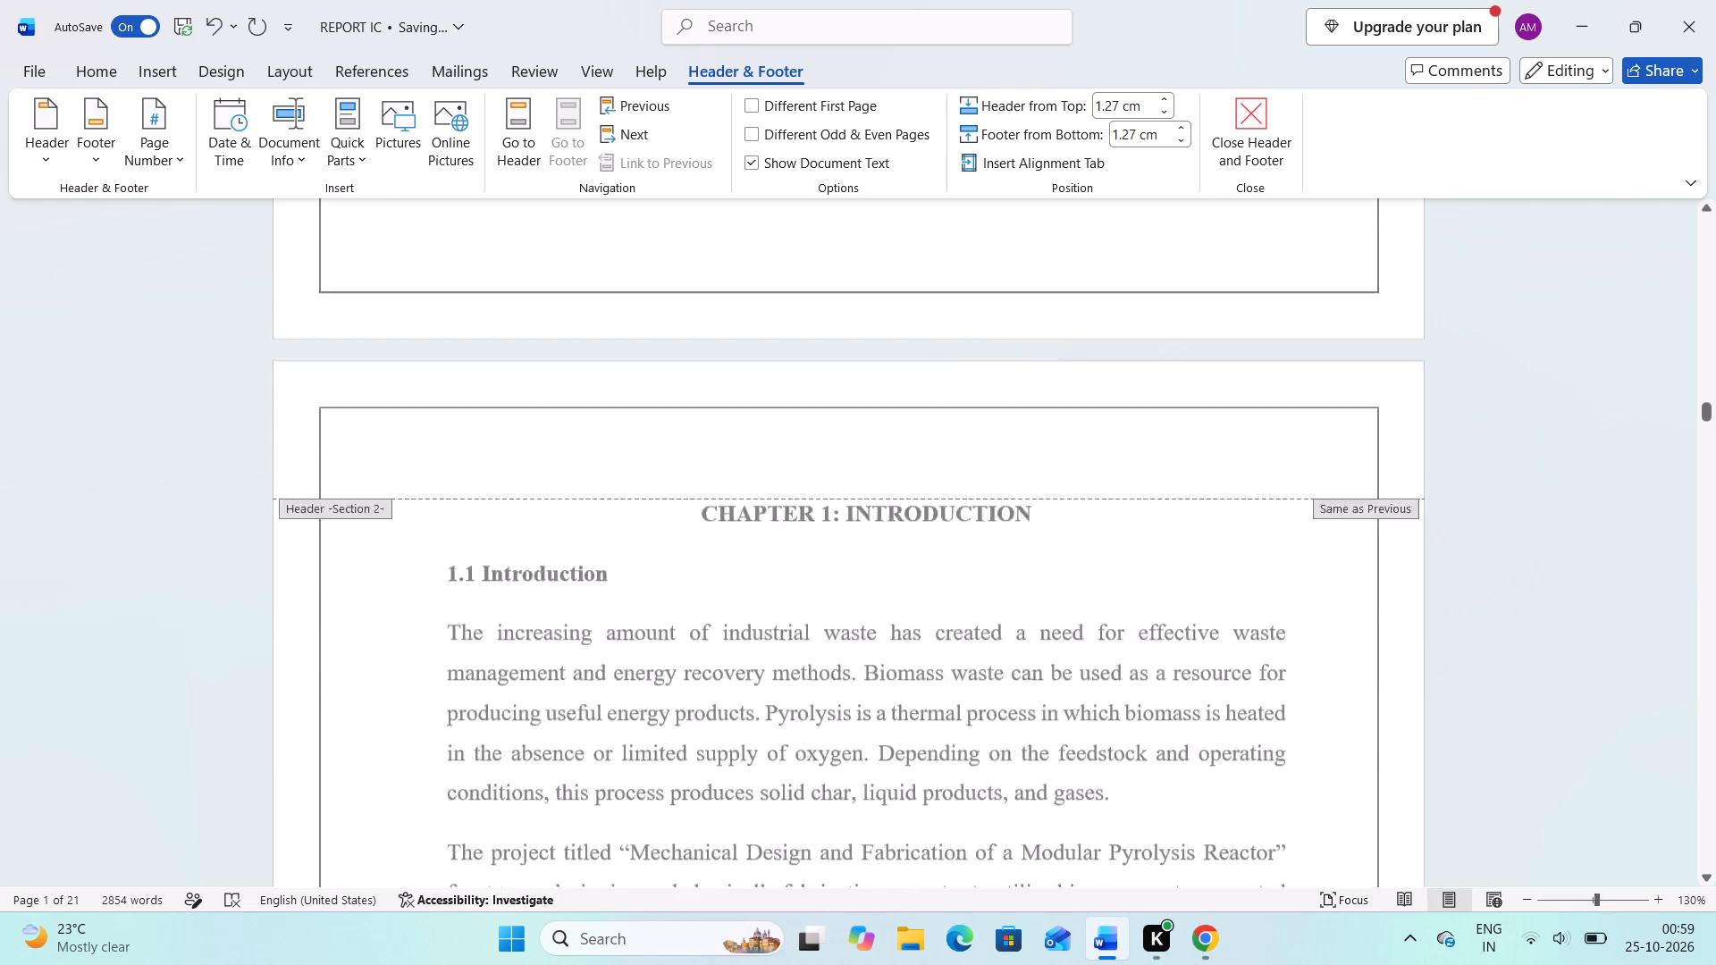
scroll(1299, 297, down, 1)
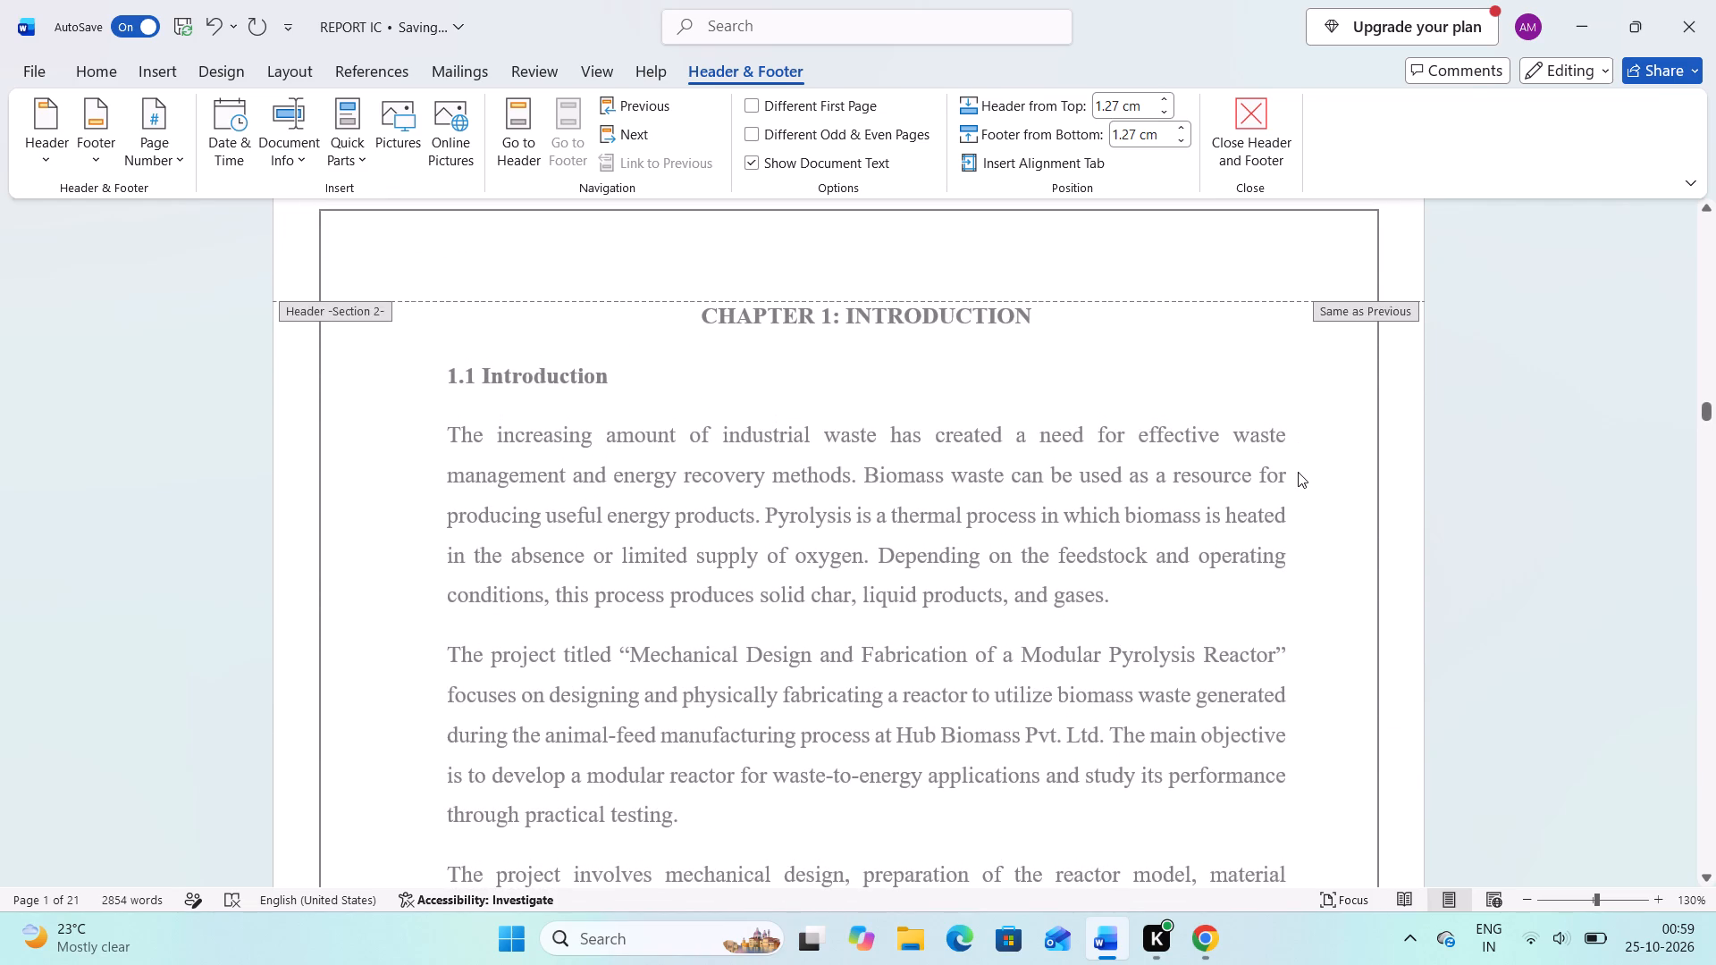
scroll(1299, 472, down, 4)
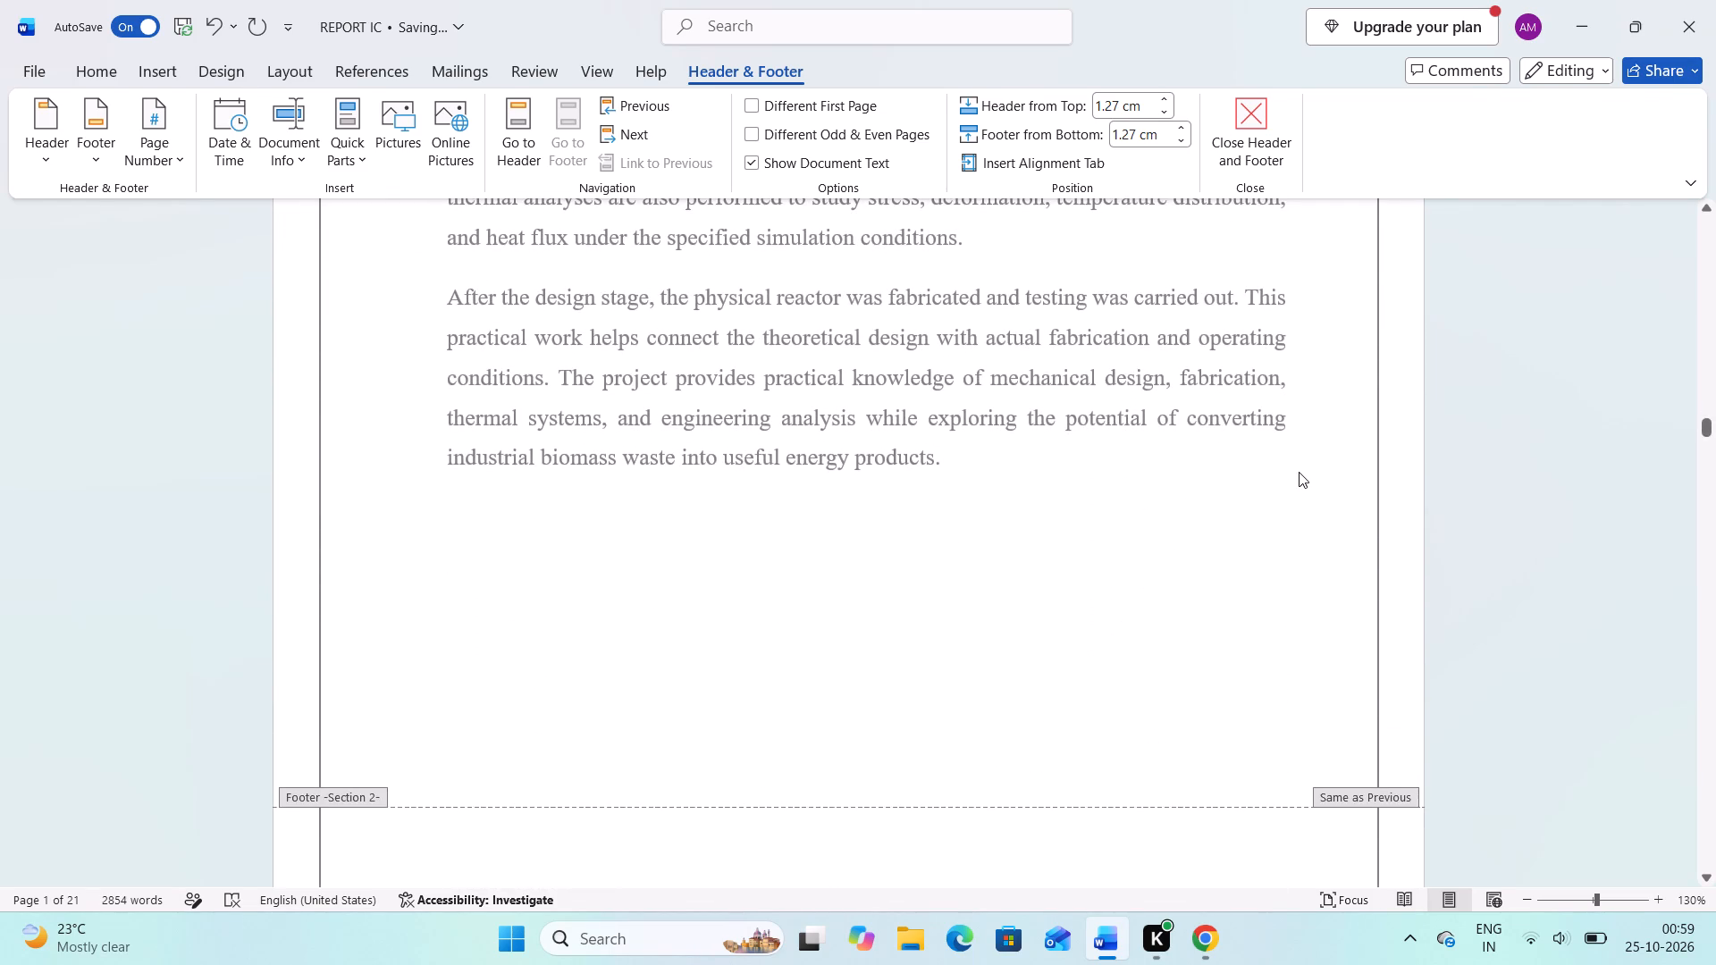
scroll(1299, 472, down, 1)
click(1263, 537)
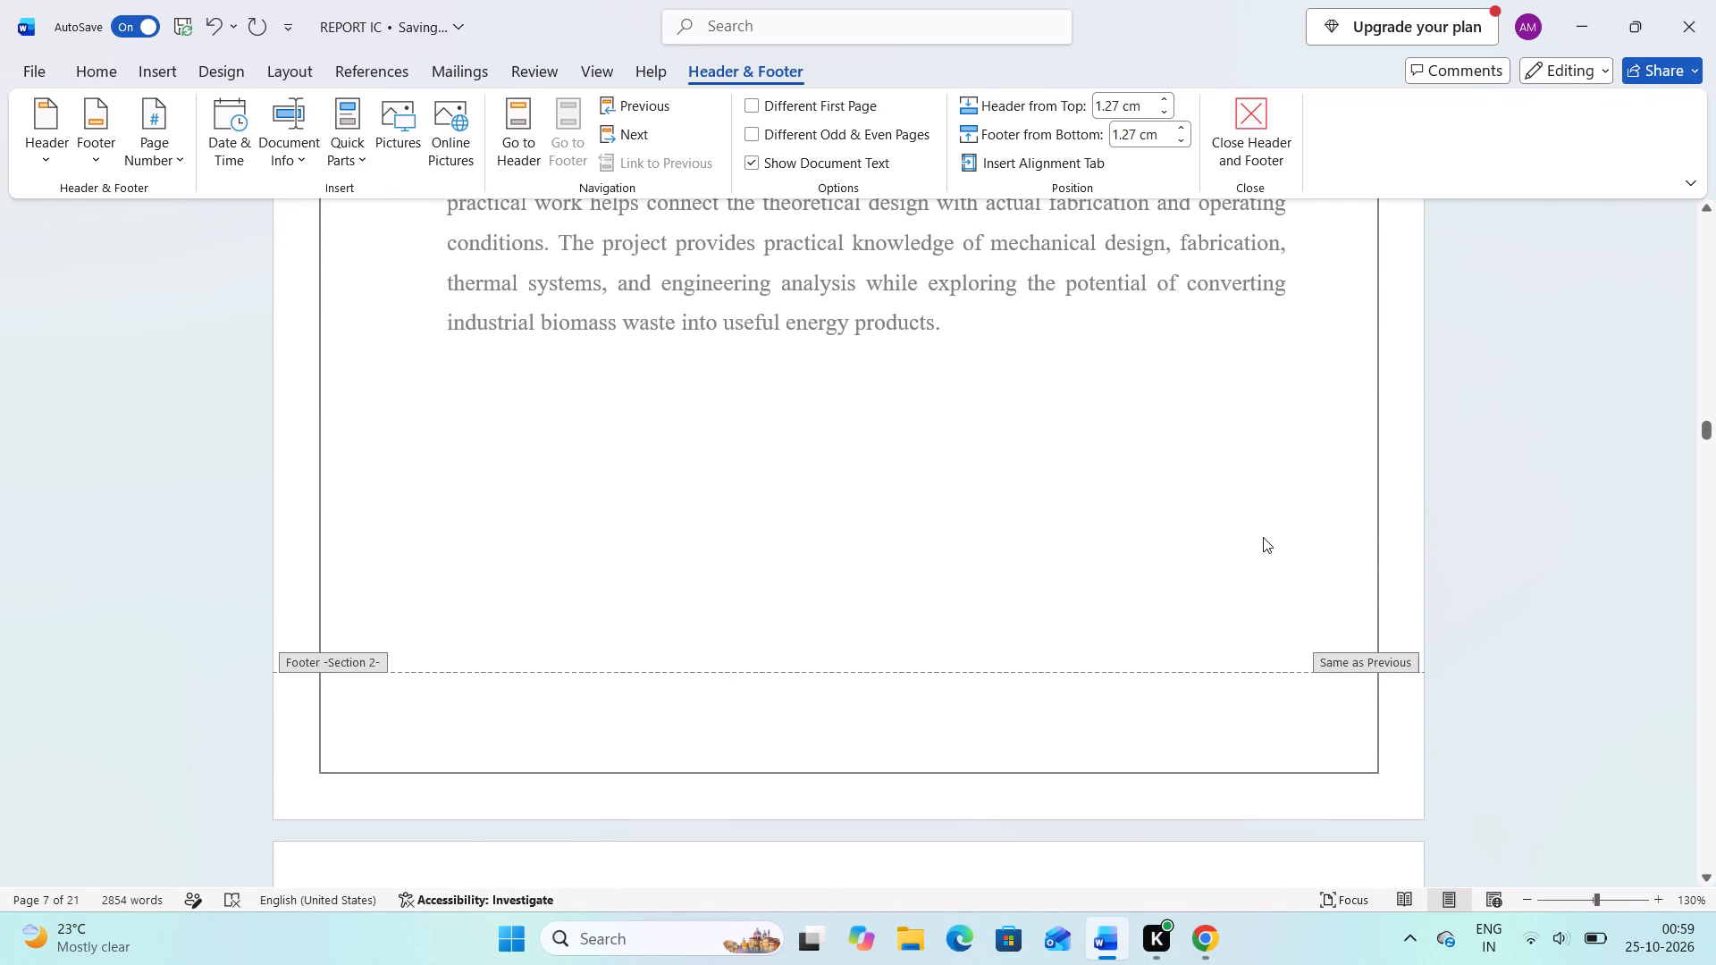
double_click(1263, 537)
Place the text cursor directly before the "CHAPTER 1: INTRODUCTION" heading.
scroll(1115, 511, up, 1)
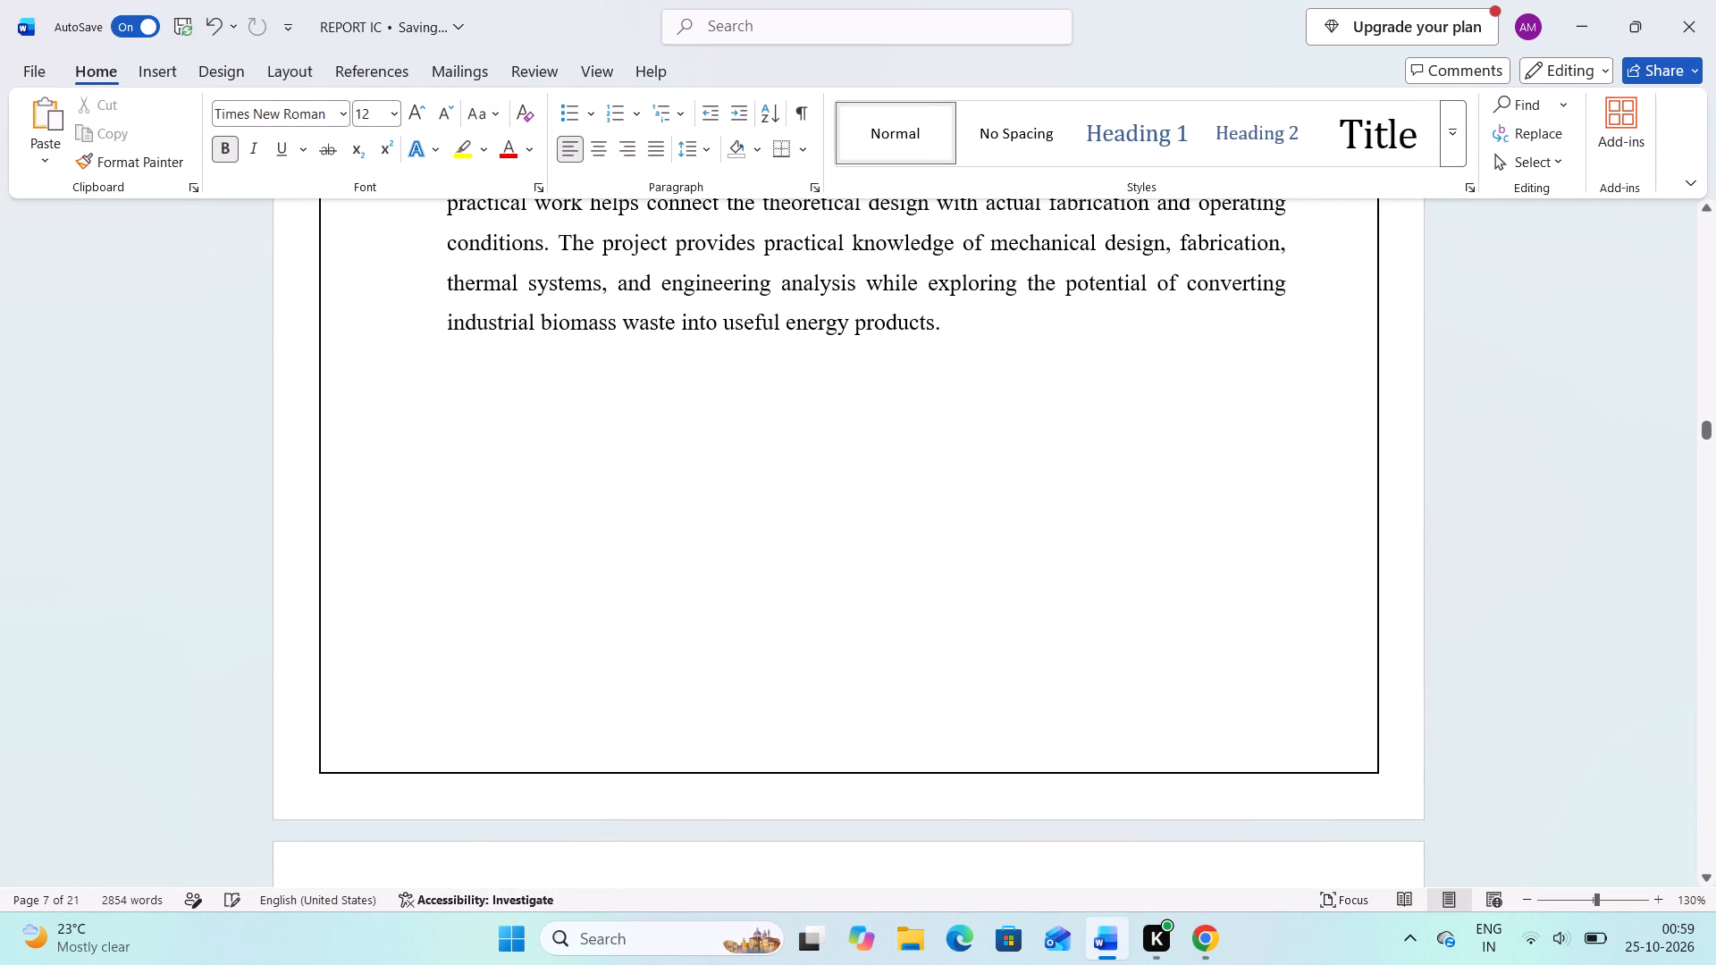
scroll(1115, 511, up, 7)
scroll(1115, 511, down, 1)
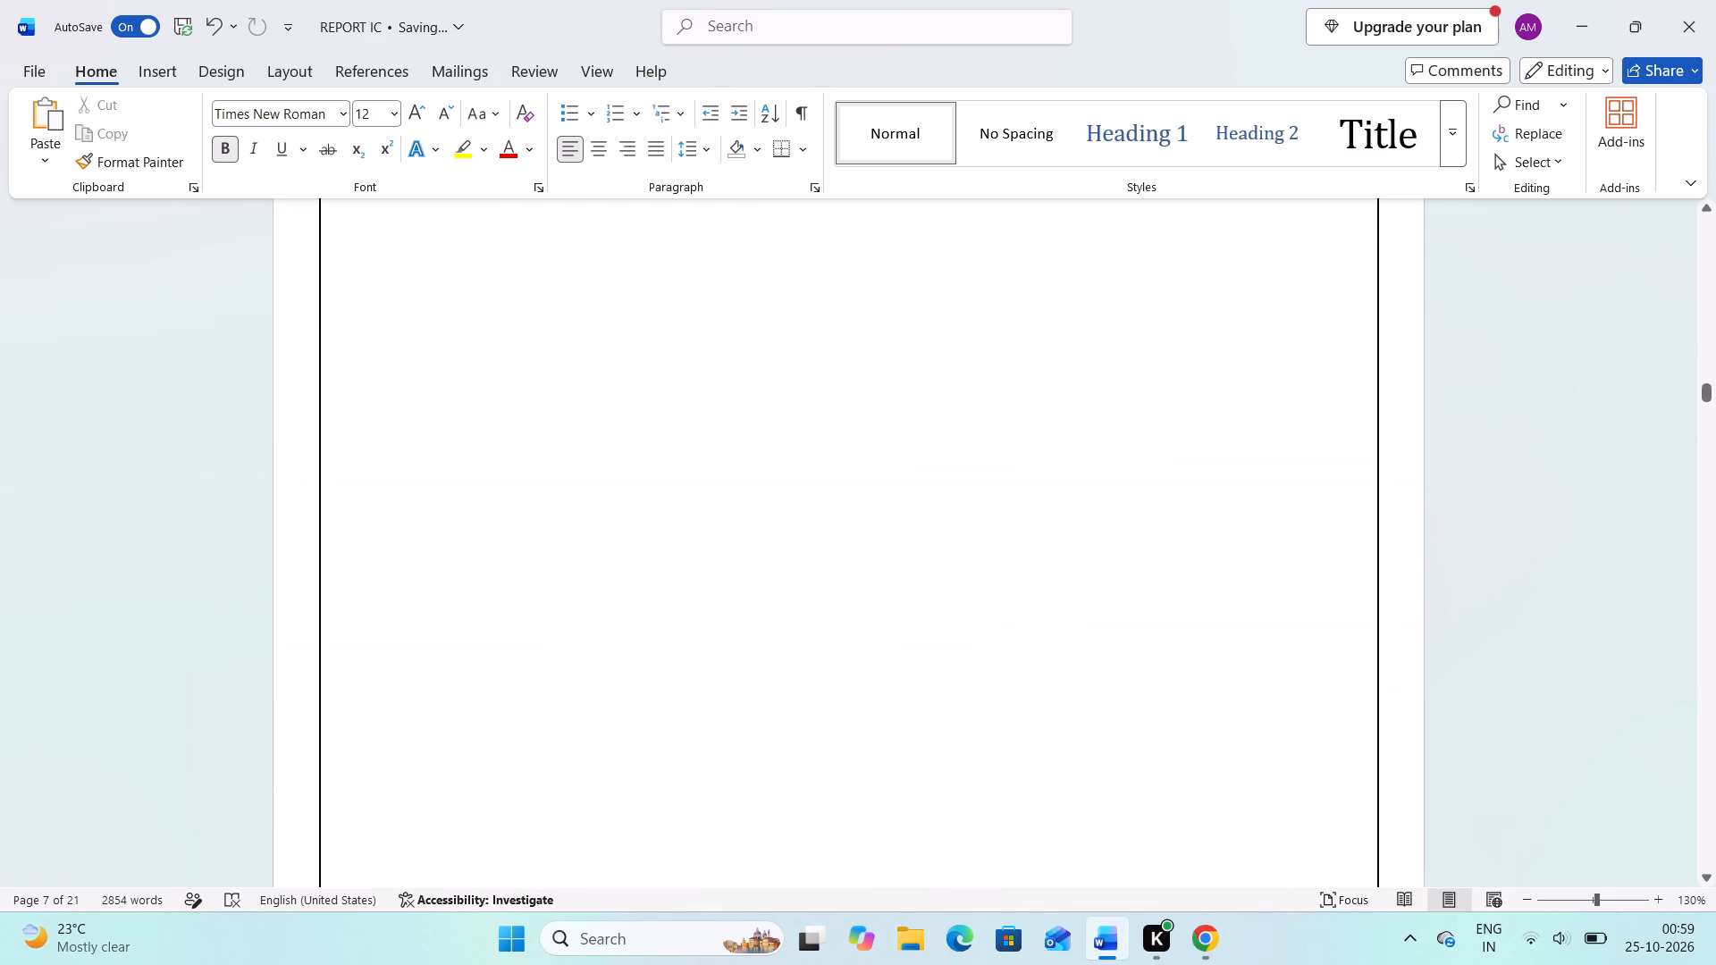
scroll(1115, 511, down, 1)
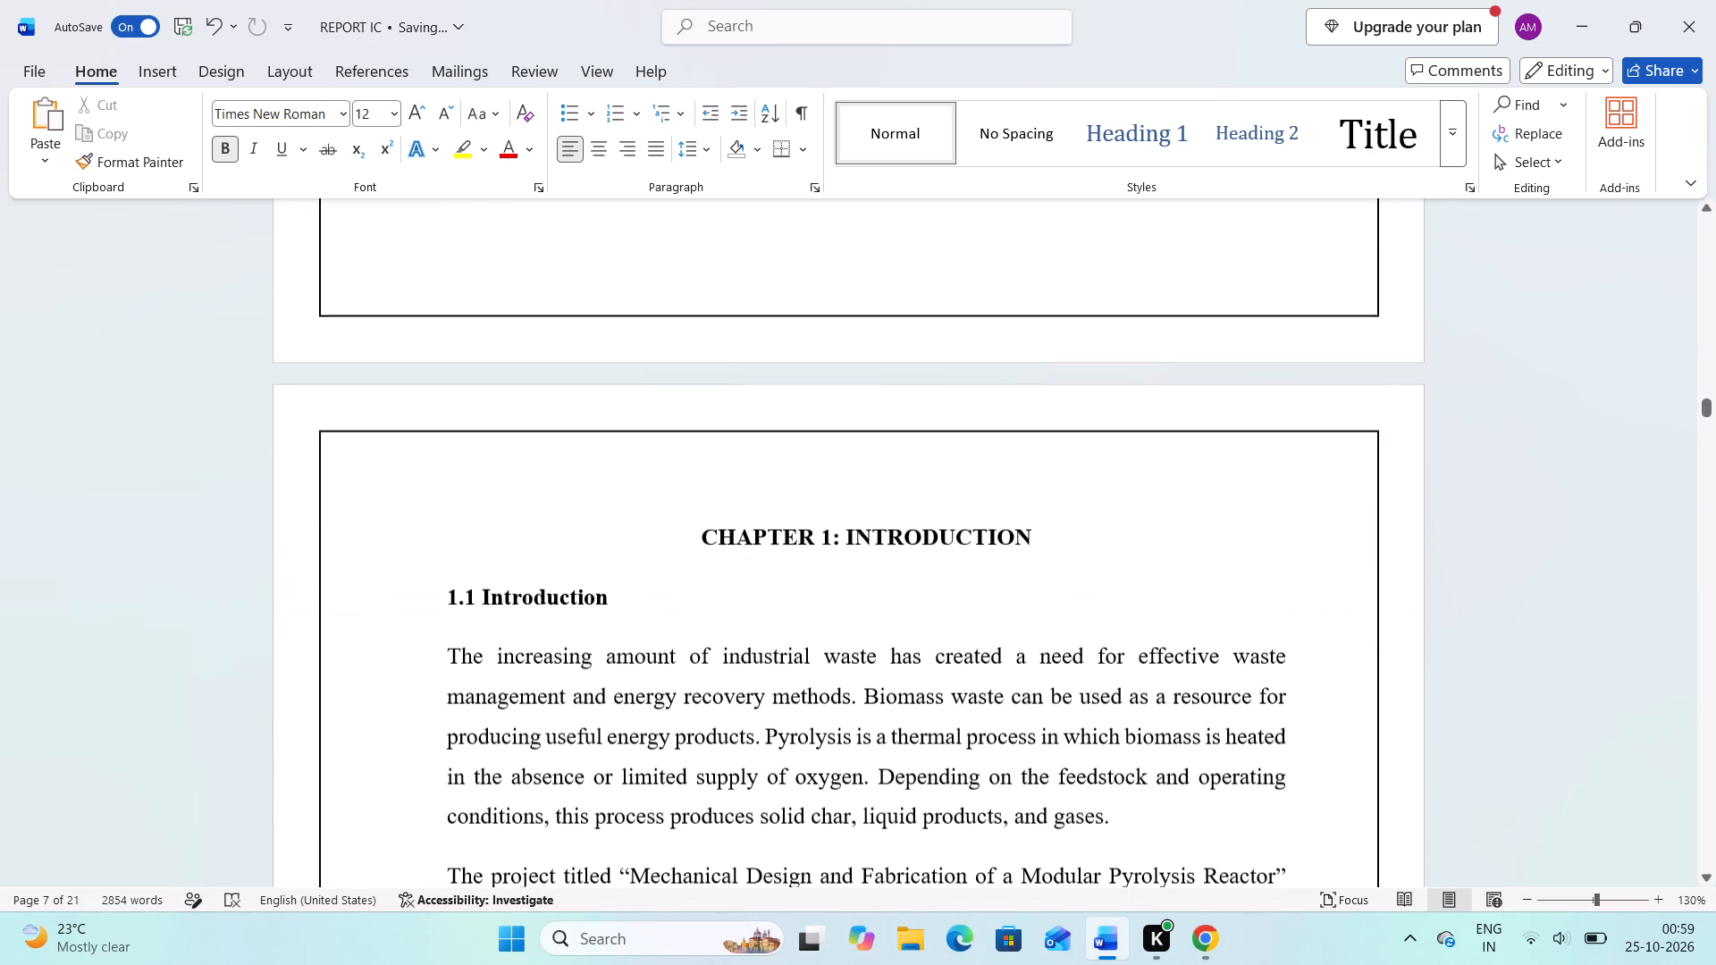
click(689, 528)
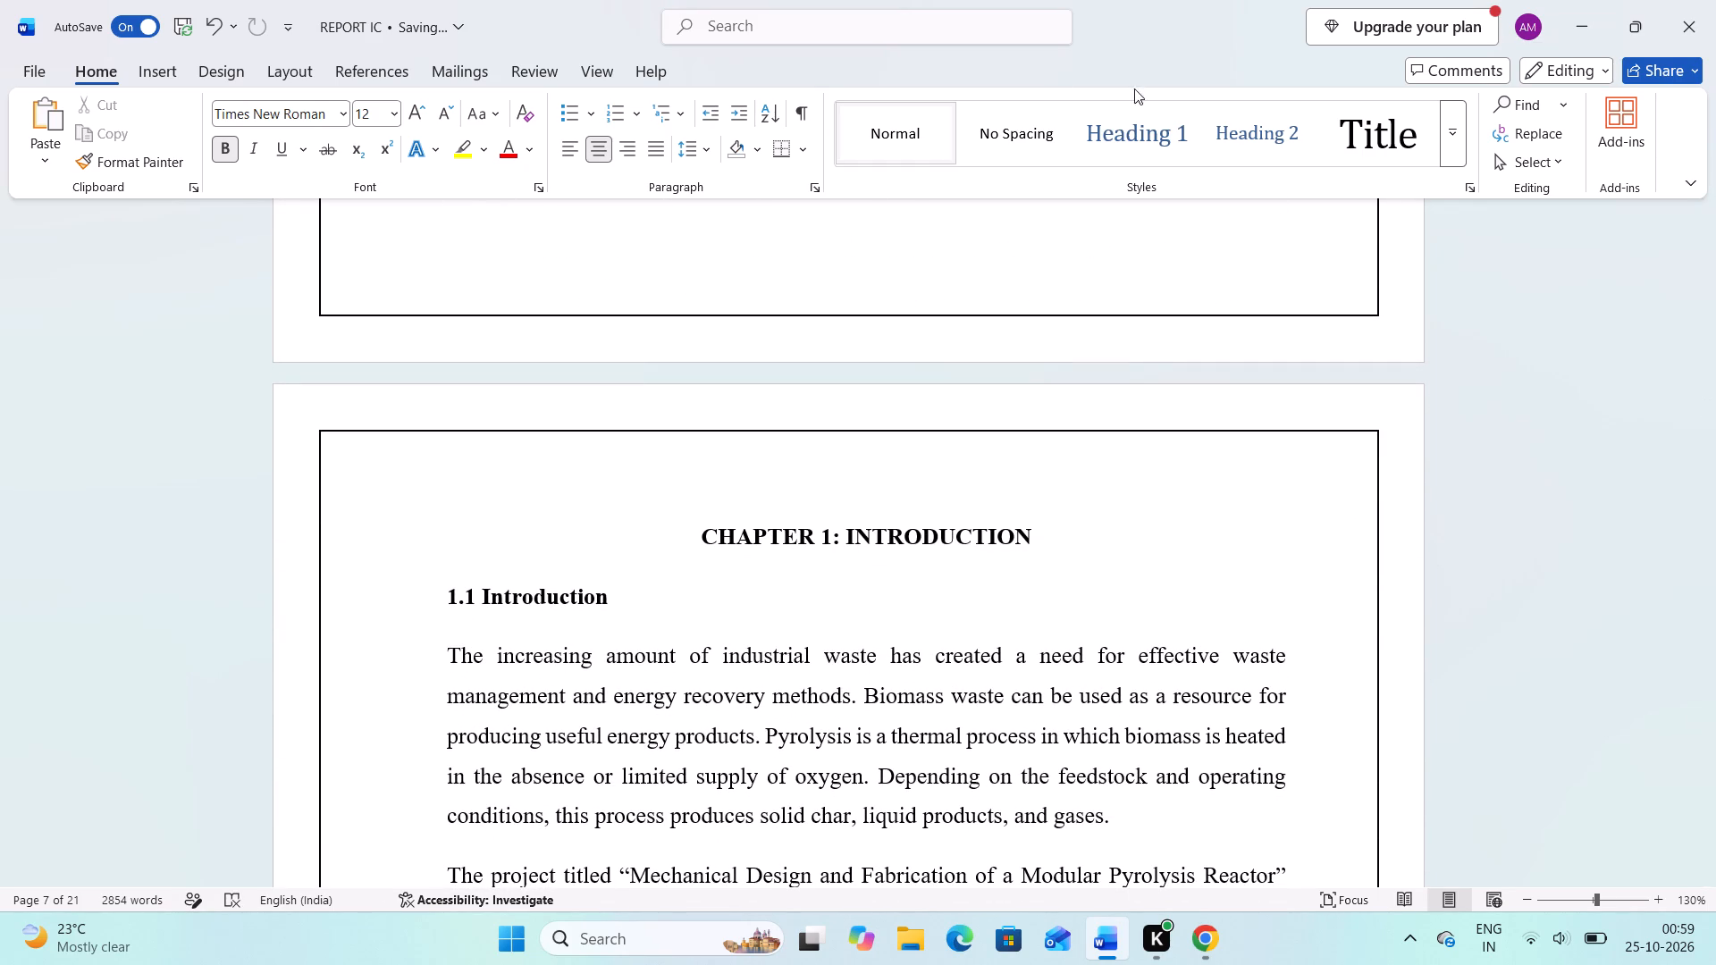
click(298, 69)
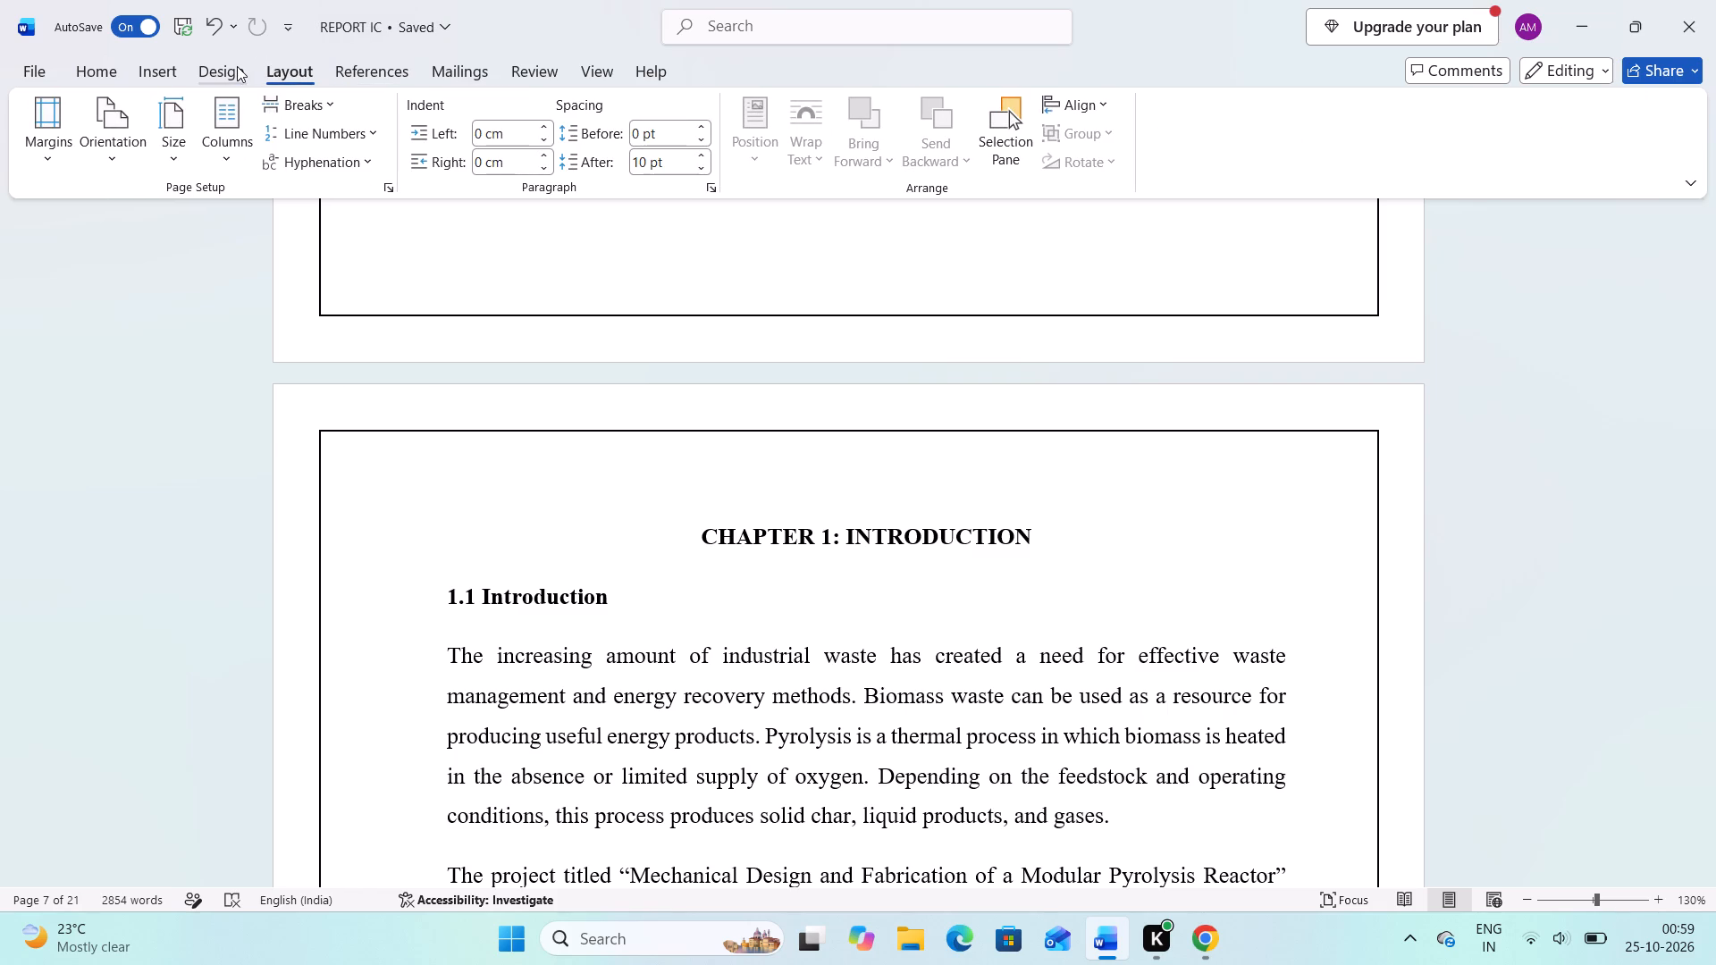
click(153, 69)
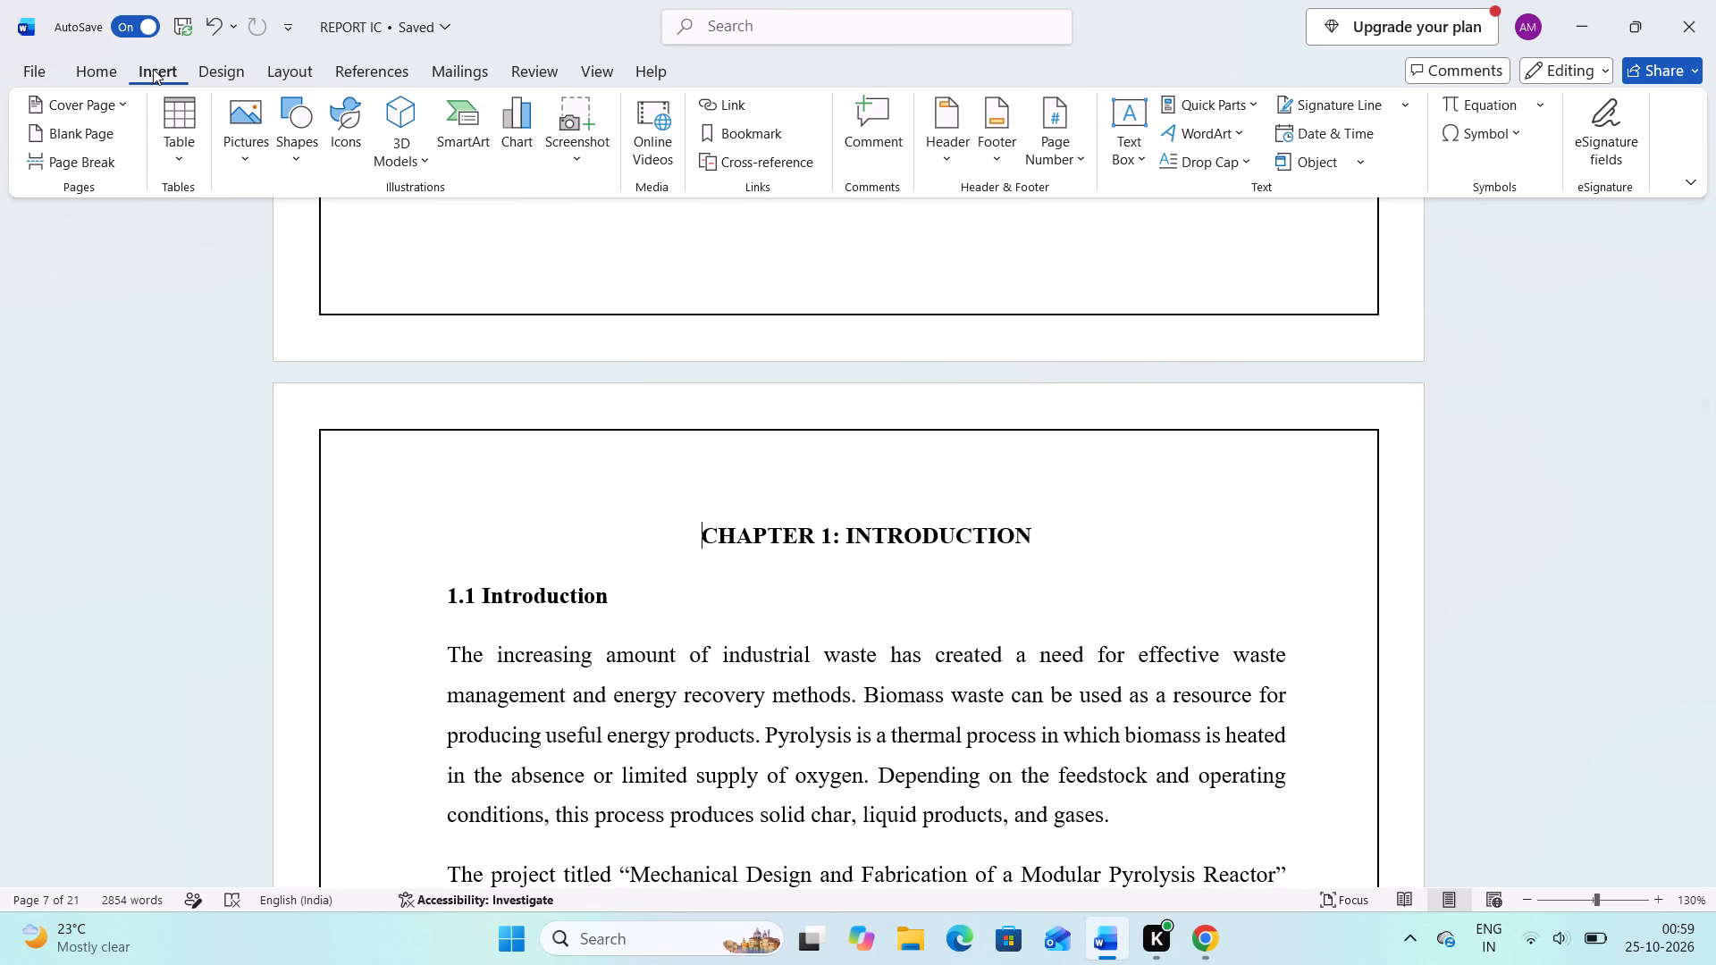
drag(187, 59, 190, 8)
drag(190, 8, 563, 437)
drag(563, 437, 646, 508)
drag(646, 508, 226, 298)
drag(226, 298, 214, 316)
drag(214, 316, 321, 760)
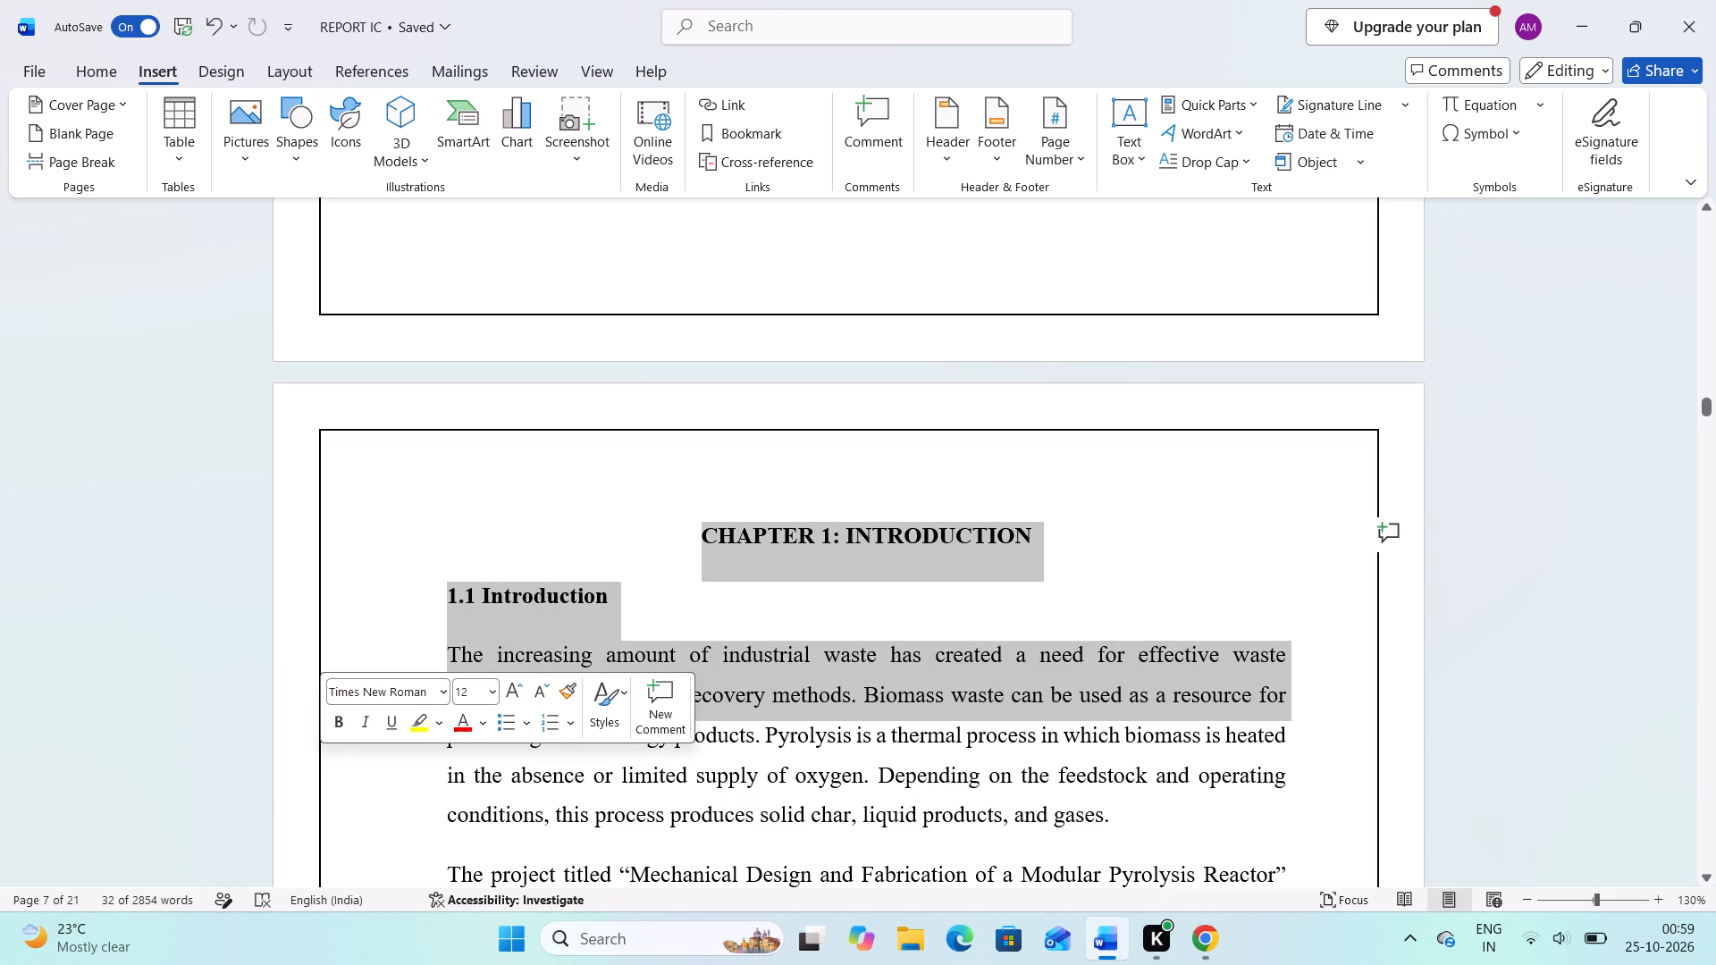
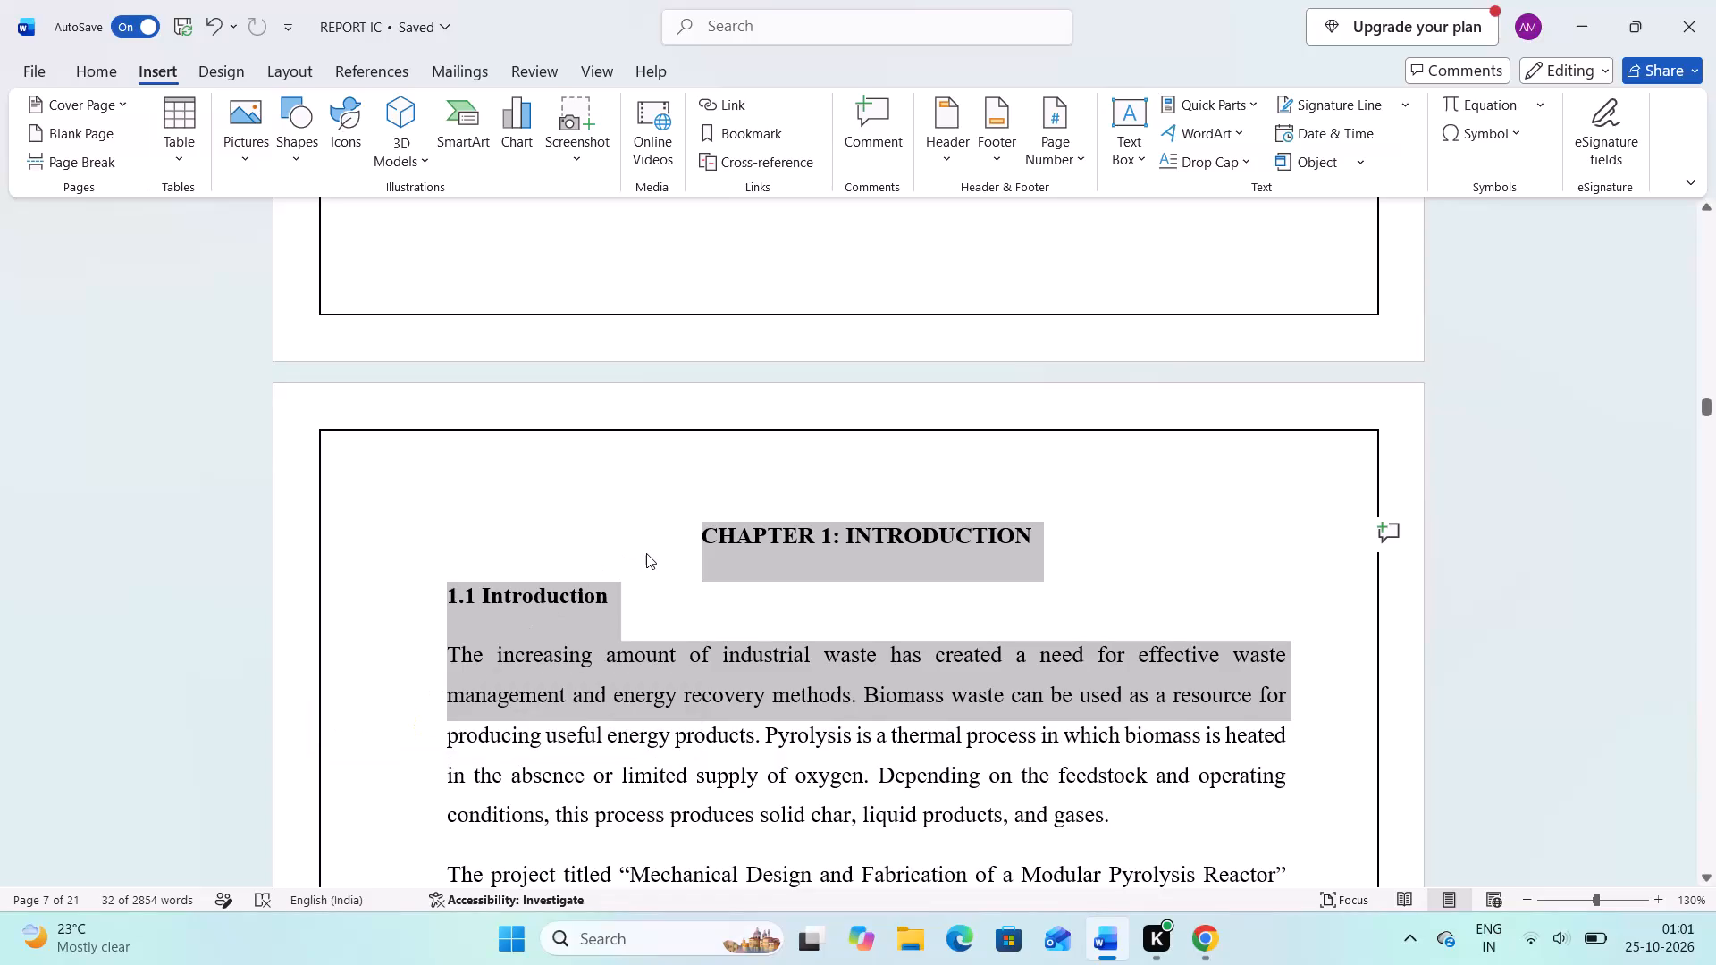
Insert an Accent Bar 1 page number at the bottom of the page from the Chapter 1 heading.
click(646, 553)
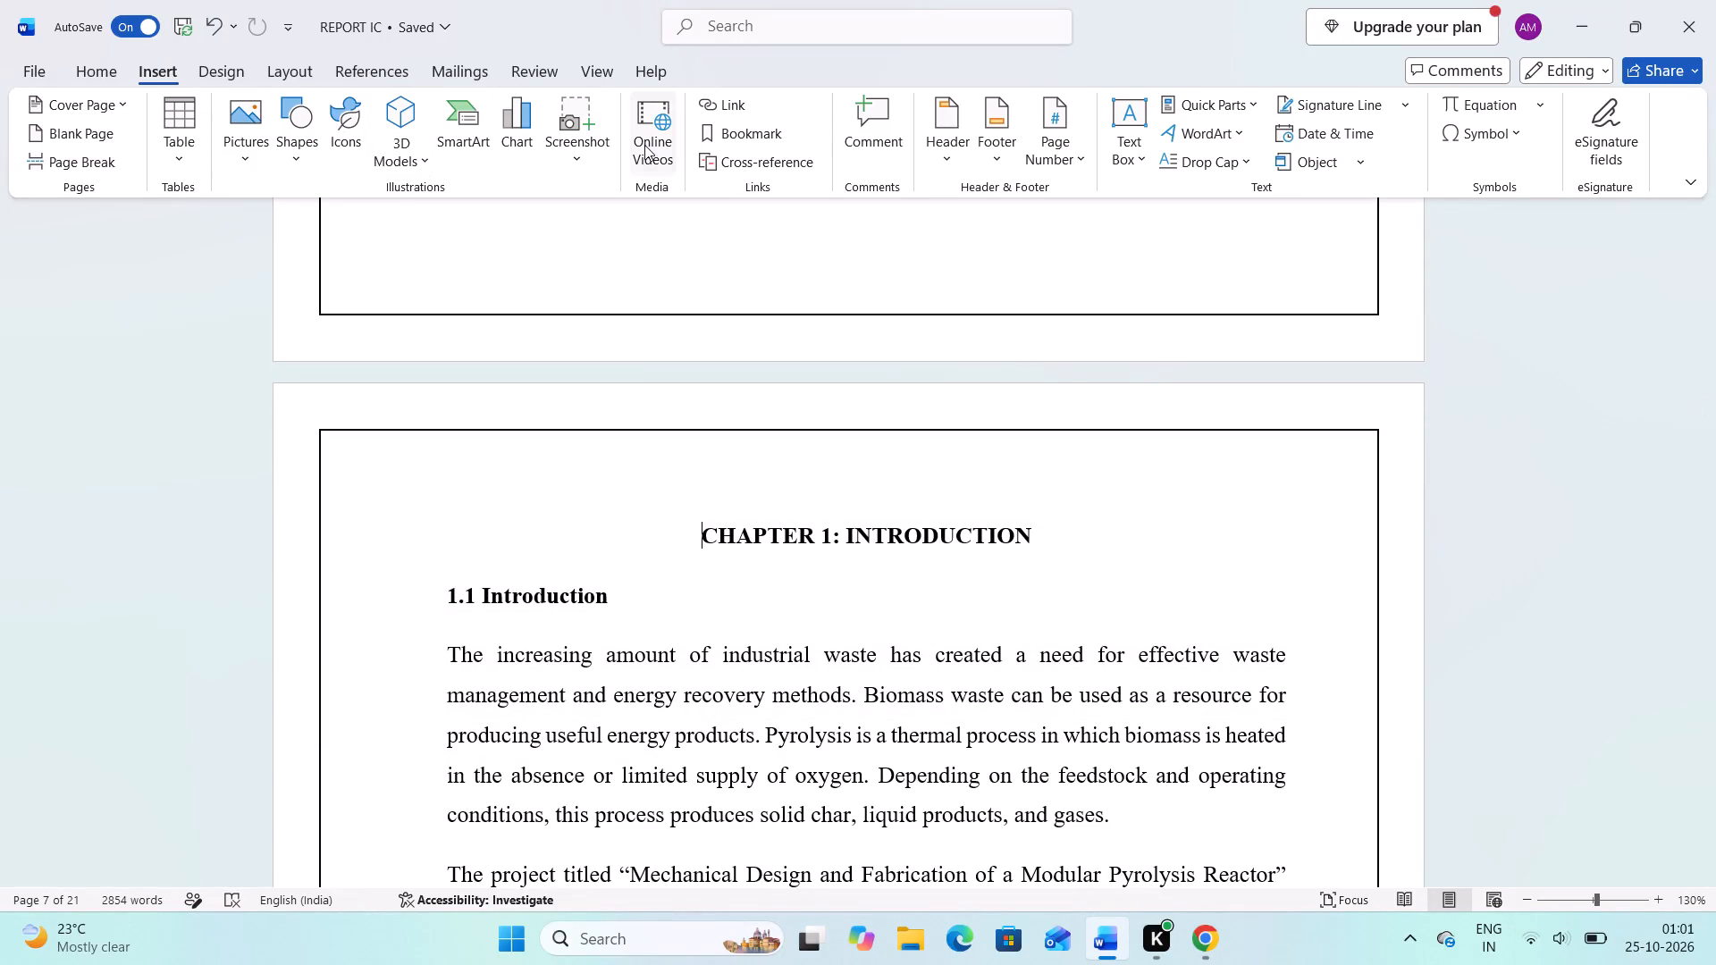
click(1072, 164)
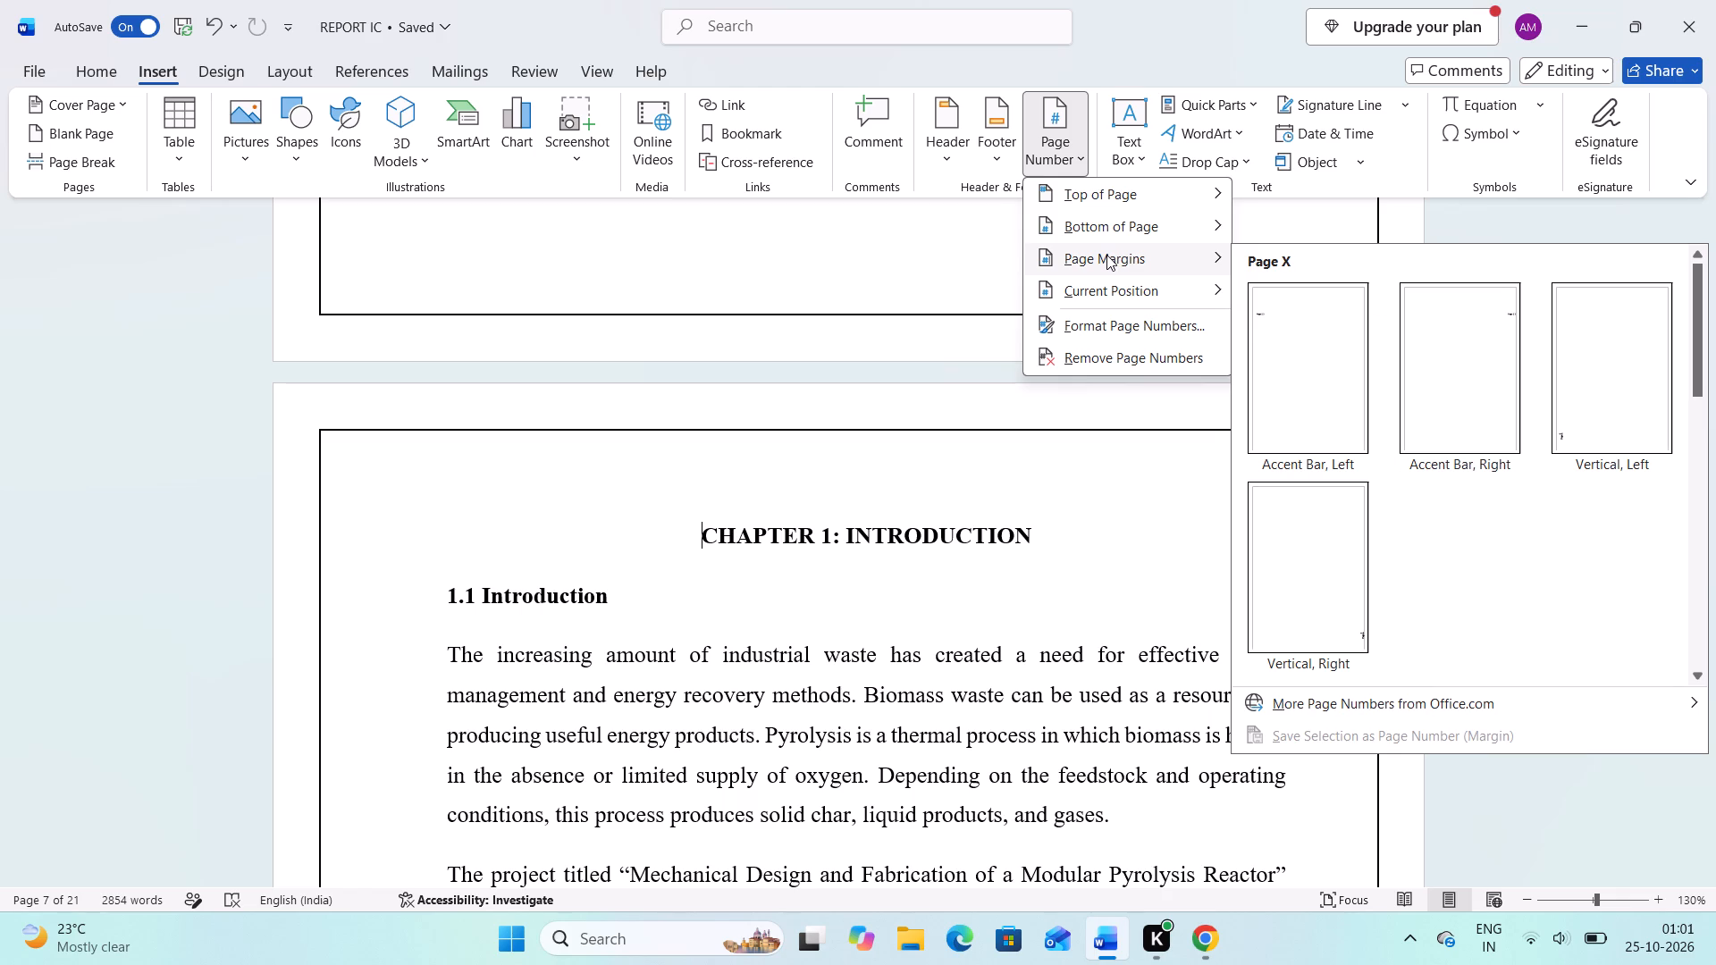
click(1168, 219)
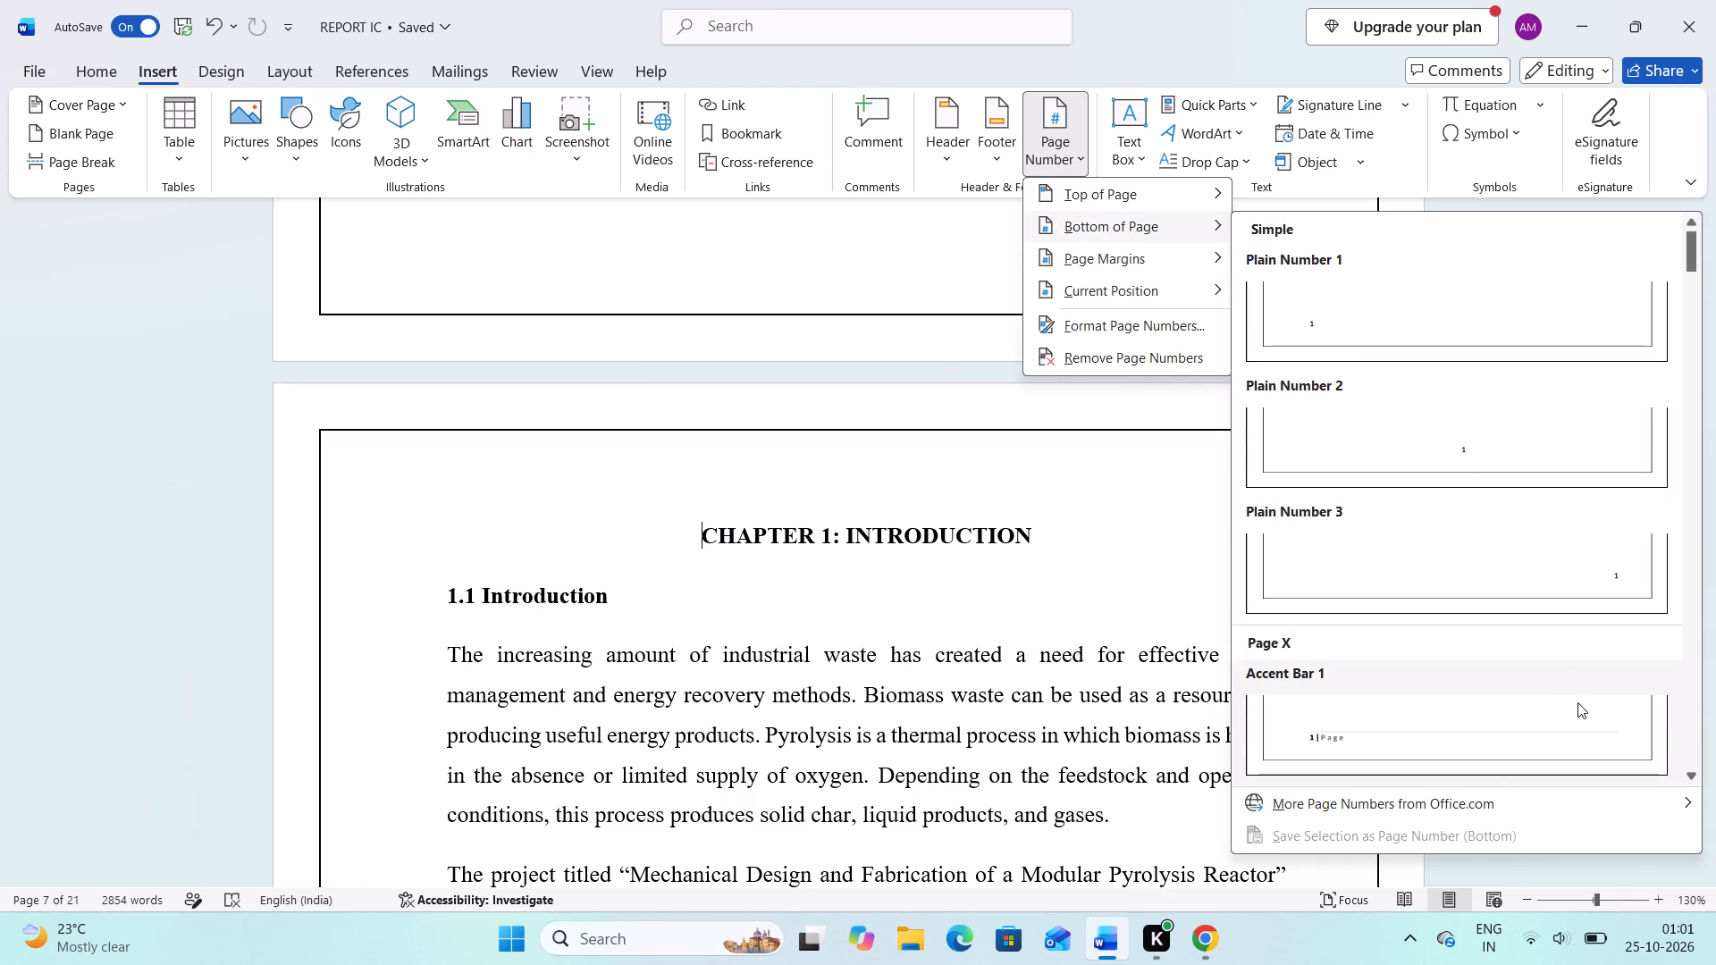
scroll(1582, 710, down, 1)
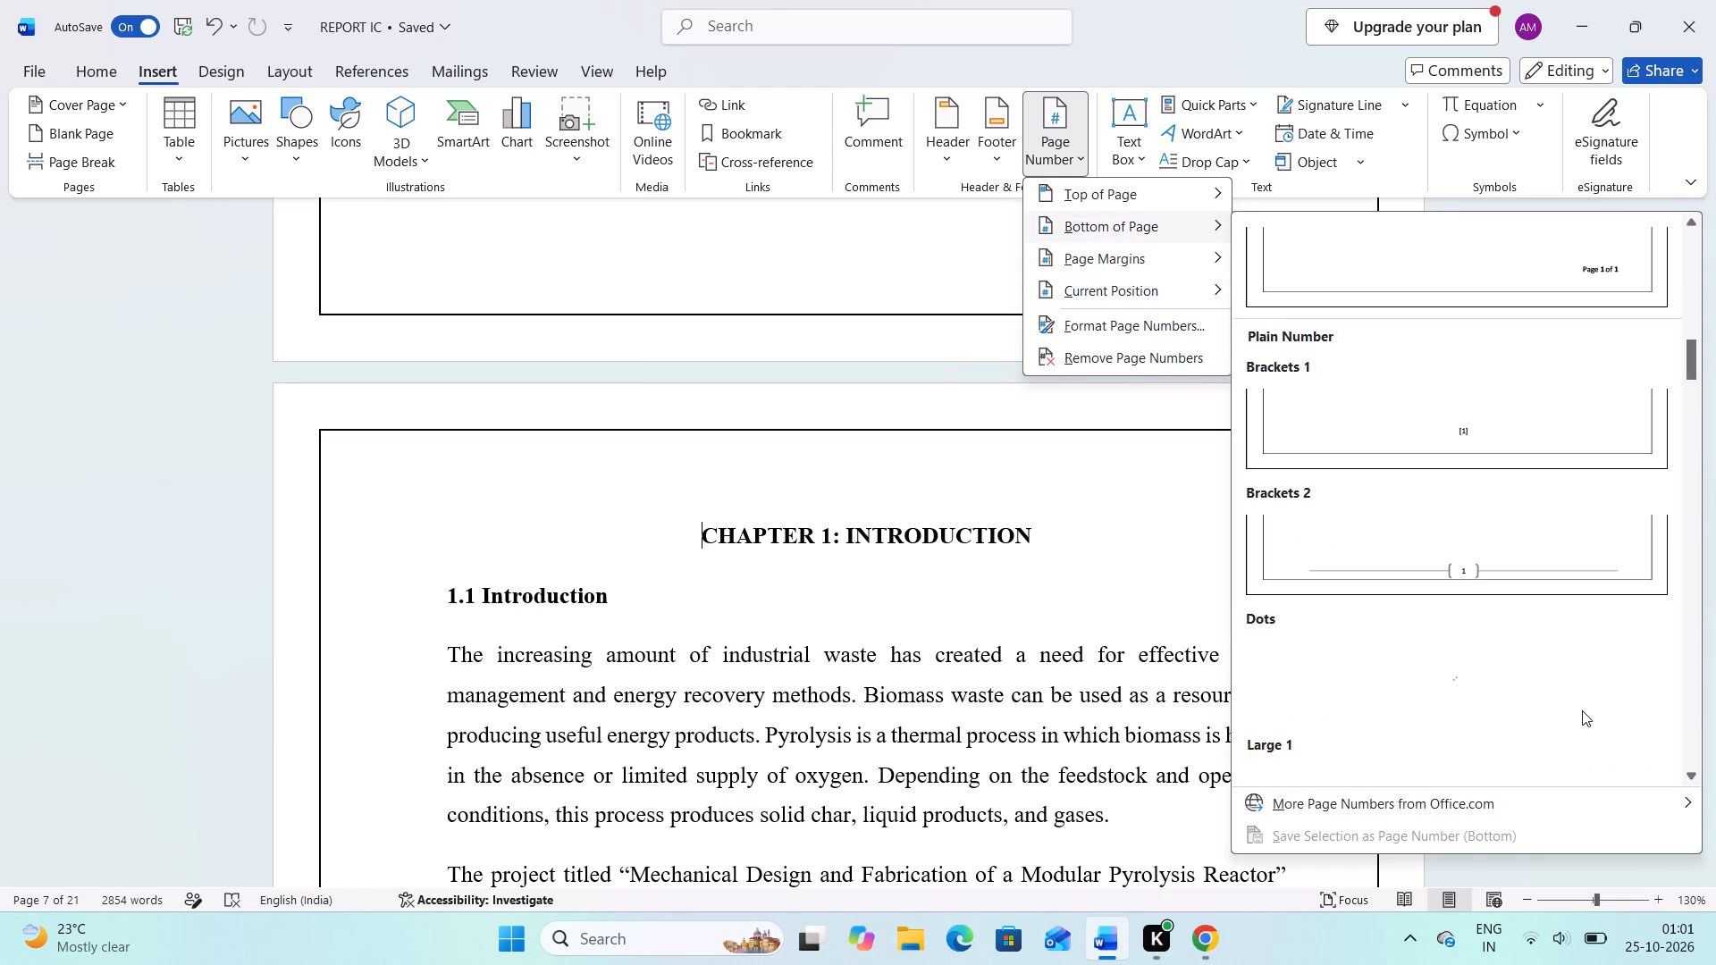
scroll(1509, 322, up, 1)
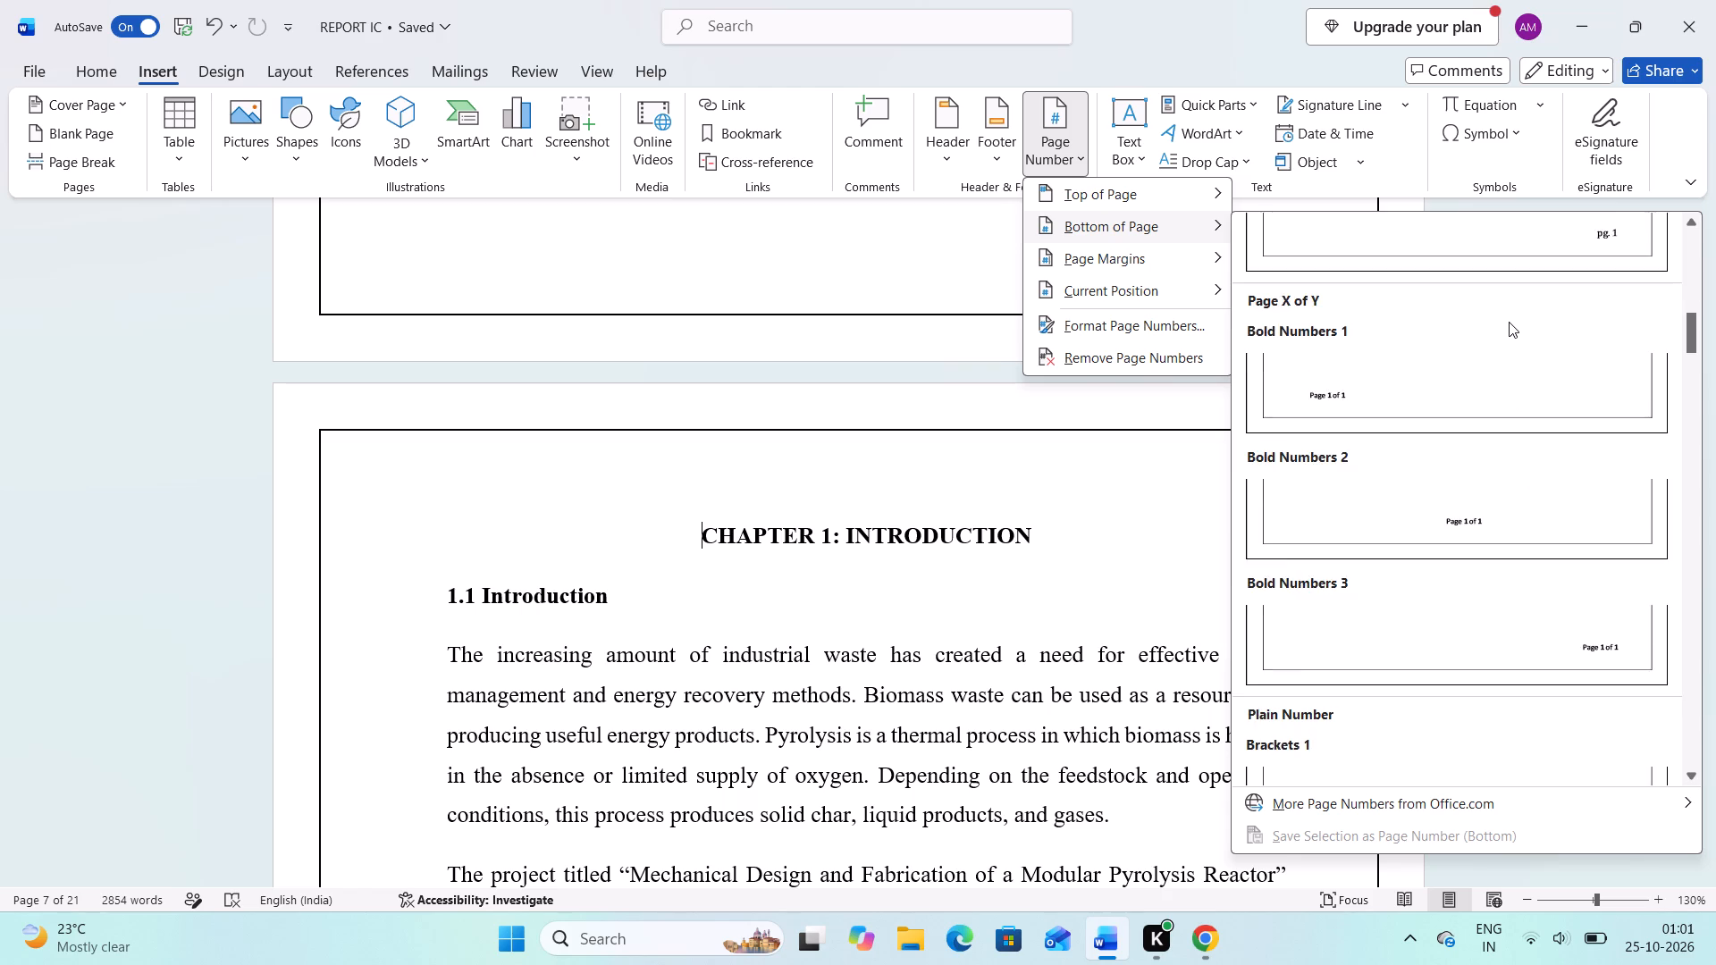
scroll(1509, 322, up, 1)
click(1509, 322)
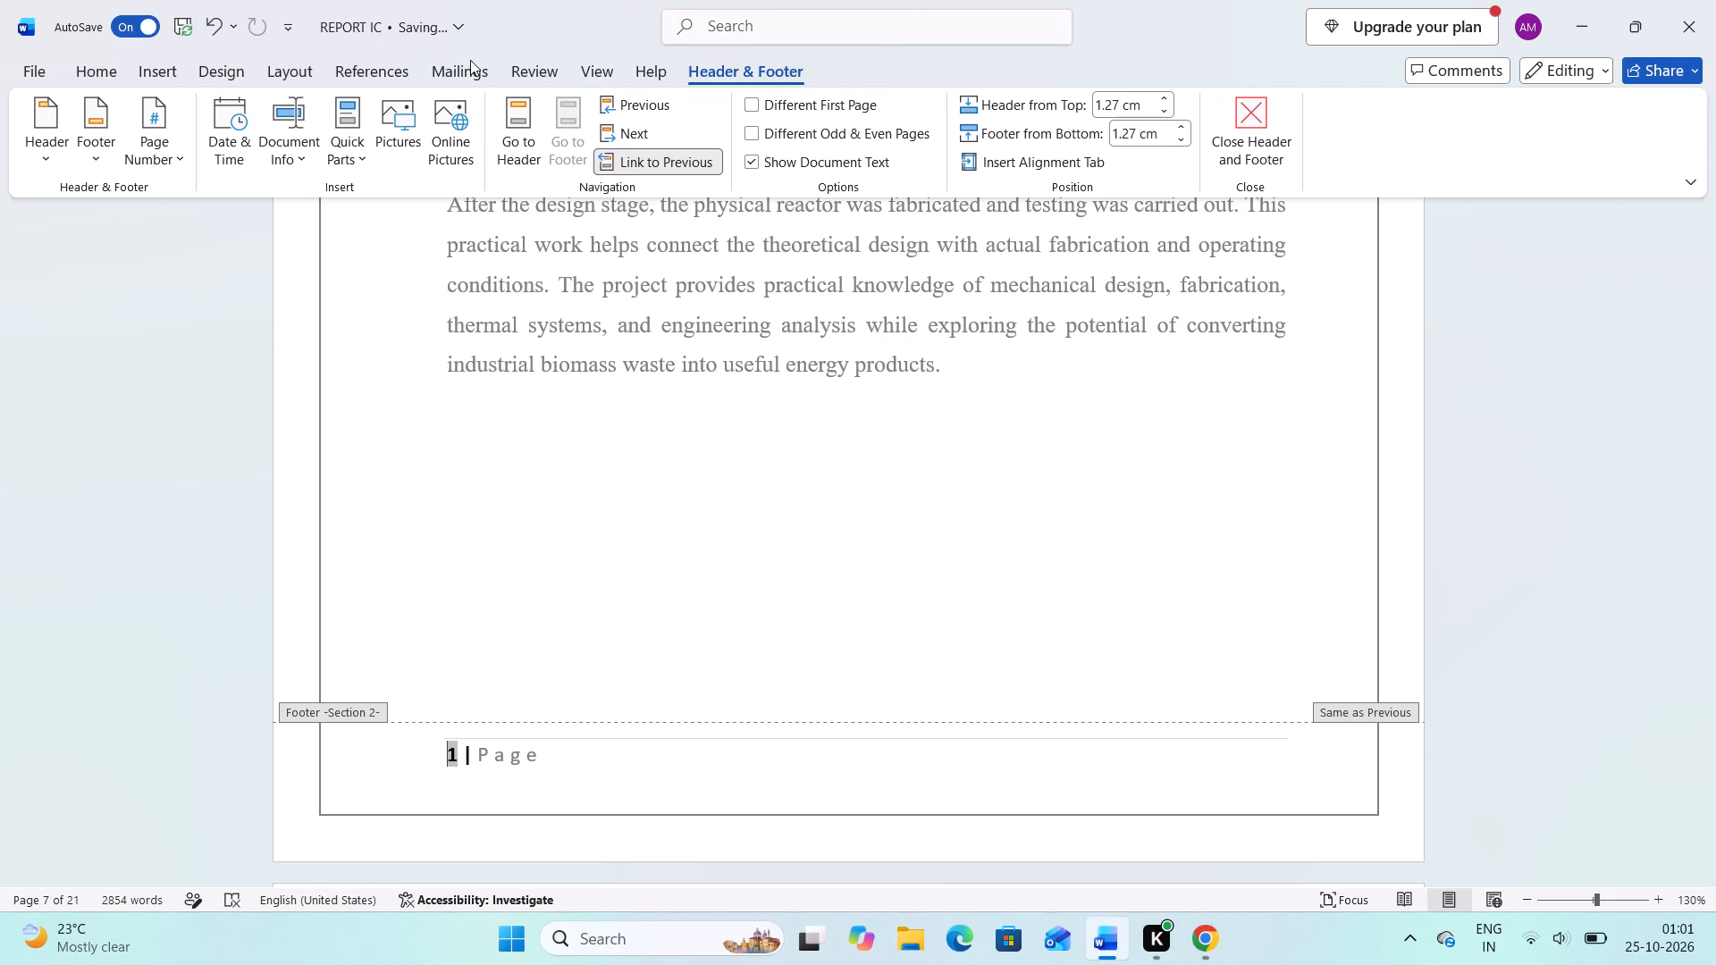
Replace the Section 2 footer numbering with the Accent Bar 4 bottom-of-page style, and leave footer editing.
click(167, 74)
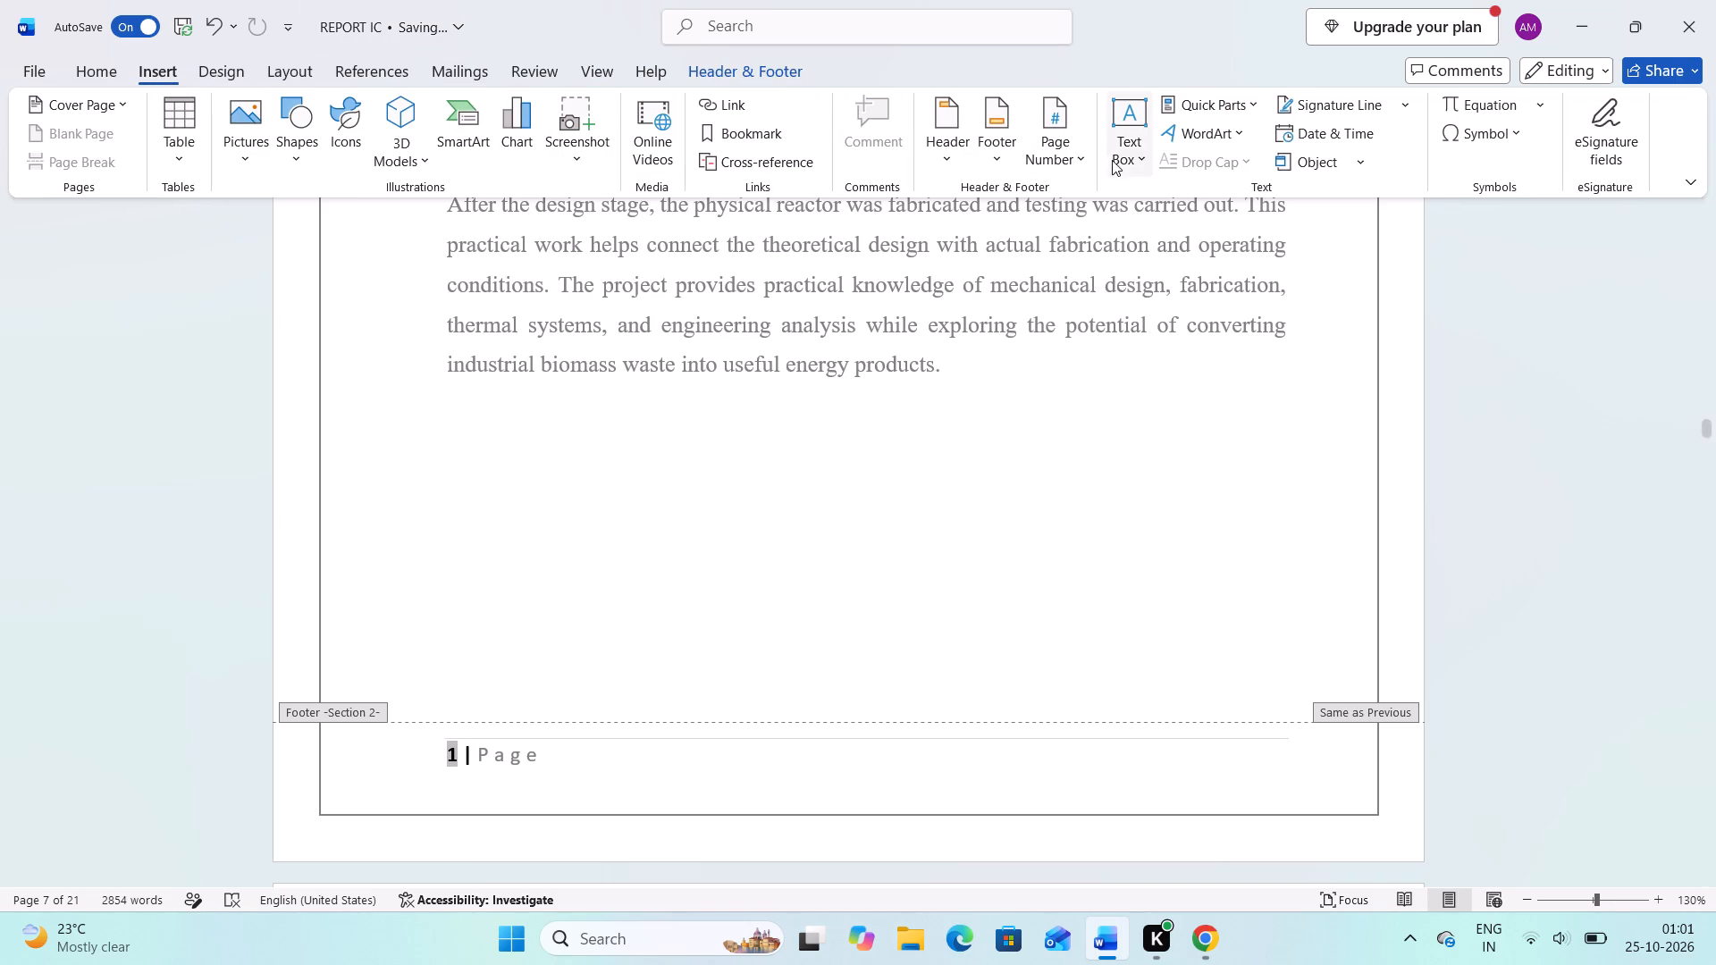
click(1138, 155)
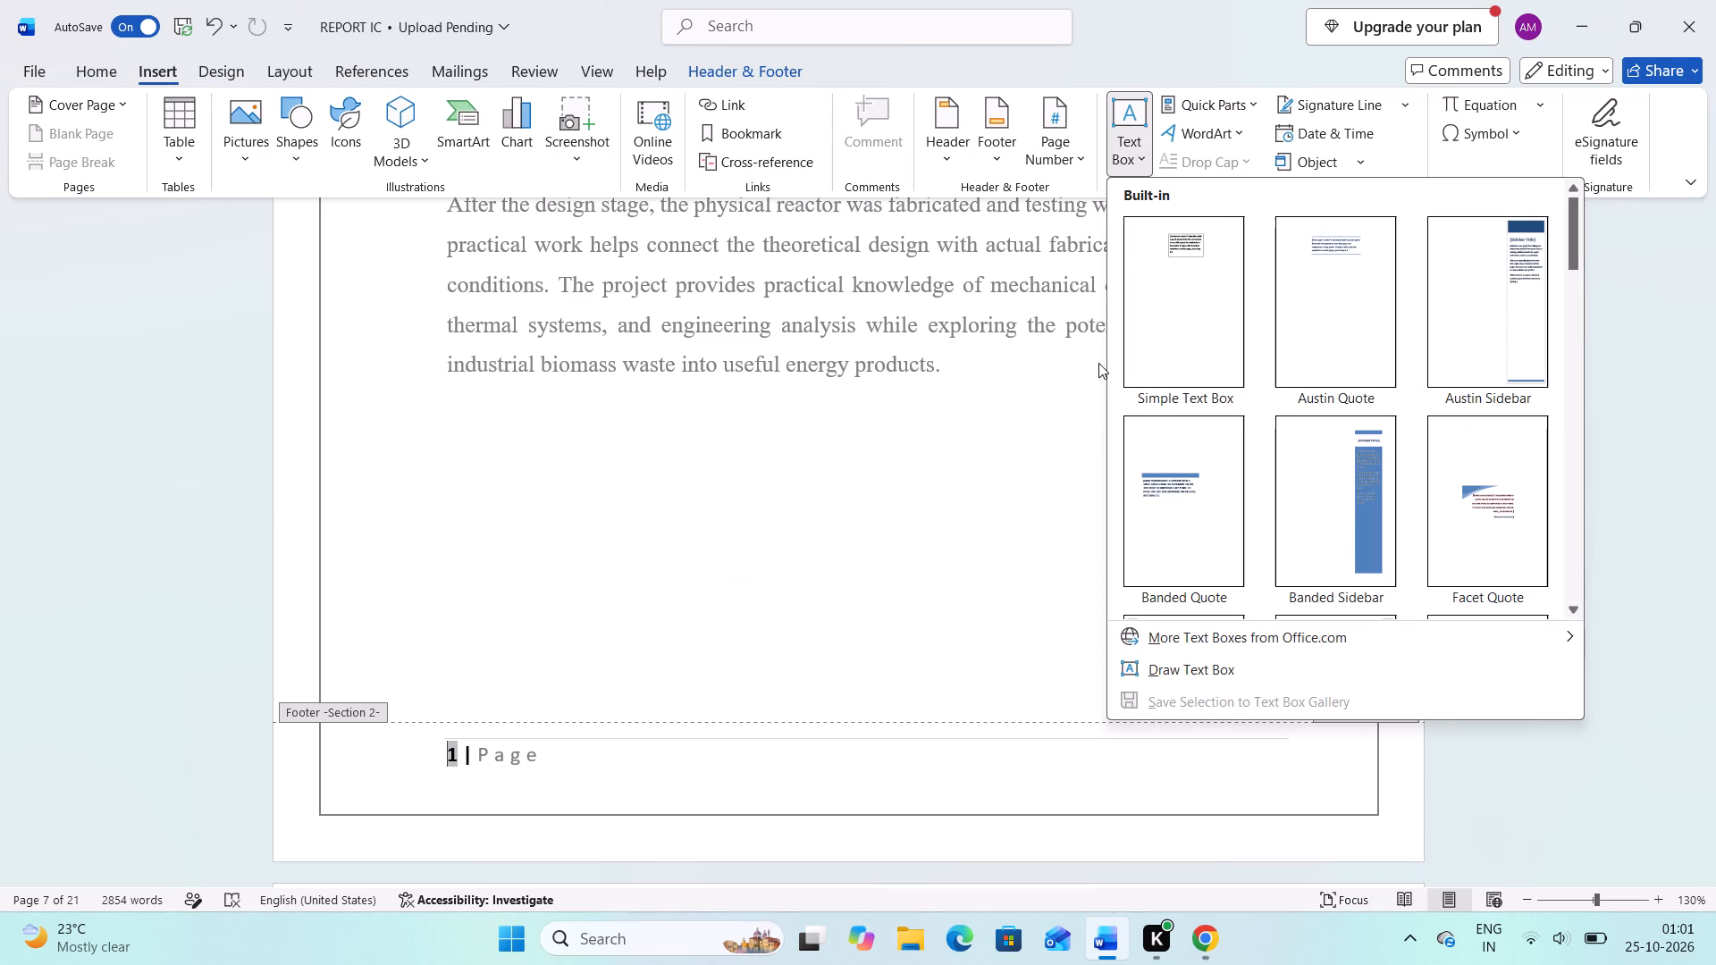
click(1080, 146)
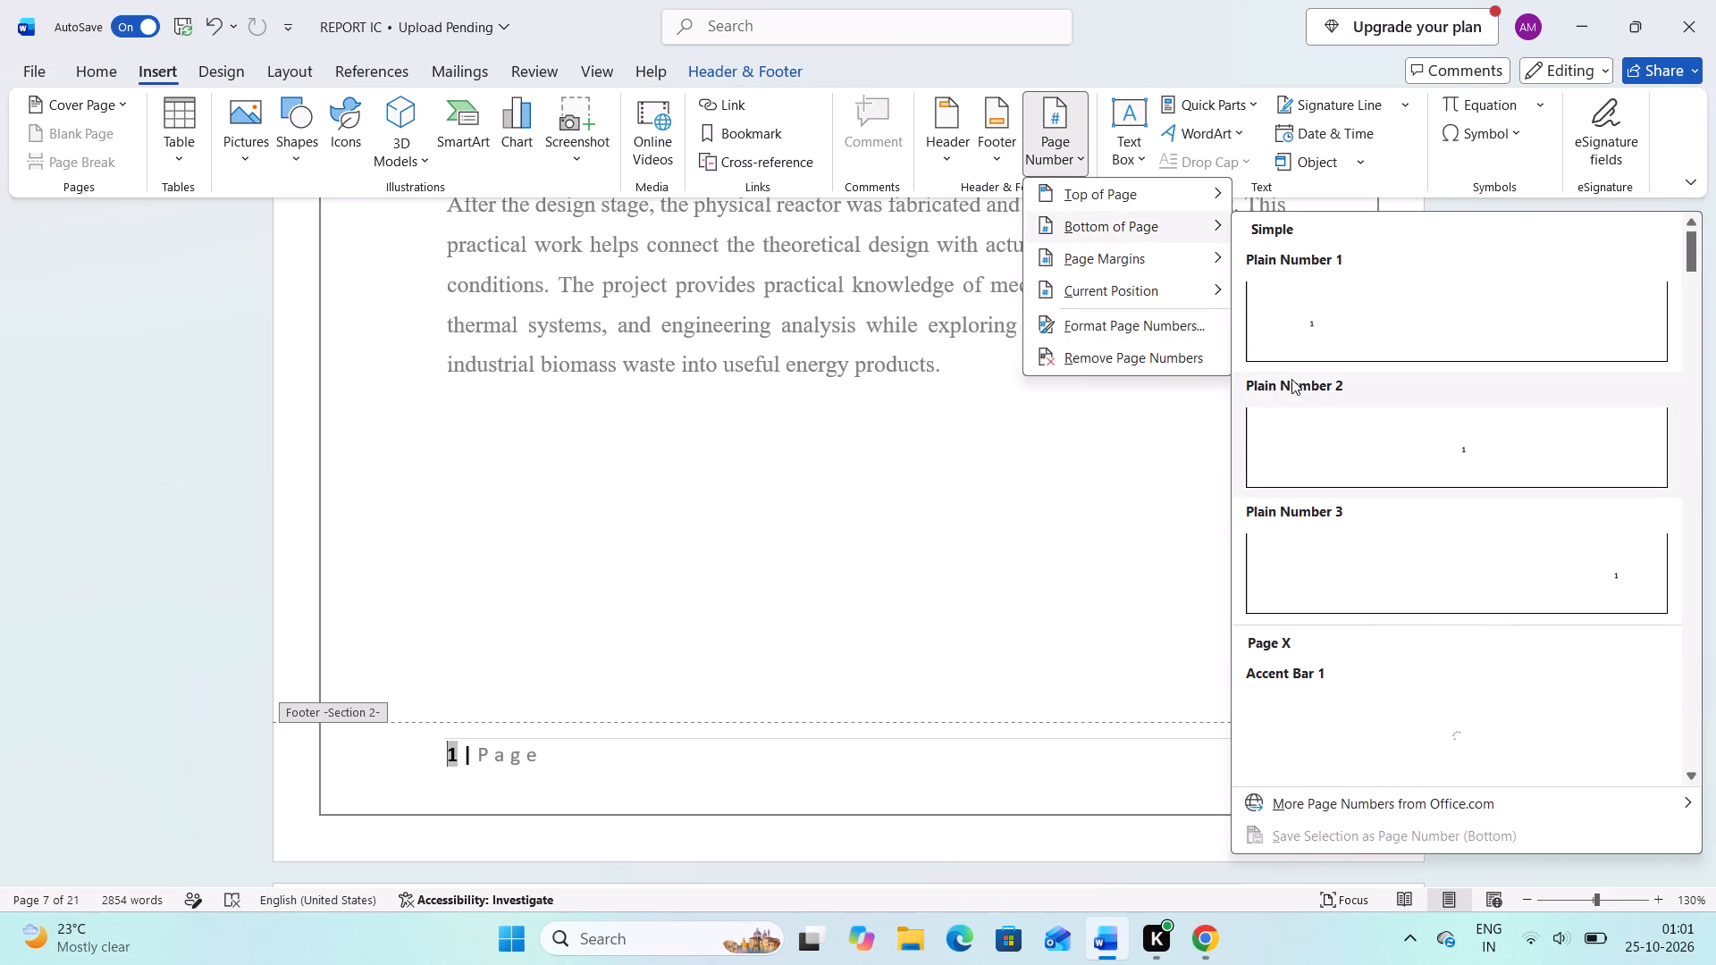
scroll(1327, 455, down, 1)
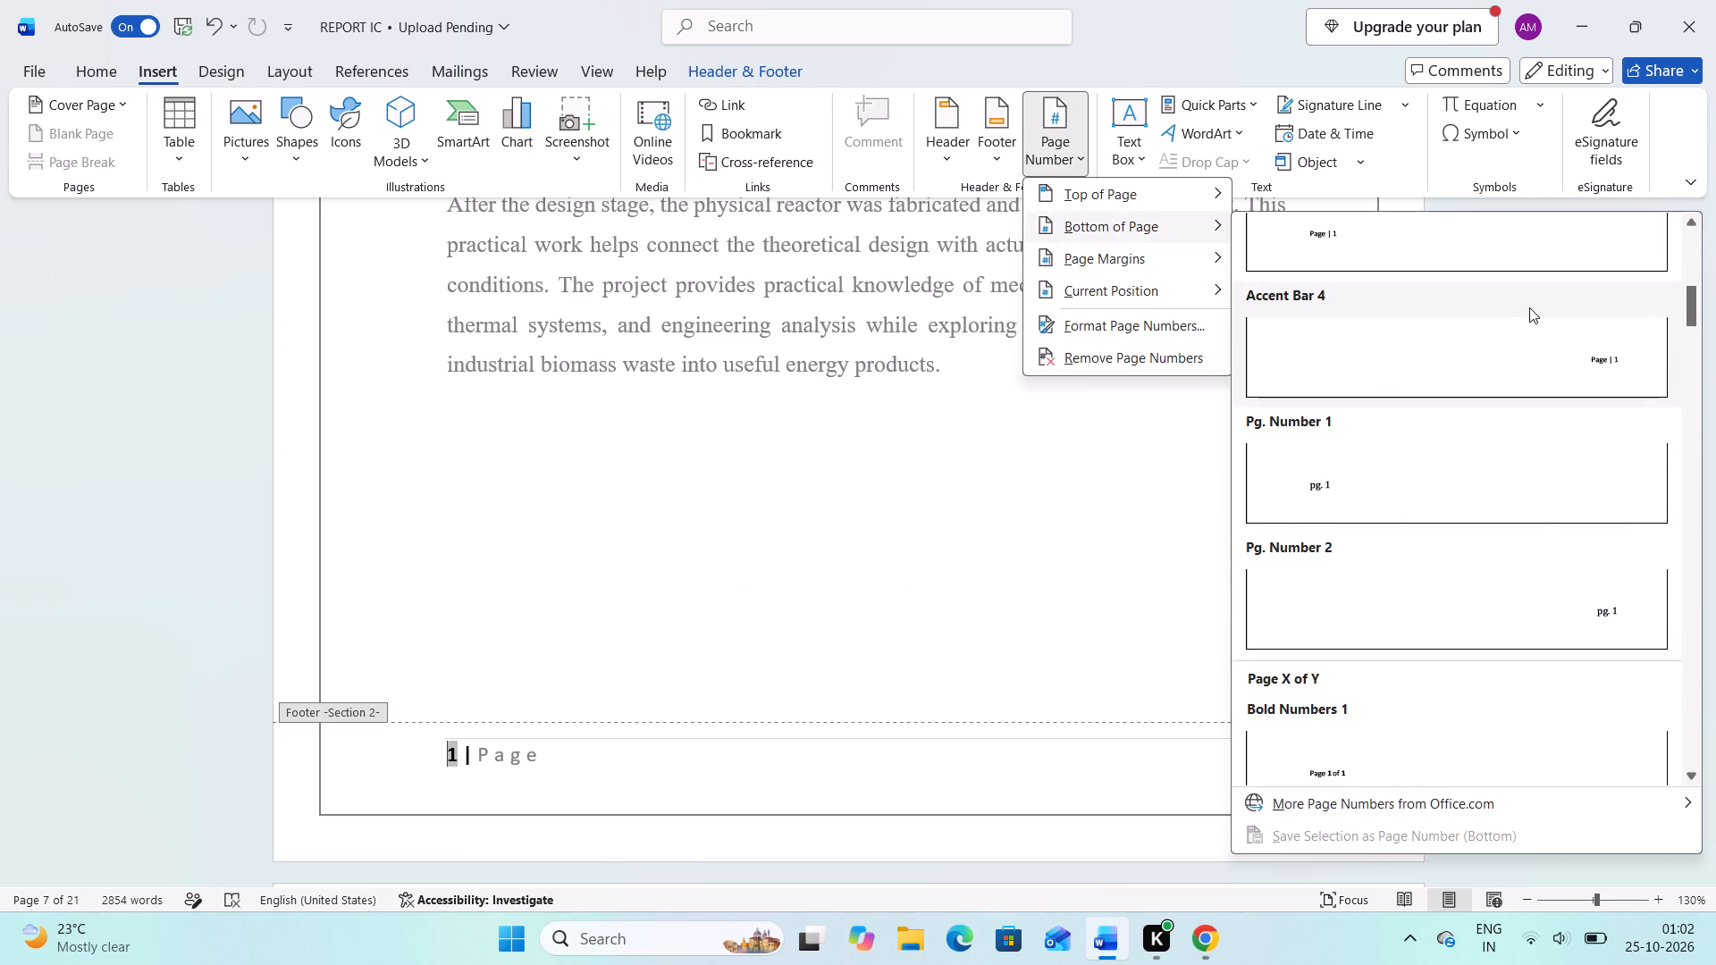
click(1545, 357)
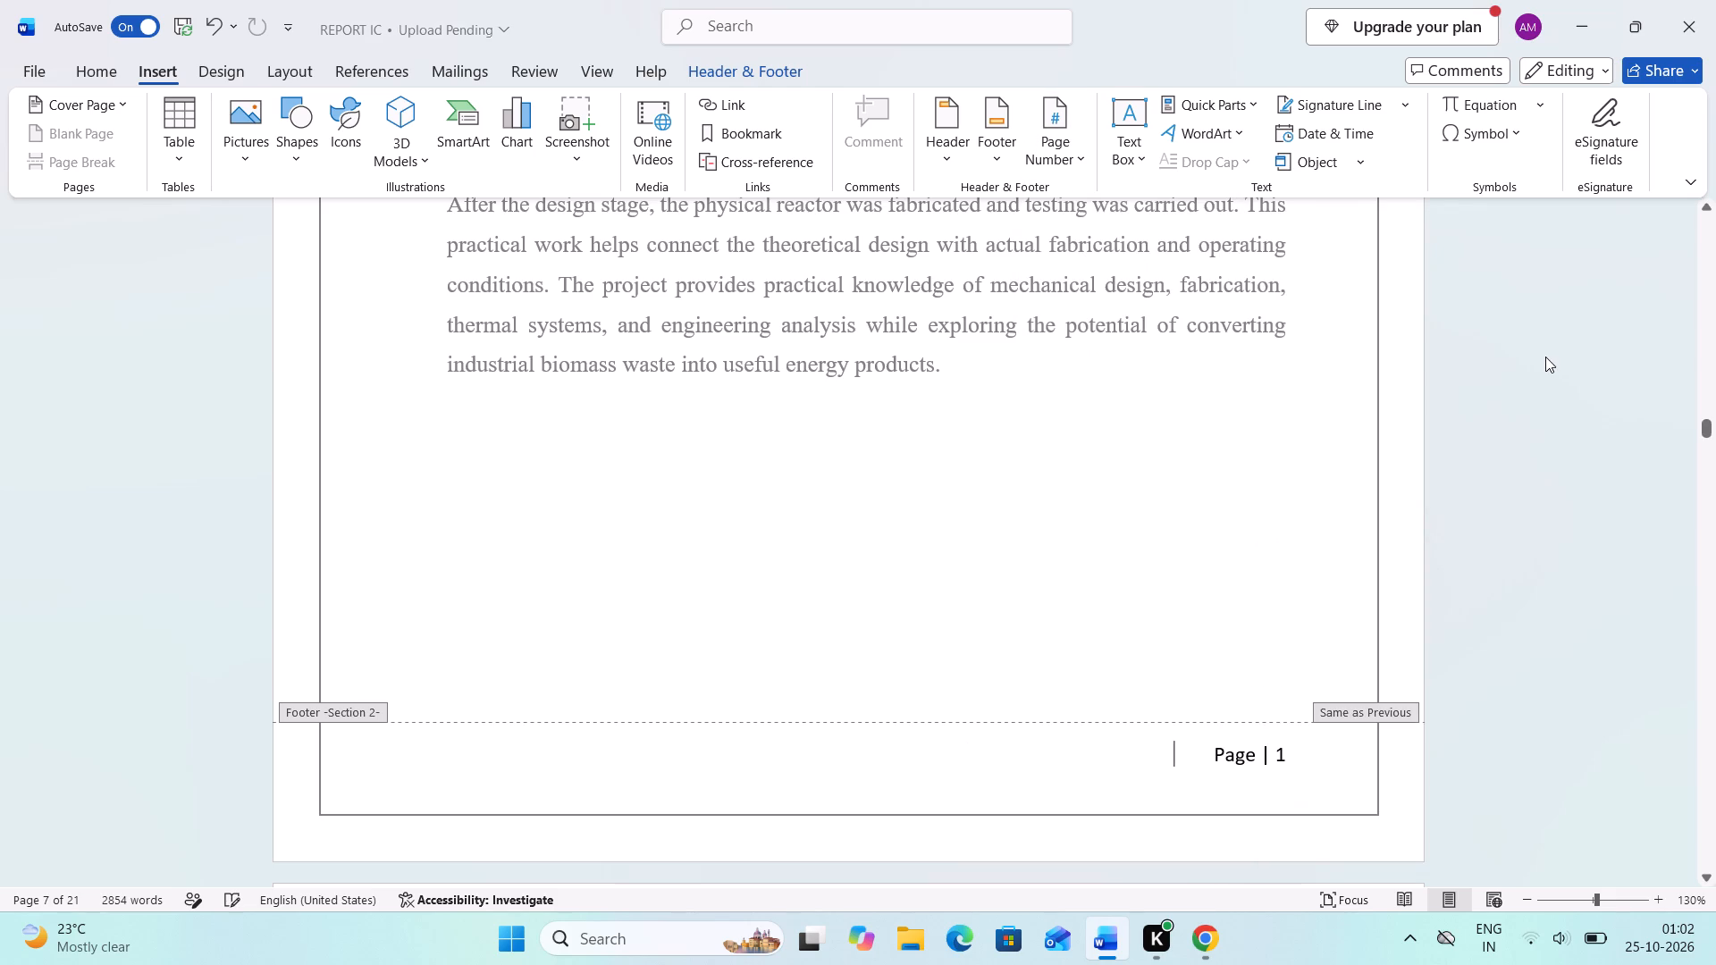
key(Return)
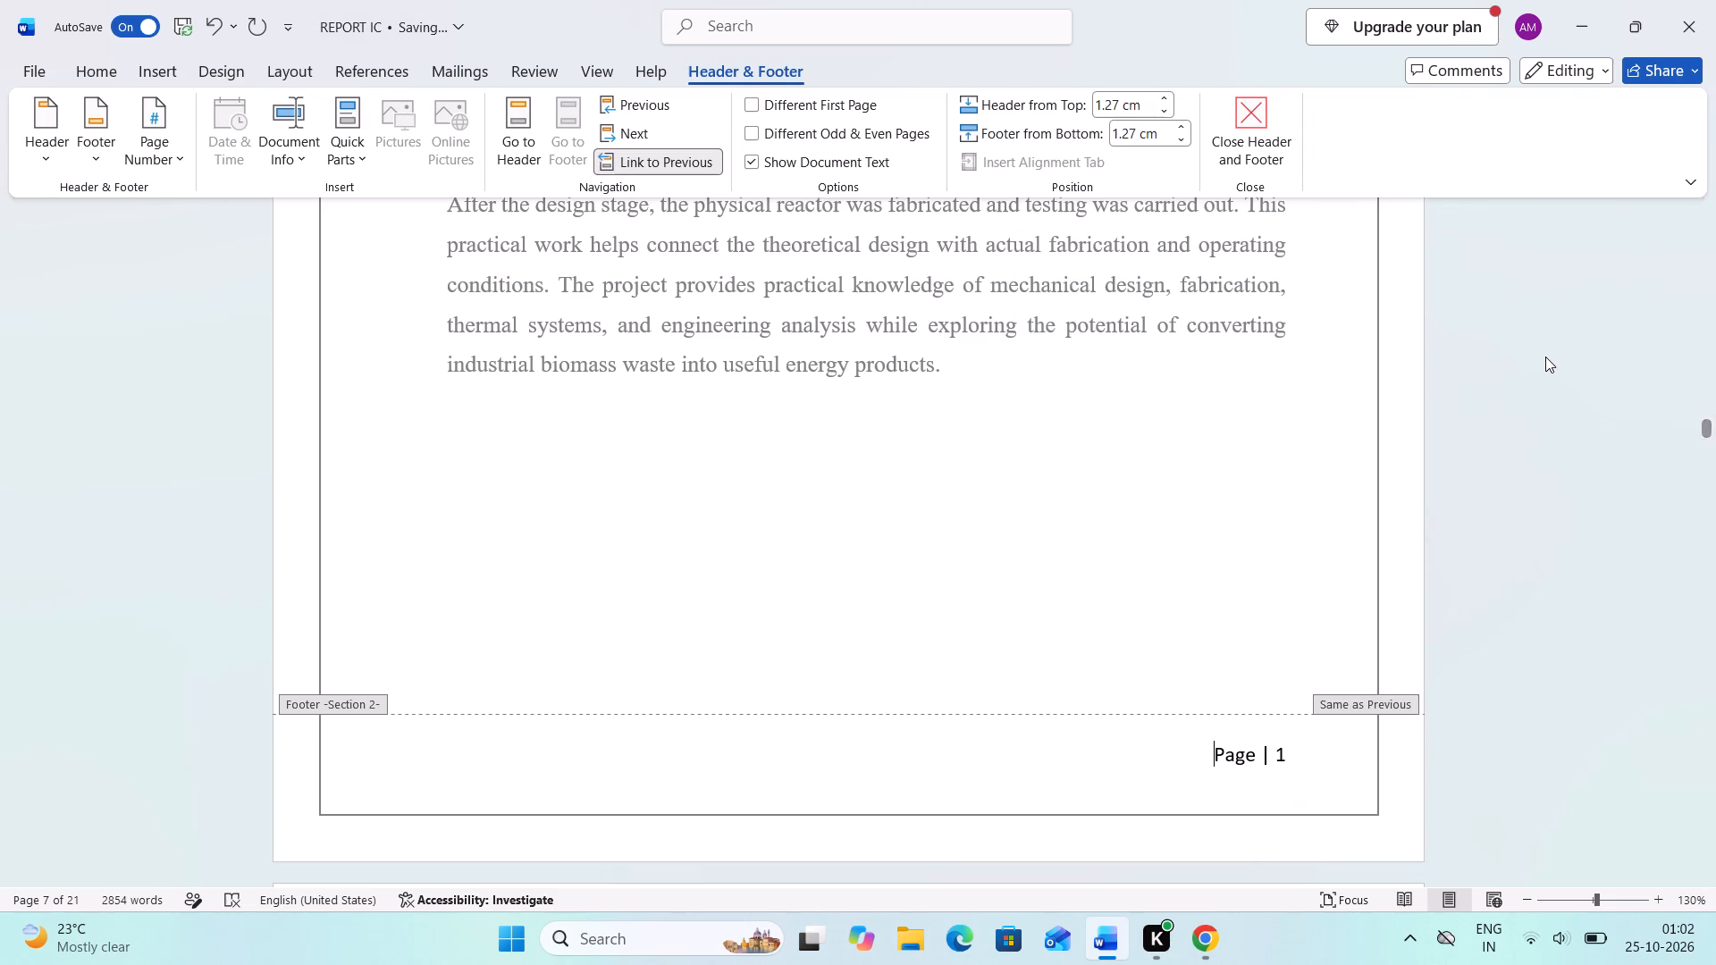
double_click(1286, 496)
Check the footer page numbers on the pages before and after the start of Chapter 1, including the blank page preceding it.
scroll(1286, 496, up, 2)
scroll(1286, 496, down, 2)
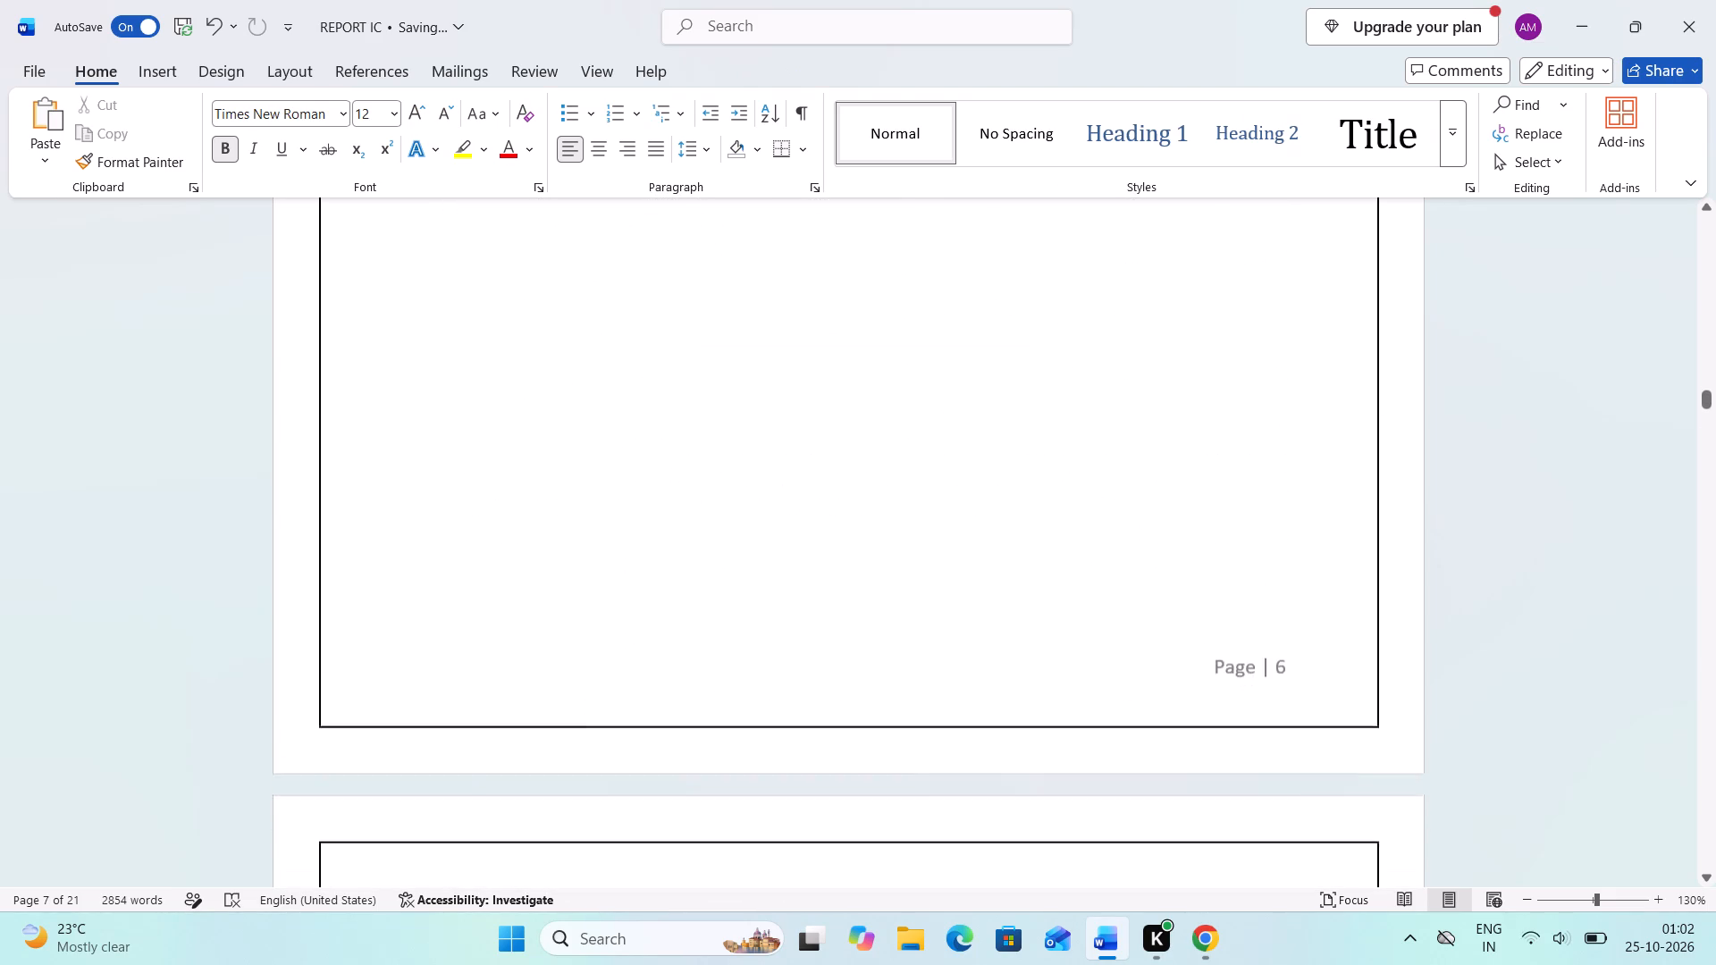
scroll(1286, 496, down, 6)
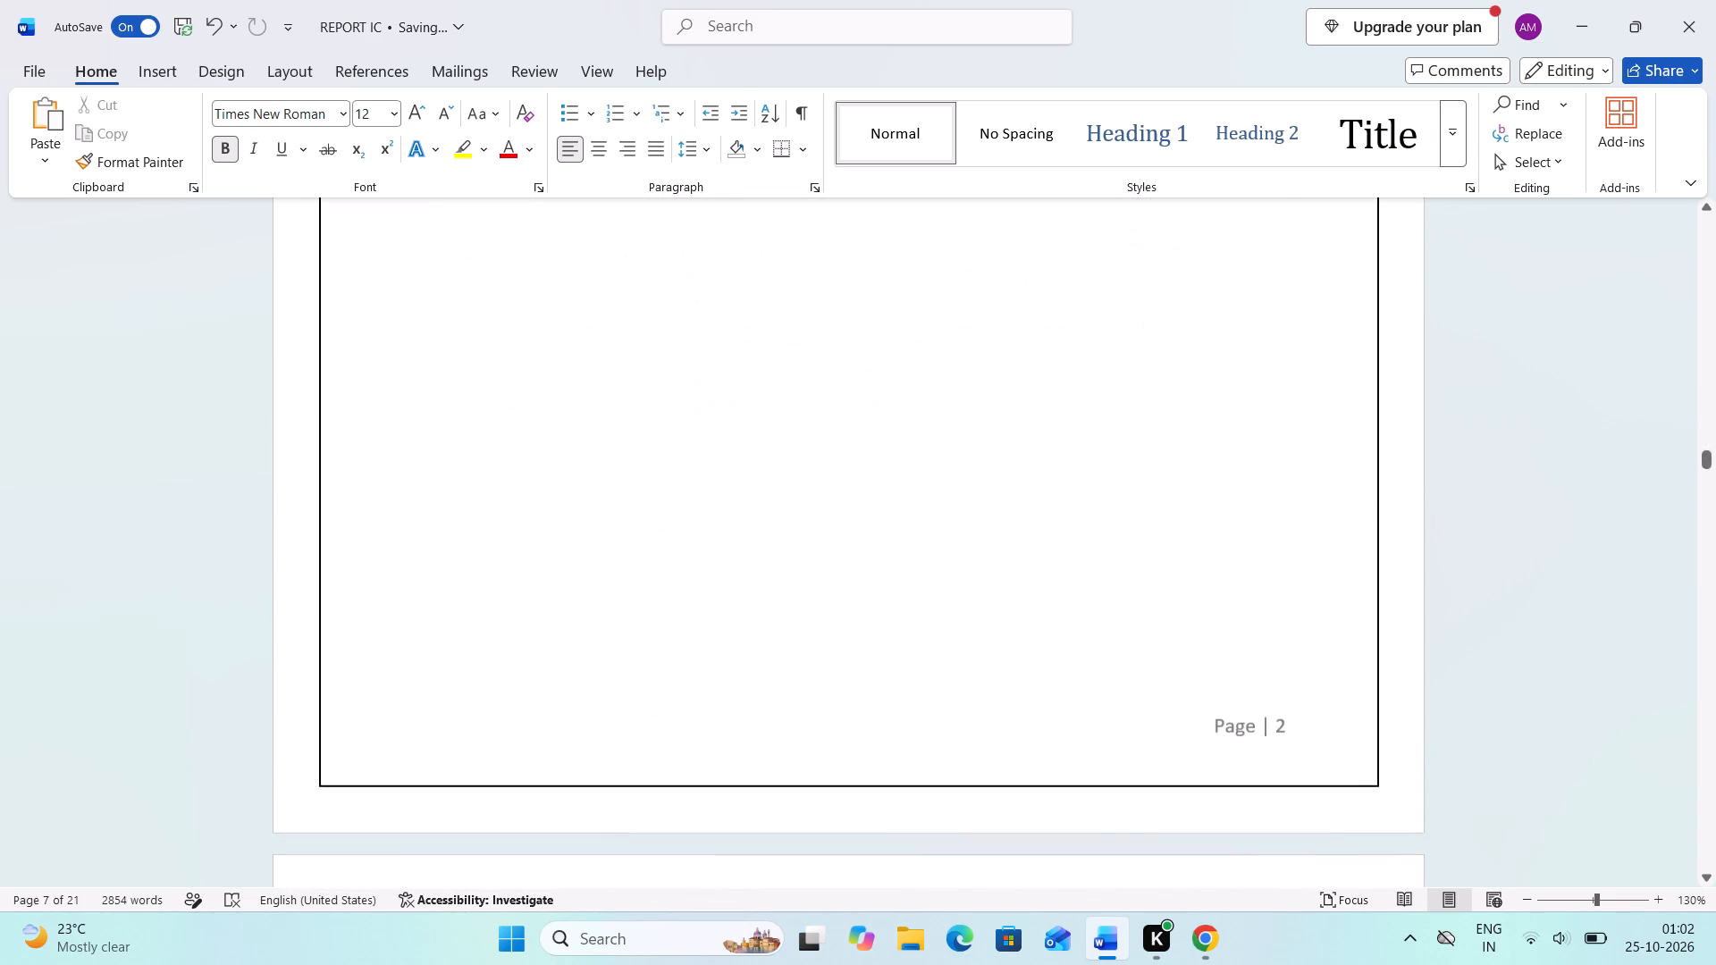
scroll(1286, 496, up, 3)
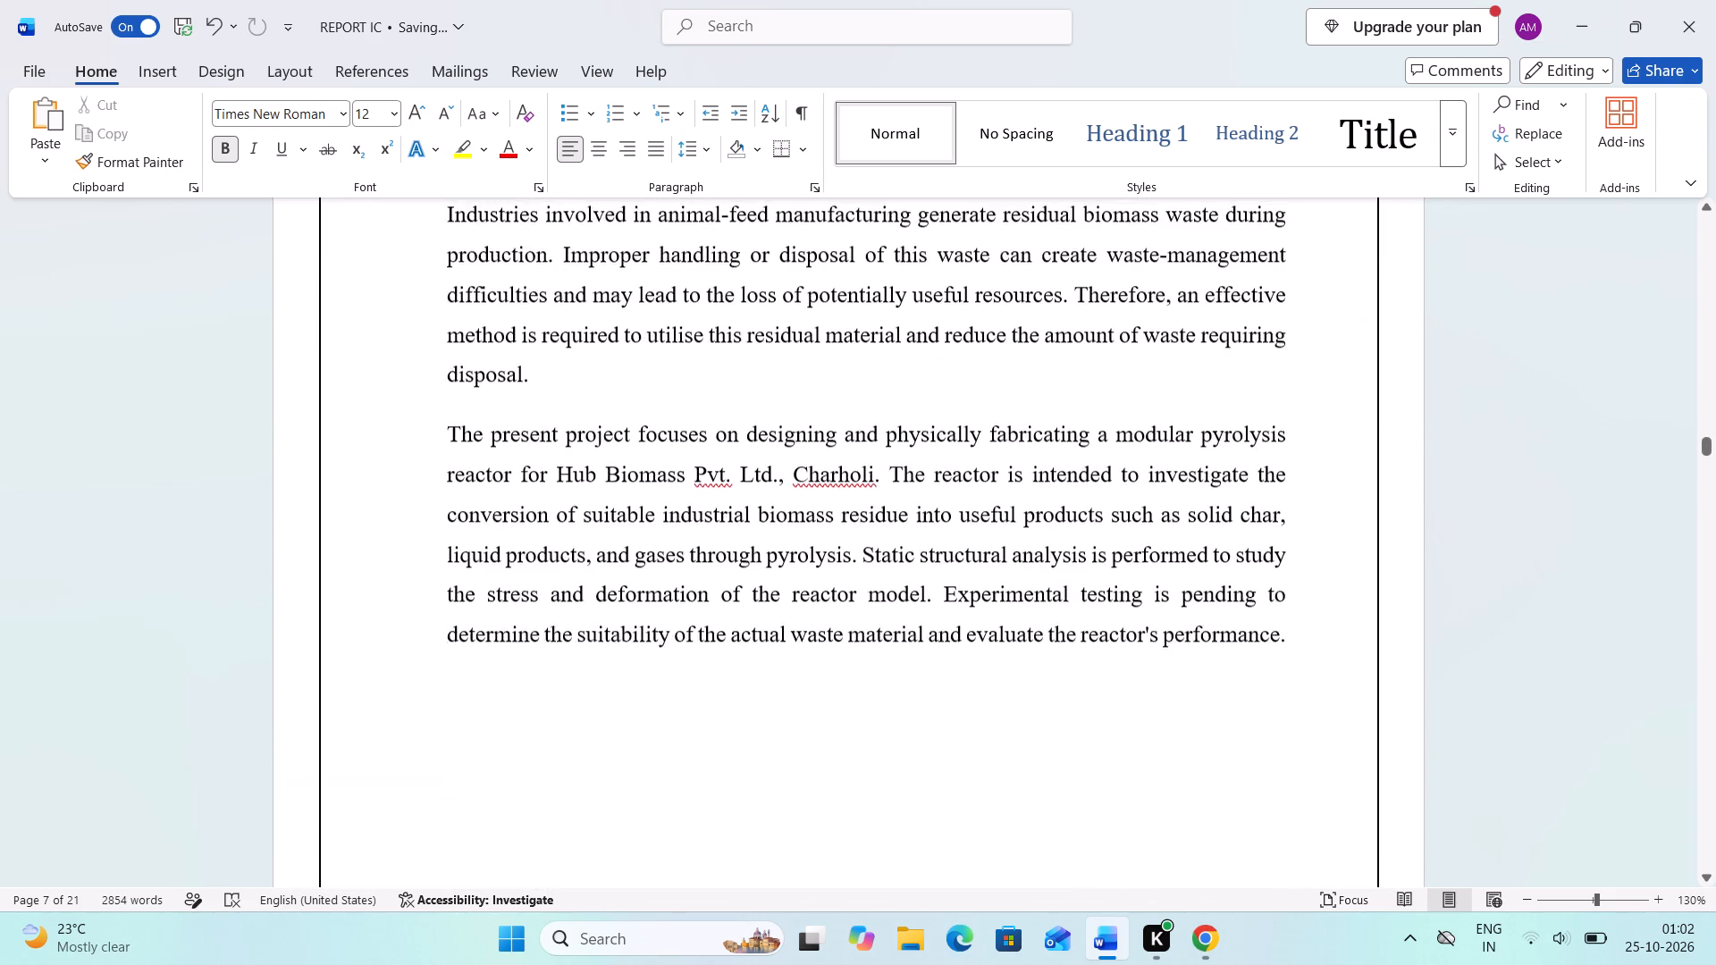
scroll(1286, 496, up, 8)
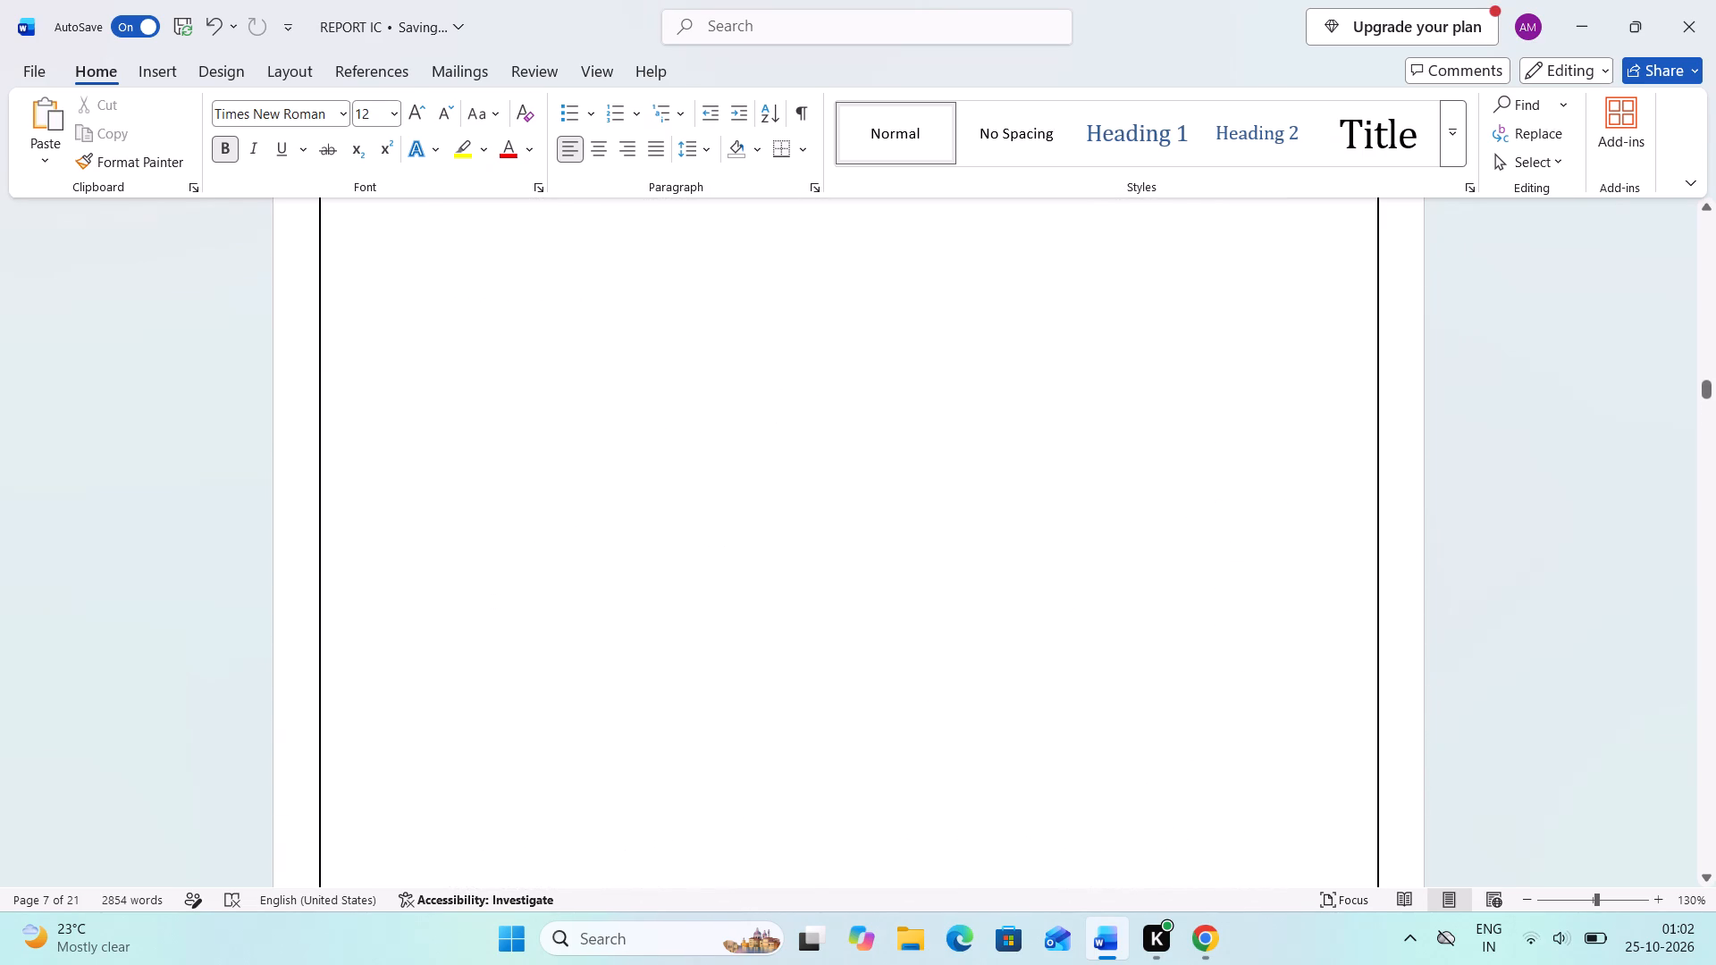
scroll(1286, 496, up, 1)
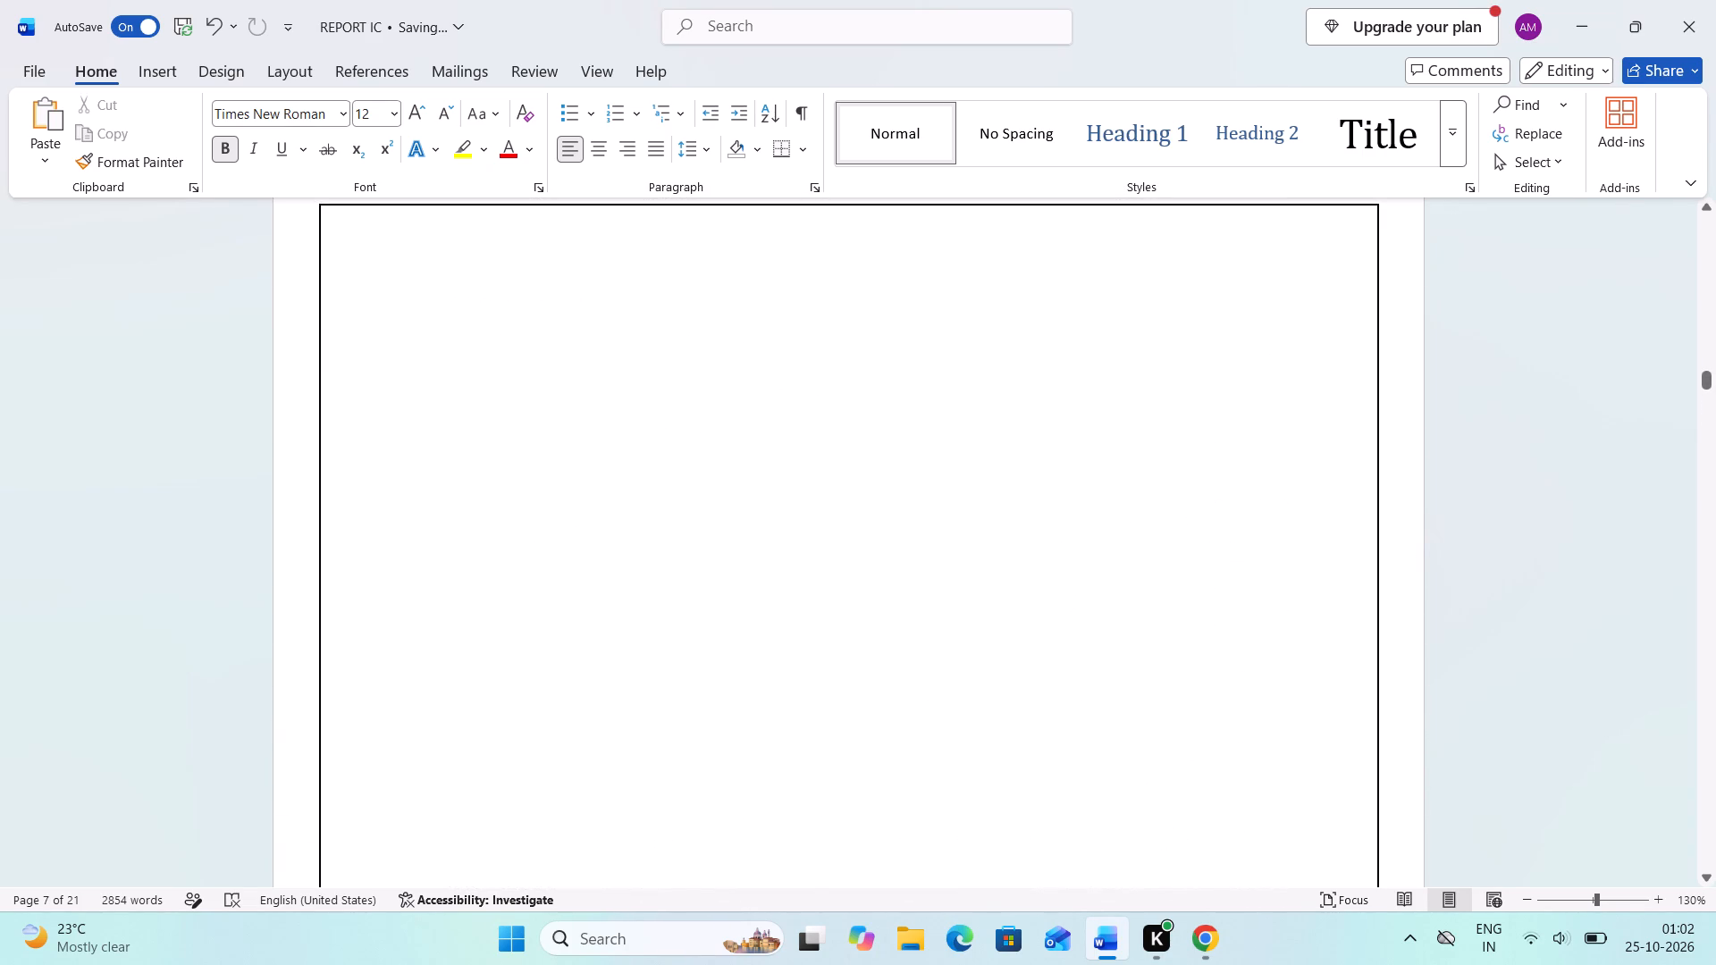
scroll(1214, 543, up, 1)
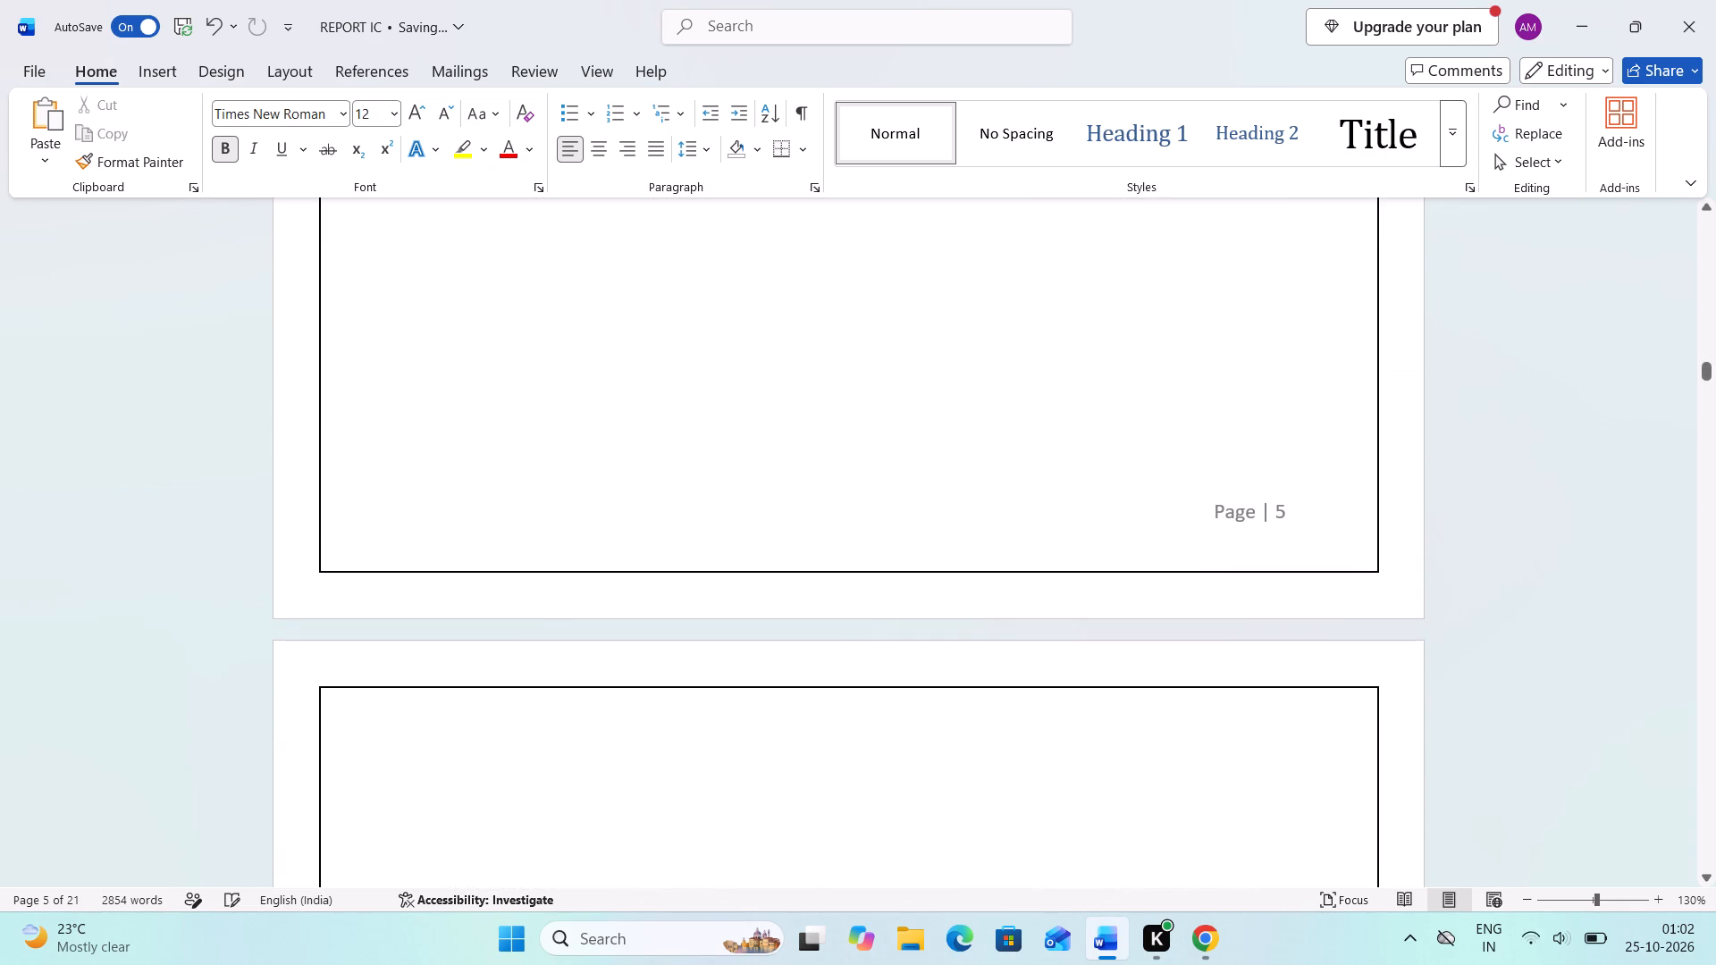
scroll(1242, 498, up, 5)
scroll(1242, 498, down, 7)
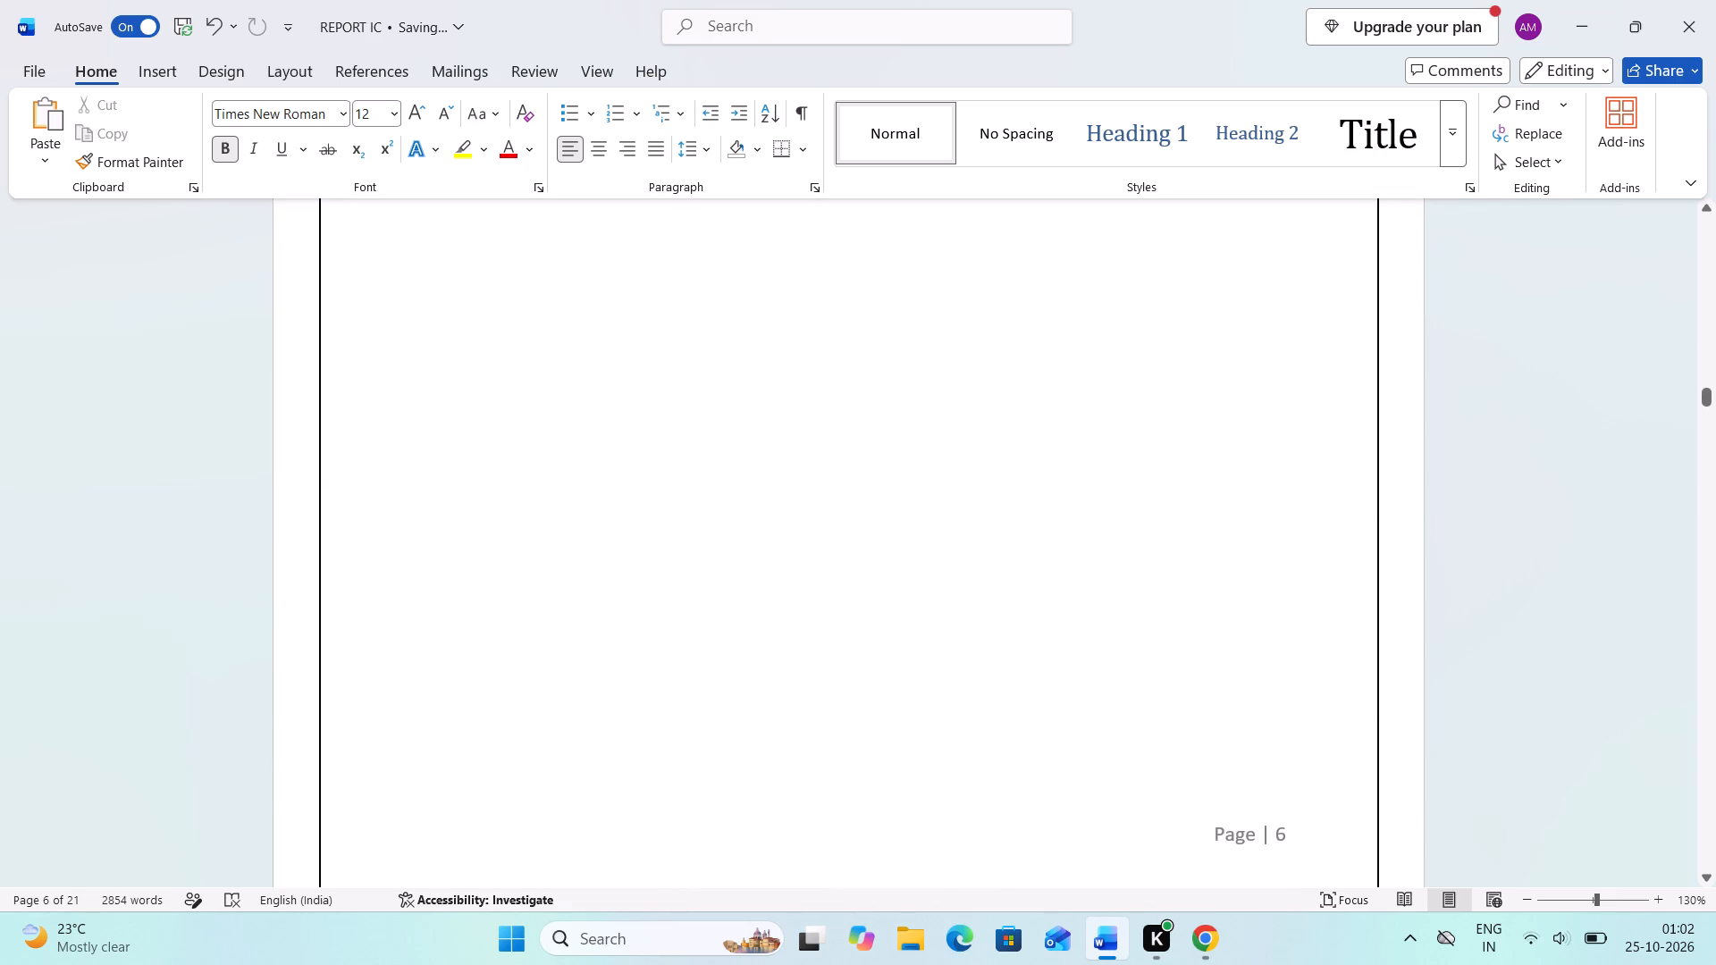
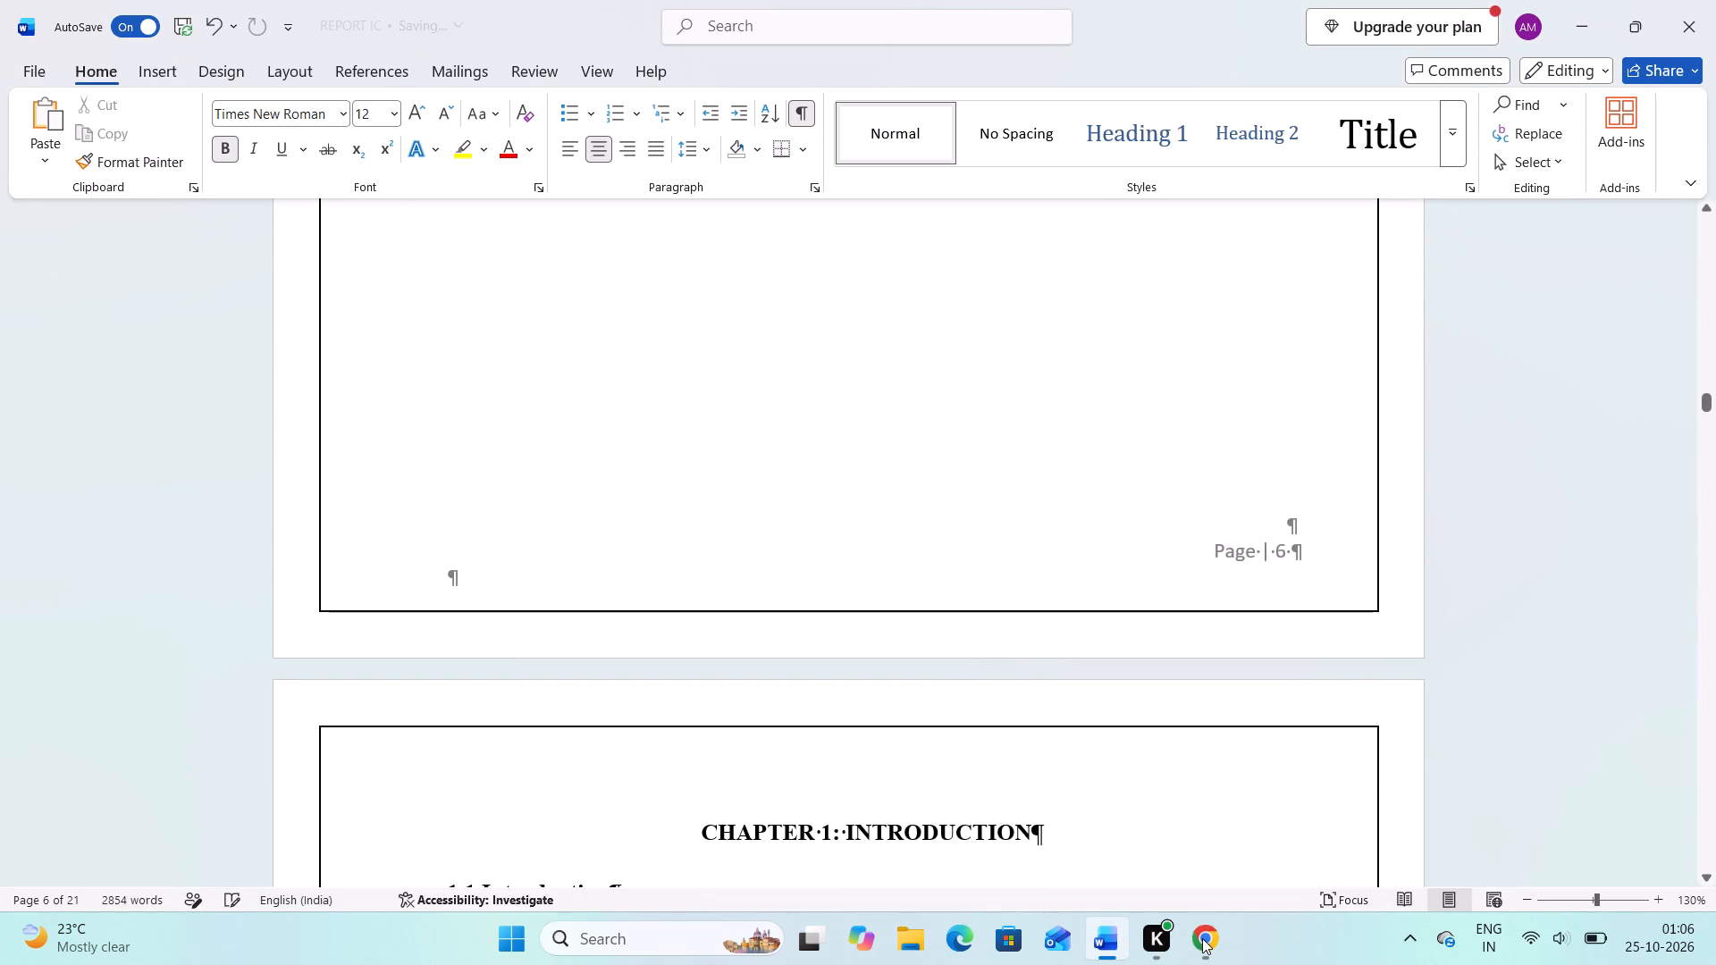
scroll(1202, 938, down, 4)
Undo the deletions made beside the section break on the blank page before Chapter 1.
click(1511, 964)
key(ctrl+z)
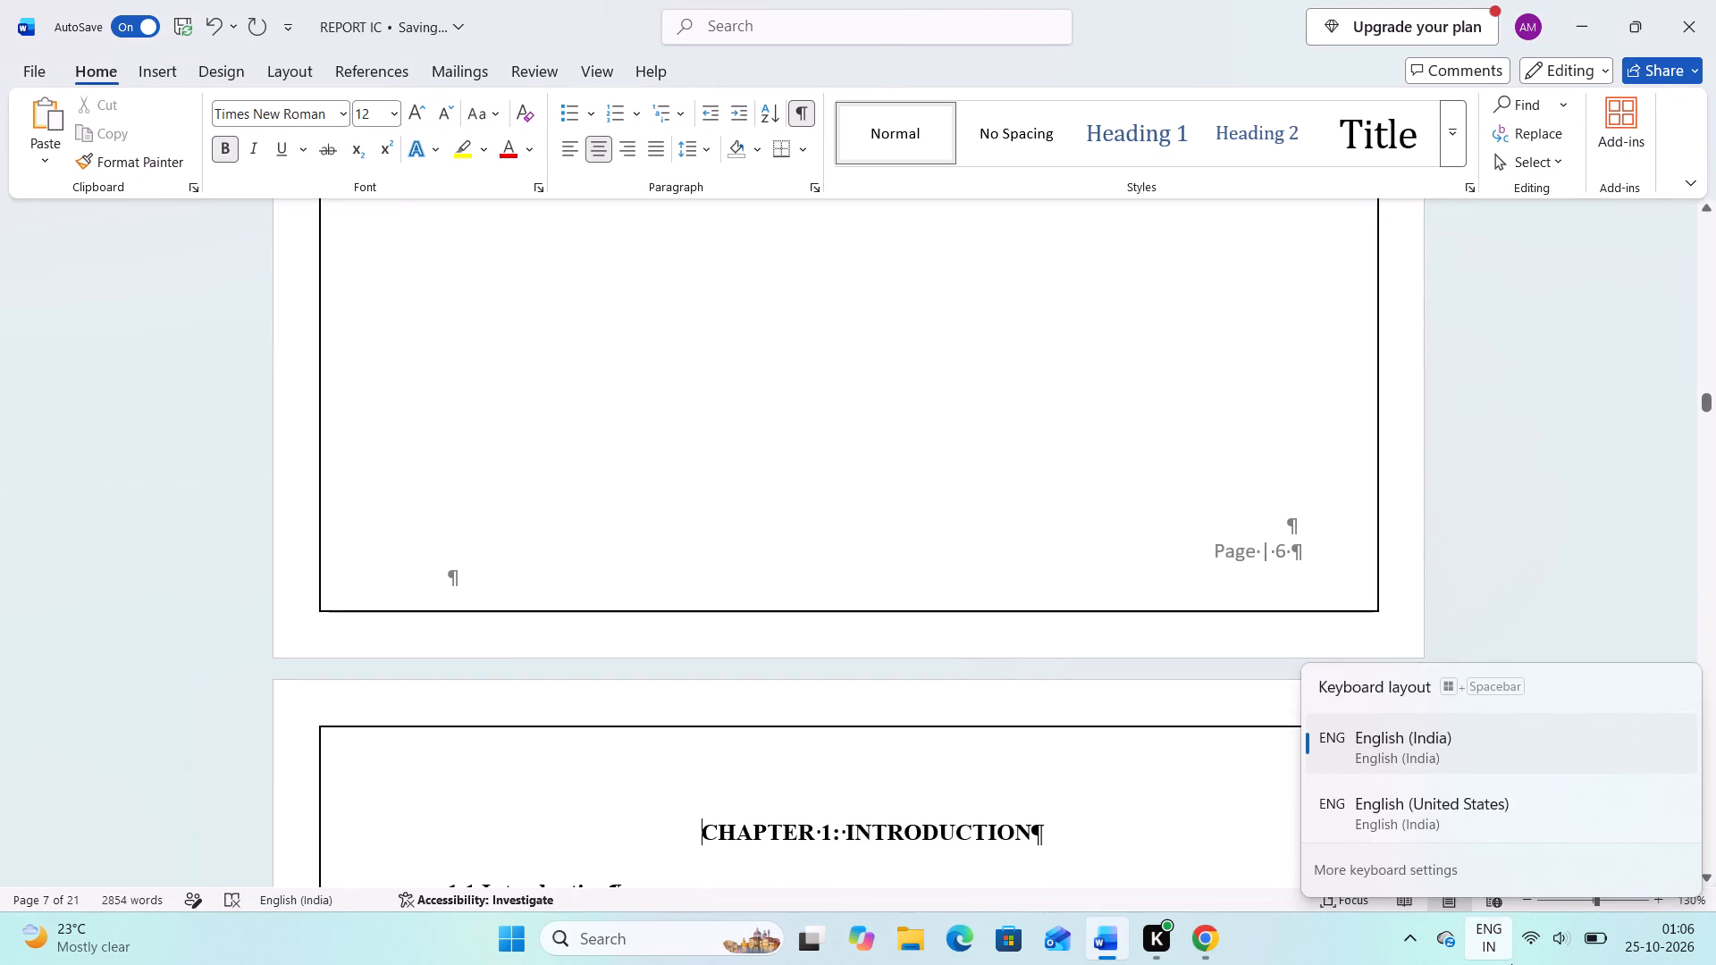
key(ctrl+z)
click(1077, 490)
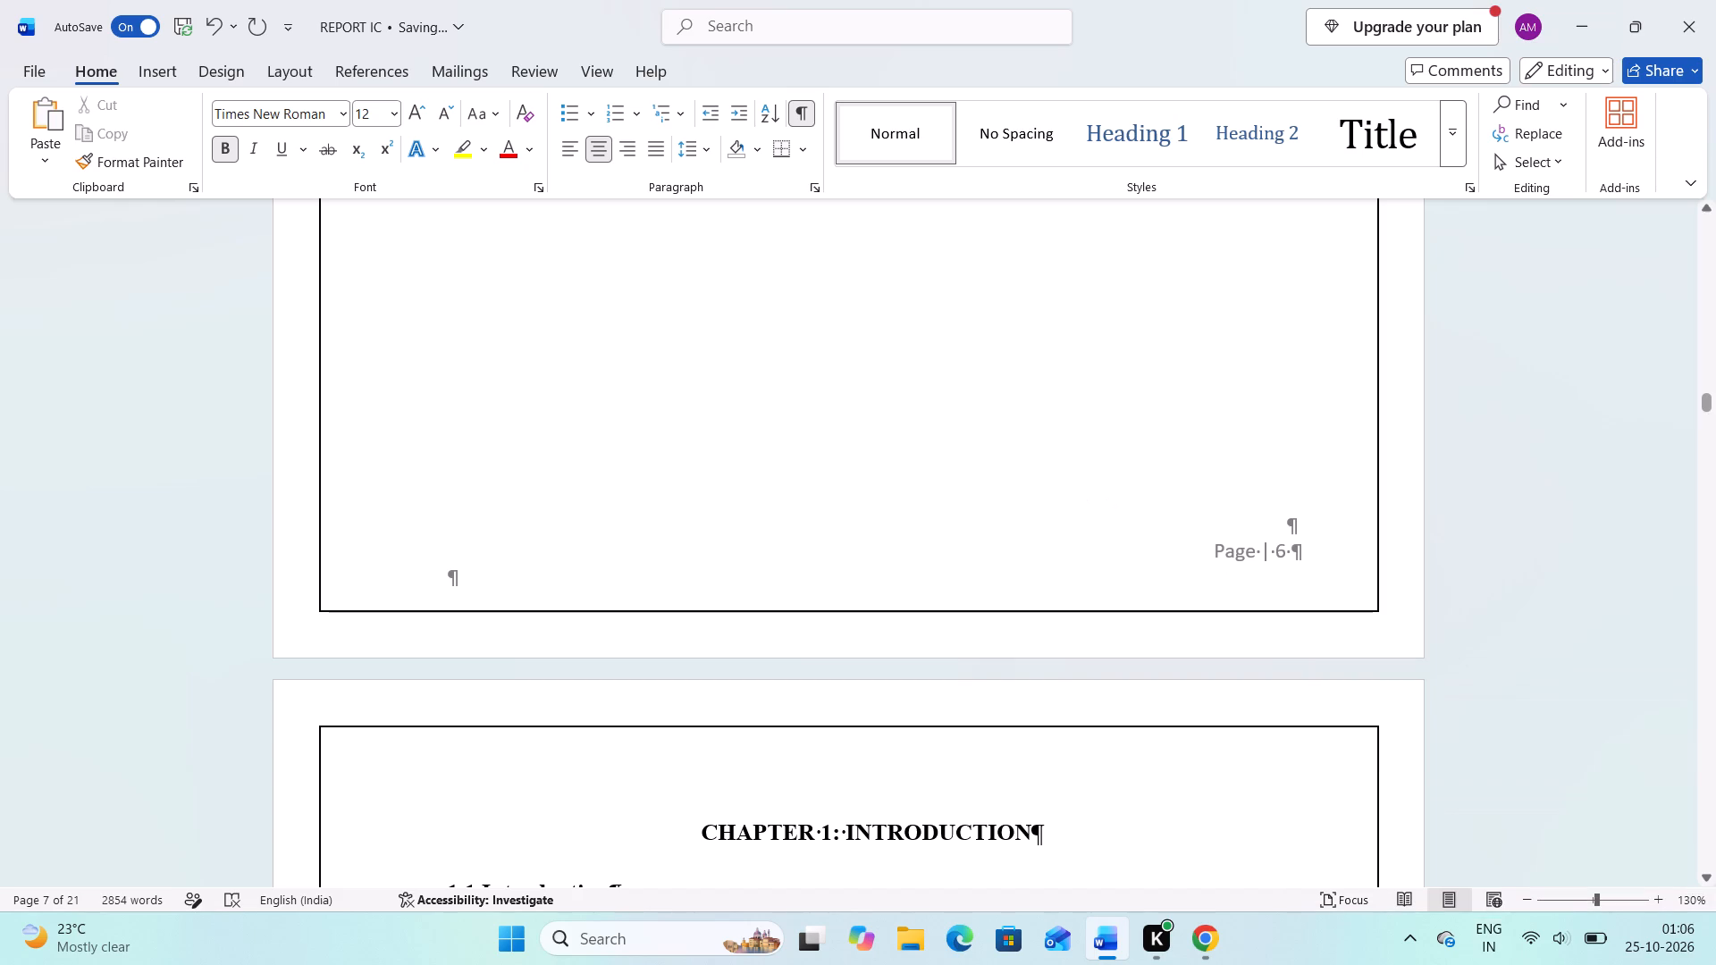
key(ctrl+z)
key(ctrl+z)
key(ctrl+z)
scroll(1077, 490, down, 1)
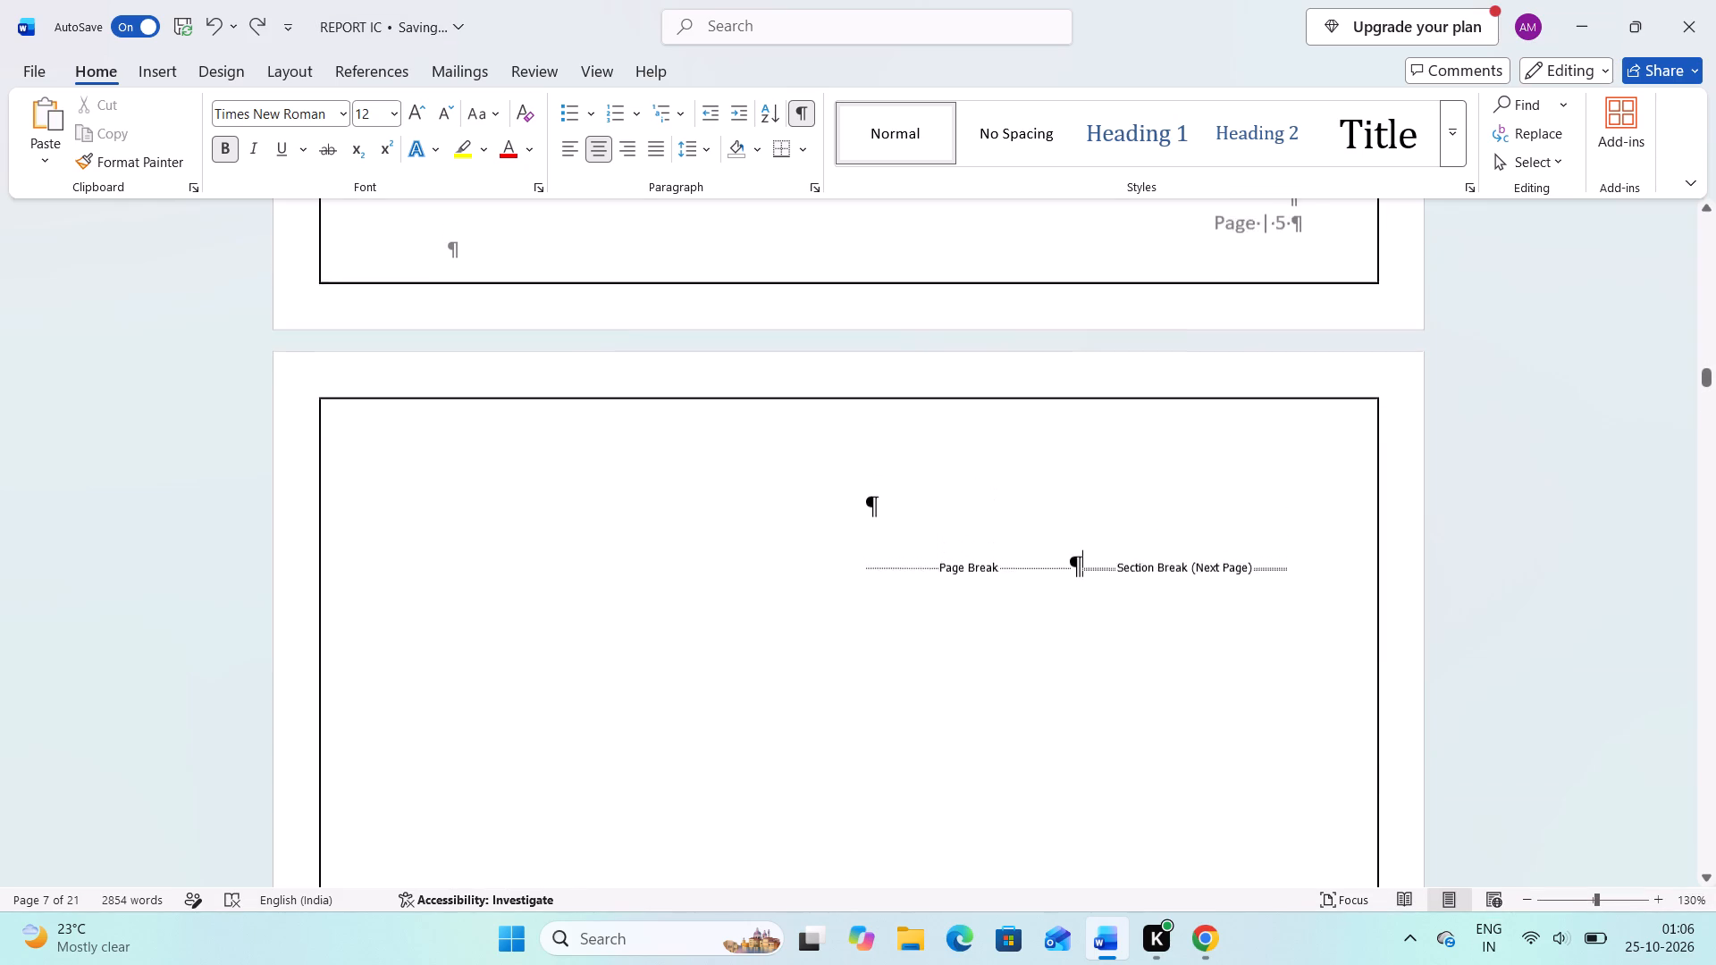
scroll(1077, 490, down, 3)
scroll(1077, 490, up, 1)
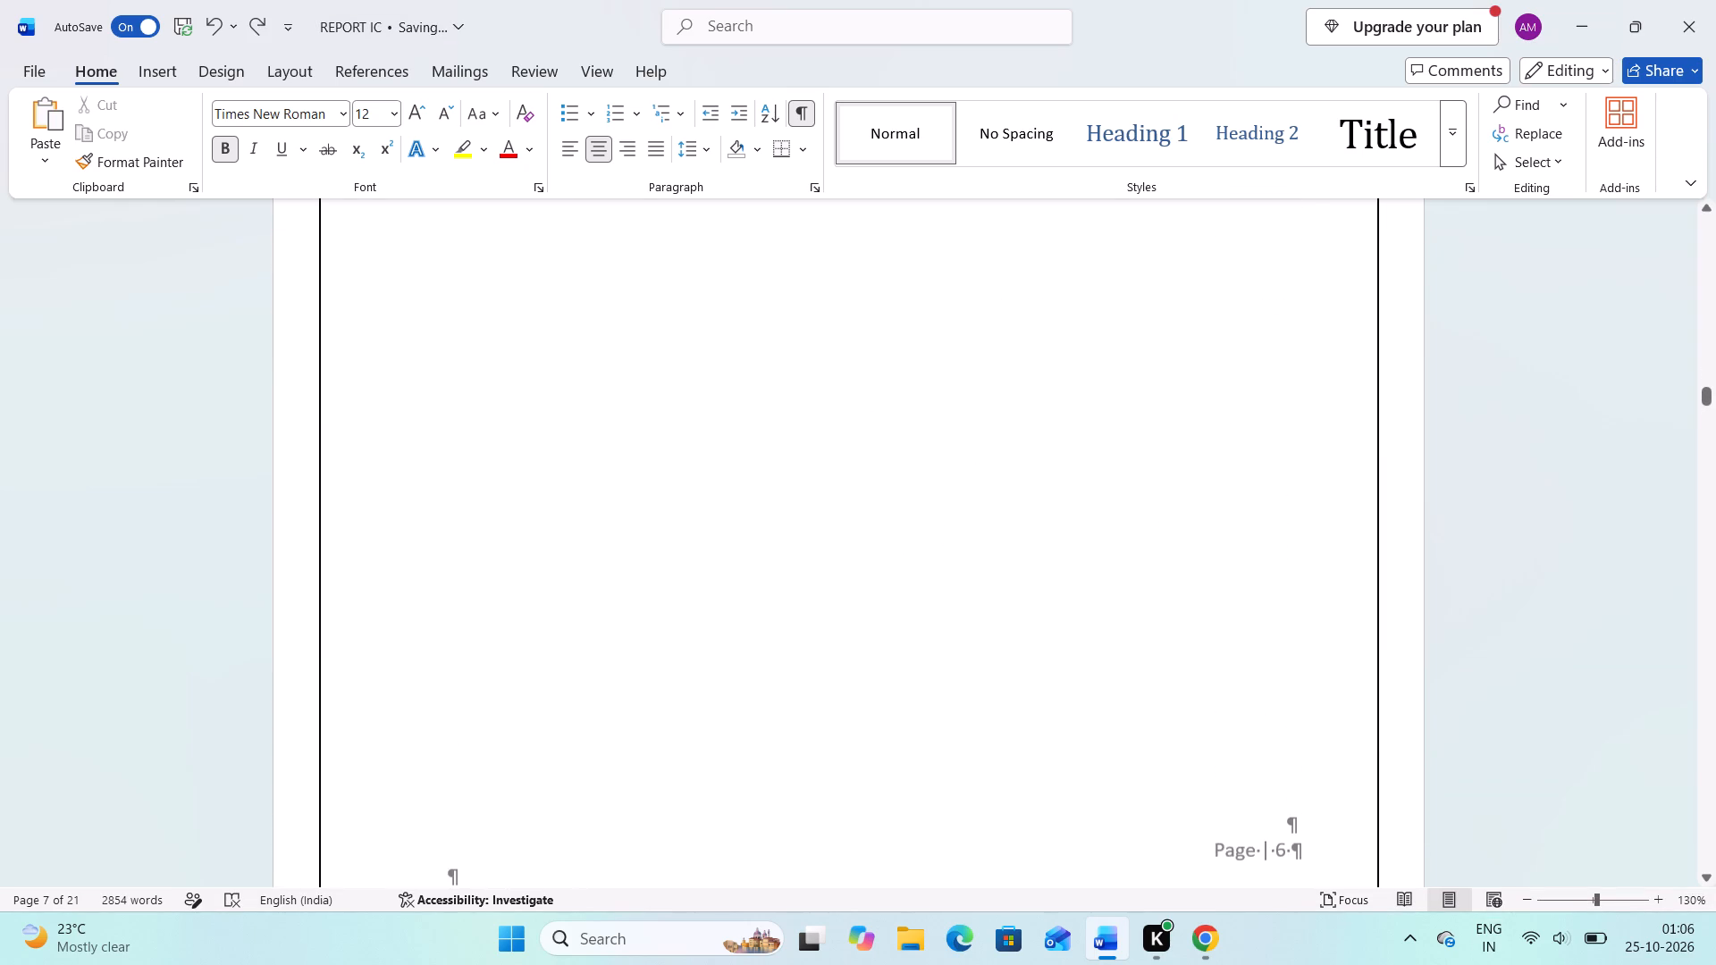
Undo all the earlier footer page number and section break edits, back to the oldest change available to undo.
key(ctrl+z)
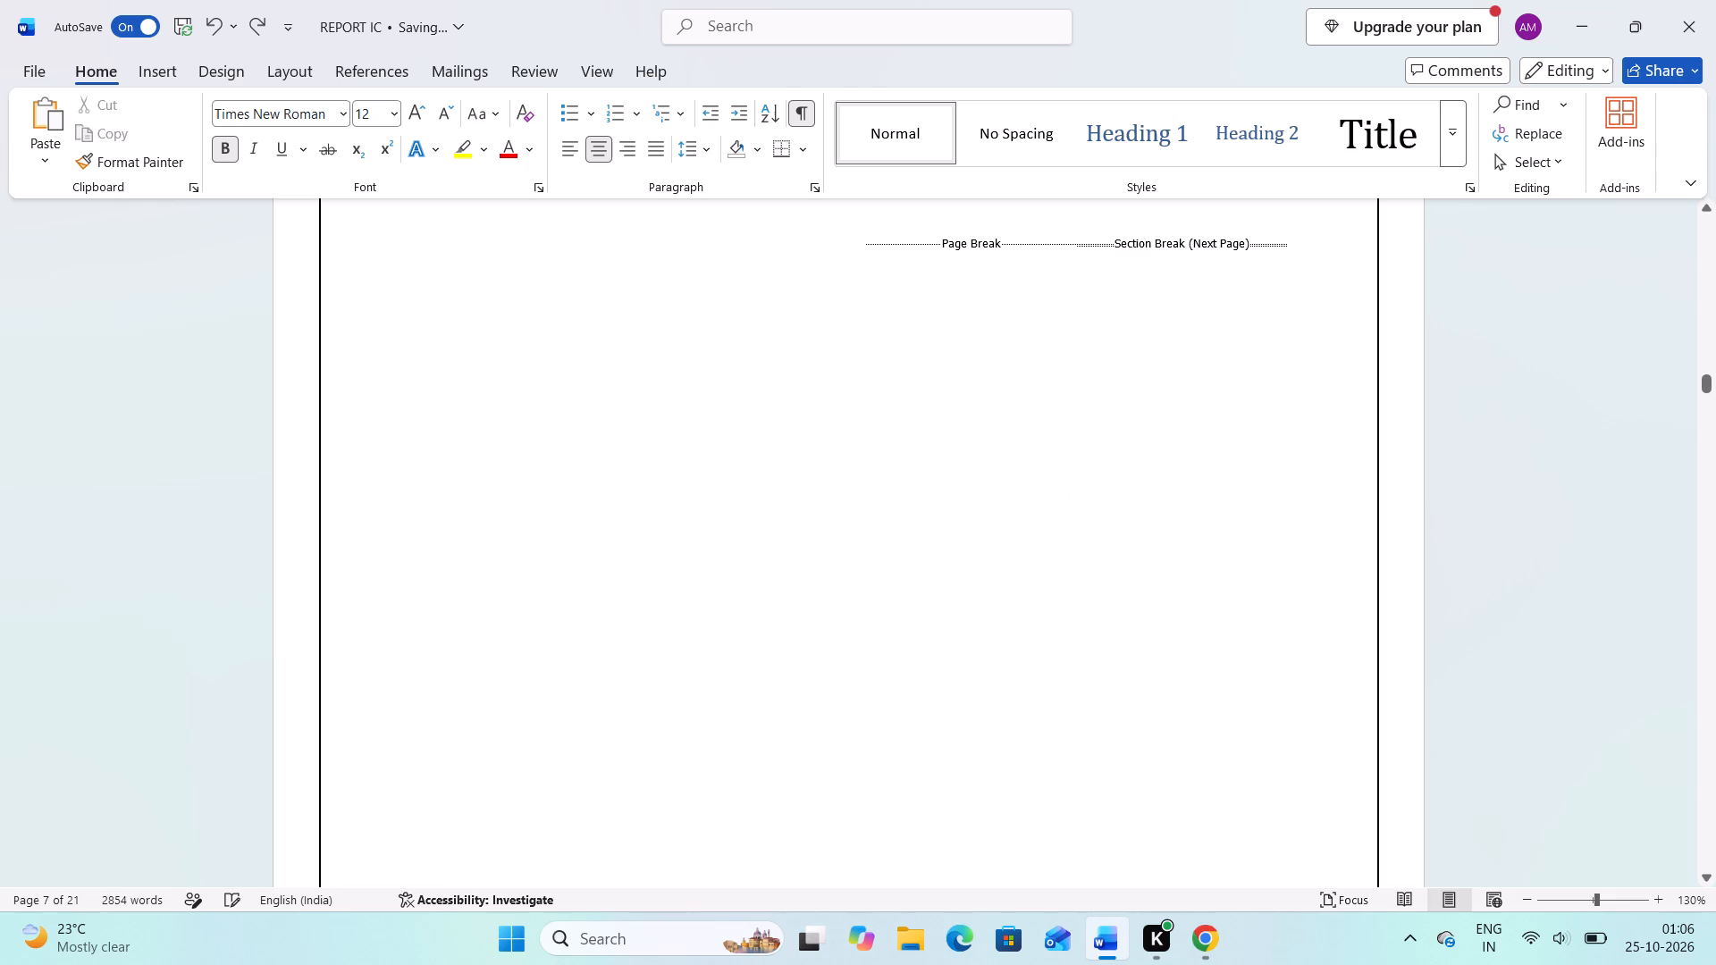
scroll(1077, 490, down, 4)
key(ctrl+z)
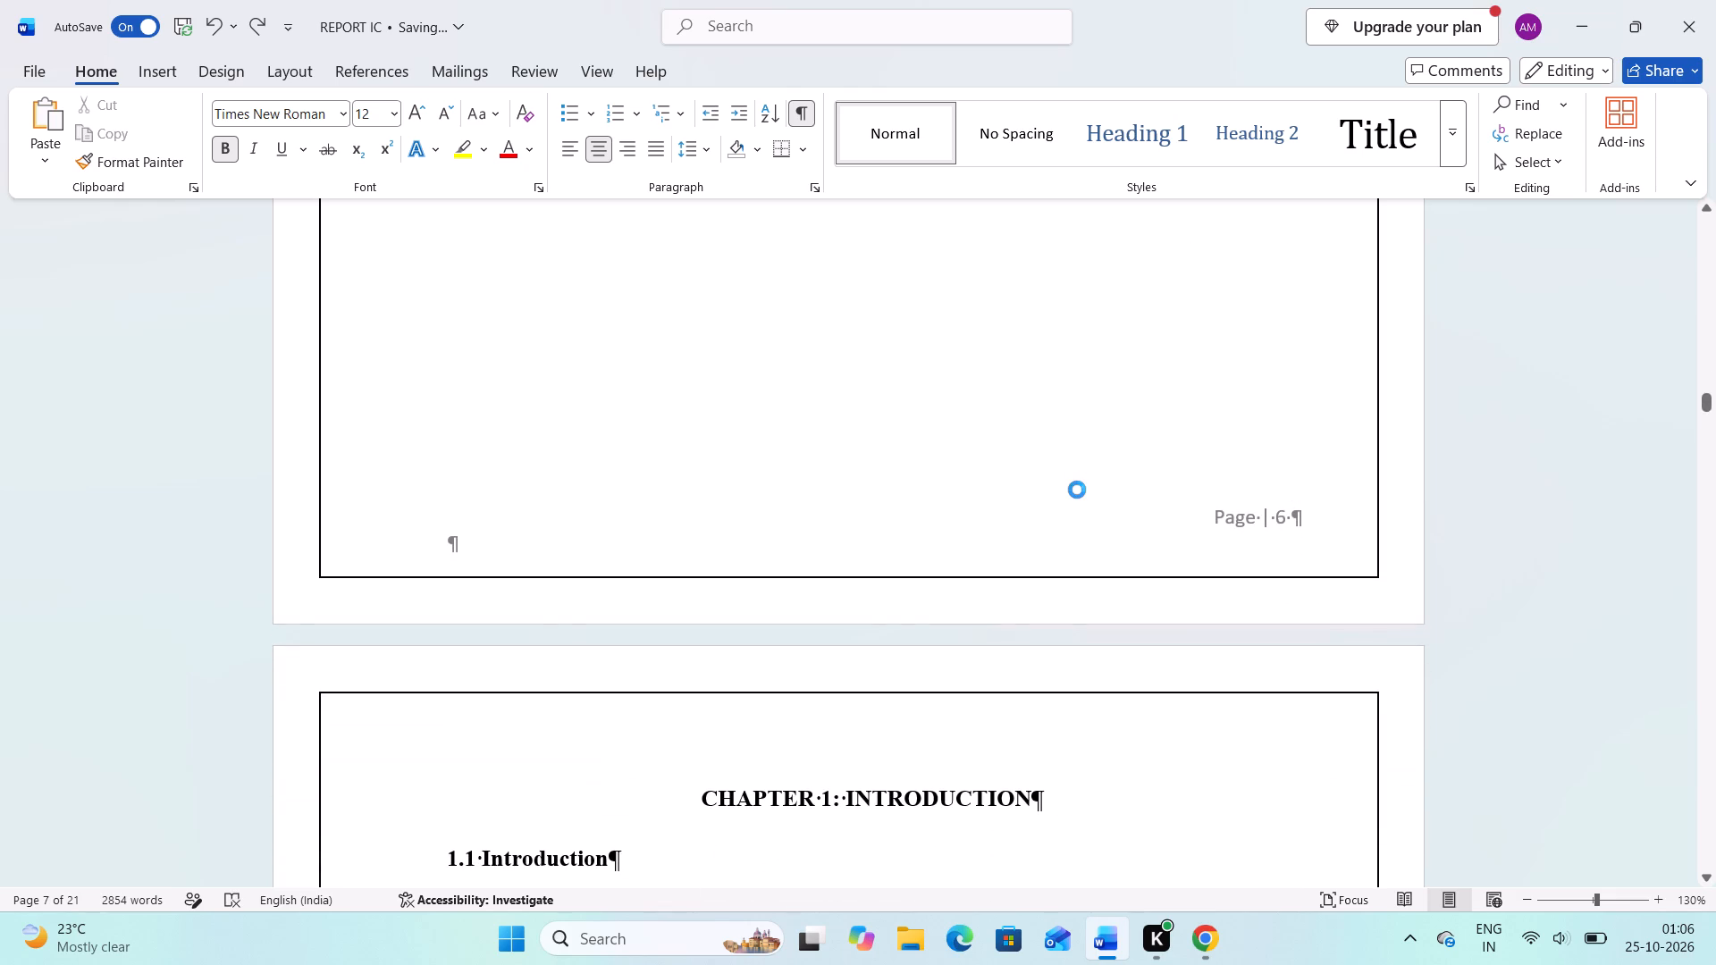
key(ctrl+z)
key(ctrl+z)
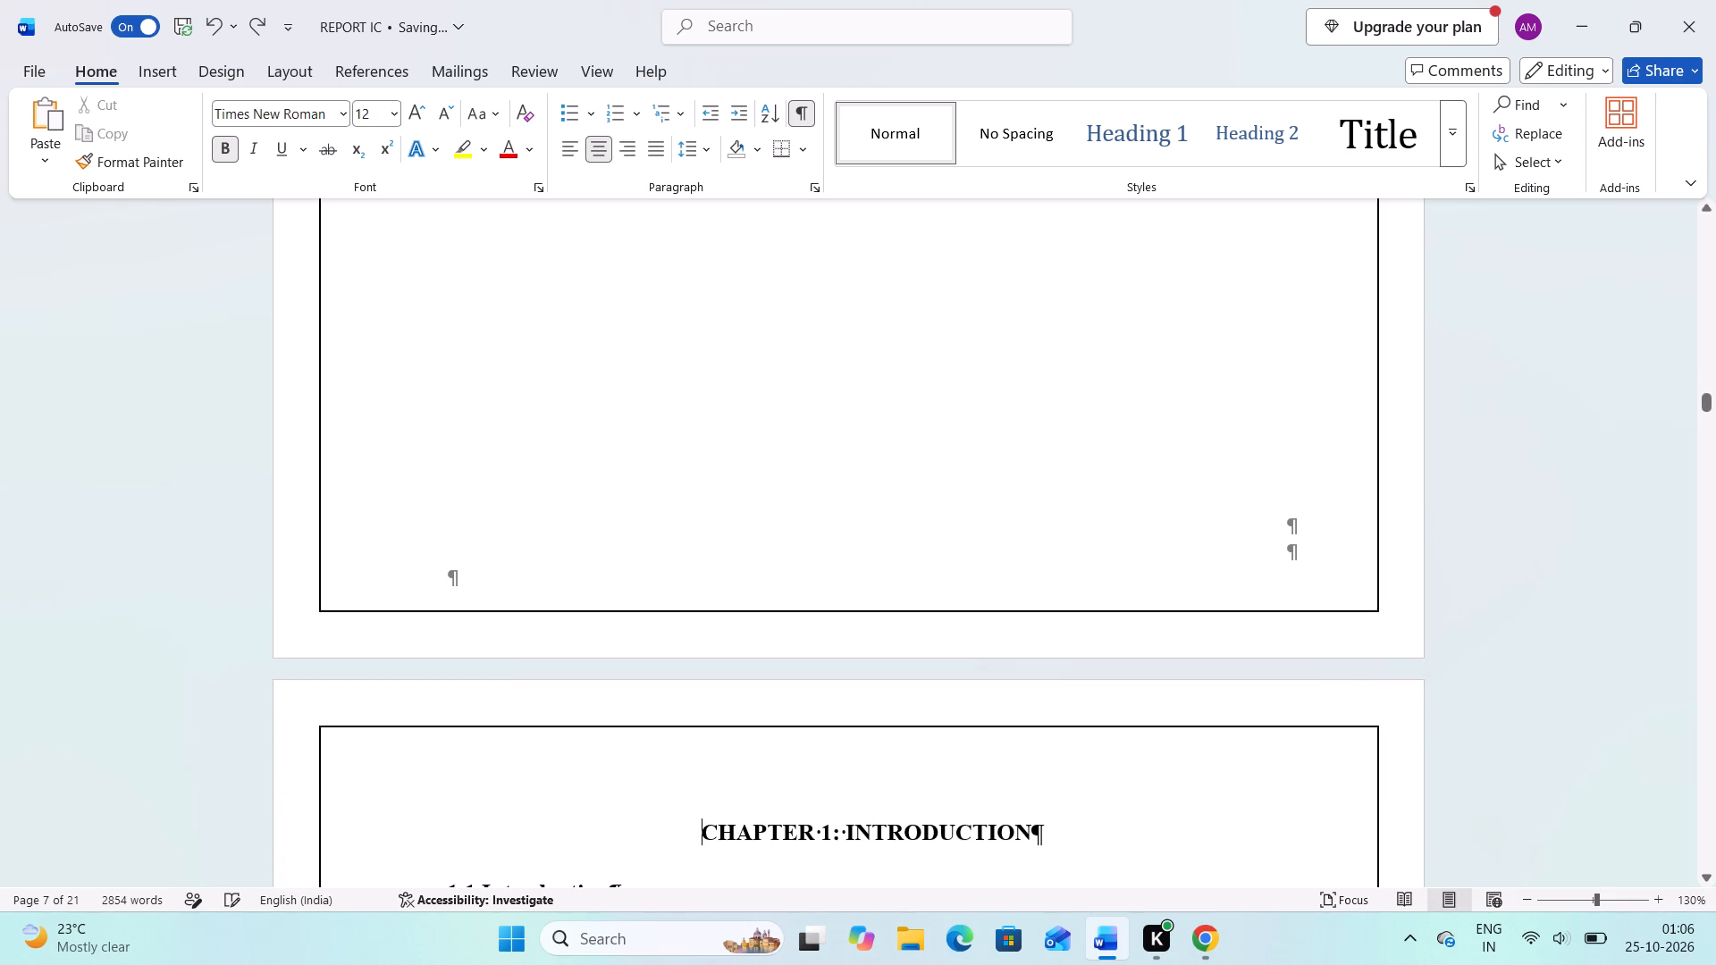
key(ctrl+z)
key(ctrl+z)
key(ctrl+z)
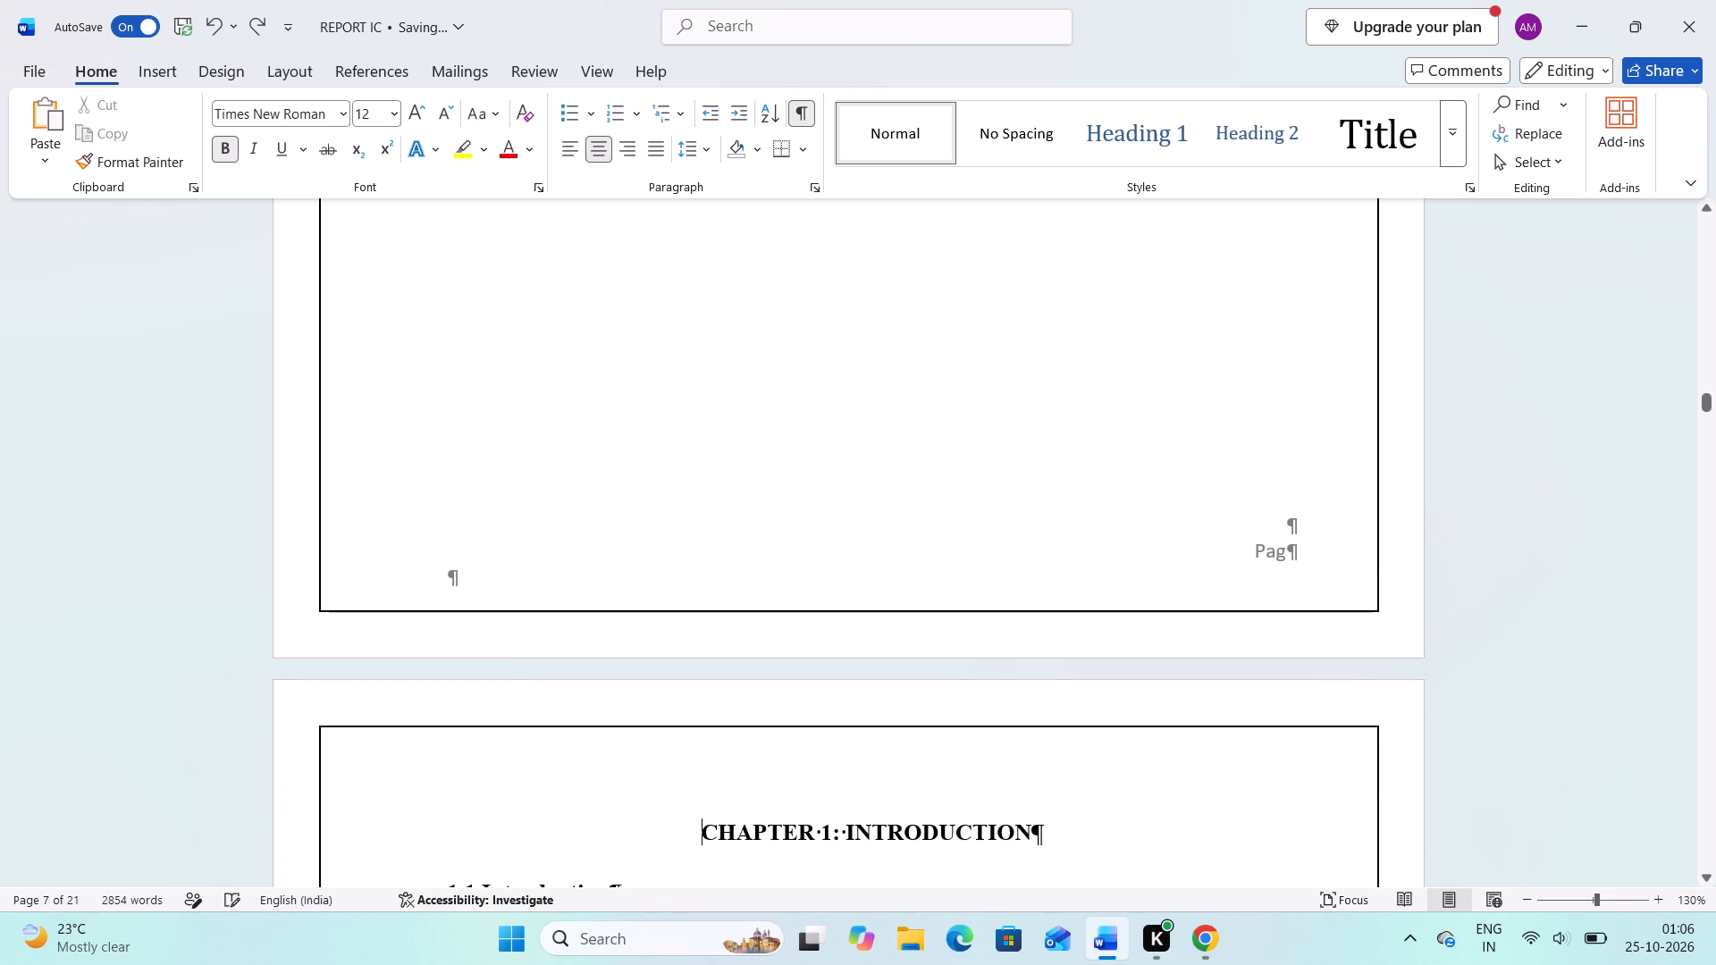
key(ctrl+z)
key(ctrl+z)
key(ctrl+z)
key(ctrl+z)
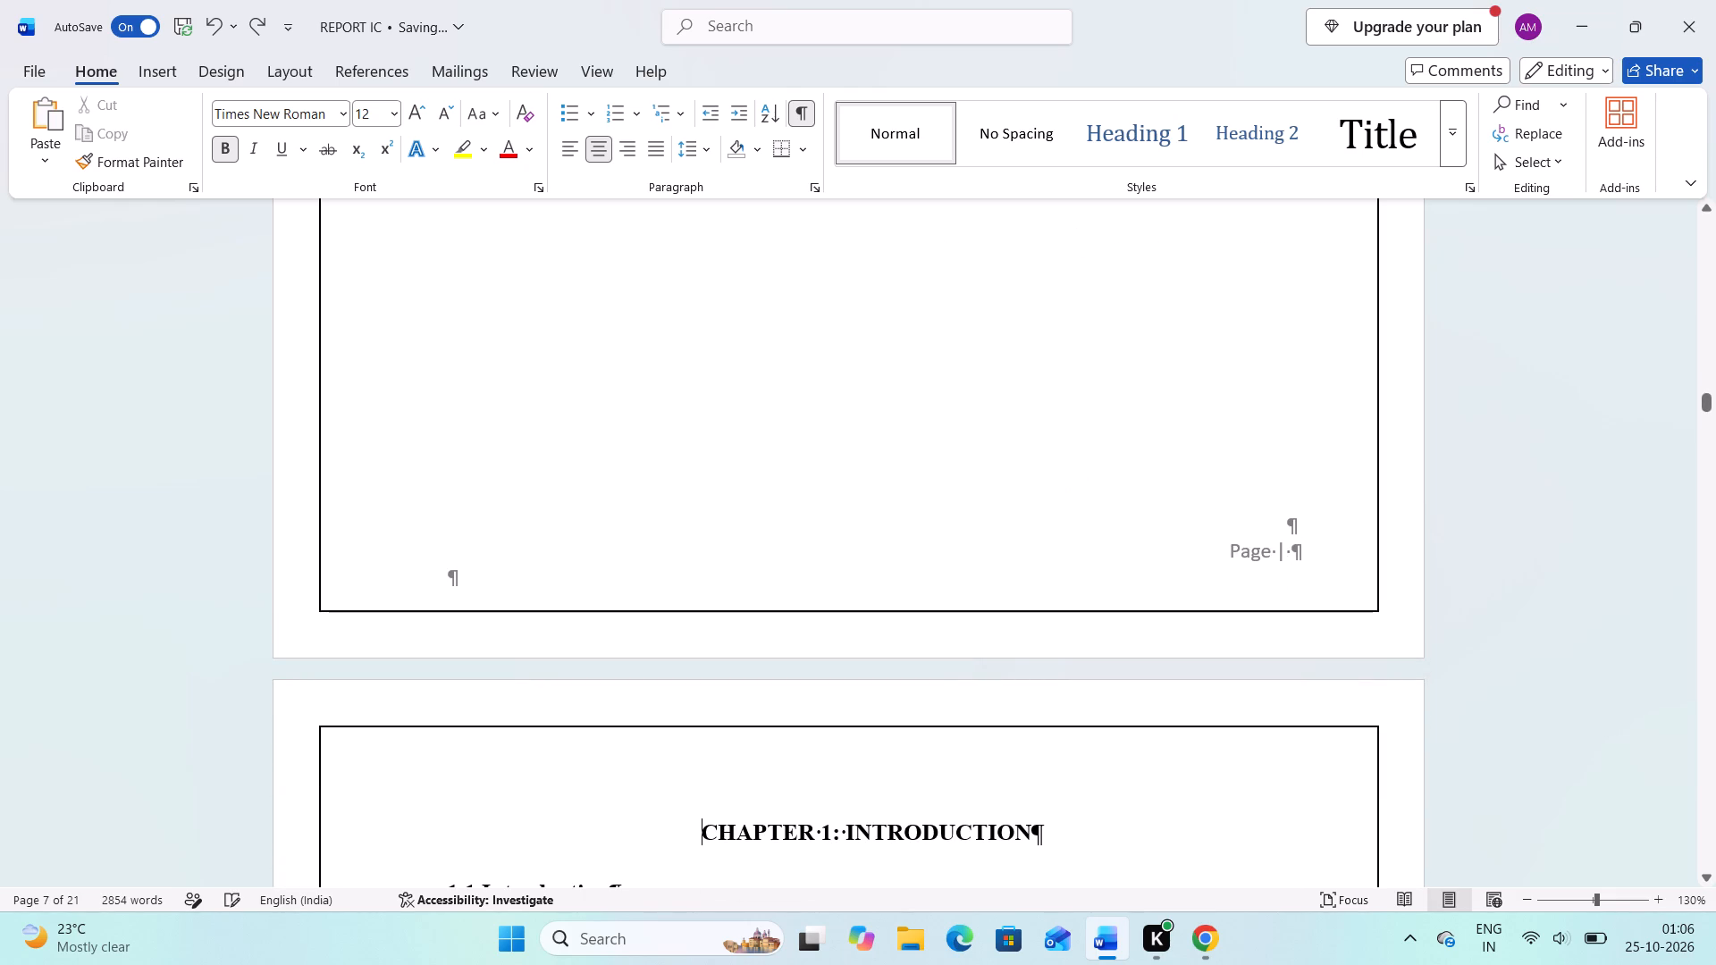
key(ctrl+z)
key(ctrl+z)
ctrl+click(1077, 490)
key(ctrl+z)
key(ctrl+z)
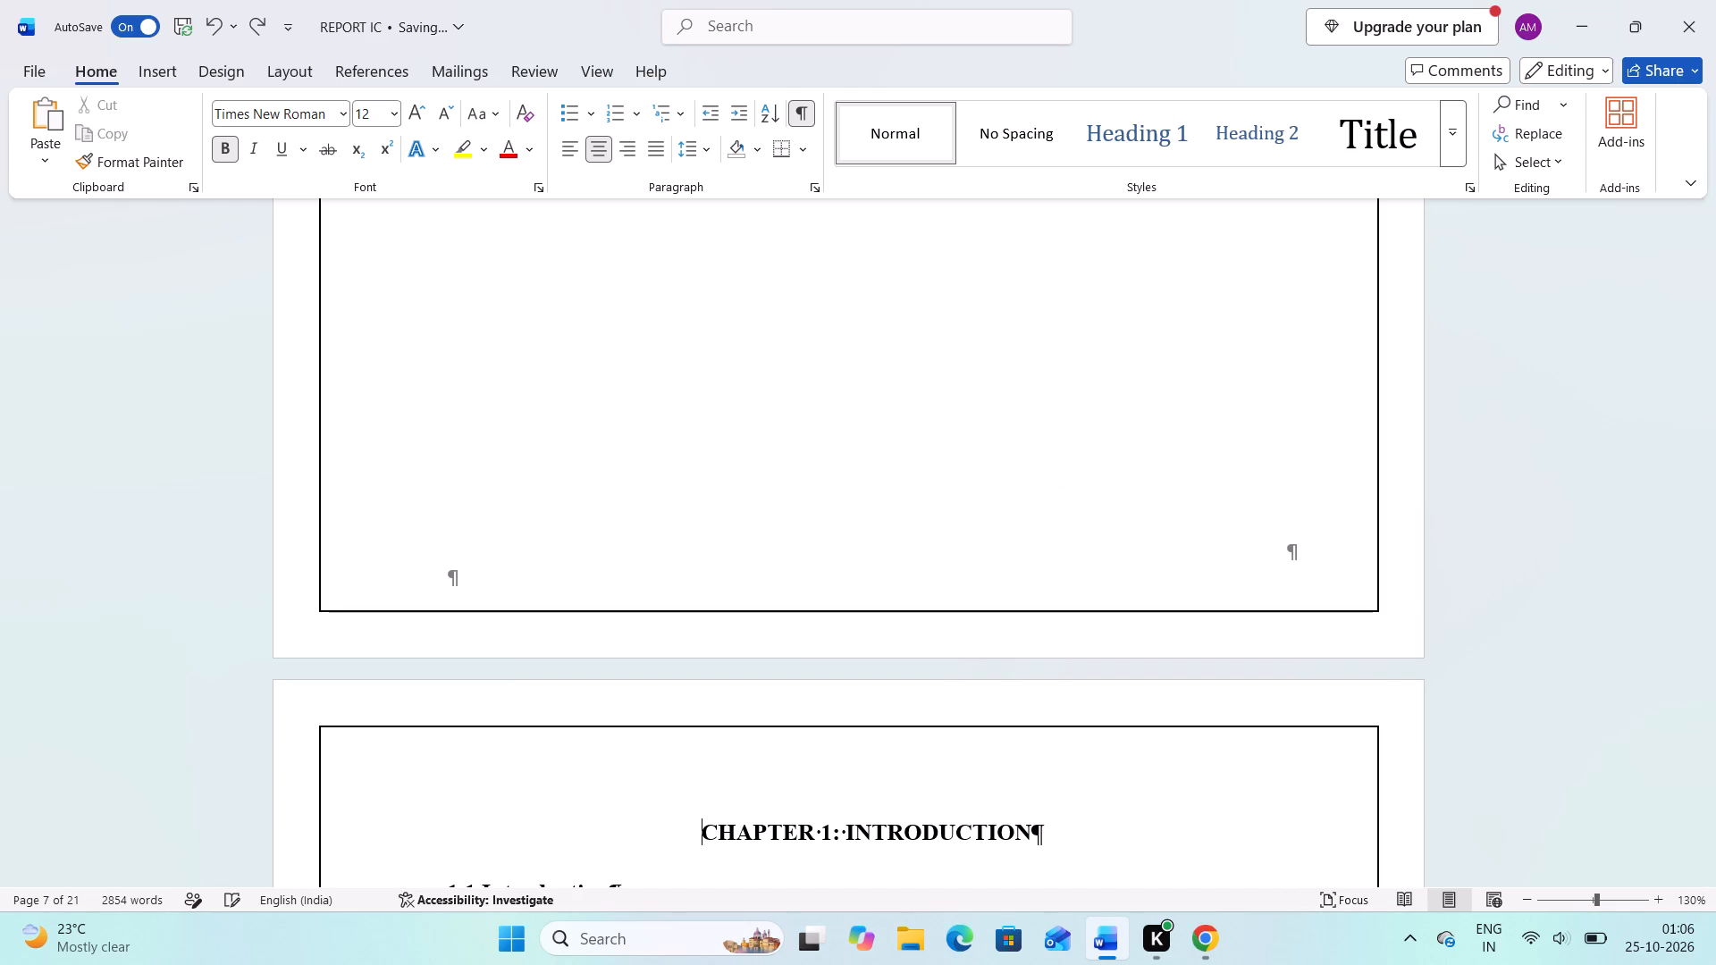
key(ctrl+z)
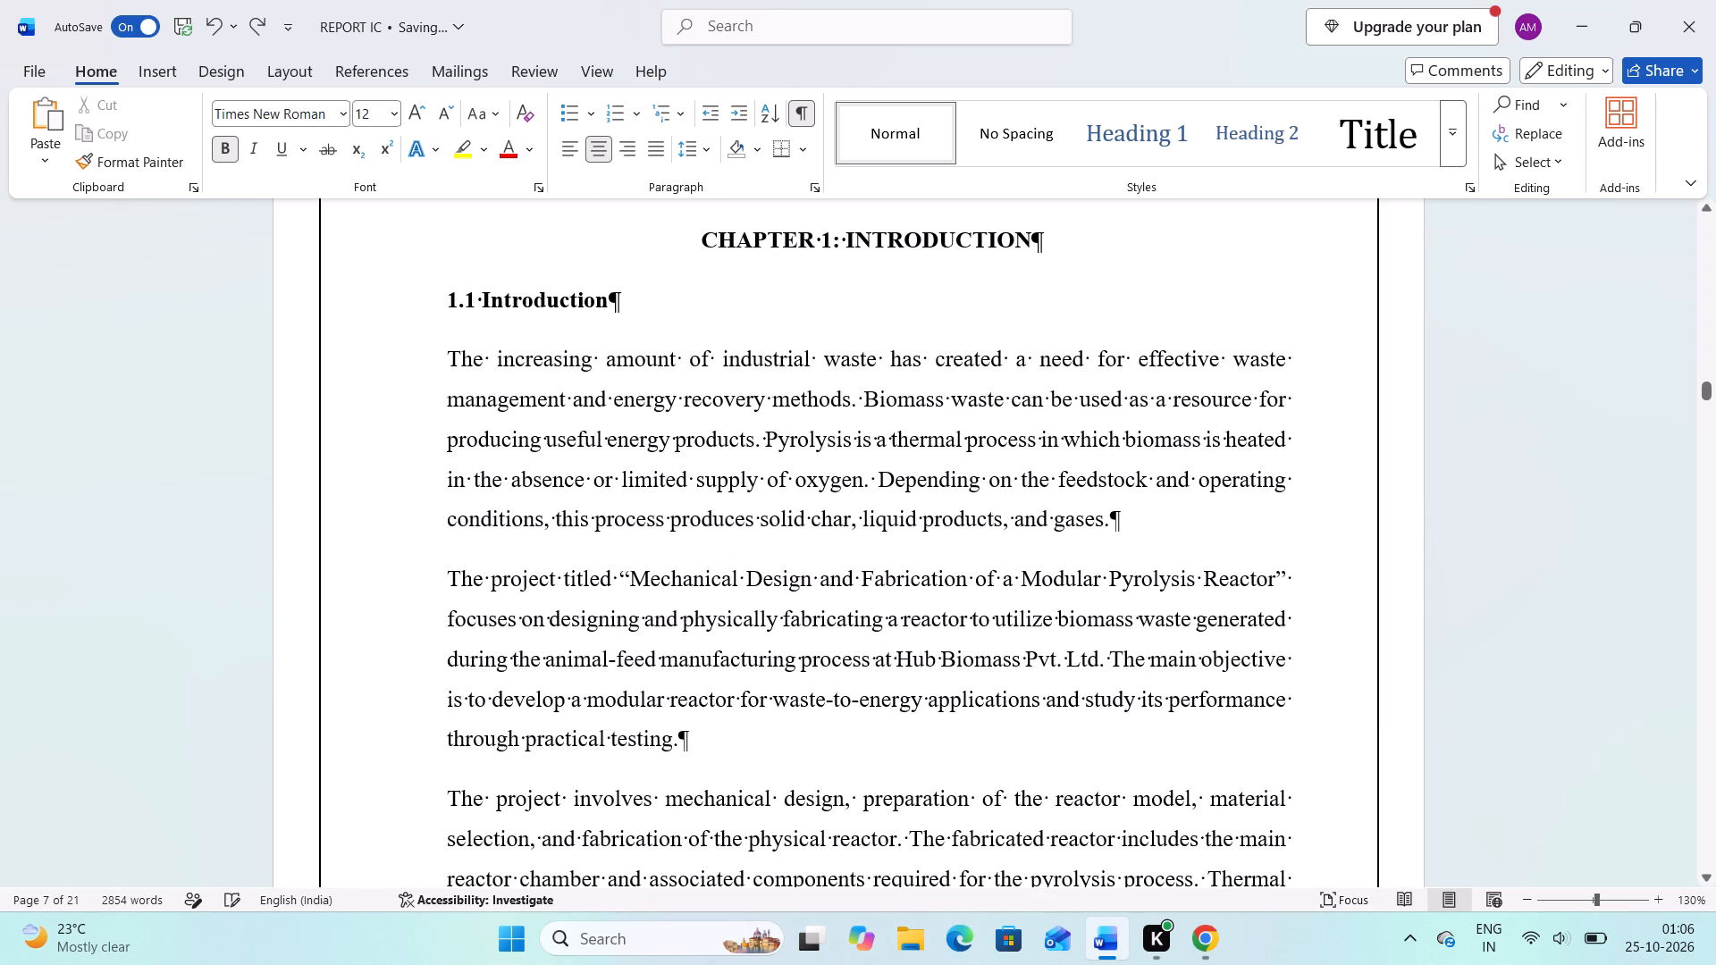
key(ctrl+z)
key(ctrl+z)
key(ctrl+z)
key(ctrl+z)
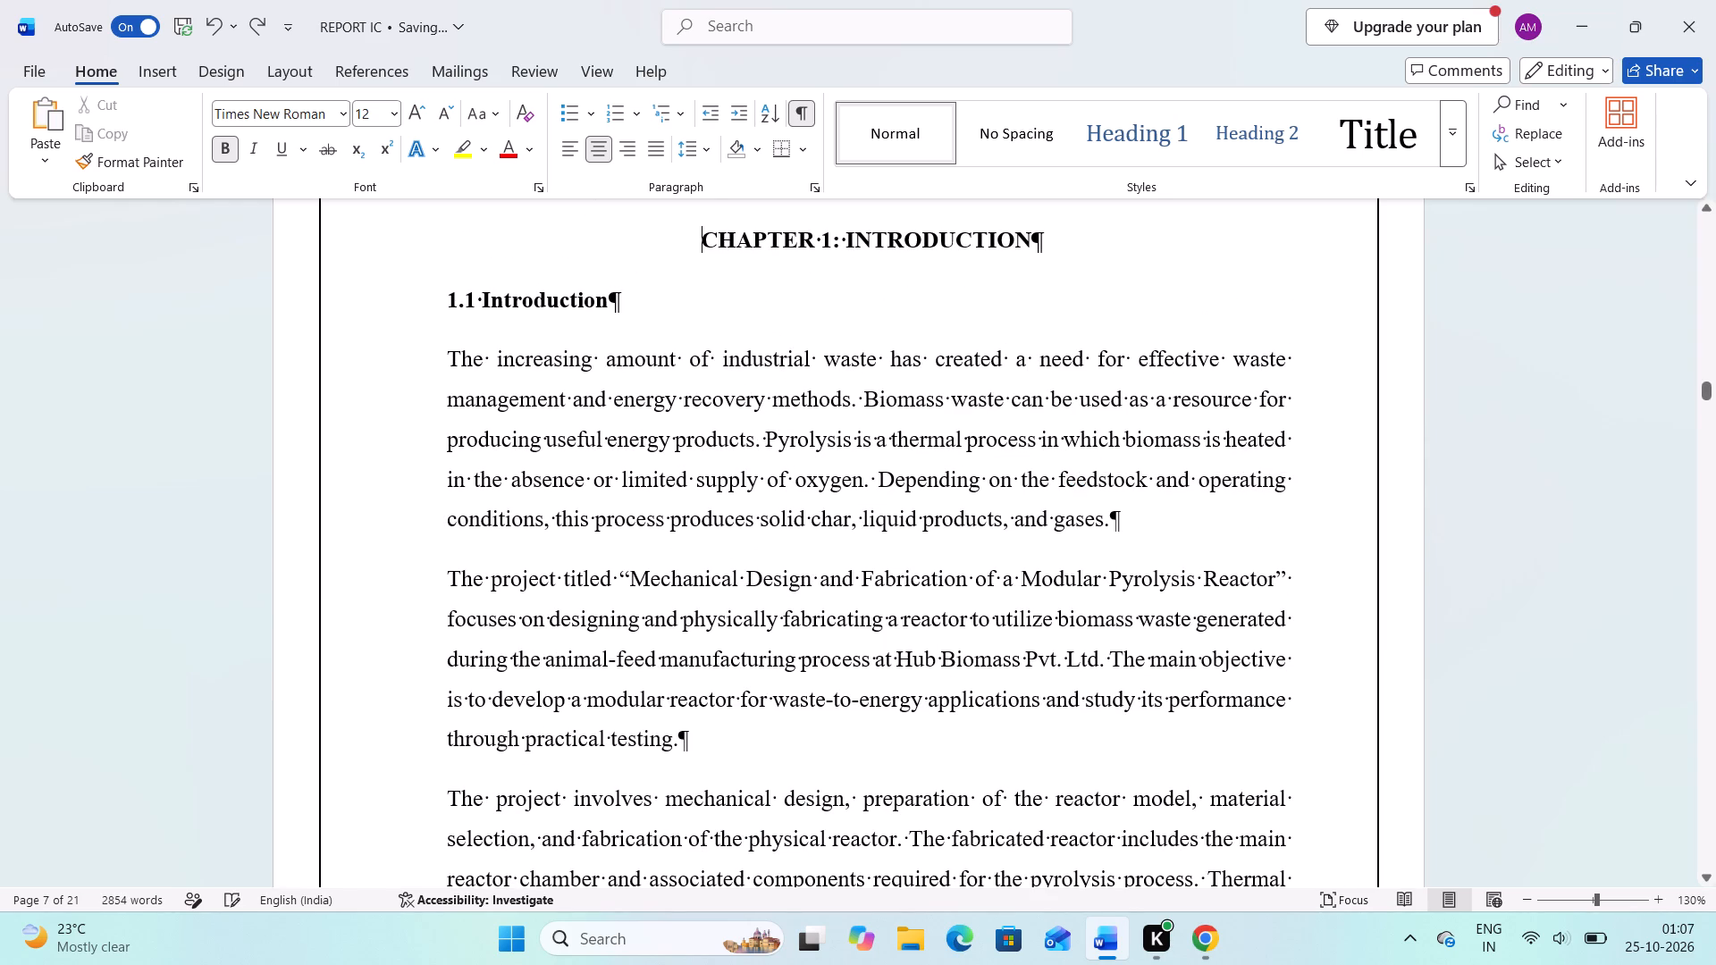
key(ctrl+z)
key(ctrl+z)
key(ctrl+z)
ctrl+click(1077, 490)
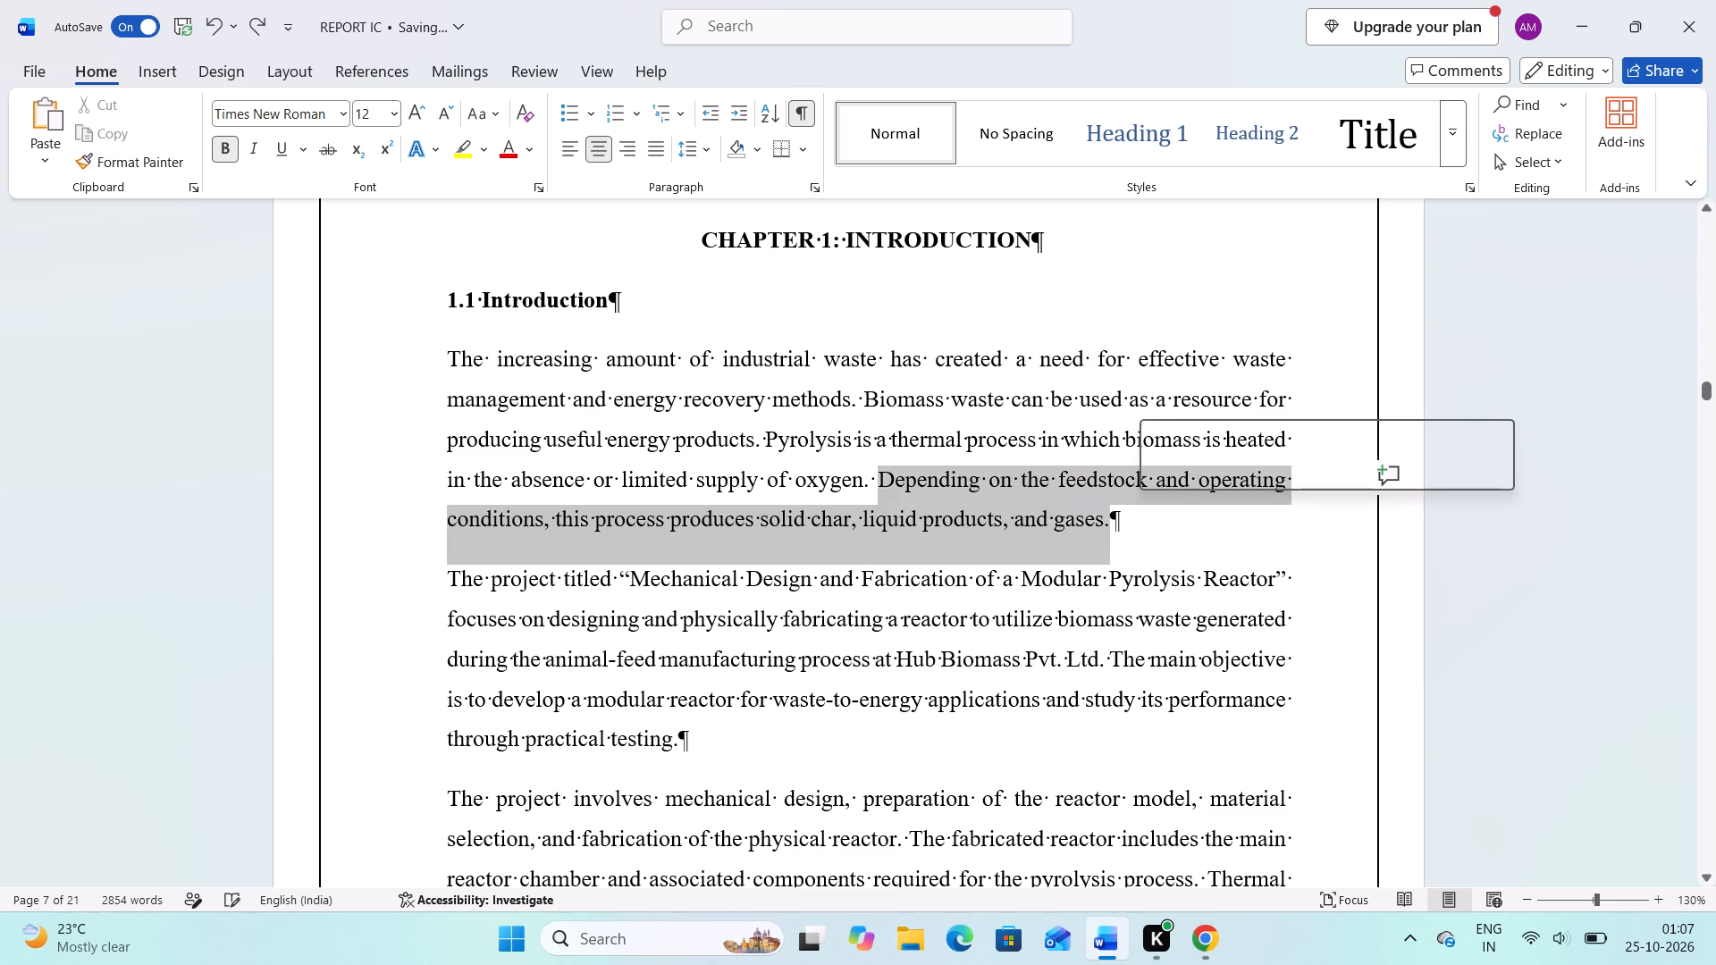
click(1153, 516)
key(ctrl+z)
key(ctrl+z)
key(ctrl+z)
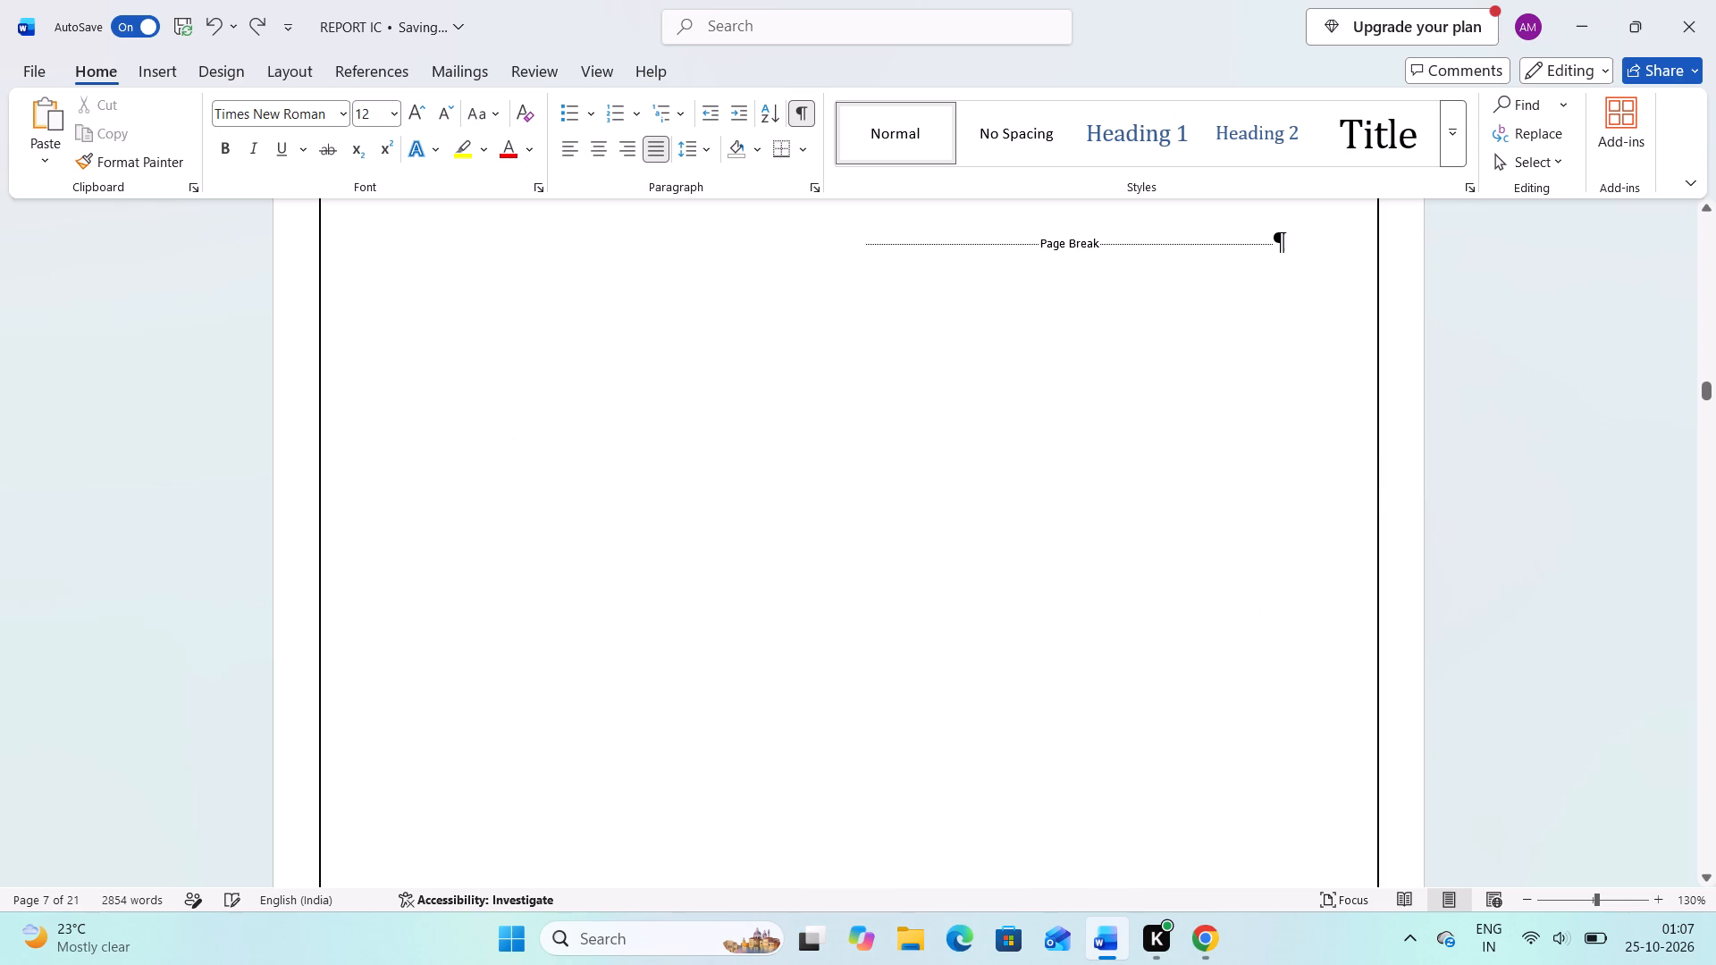
key(ctrl+z)
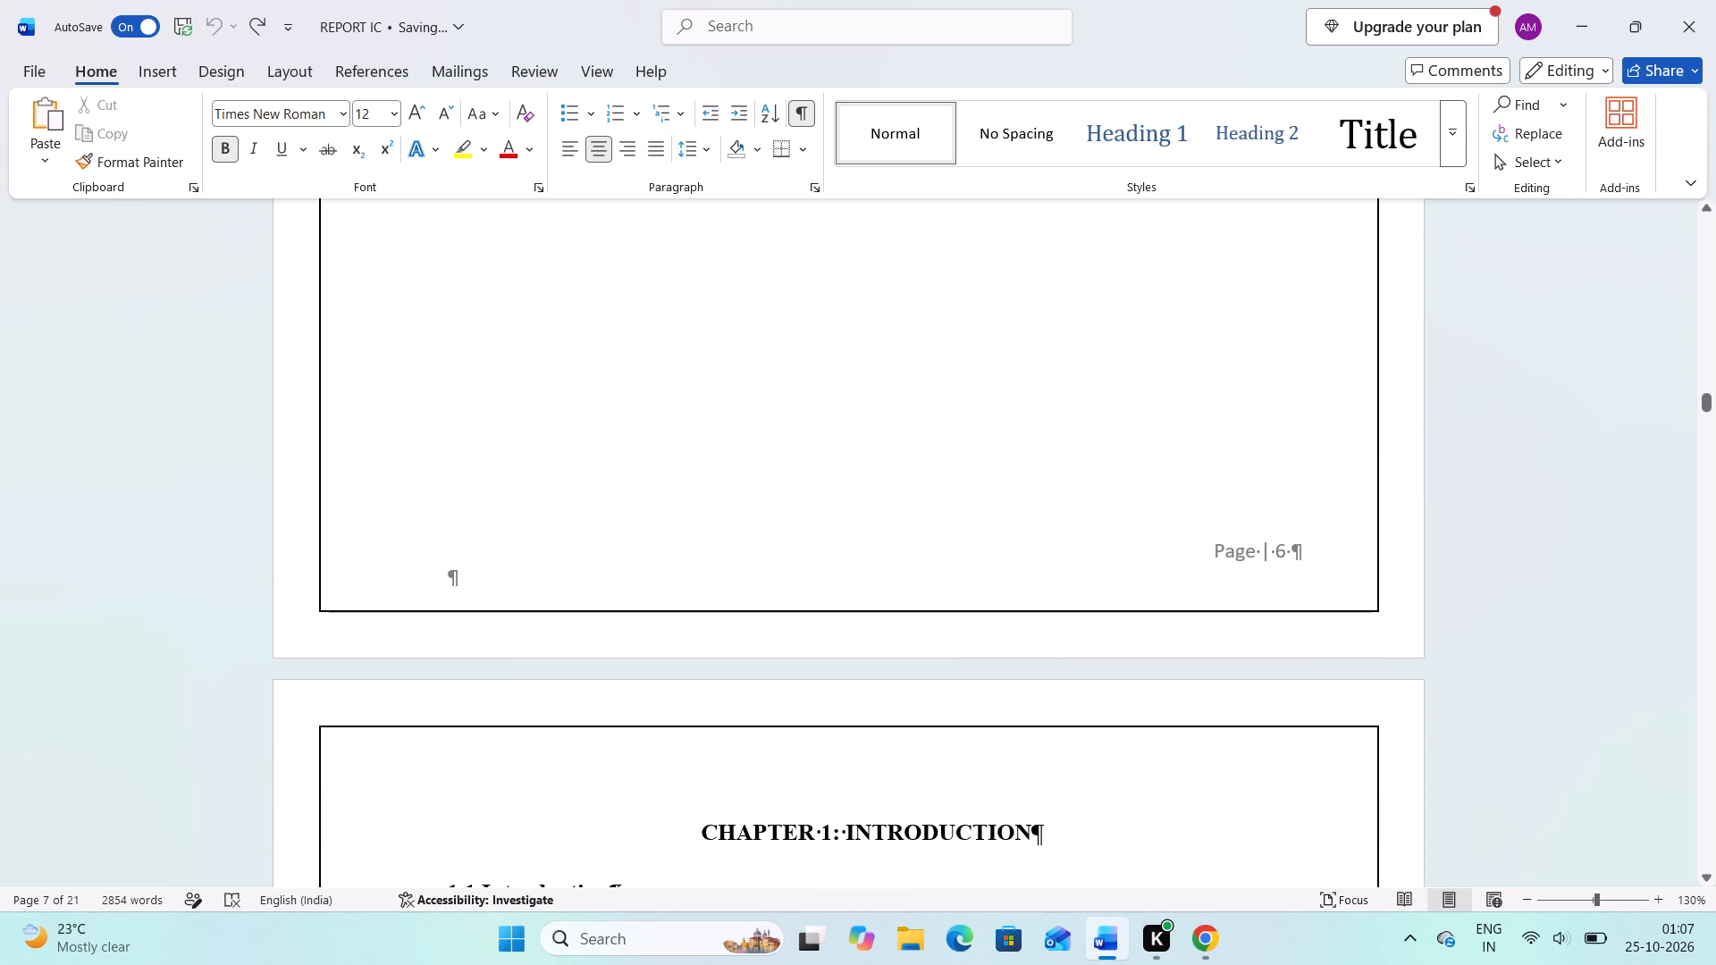
key(ctrl+z)
key(ctrl+z)
key(ctrl+z)
key(ctrl+z)
key(ctrl+z)
key(ctrl+z)
key(ctrl+z)
key(ctrl+z)
key(ctrl+z)
key(ctrl+z)
key(ctrl+z)
key(ctrl+z)
key(ctrl+z)
key(ctrl+z)
Hide the formatting marks in the report.
scroll(1153, 516, down, 1)
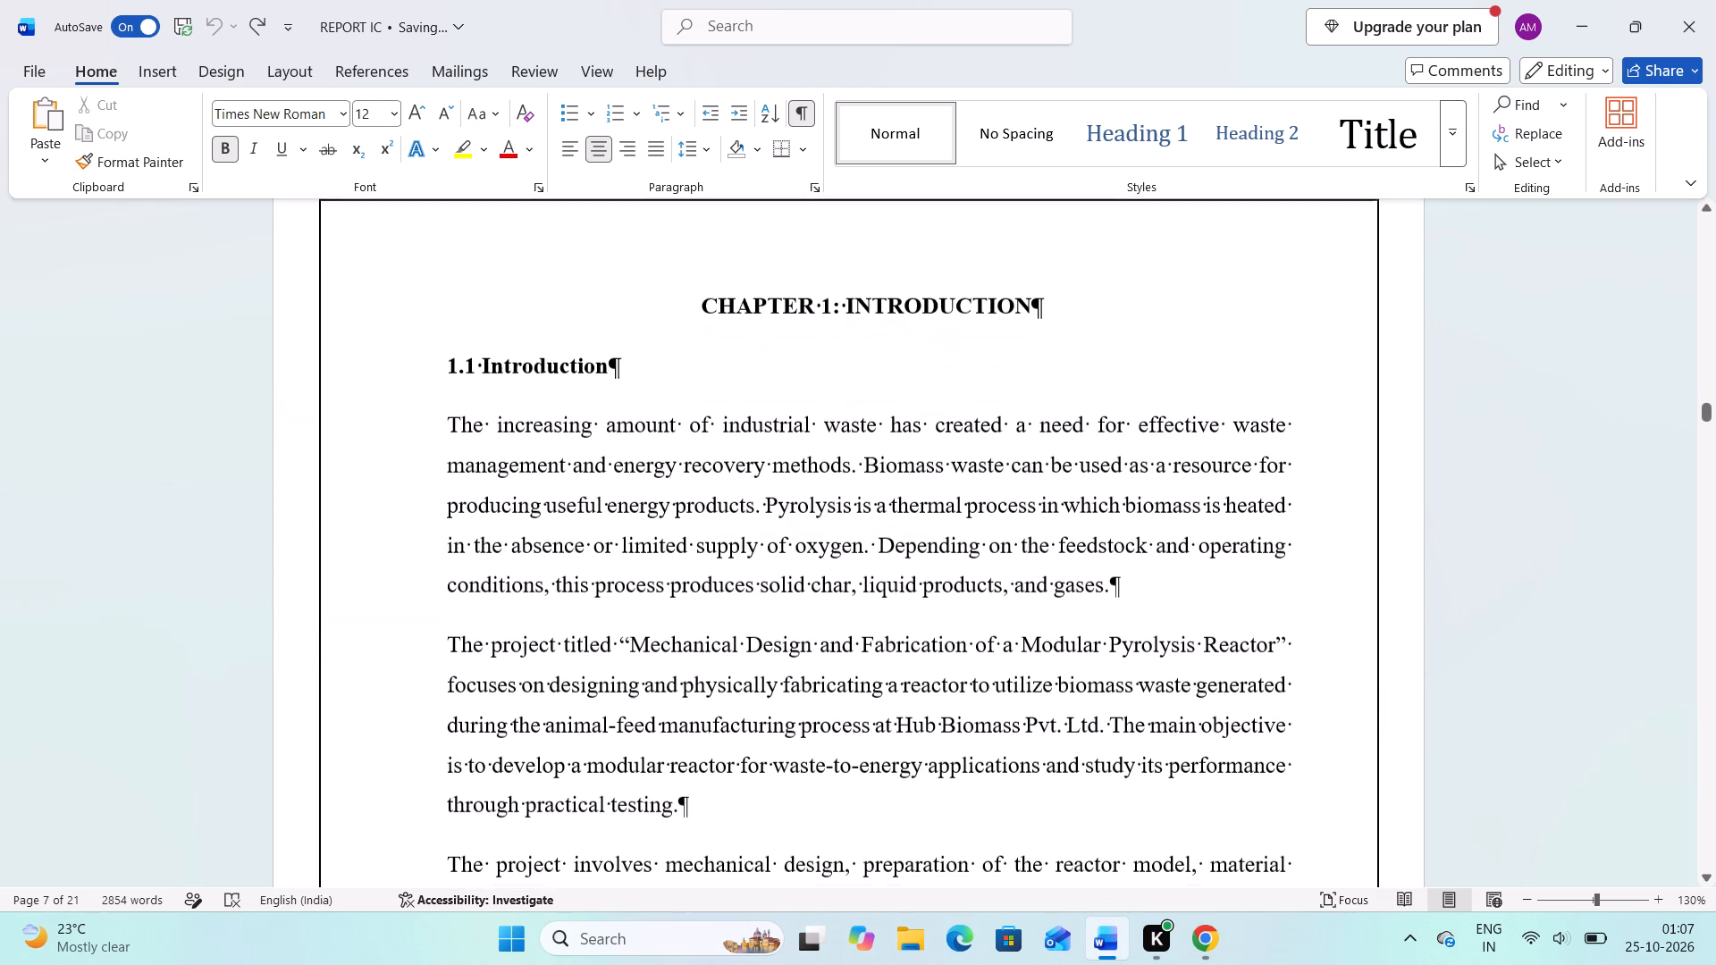
scroll(1153, 516, down, 2)
ctrl+scroll(1153, 516, down, 2)
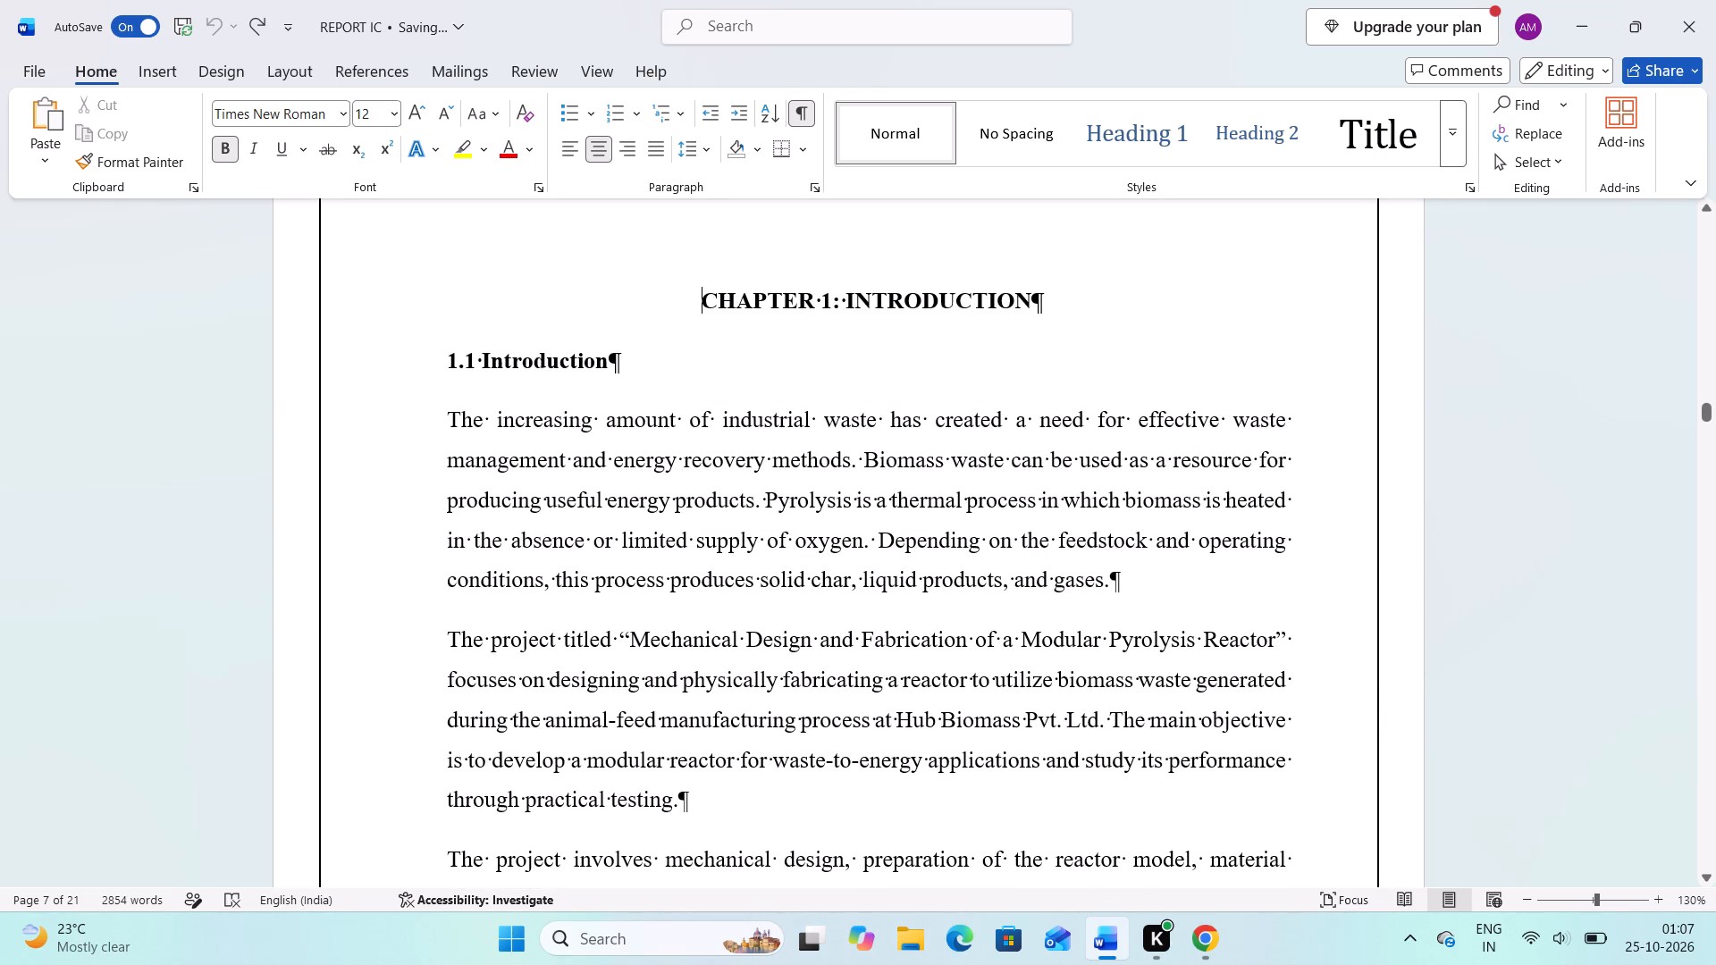
click(1153, 516)
key(ctrl+shift+8)
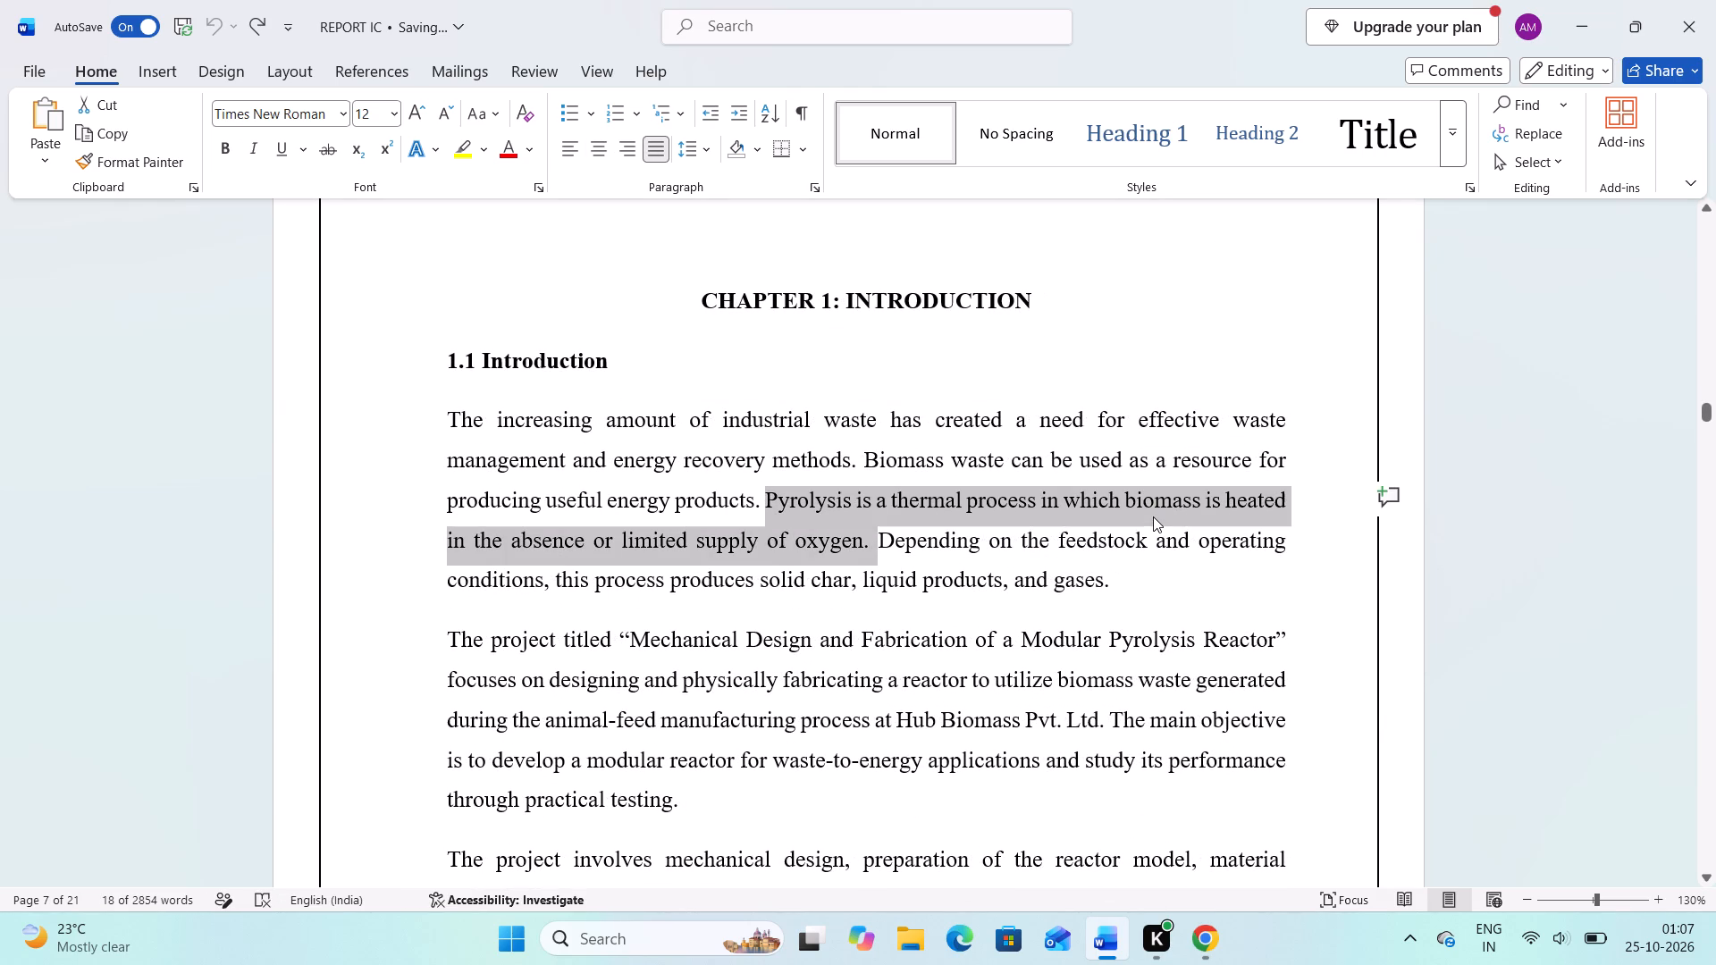
click(1165, 303)
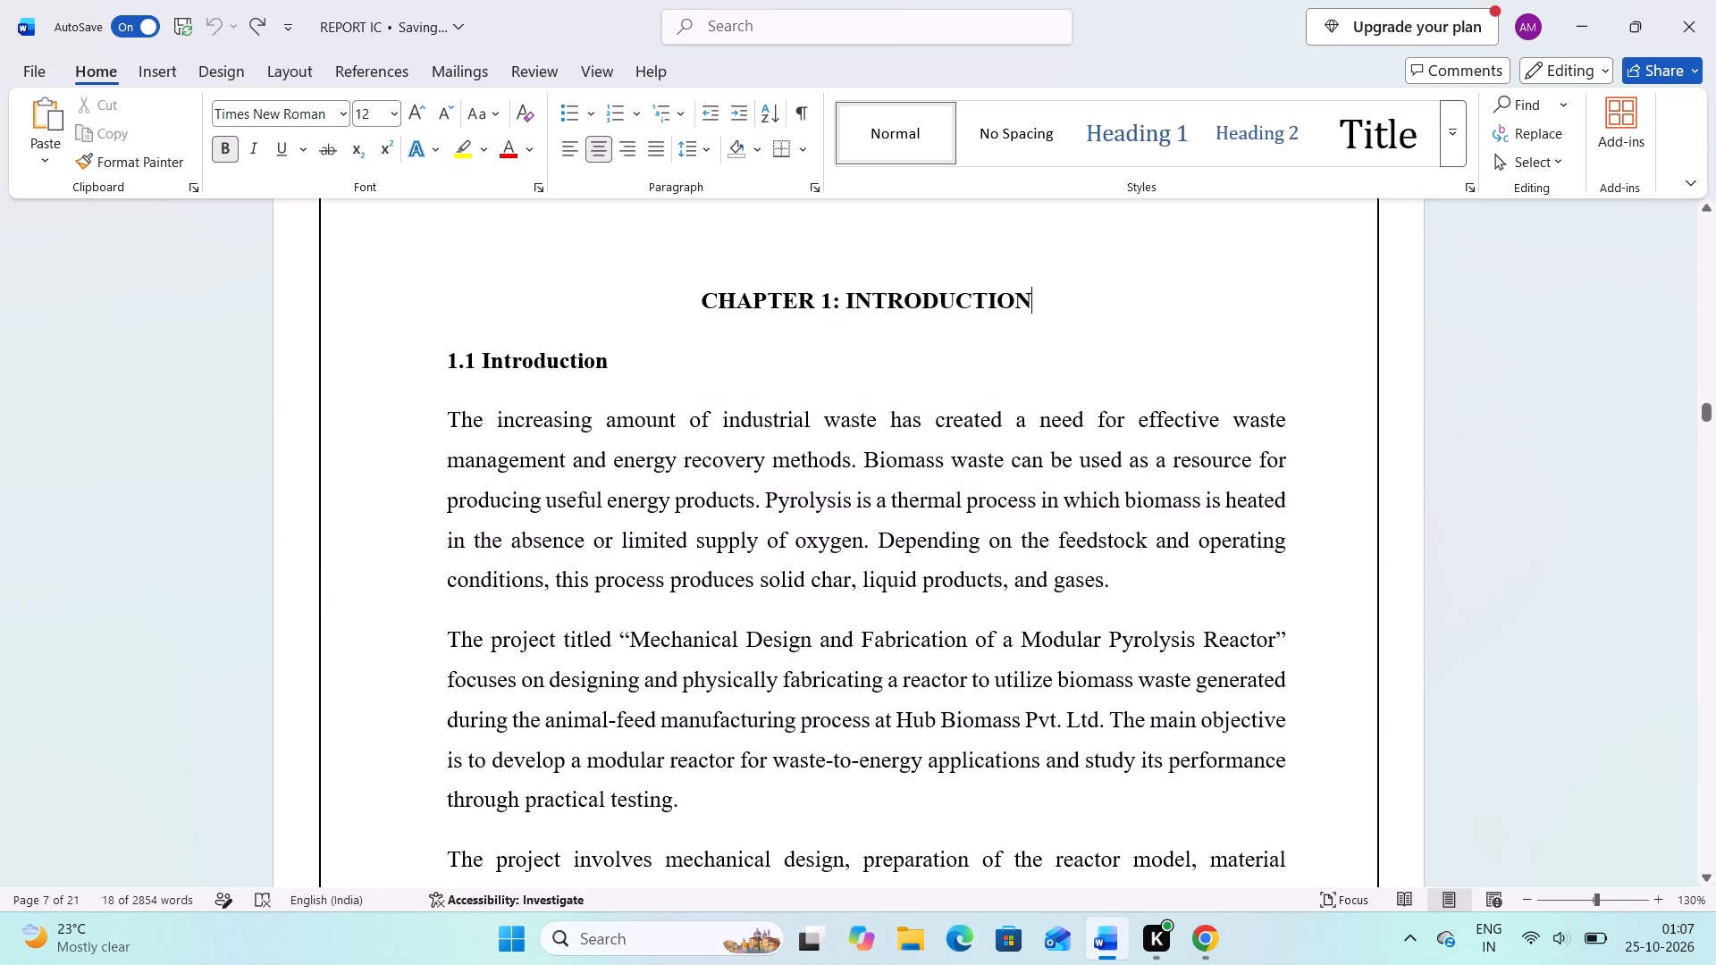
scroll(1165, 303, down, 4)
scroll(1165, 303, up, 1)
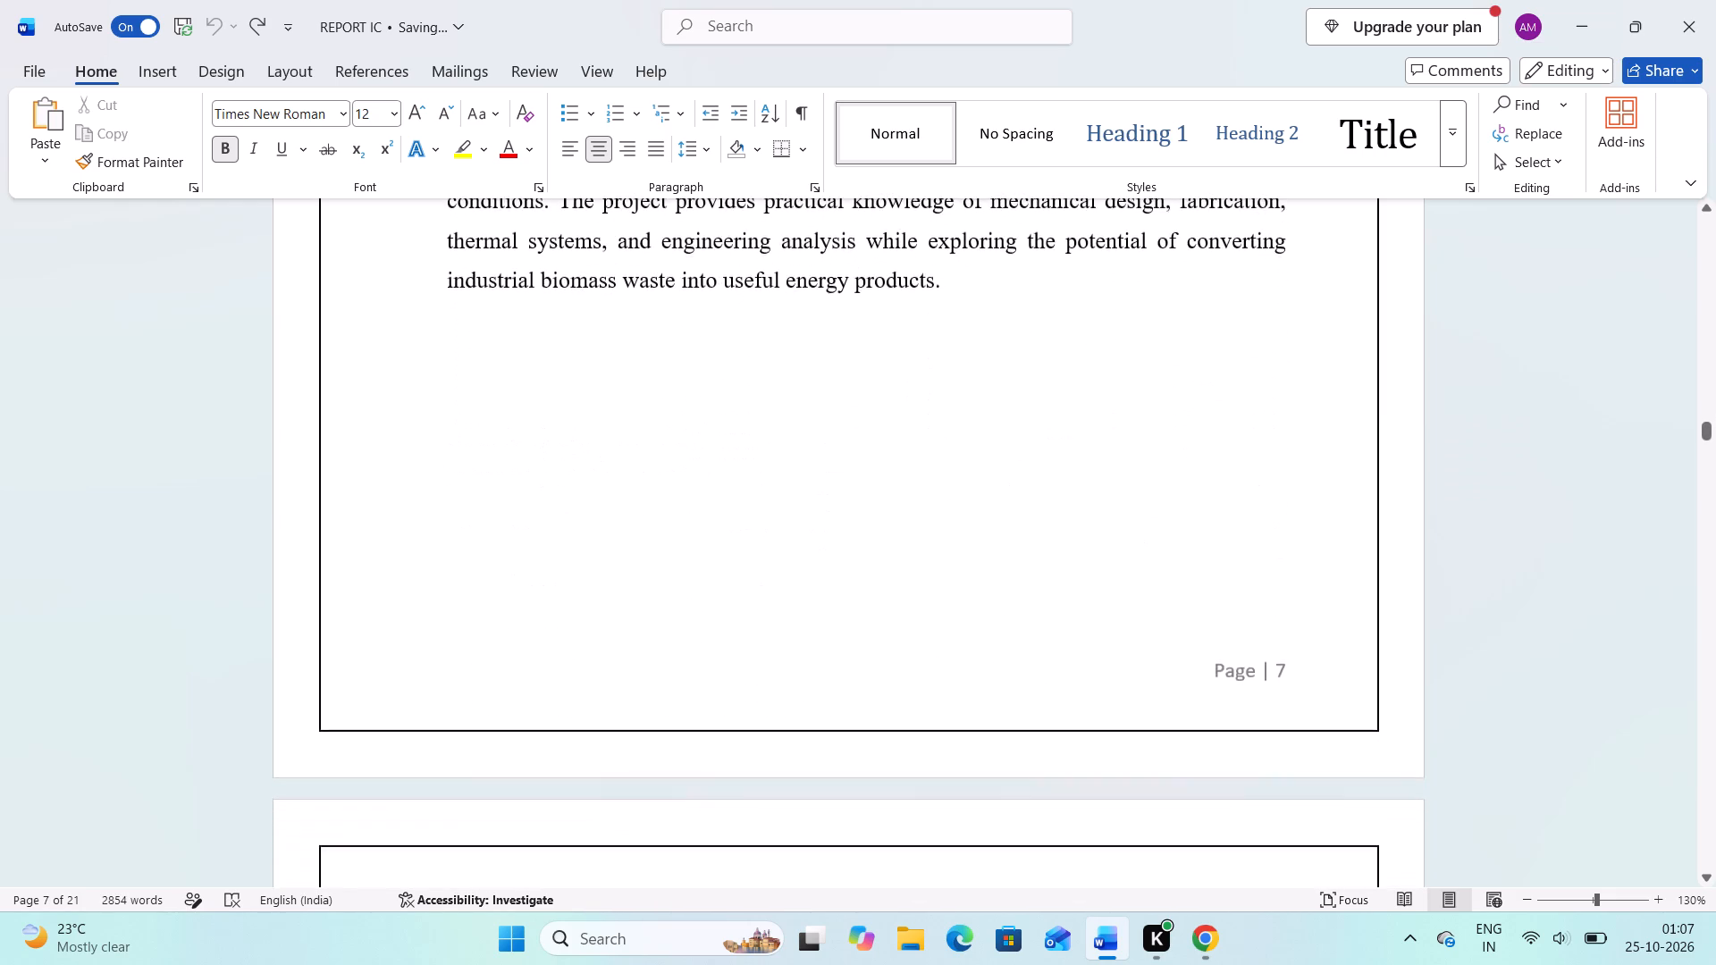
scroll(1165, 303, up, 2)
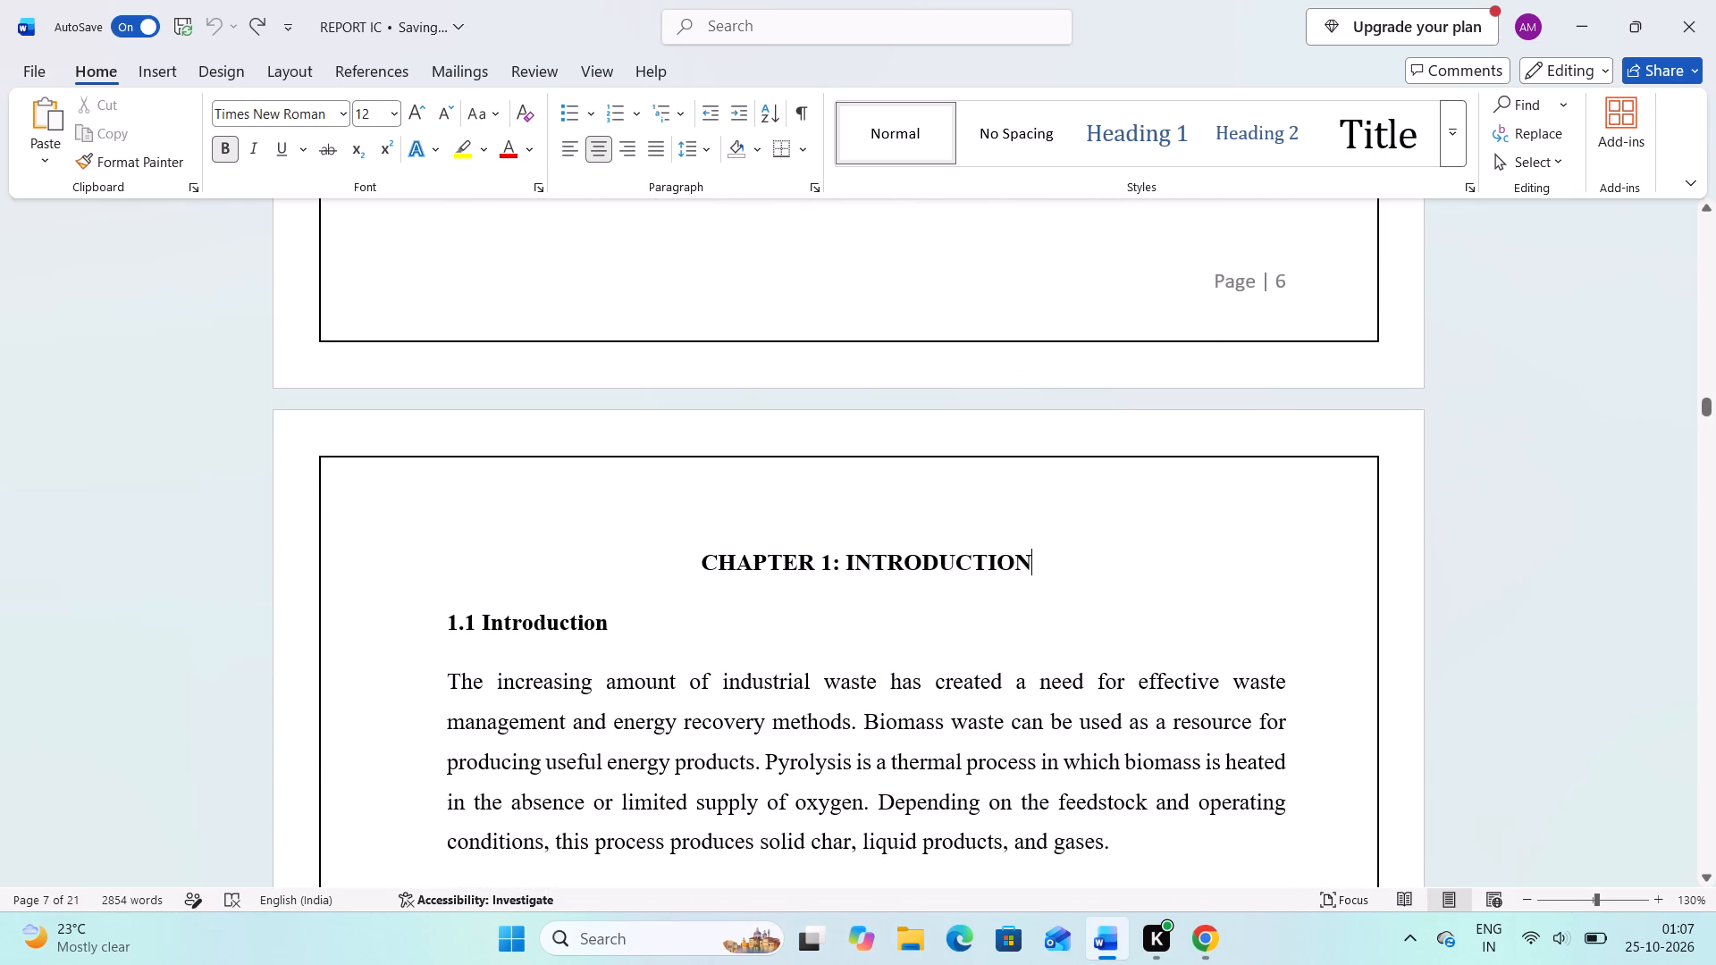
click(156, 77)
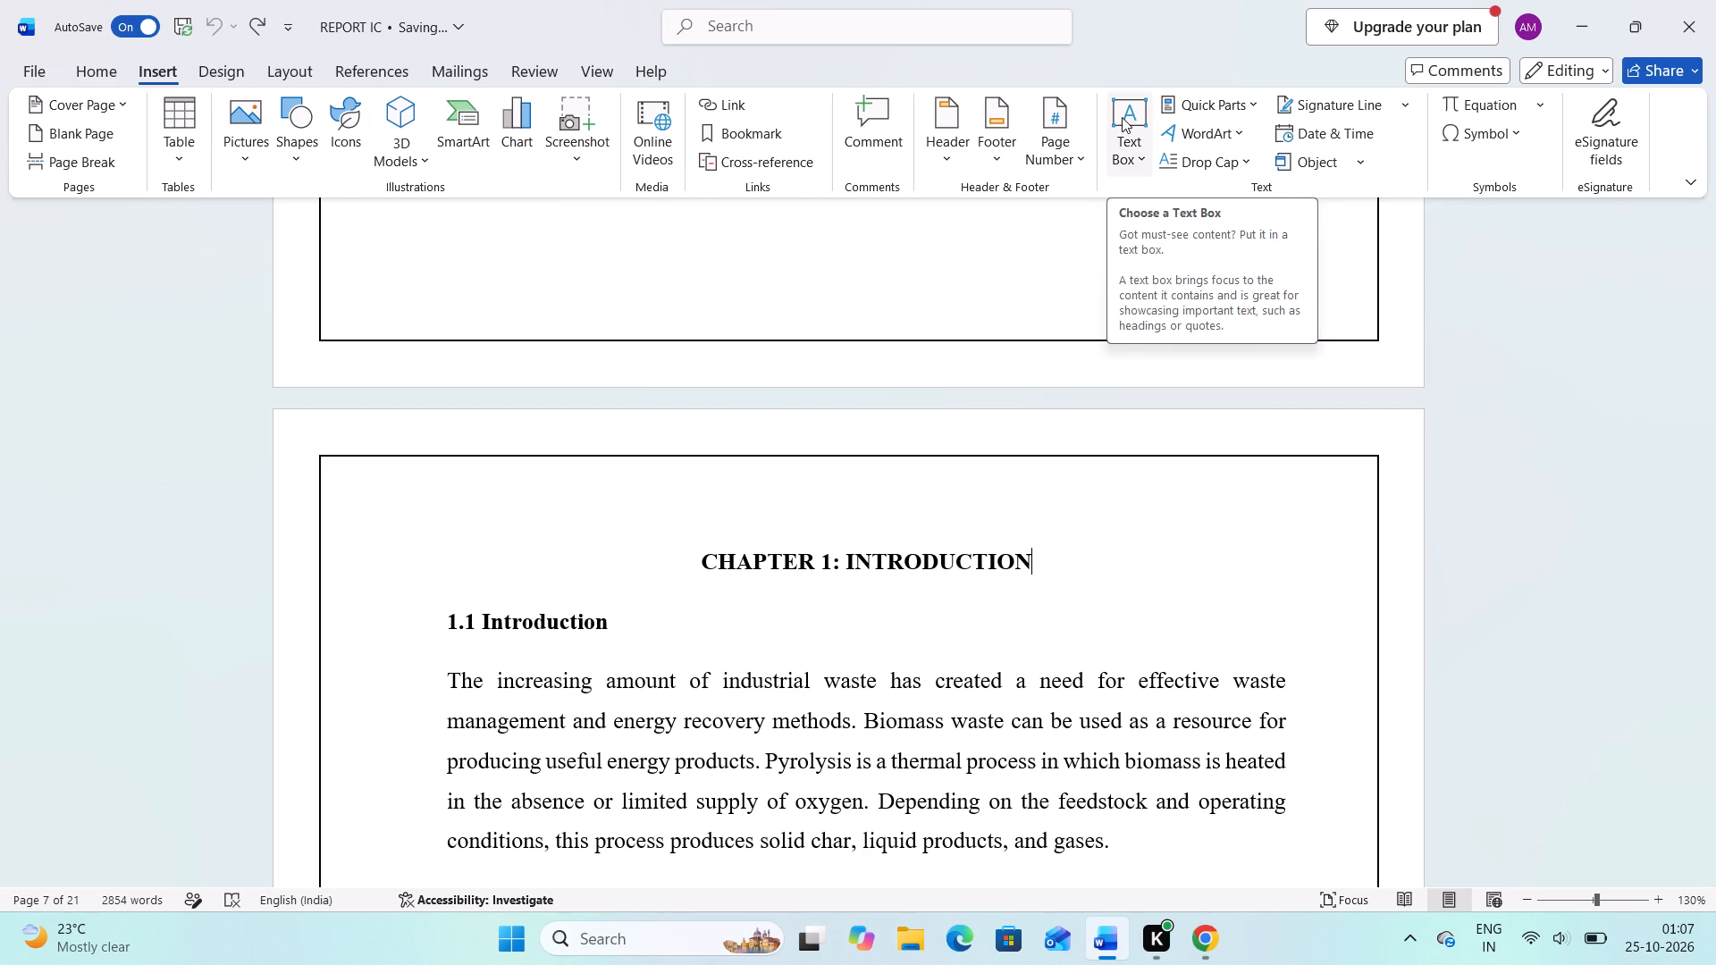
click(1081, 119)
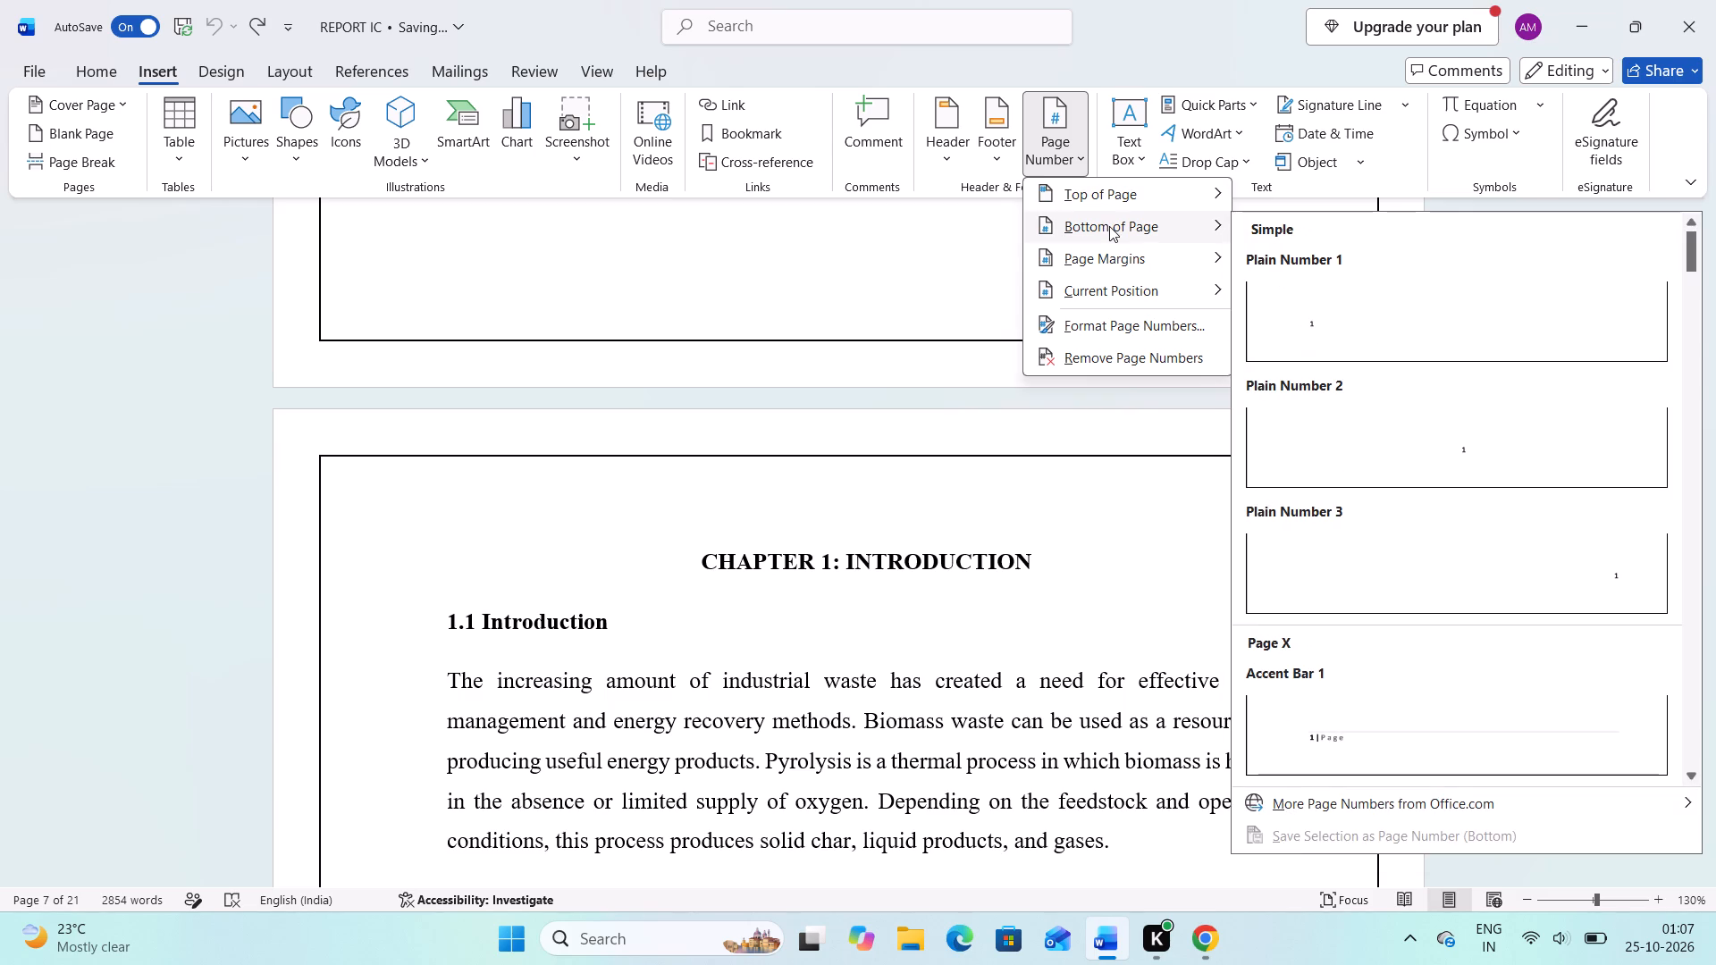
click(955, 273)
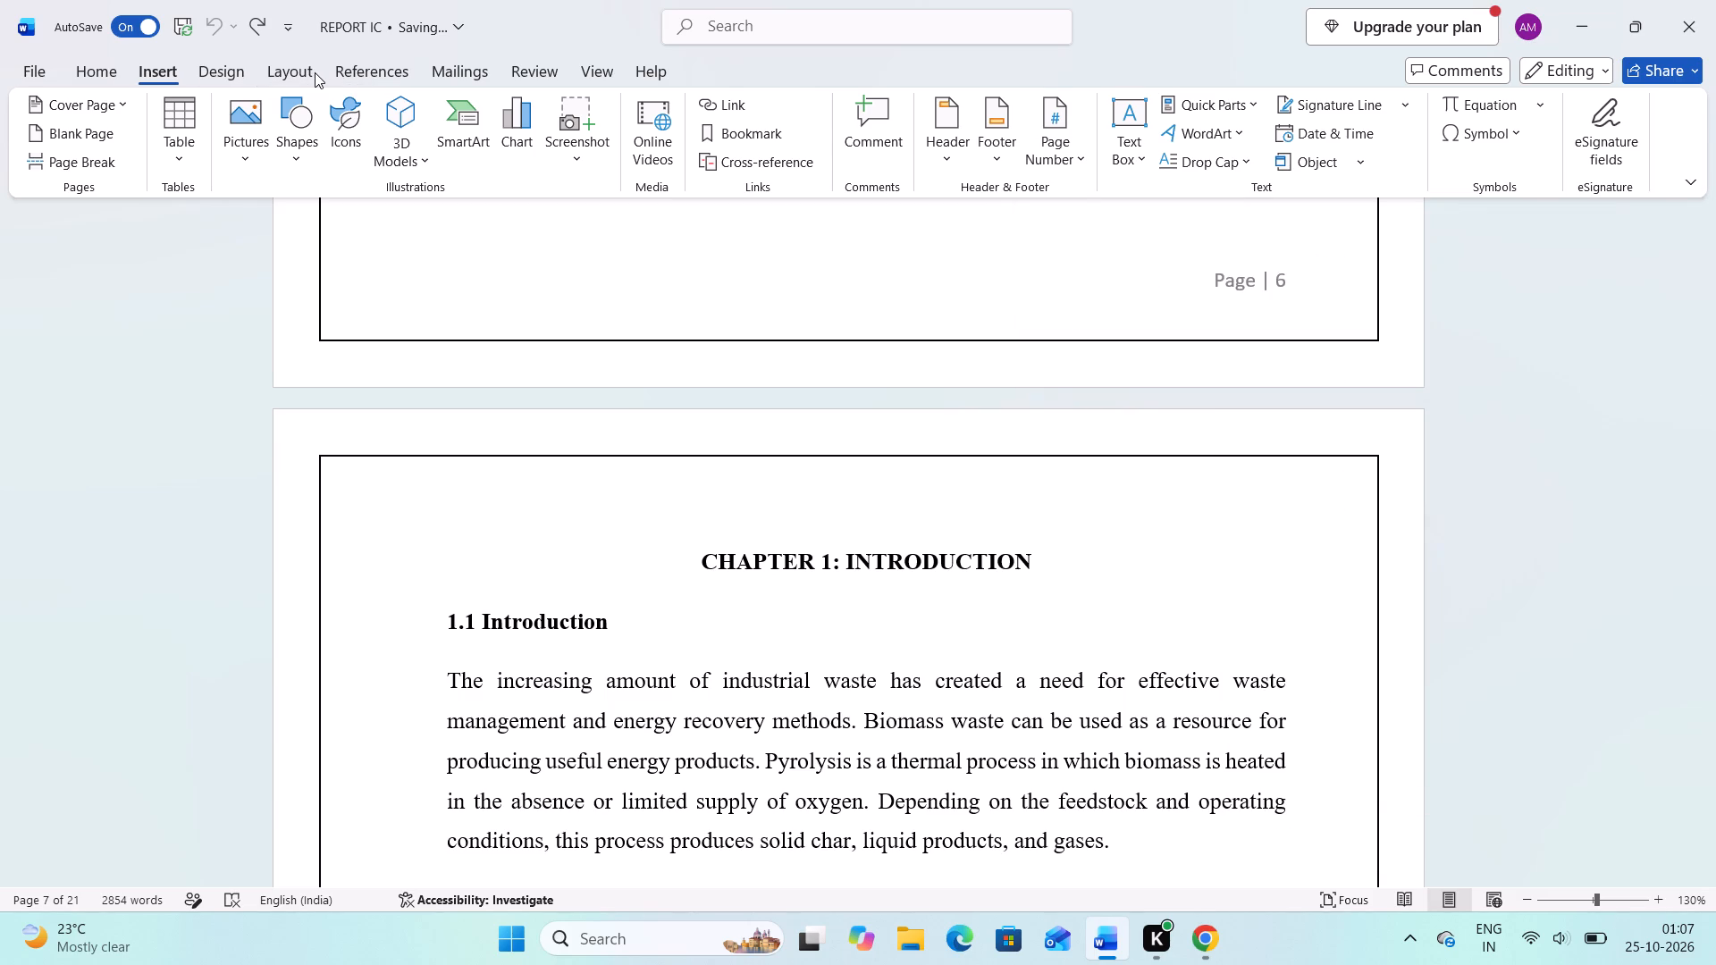
Insert a Next Page section break immediately before the "CHAPTER 1: INTRODUCTION" heading.
click(703, 554)
click(285, 63)
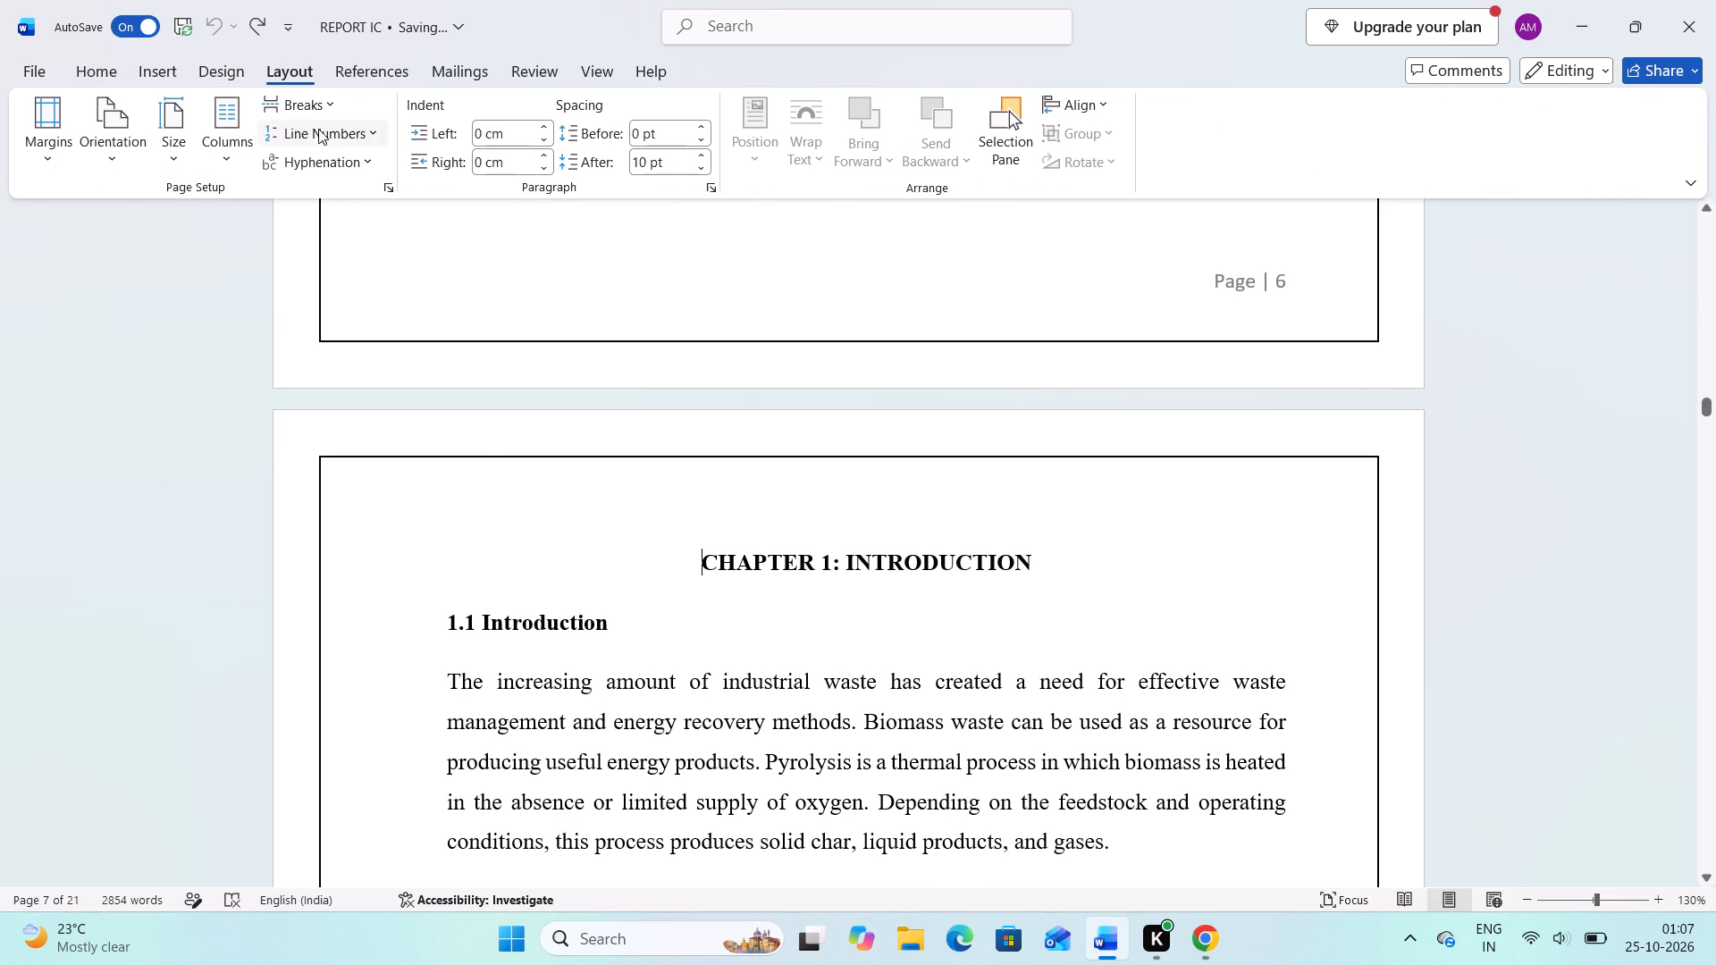
click(333, 97)
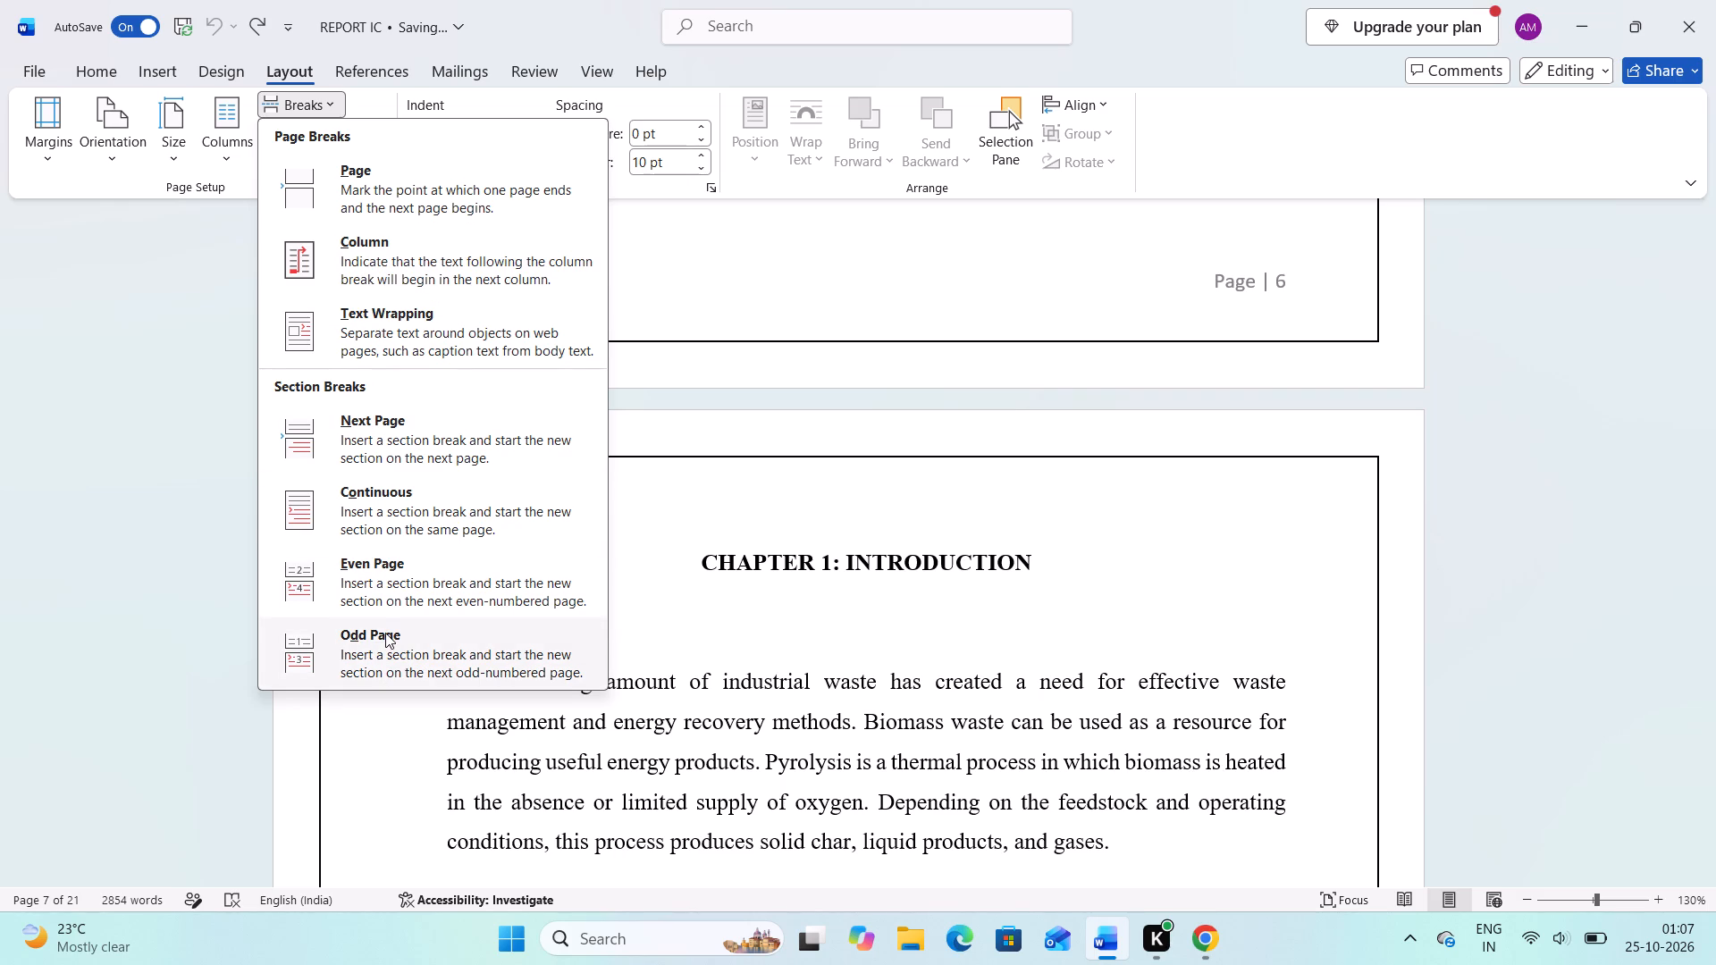
click(381, 428)
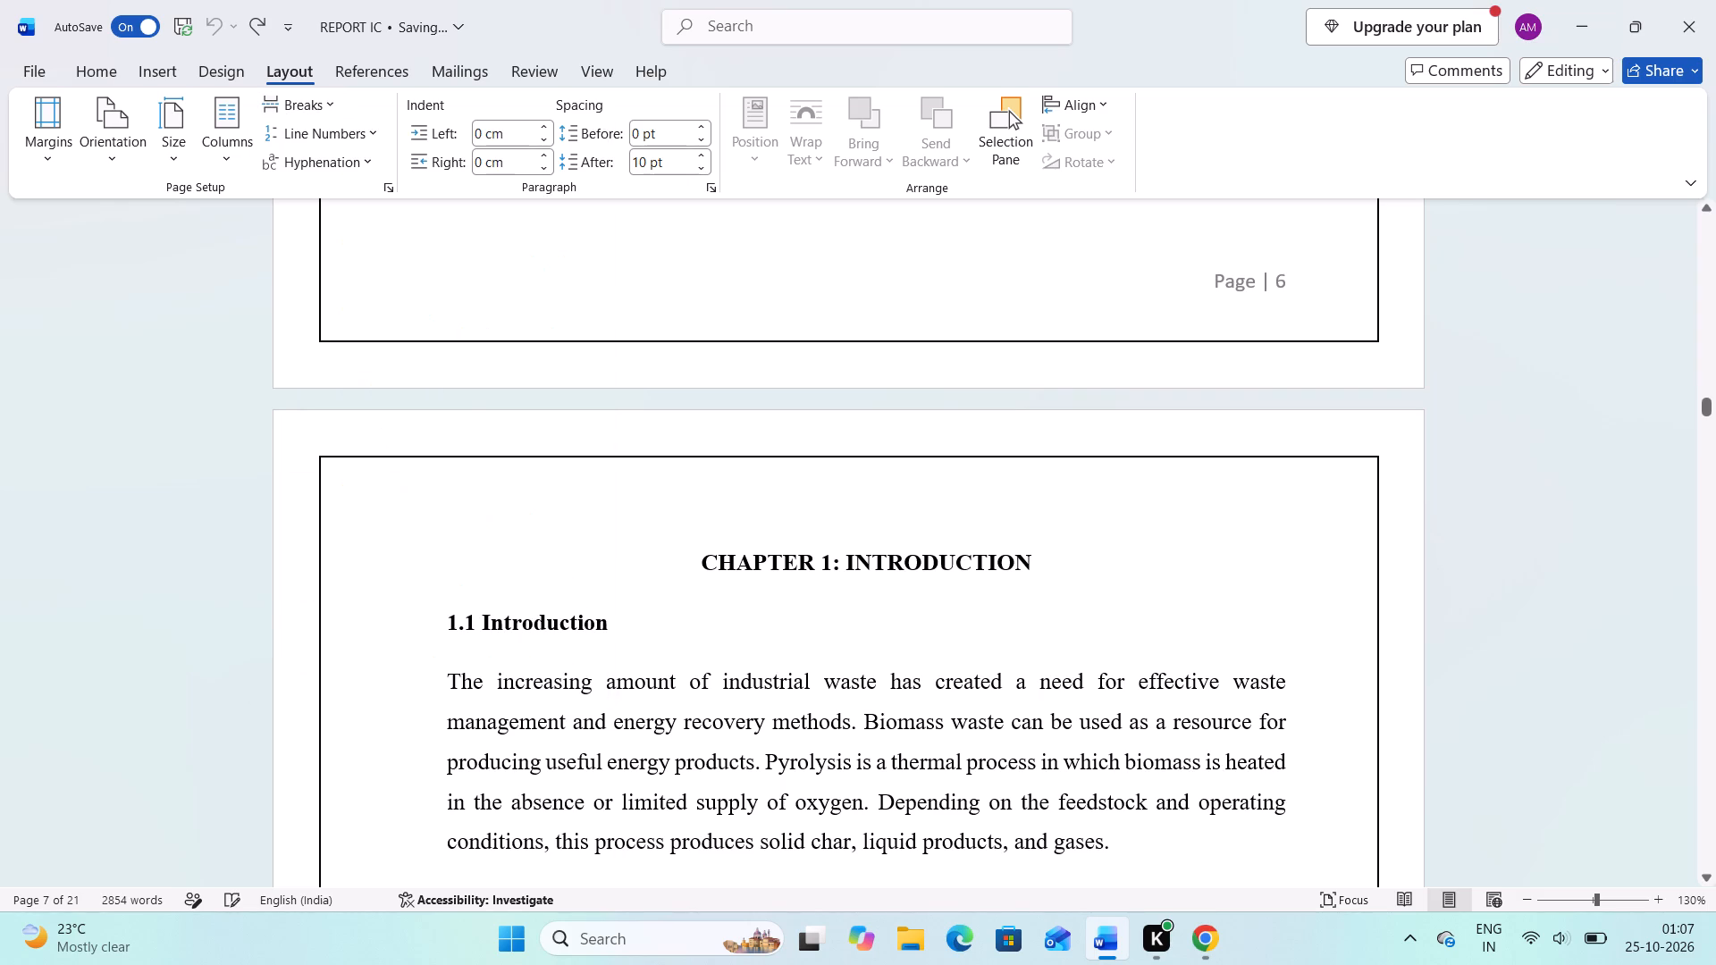
Examine the pages before and after the new section break and their footer page numbers.
scroll(381, 428, up, 6)
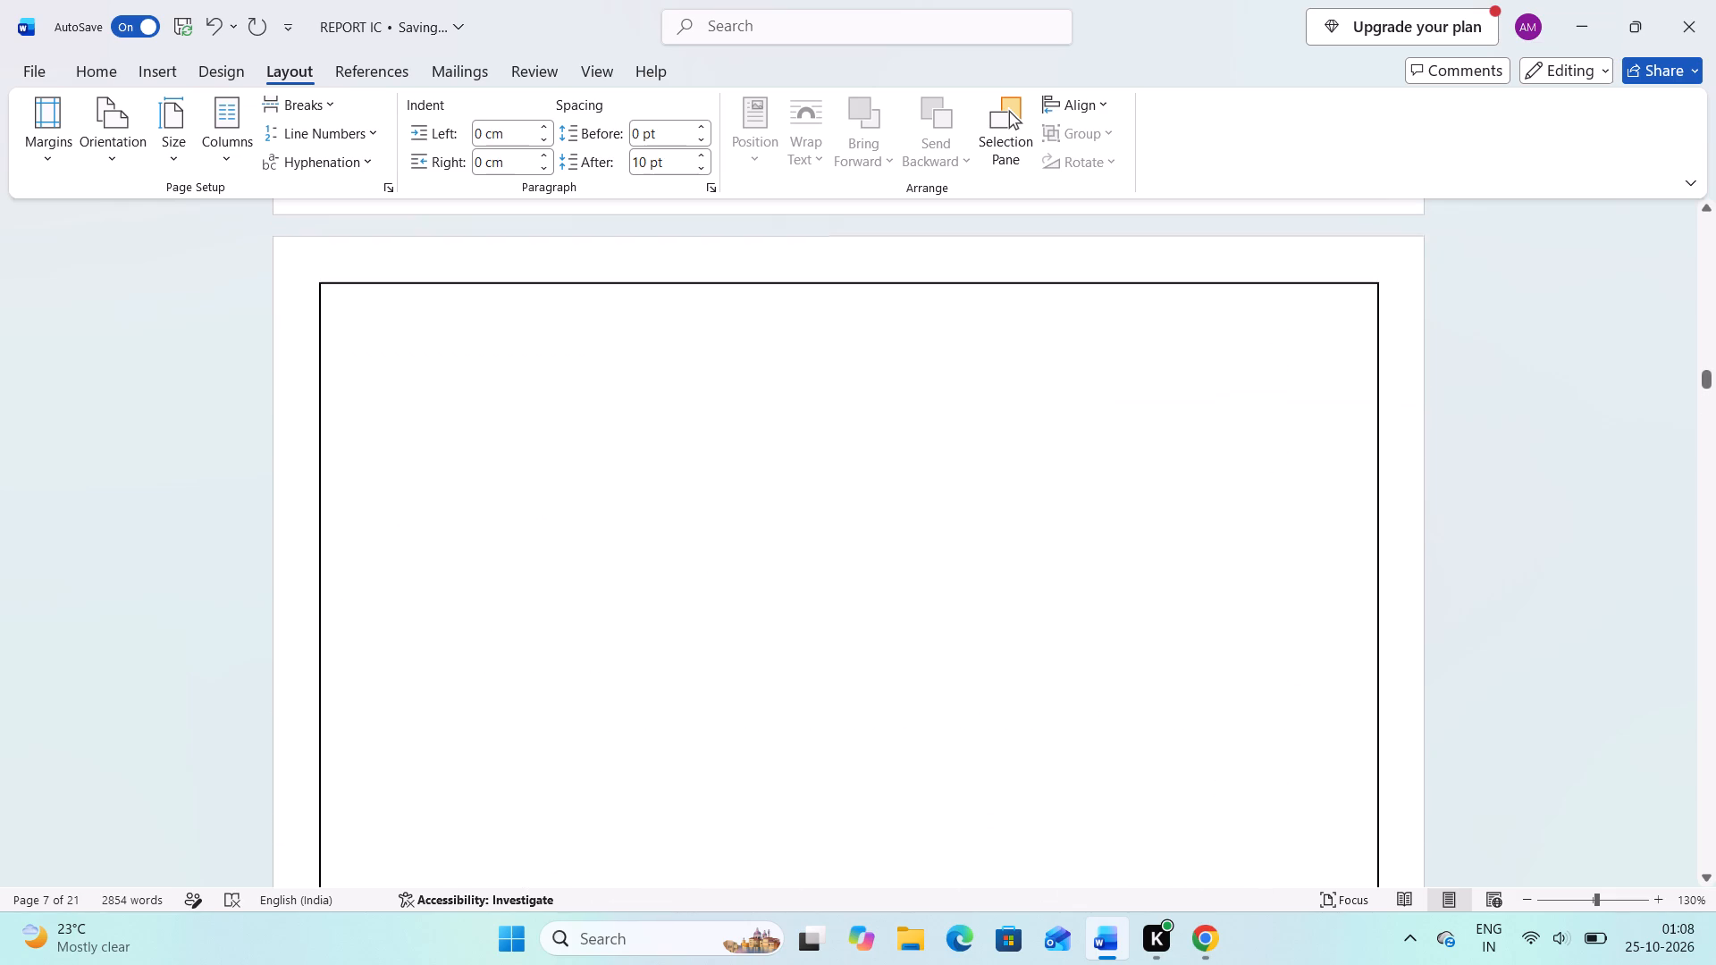
scroll(381, 428, down, 1)
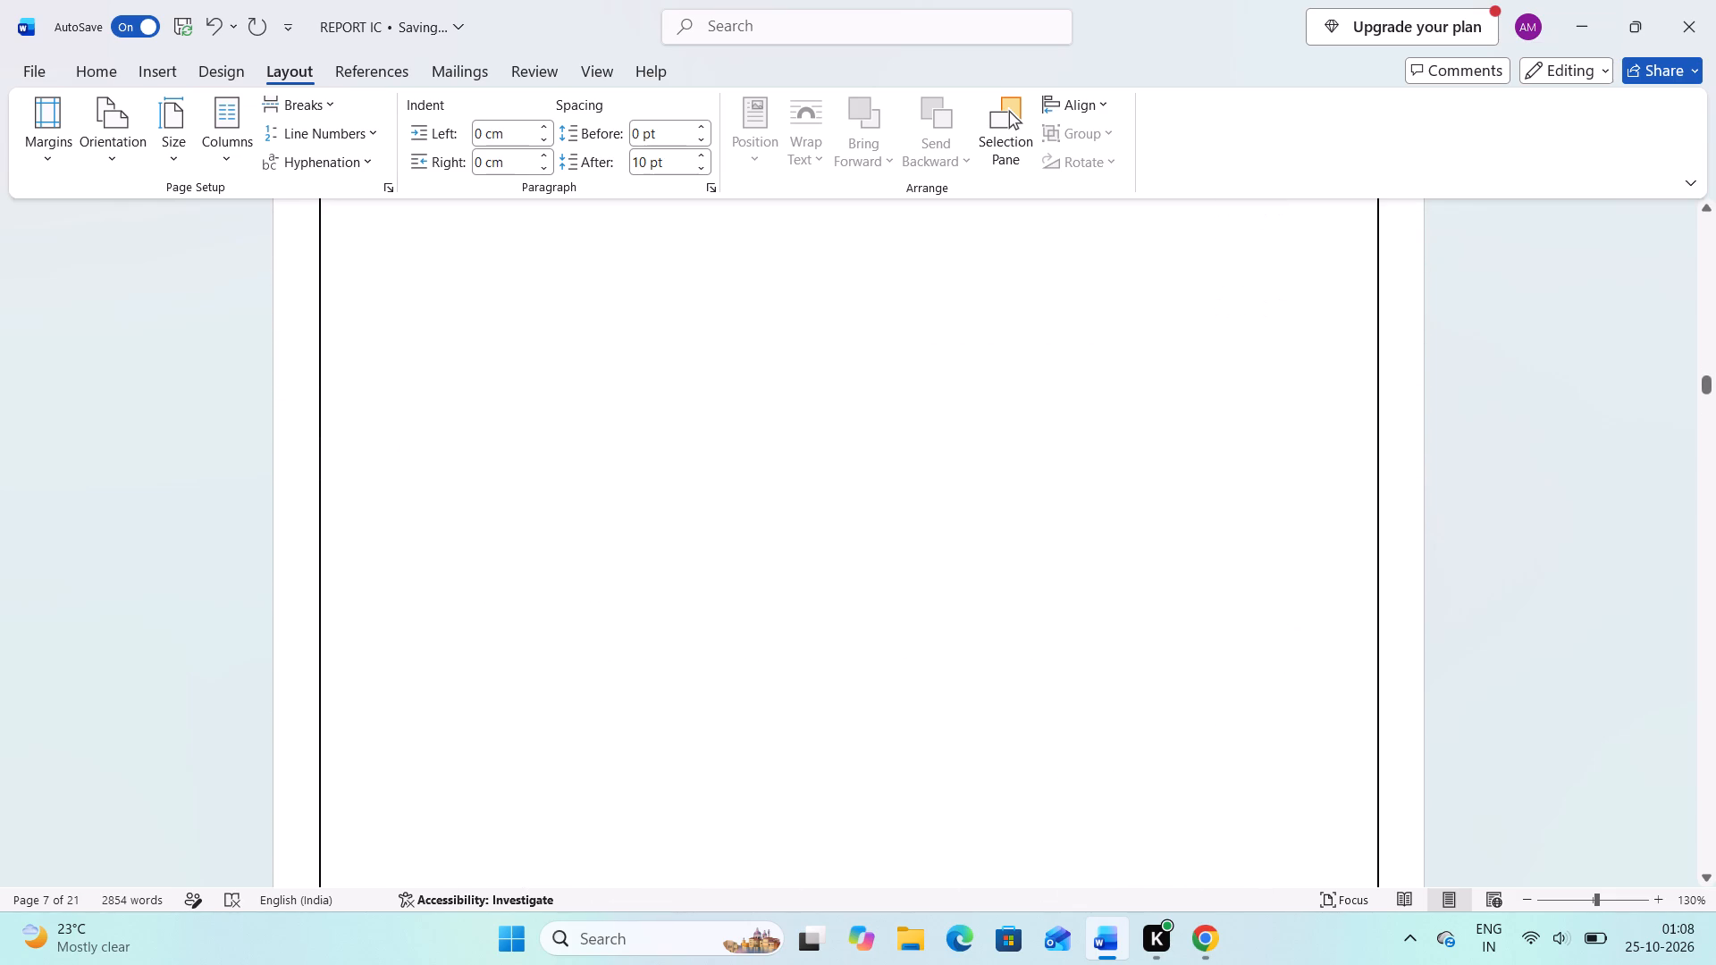
scroll(381, 428, down, 4)
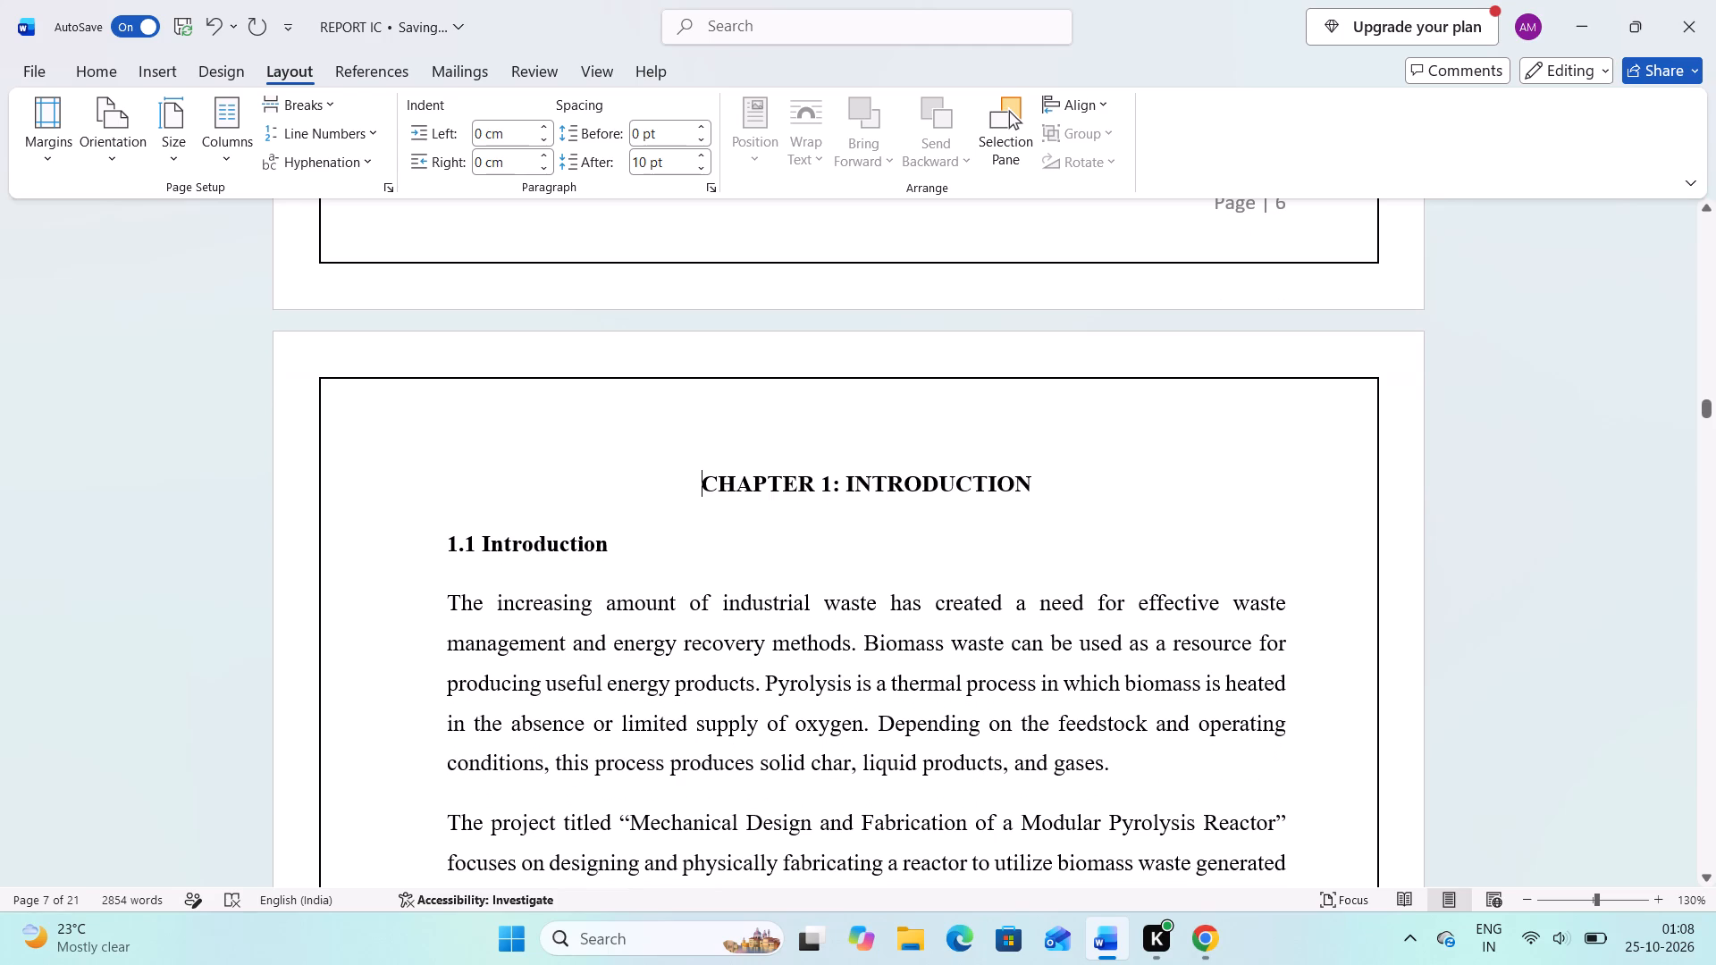
scroll(381, 428, down, 3)
scroll(381, 428, up, 1)
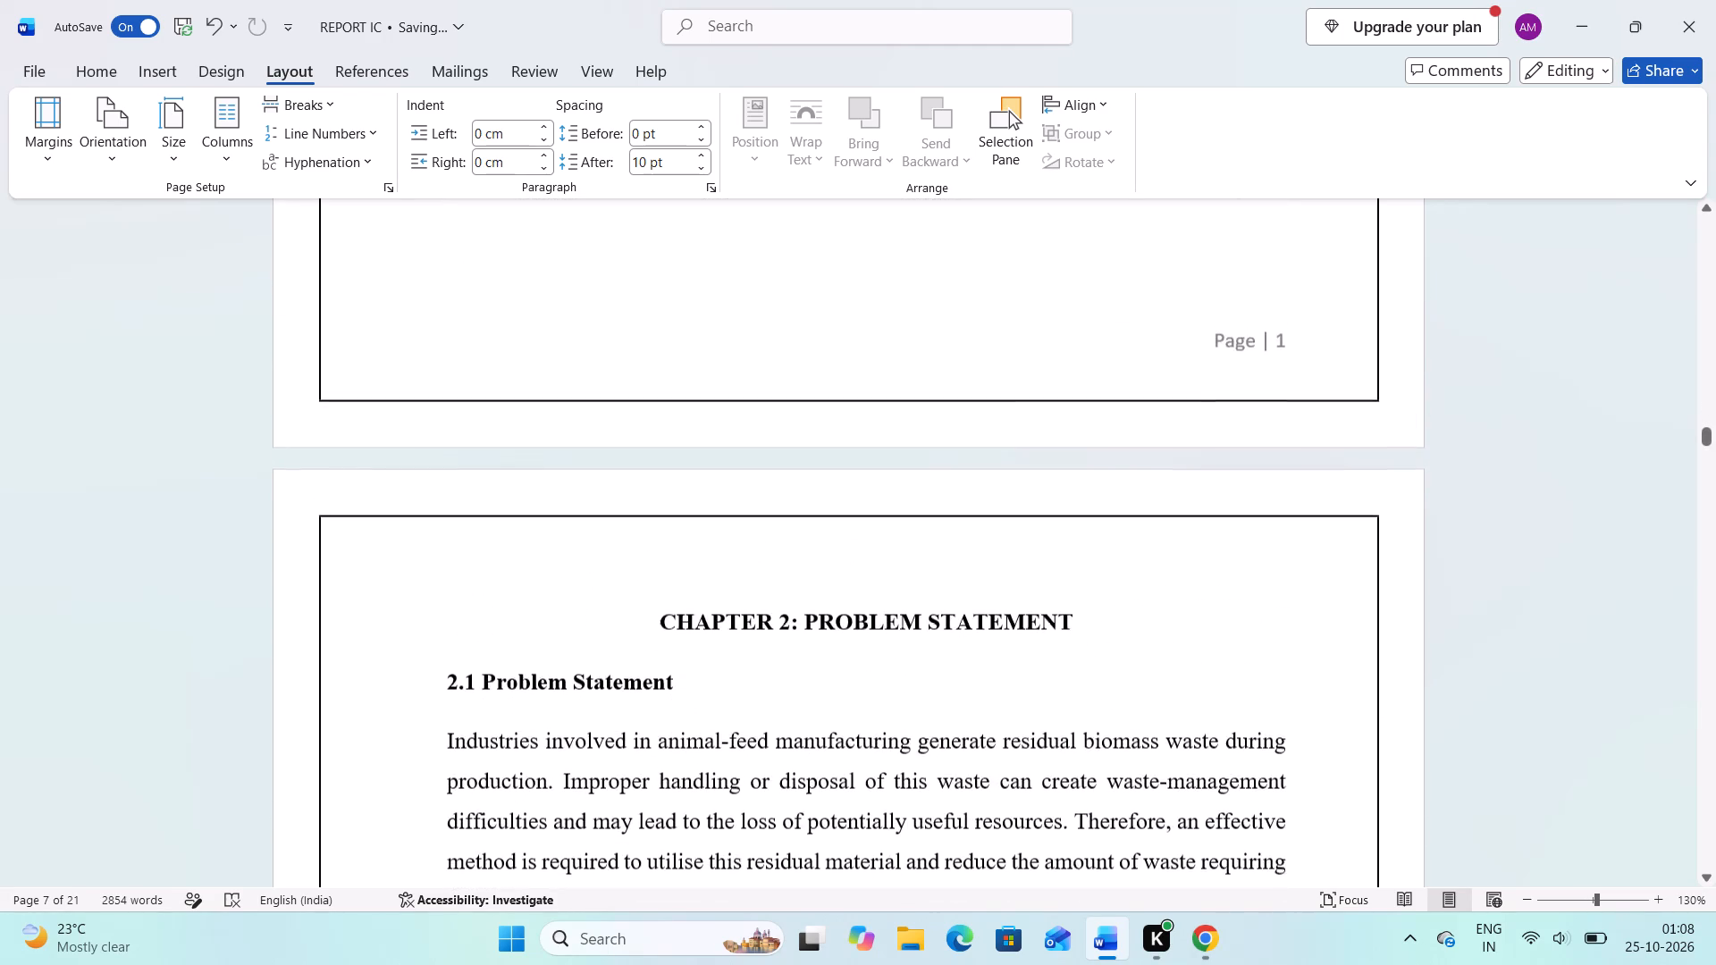
scroll(381, 428, up, 1)
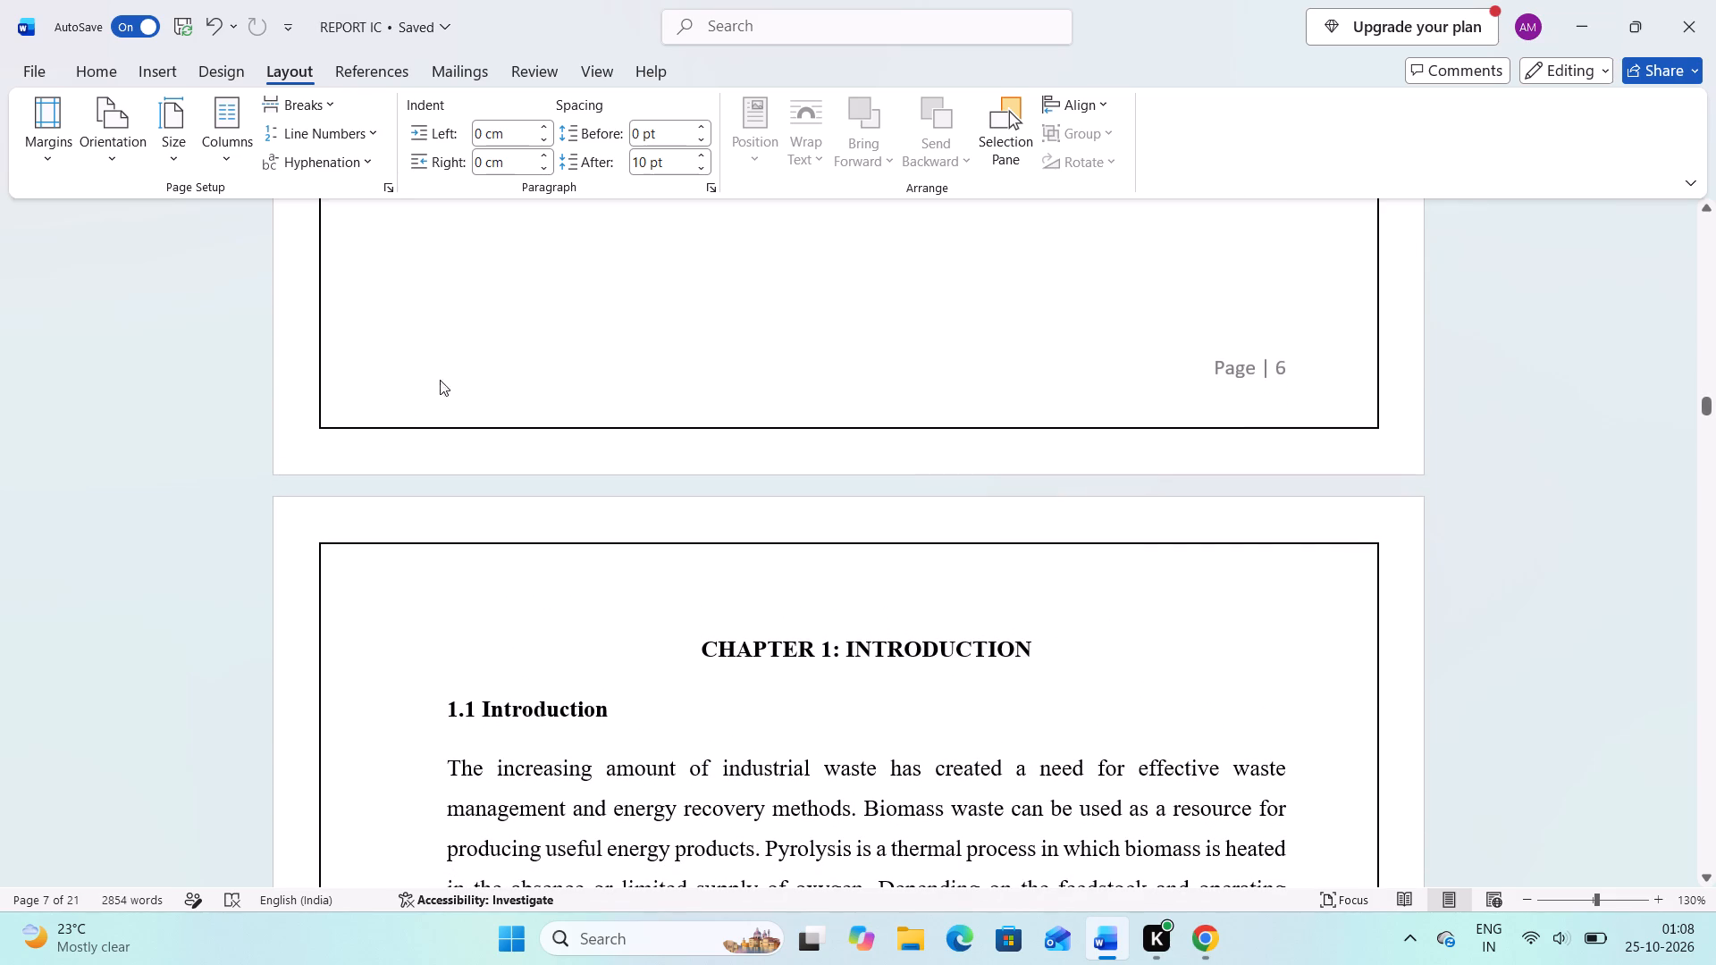
Delete the blank page between the INDEX page and Chapter 1, leaving an empty left-aligned line below the INDEX heading.
click(583, 429)
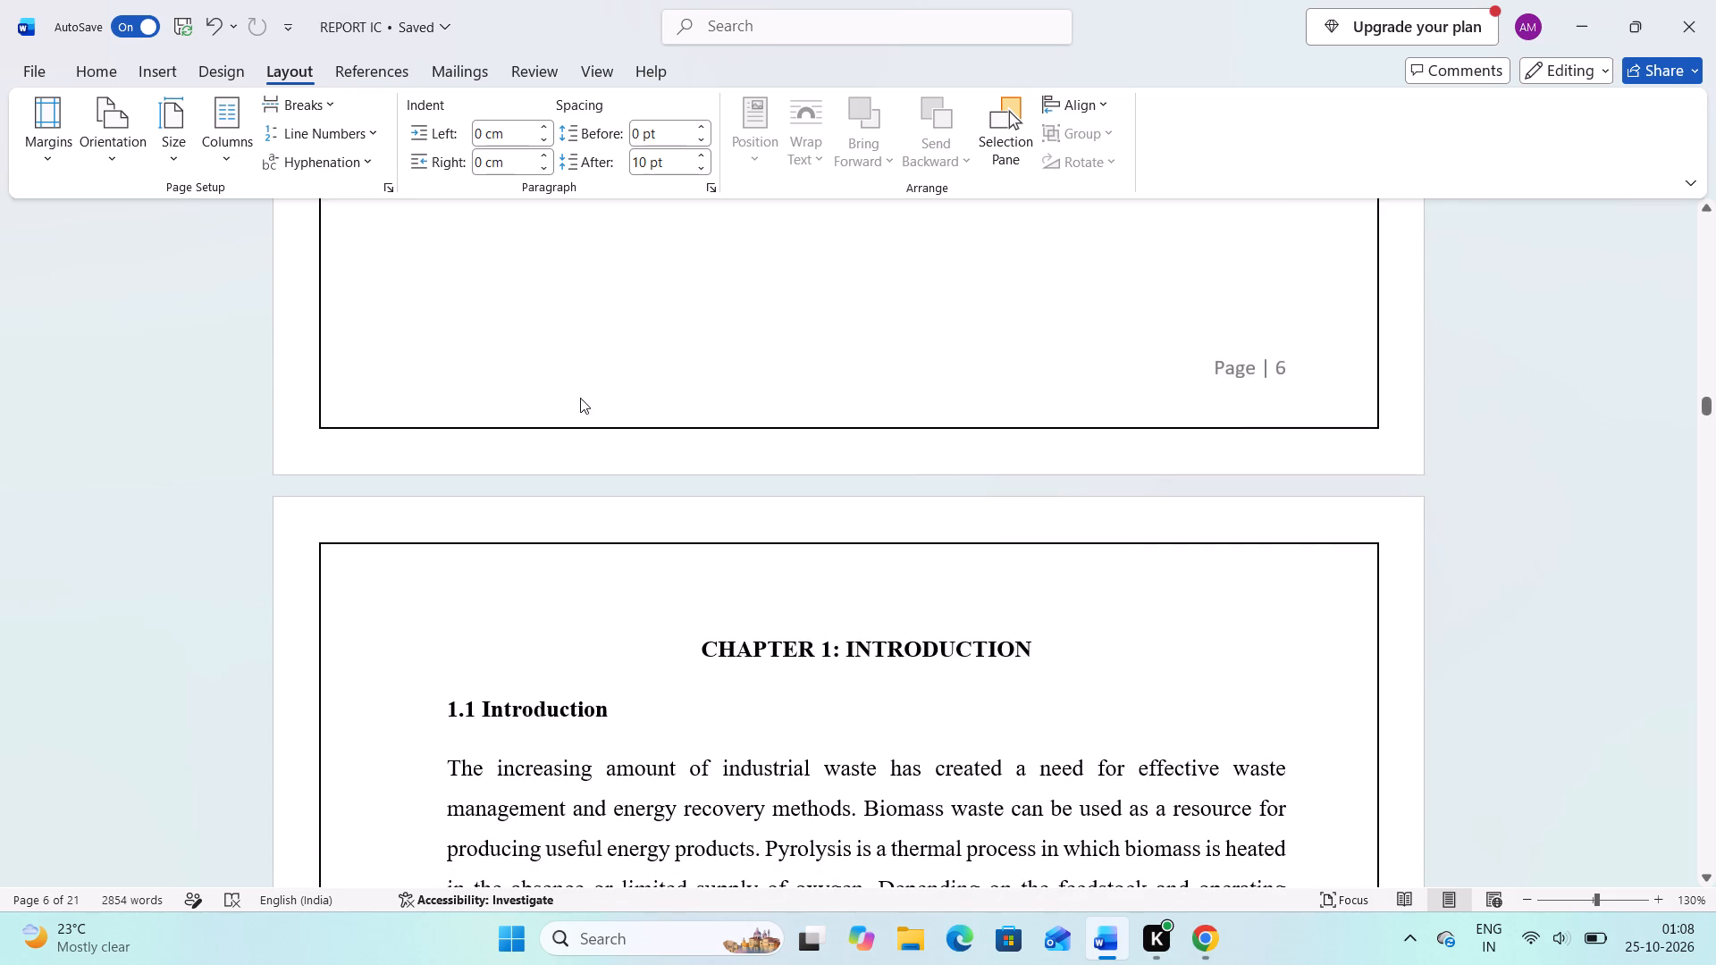
click(580, 394)
scroll(580, 394, down, 2)
scroll(580, 394, up, 1)
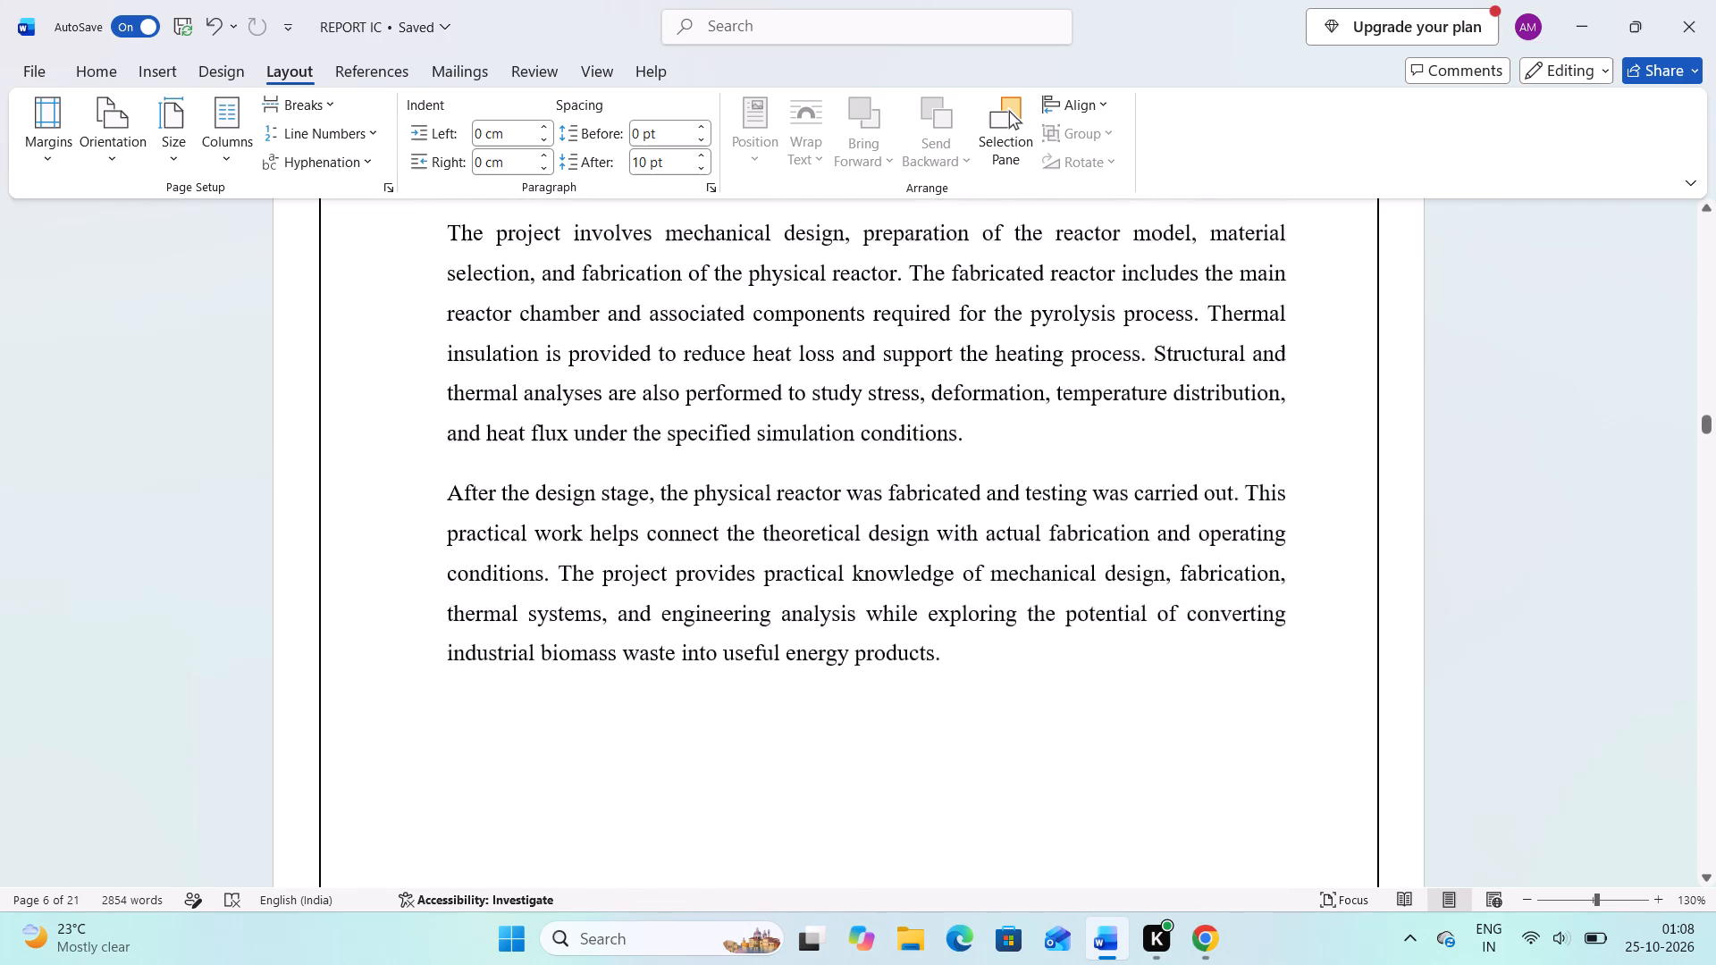
scroll(580, 394, up, 5)
scroll(580, 394, down, 1)
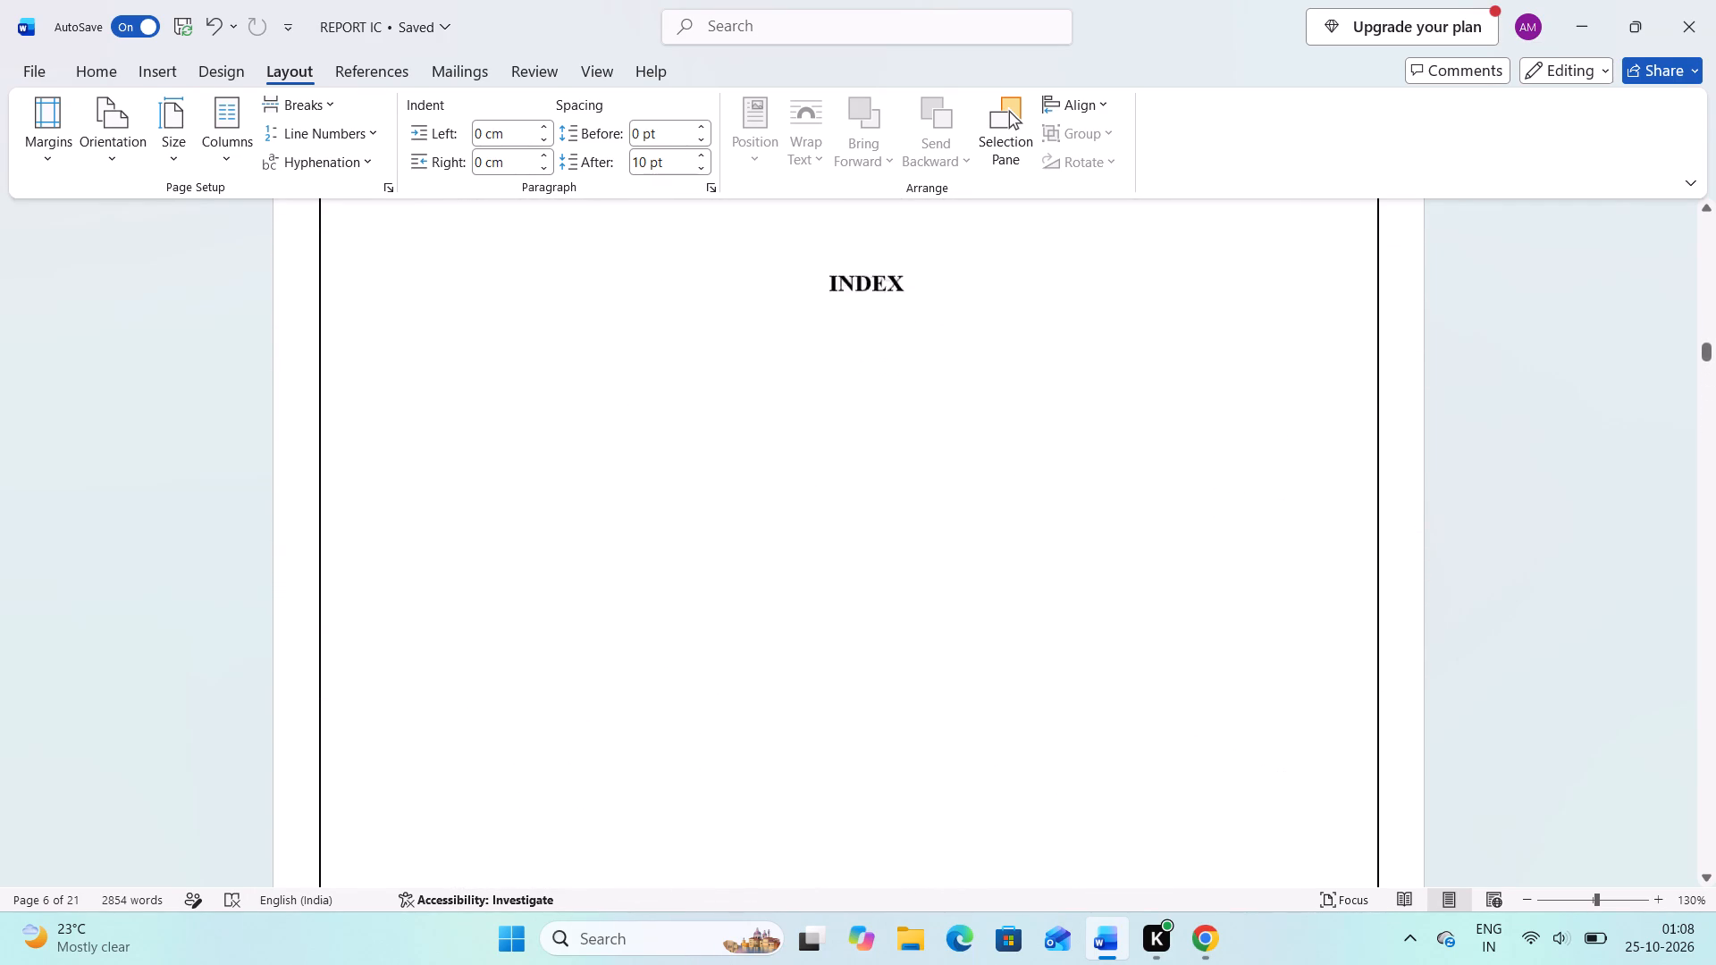
scroll(580, 394, down, 1)
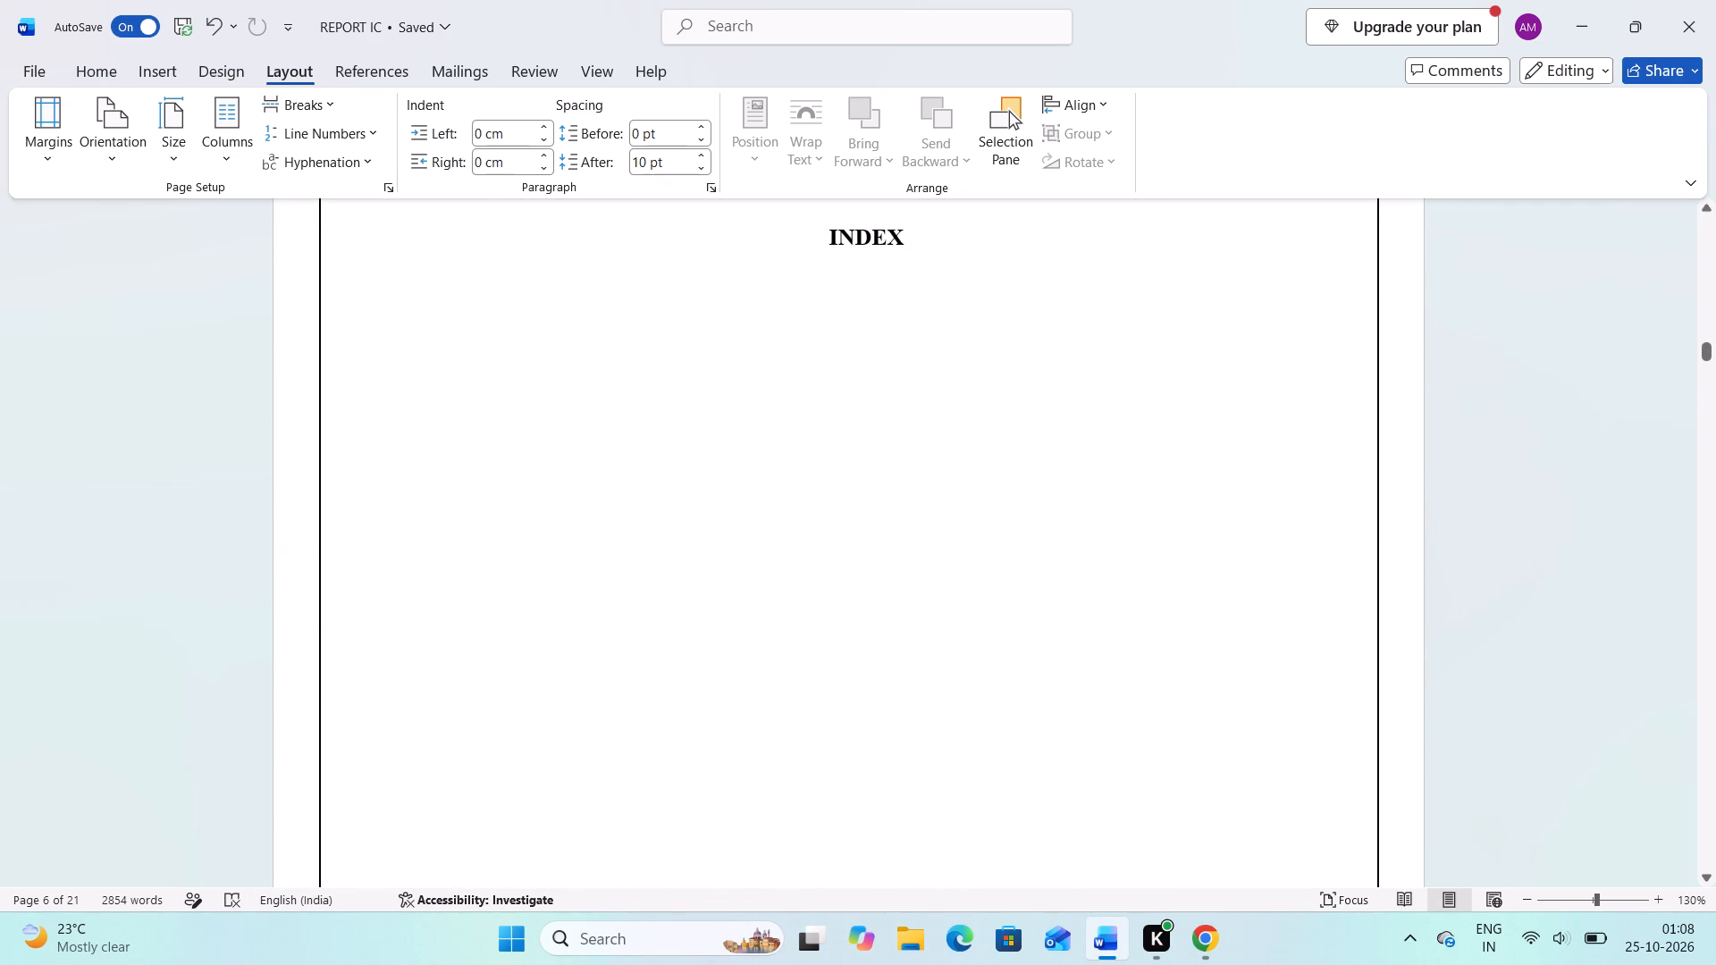
click(580, 394)
key(BackSpace)
key(BackSpace)
key(BackSpace)
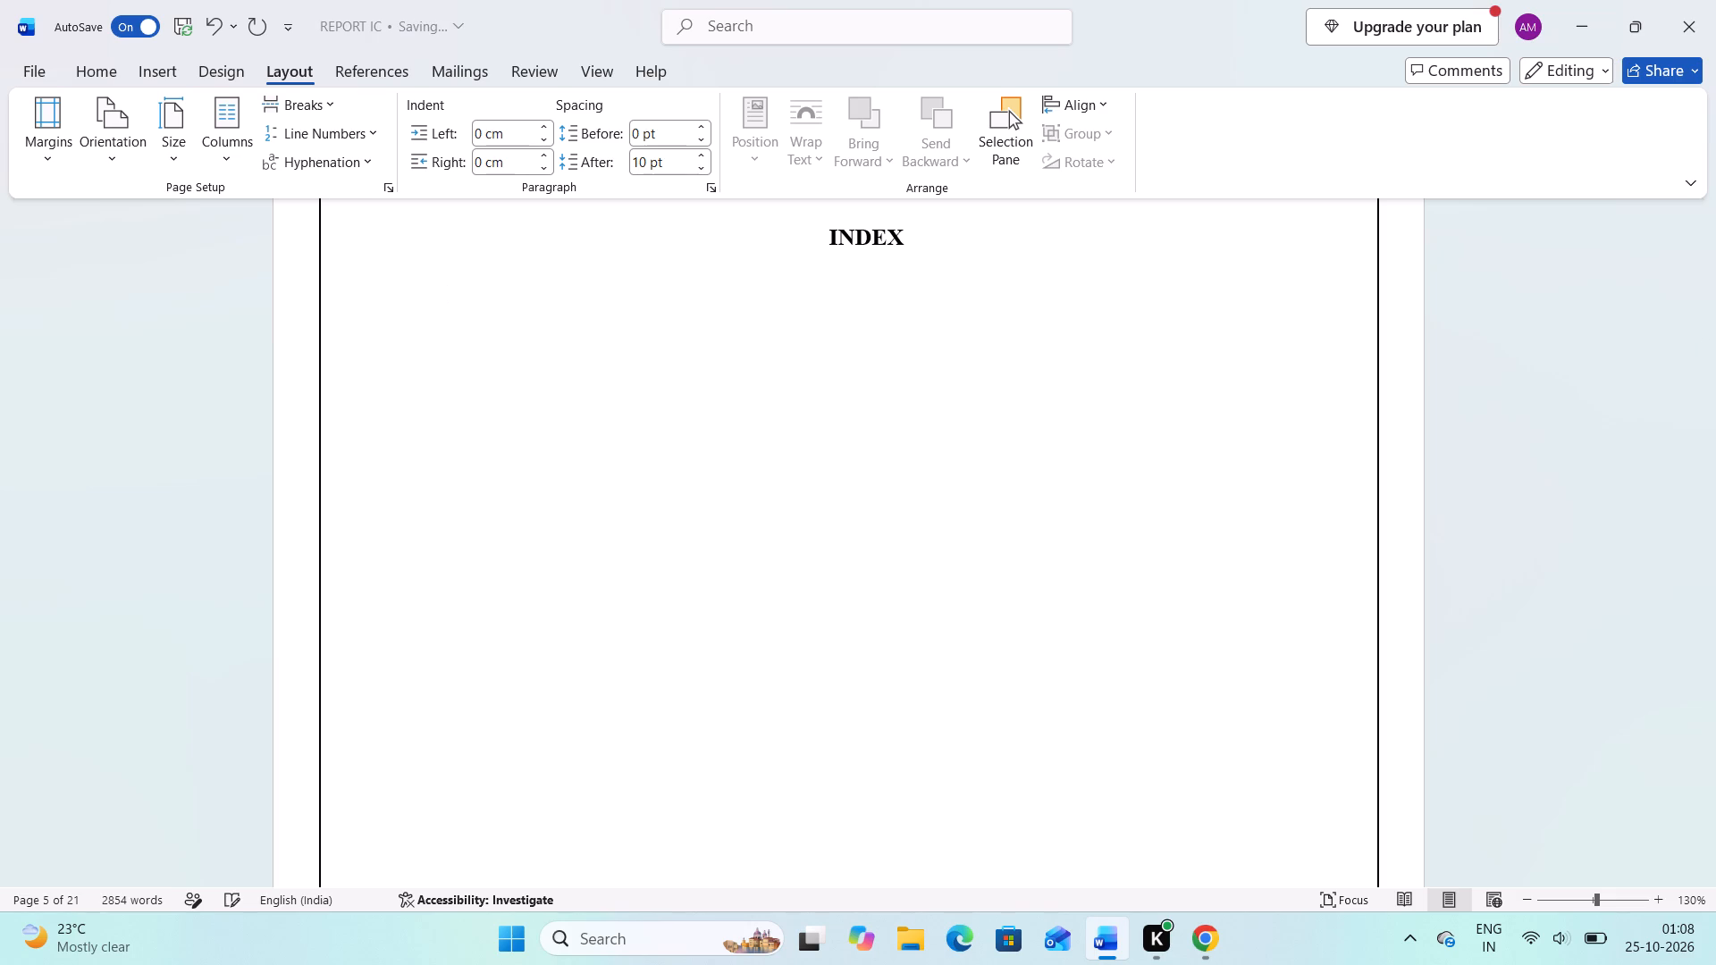
key(Return)
key(BackSpace)
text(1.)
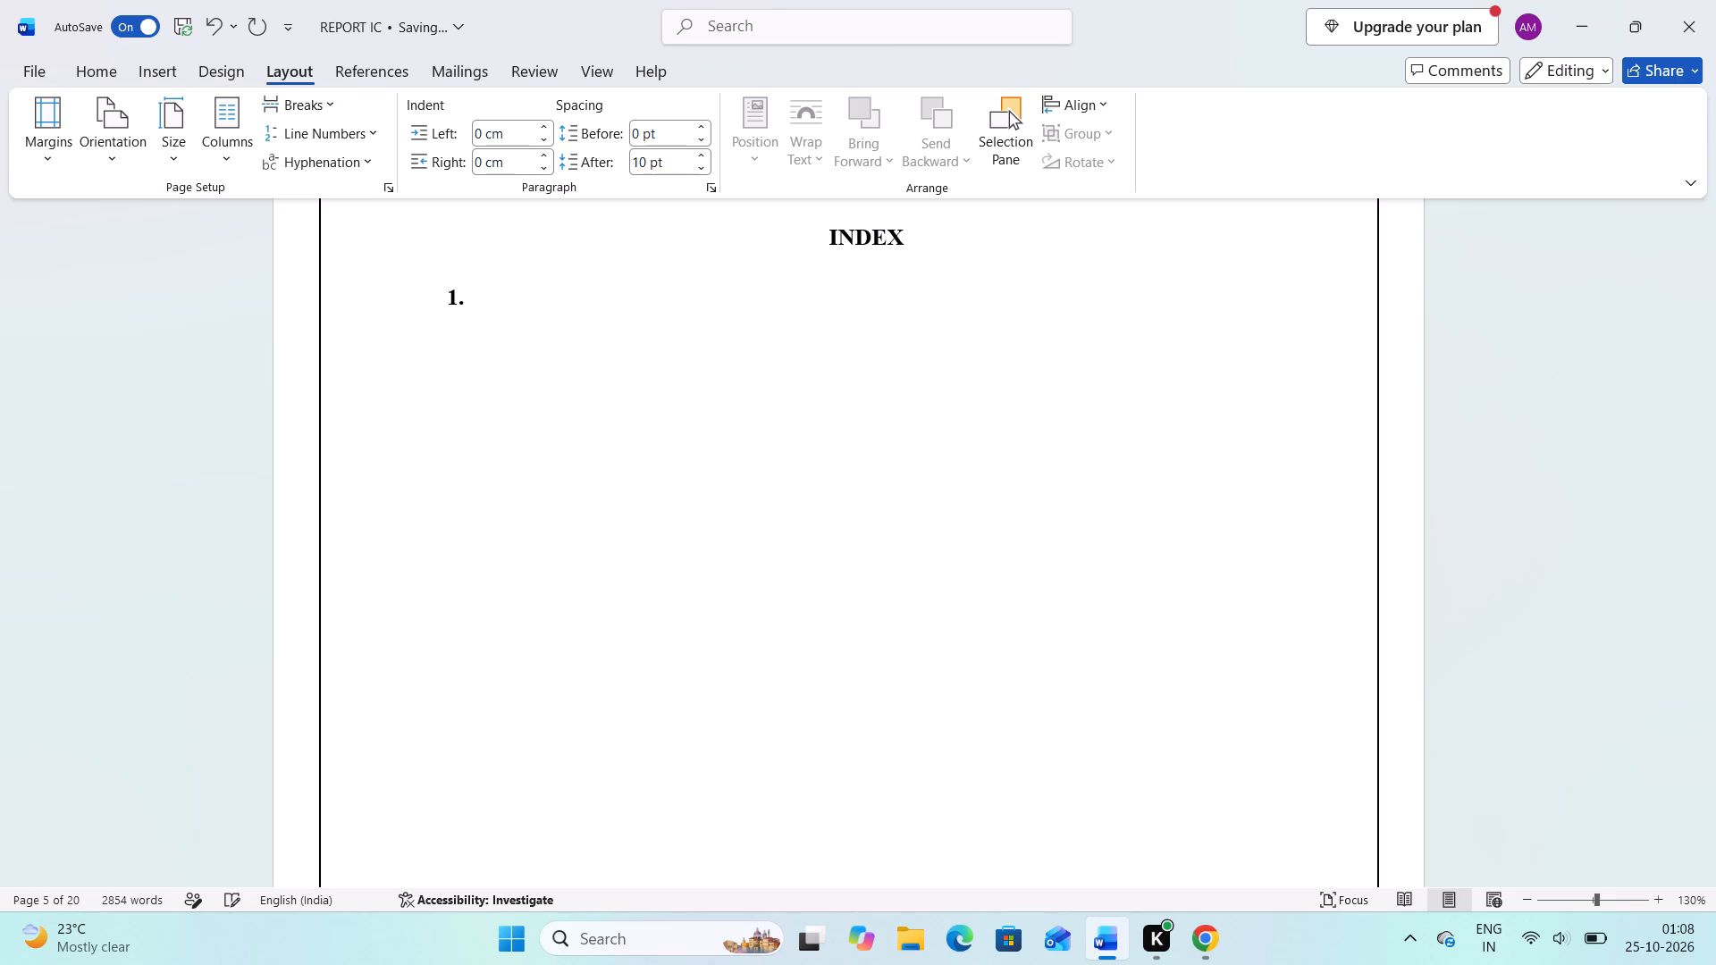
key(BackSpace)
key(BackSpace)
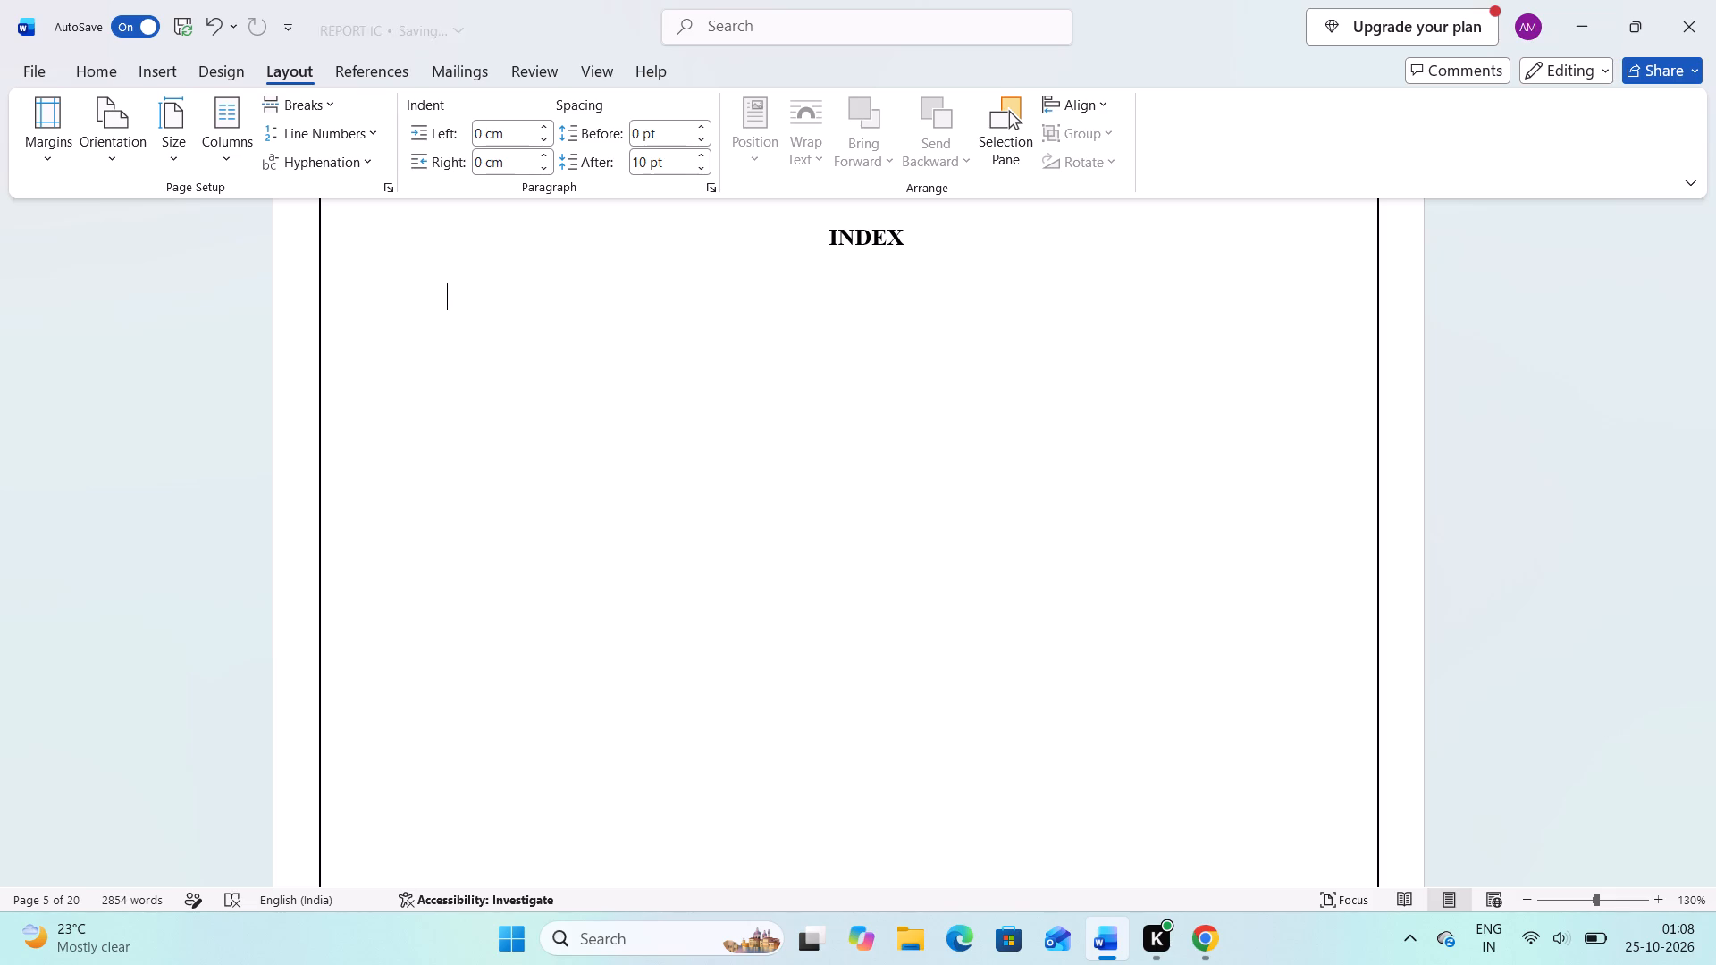
Enter the column heading "Sr. No." on the empty line below the INDEX heading.
text(sr)
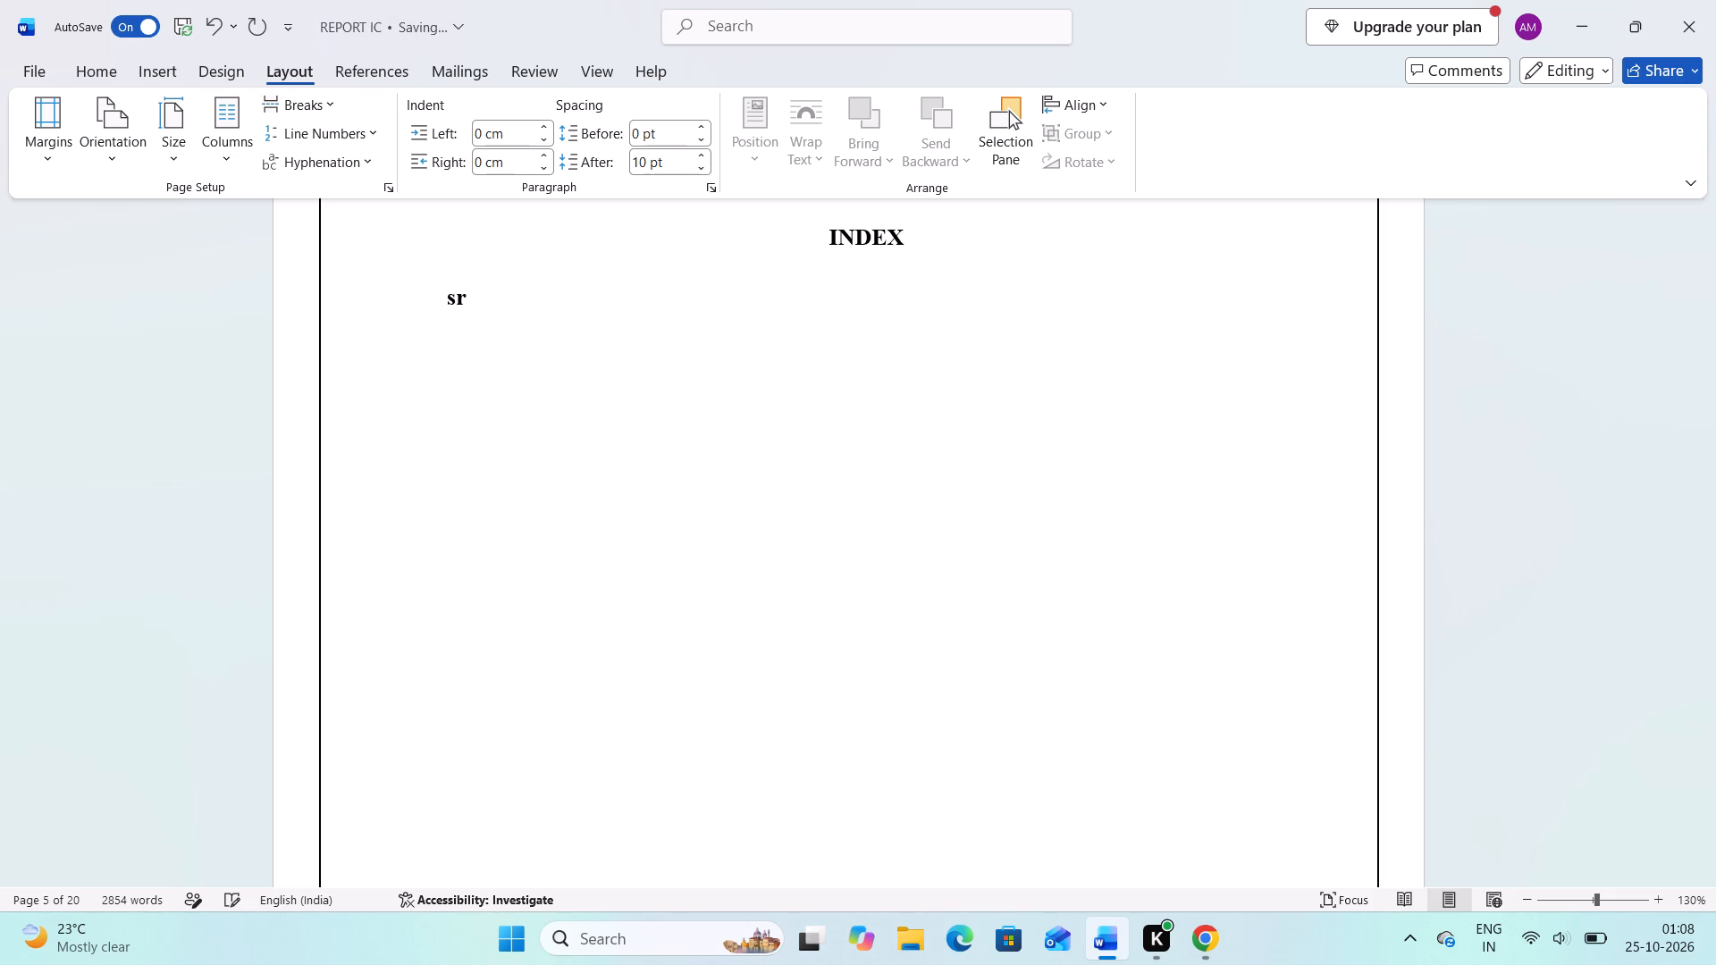
key(BackSpace)
key(BackSpace)
key(shift+s)
key(r)
text(.)
key(space)
text(No)
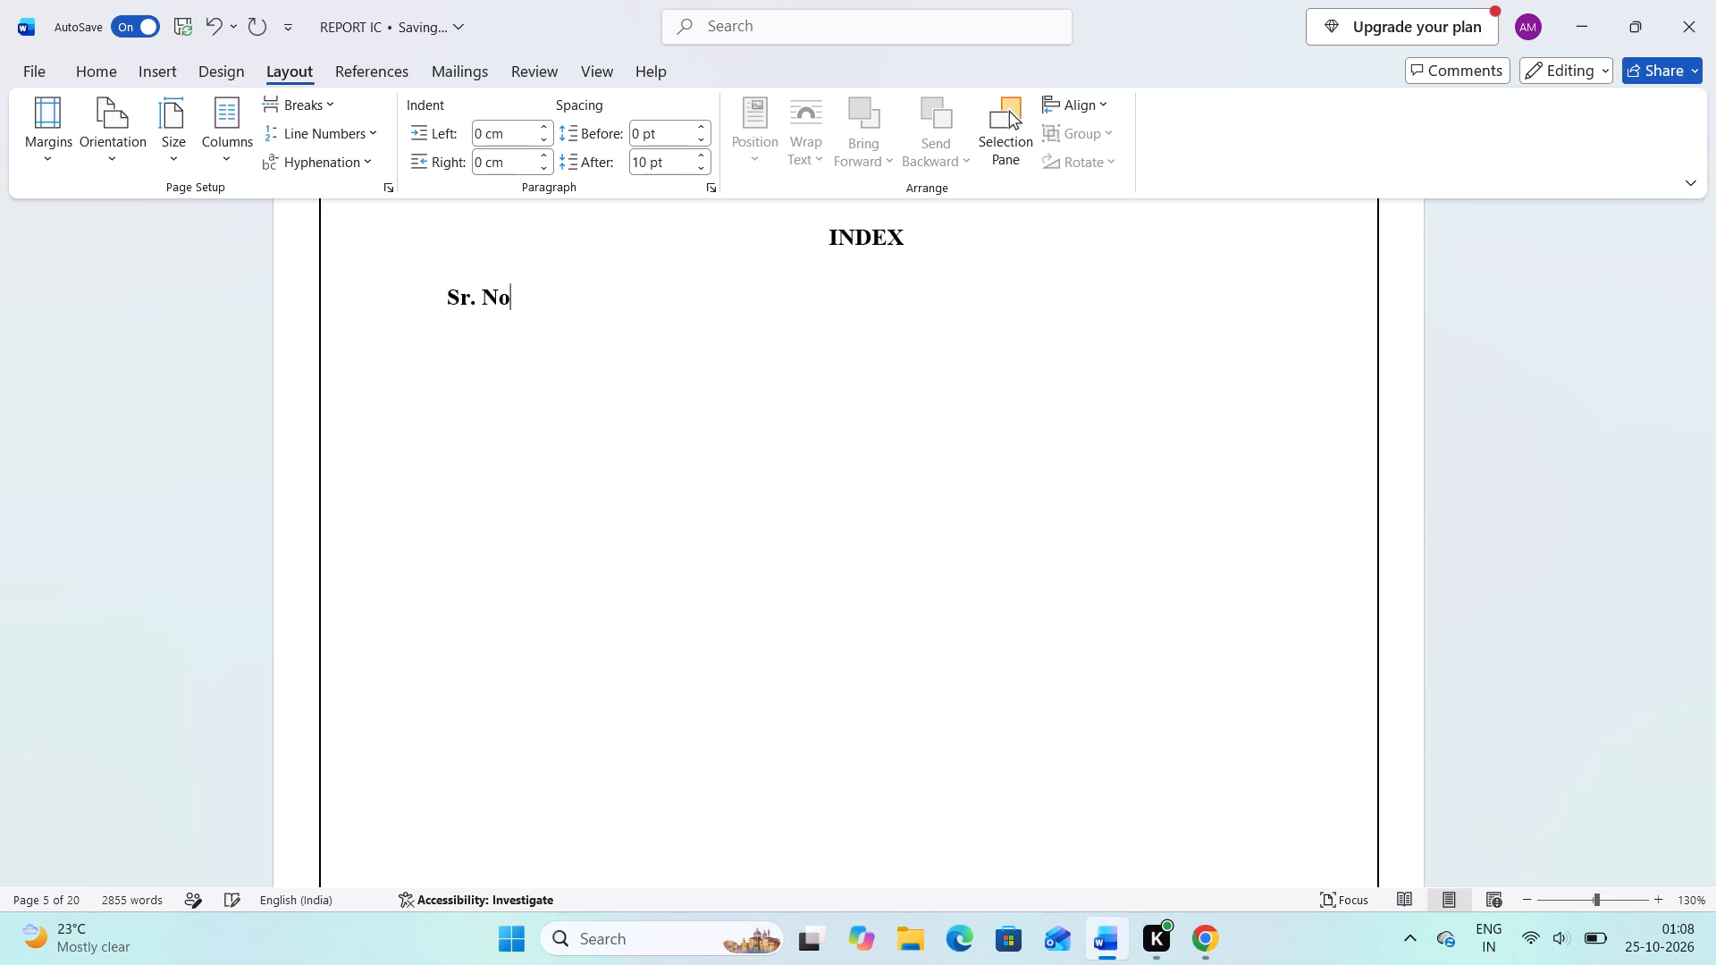
text(.)
Add the column heading "Title" on the same line, separated from "Sr. No." by a gap of spaces.
key(space)
key(space)
key(space)
key(space)
key(space)
key(space)
key(space)
key(space)
key(BackSpace)
key(BackSpace)
key(BackSpace)
key(BackSpace)
key(BackSpace)
key(BackSpace)
key(BackSpace)
key(BackSpace)
key(space)
key(space)
key(BackSpace)
key(BackSpace)
key(BackSpace)
key(BackSpace)
key(BackSpace)
key(BackSpace)
key(BackSpace)
key(BackSpace)
key(BackSpace)
key(space)
key(BackSpace)
key(BackSpace)
key(BackSpace)
key(BackSpace)
text(Title)
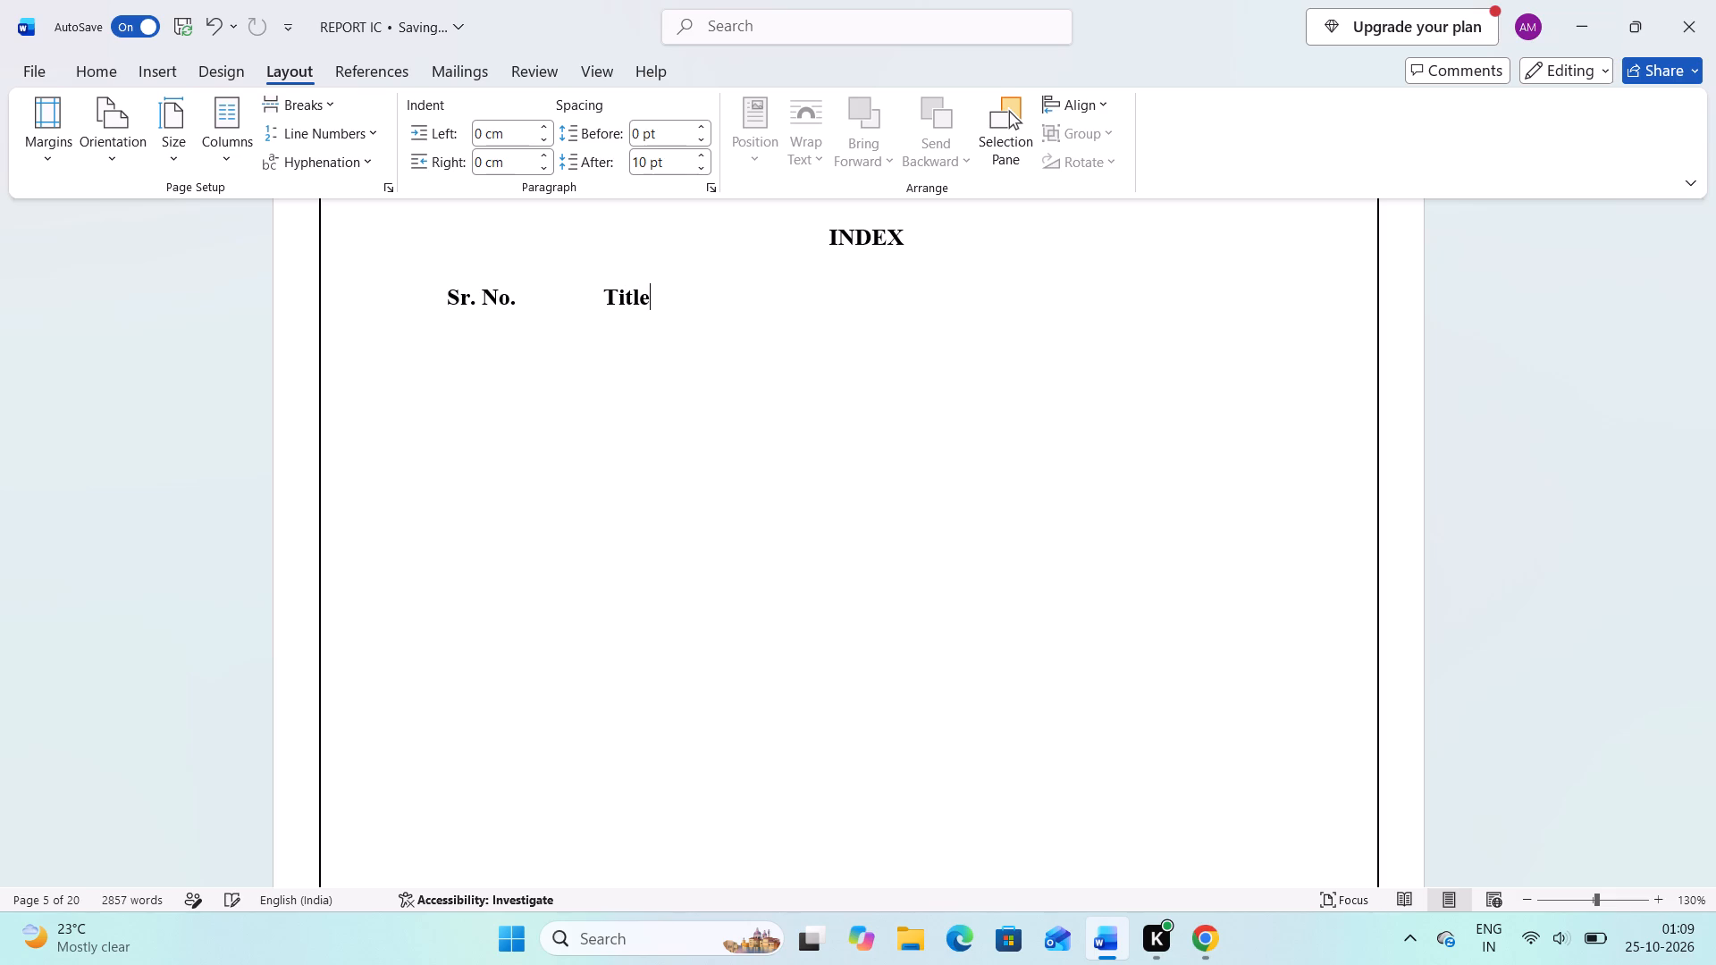
Add the column heading "Page No." on the same line, separated from "Title" by a wide gap of spaces.
key(space)
key(space)
key(space)
key(space)
key(space)
key(space)
key(space)
key(space)
key(space)
key(space)
key(space)
key(space)
key(space)
key(space)
key(space)
key(space)
key(space)
key(space)
key(space)
key(space)
key(space)
key(space)
key(space)
key(space)
key(space)
key(space)
key(space)
key(space)
text(pa)
text(ge)
key(space)
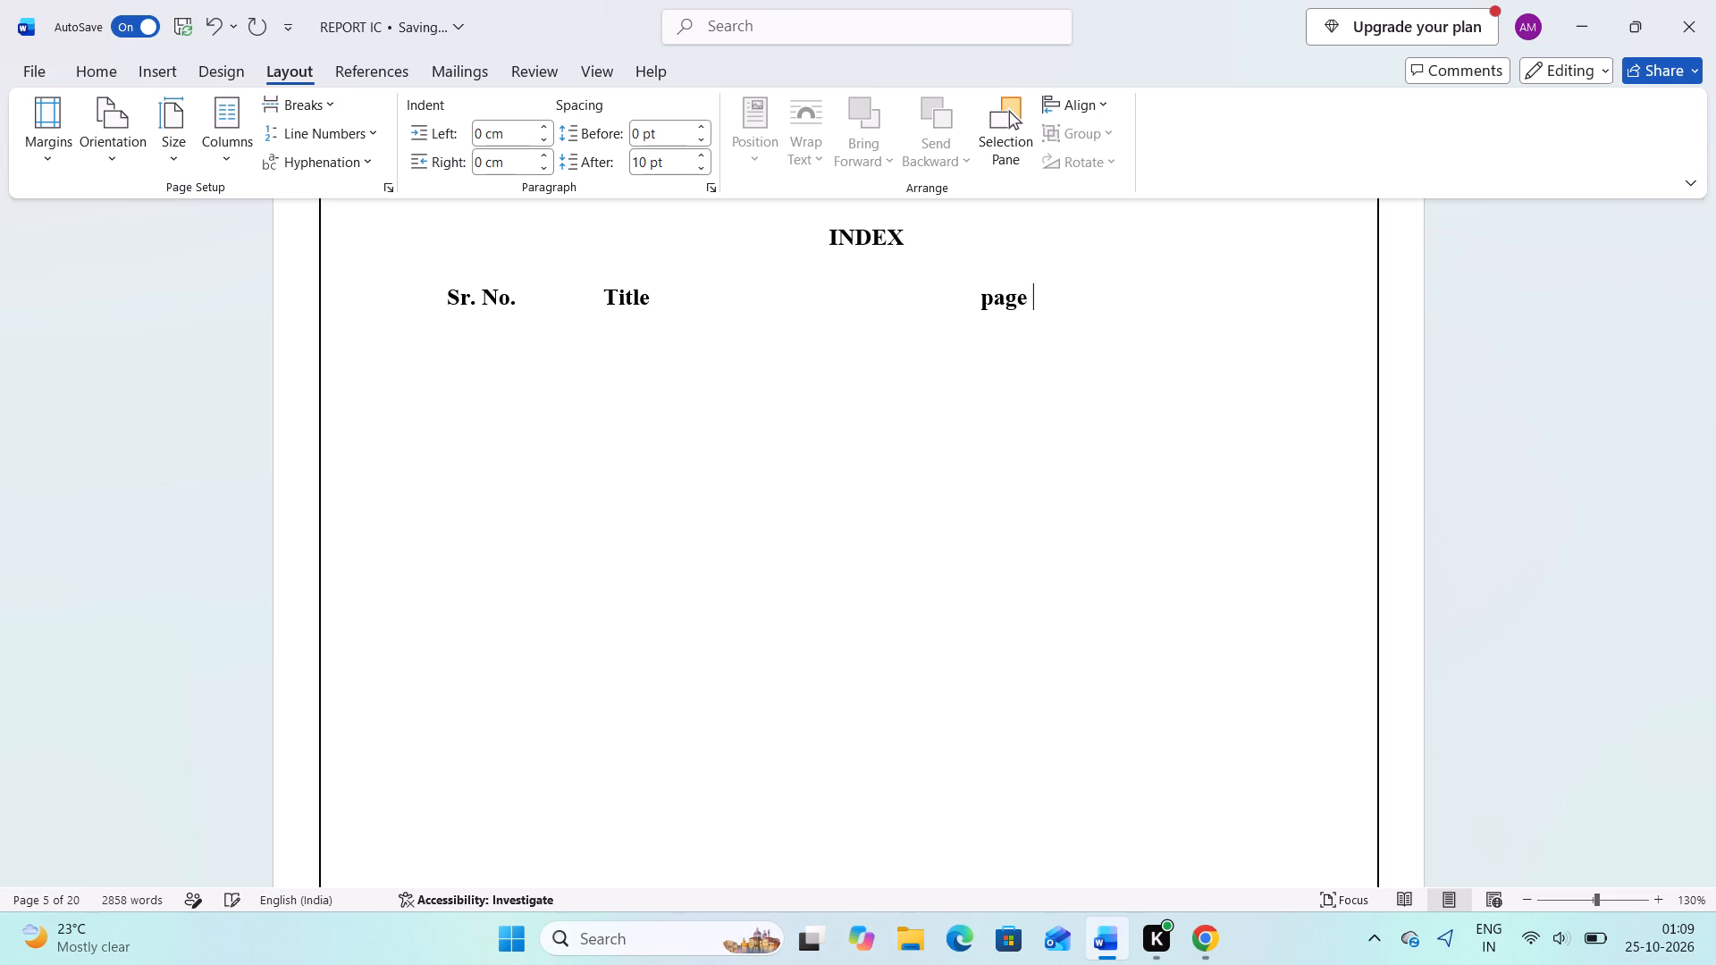
text(NO)
key(BackSpace)
key(BackSpace)
key(BackSpace)
key(BackSpace)
key(BackSpace)
key(BackSpace)
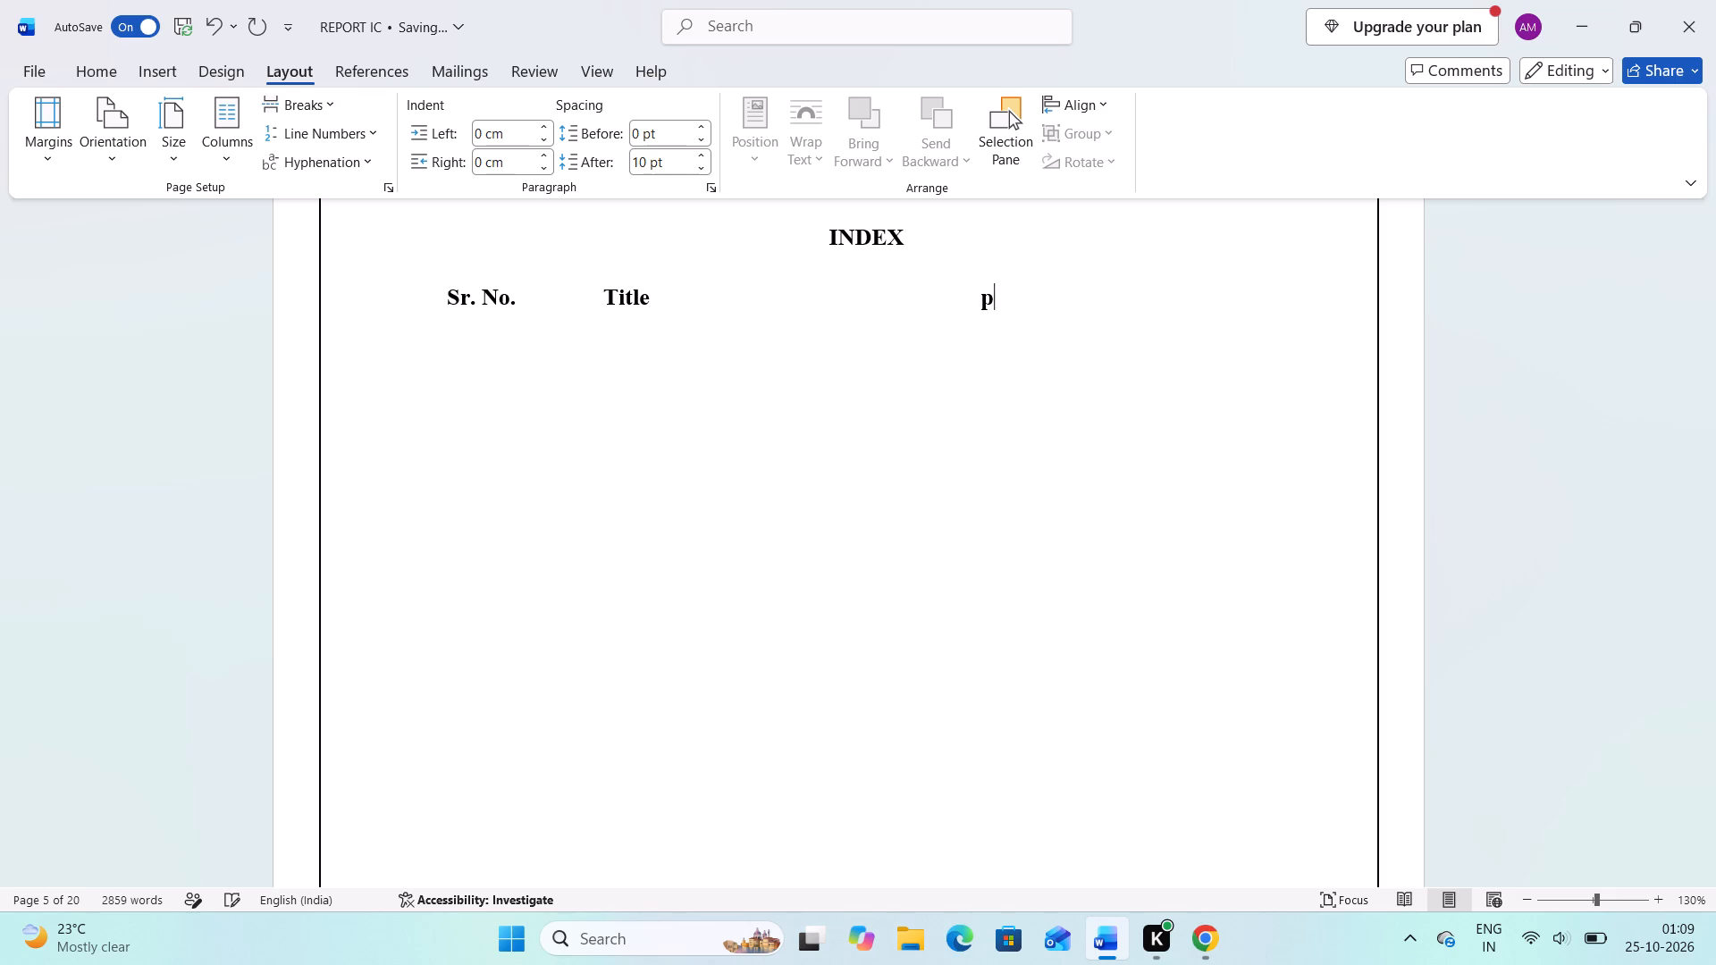
key(BackSpace)
key(shift+p)
text(age)
key(space)
text(NO.)
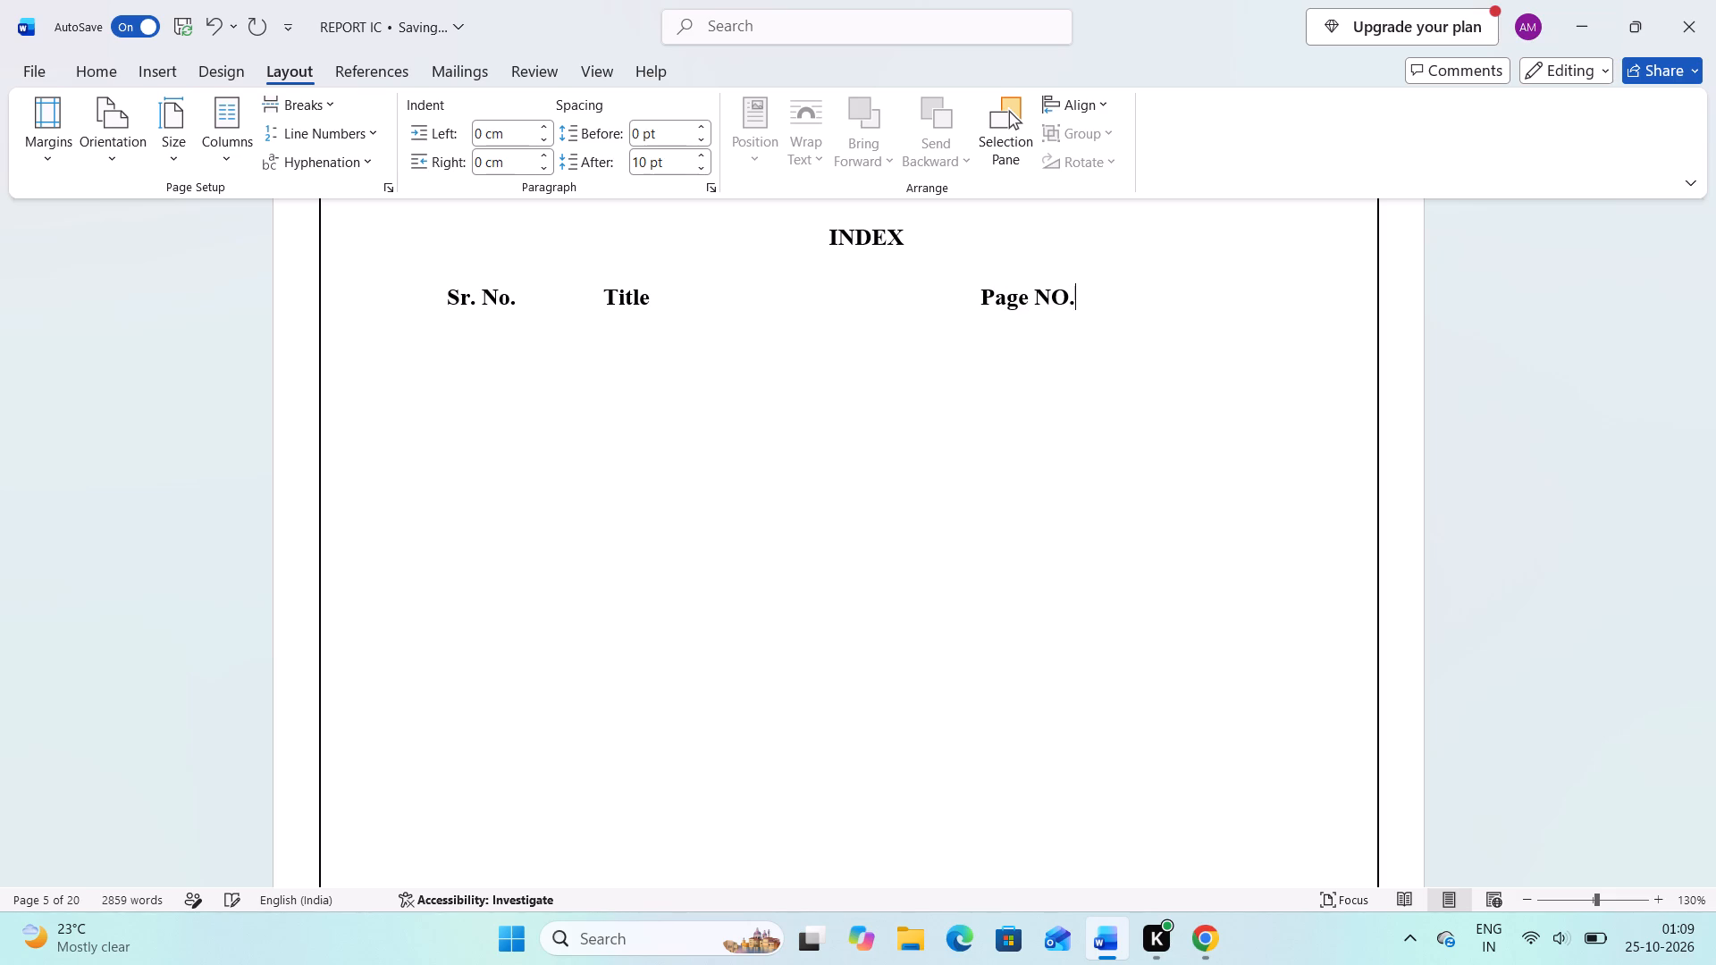
key(BackSpace)
key(BackSpace)
text(o.)
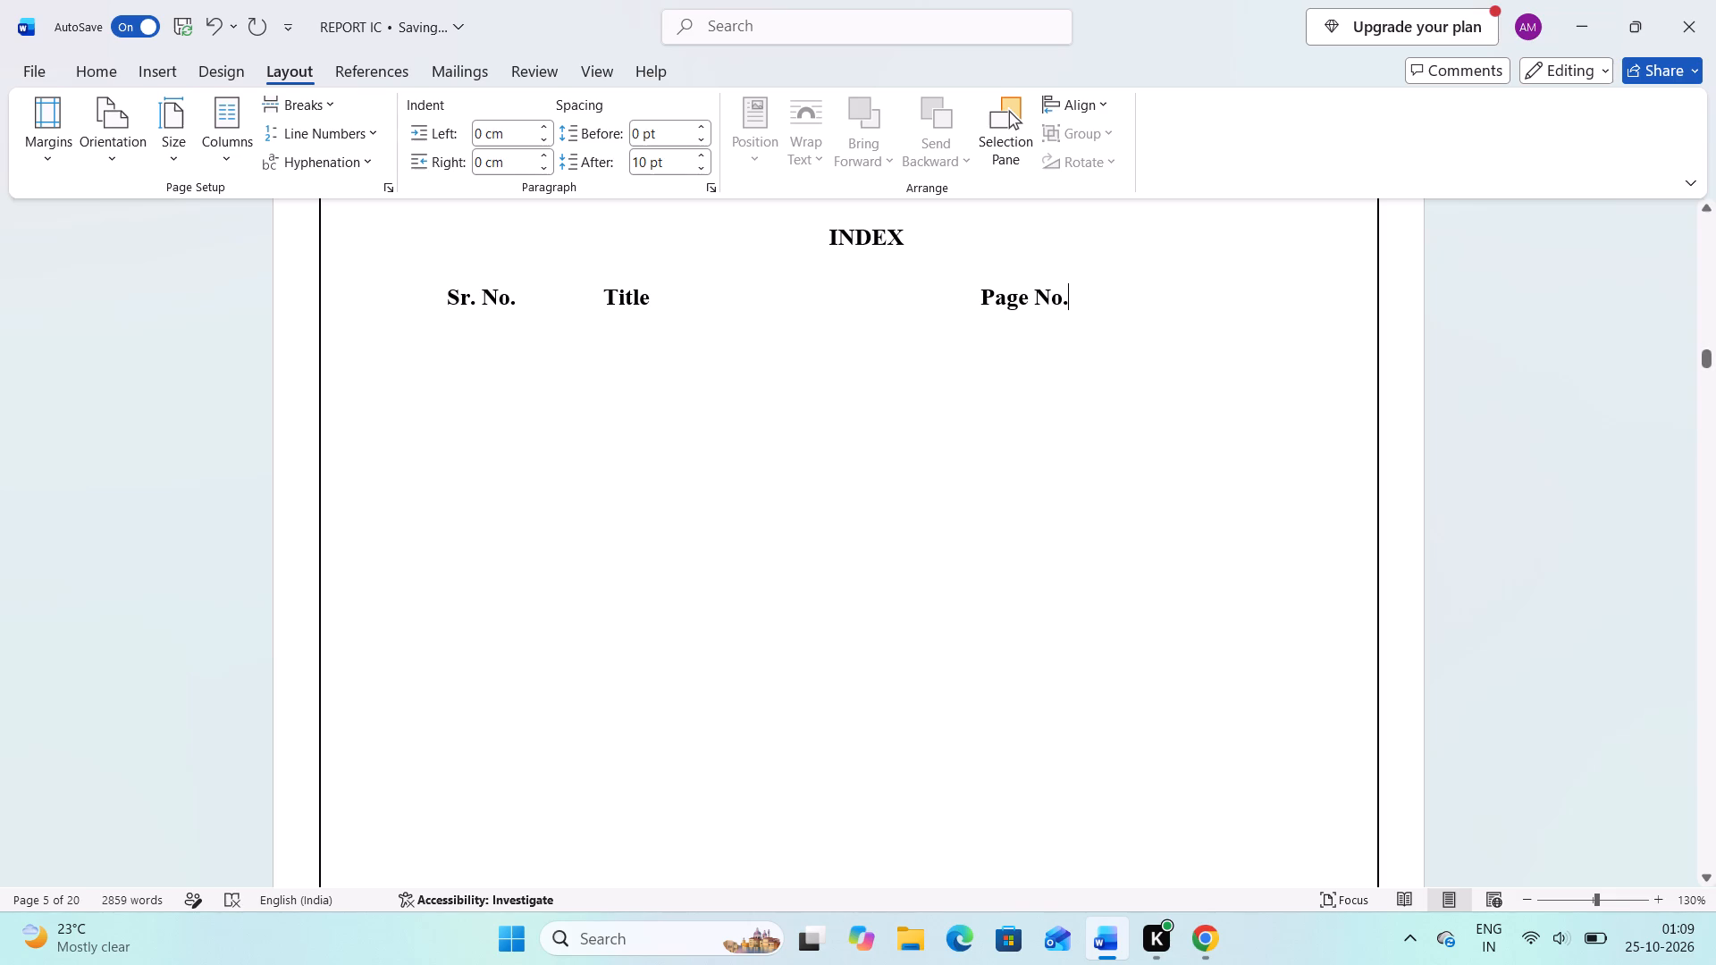
Start a numbered entry "1." on a new line below the INDEX column headings.
key(Return)
key(1)
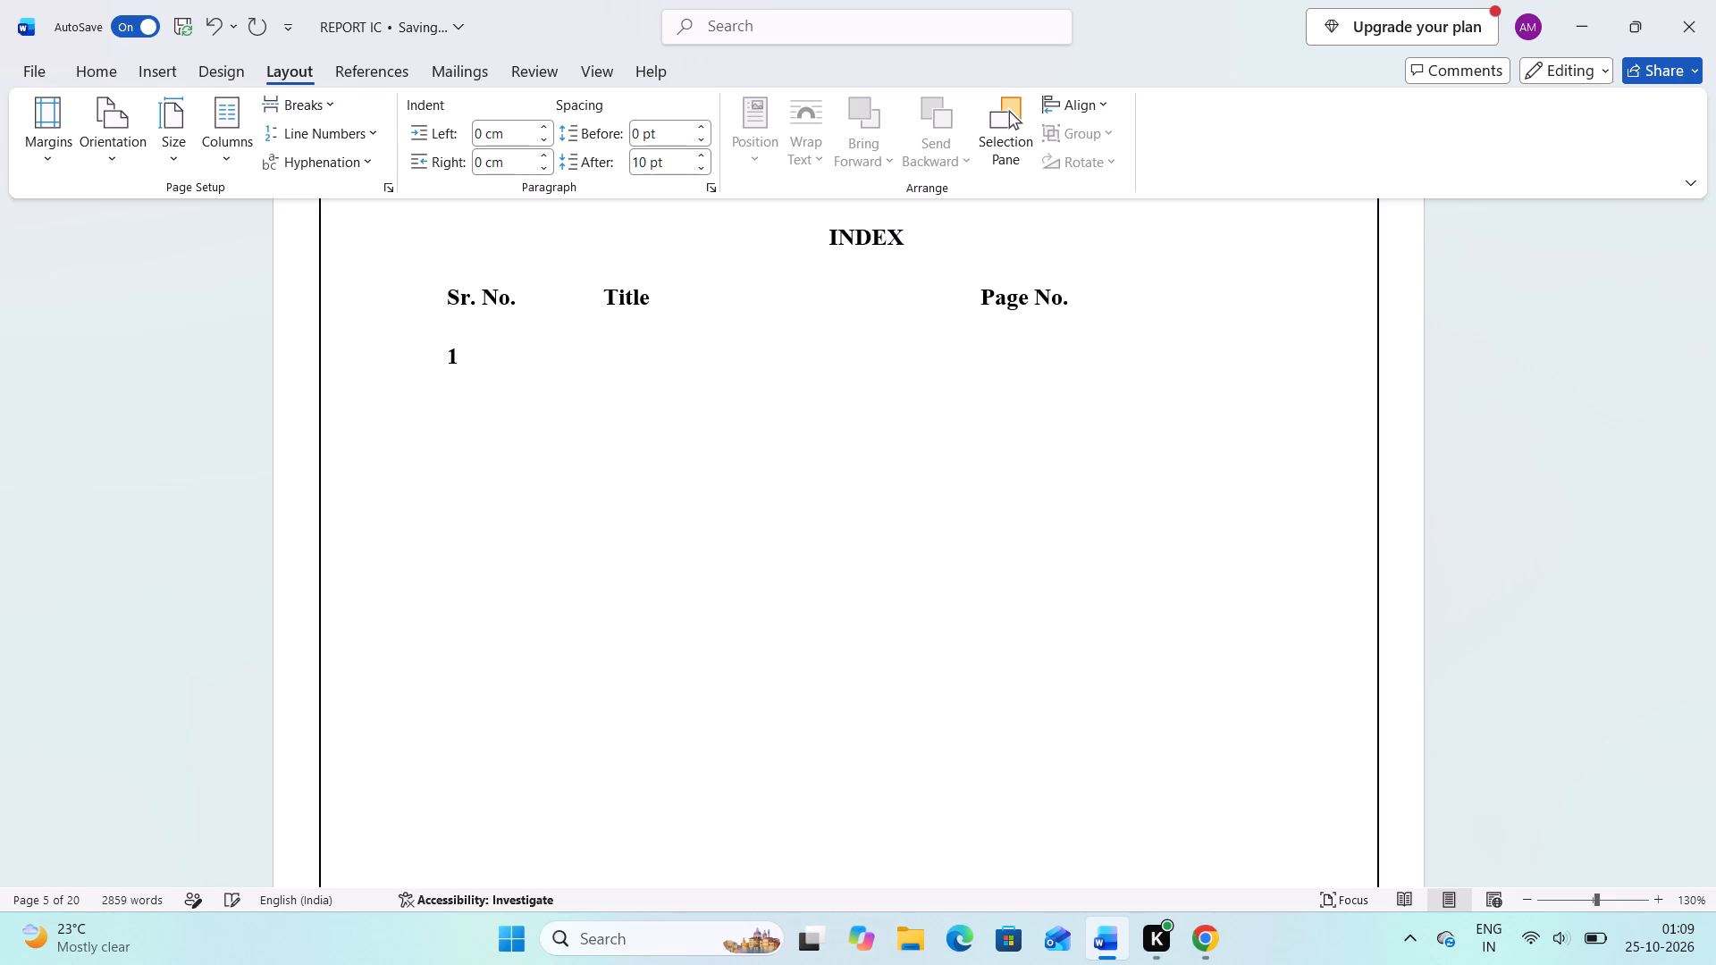
key(period)
key(space)
Copy the chapter heading "CHAPTER 1: INTRODUCTION" from the first page after the INDEX.
scroll(1056, 296, down, 9)
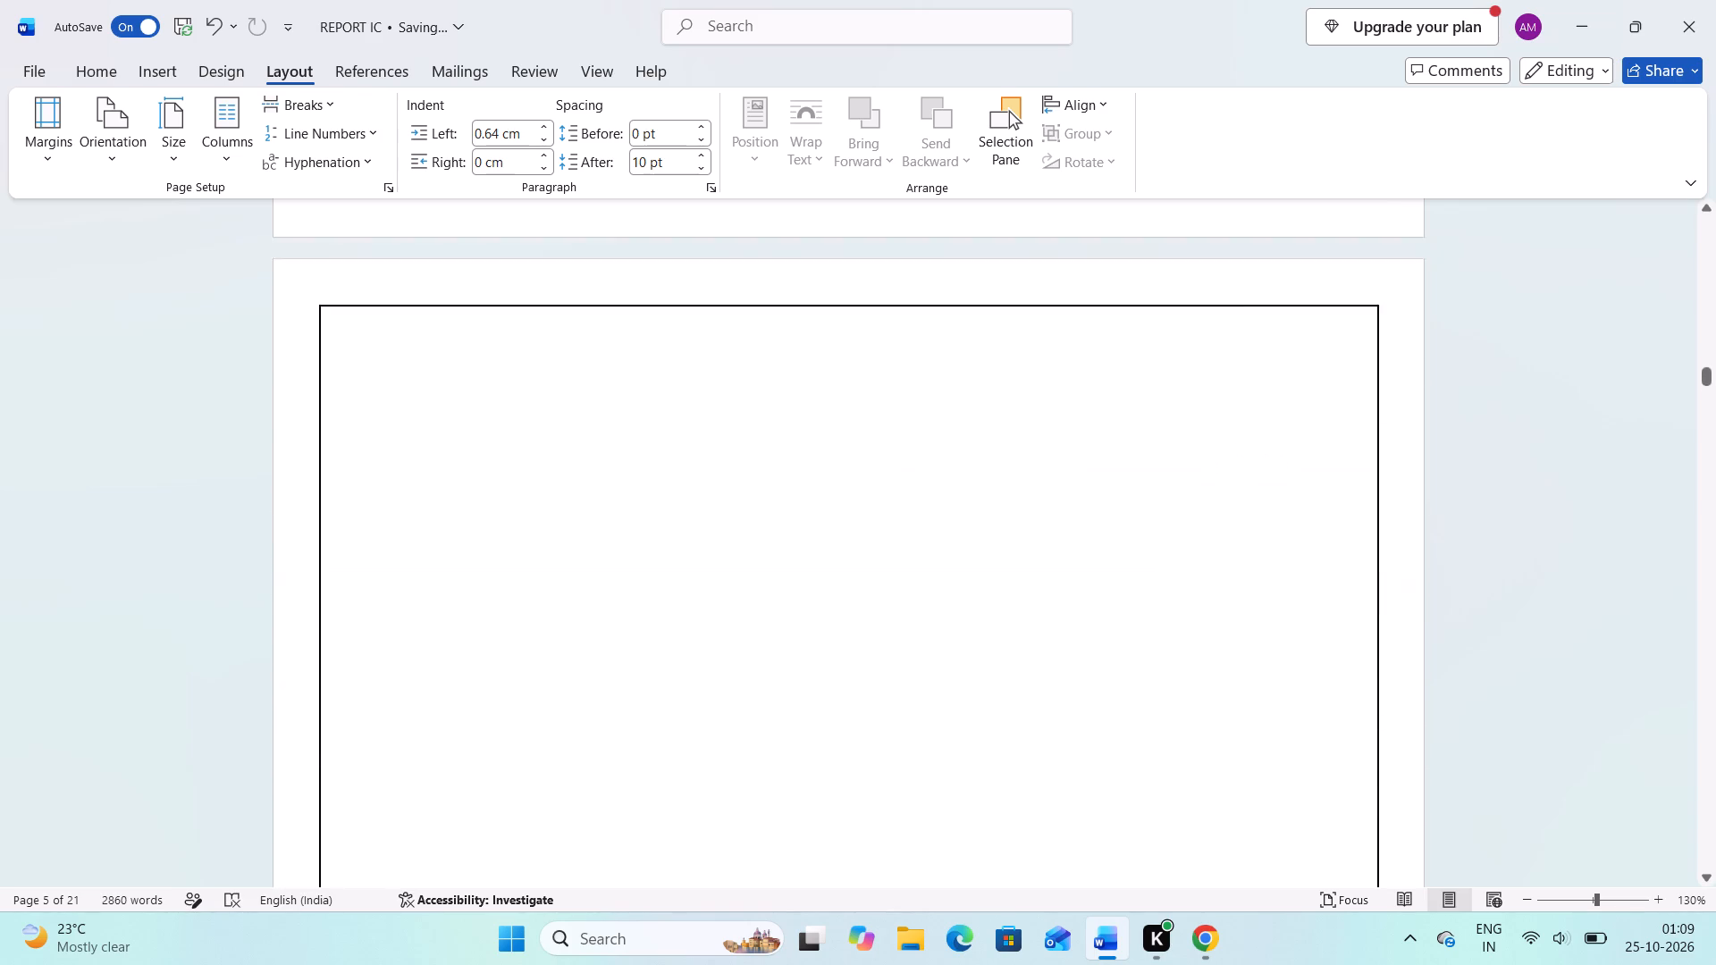
scroll(1056, 296, down, 5)
scroll(1056, 296, up, 5)
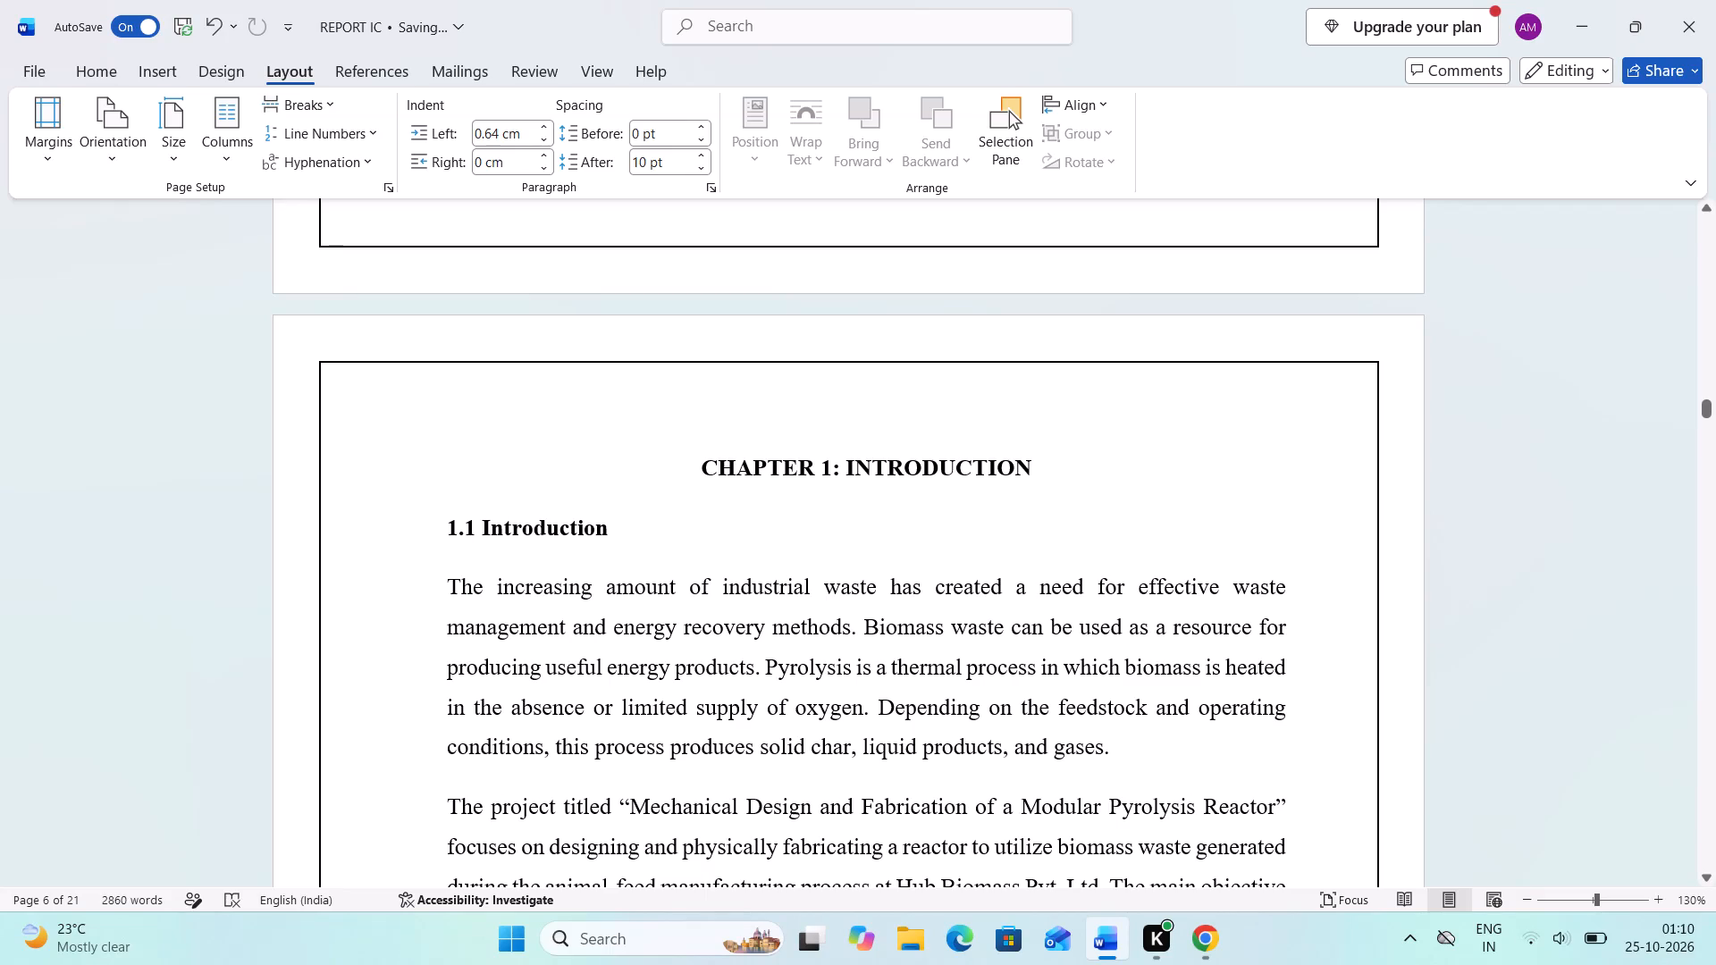
drag(1035, 460, 887, 457)
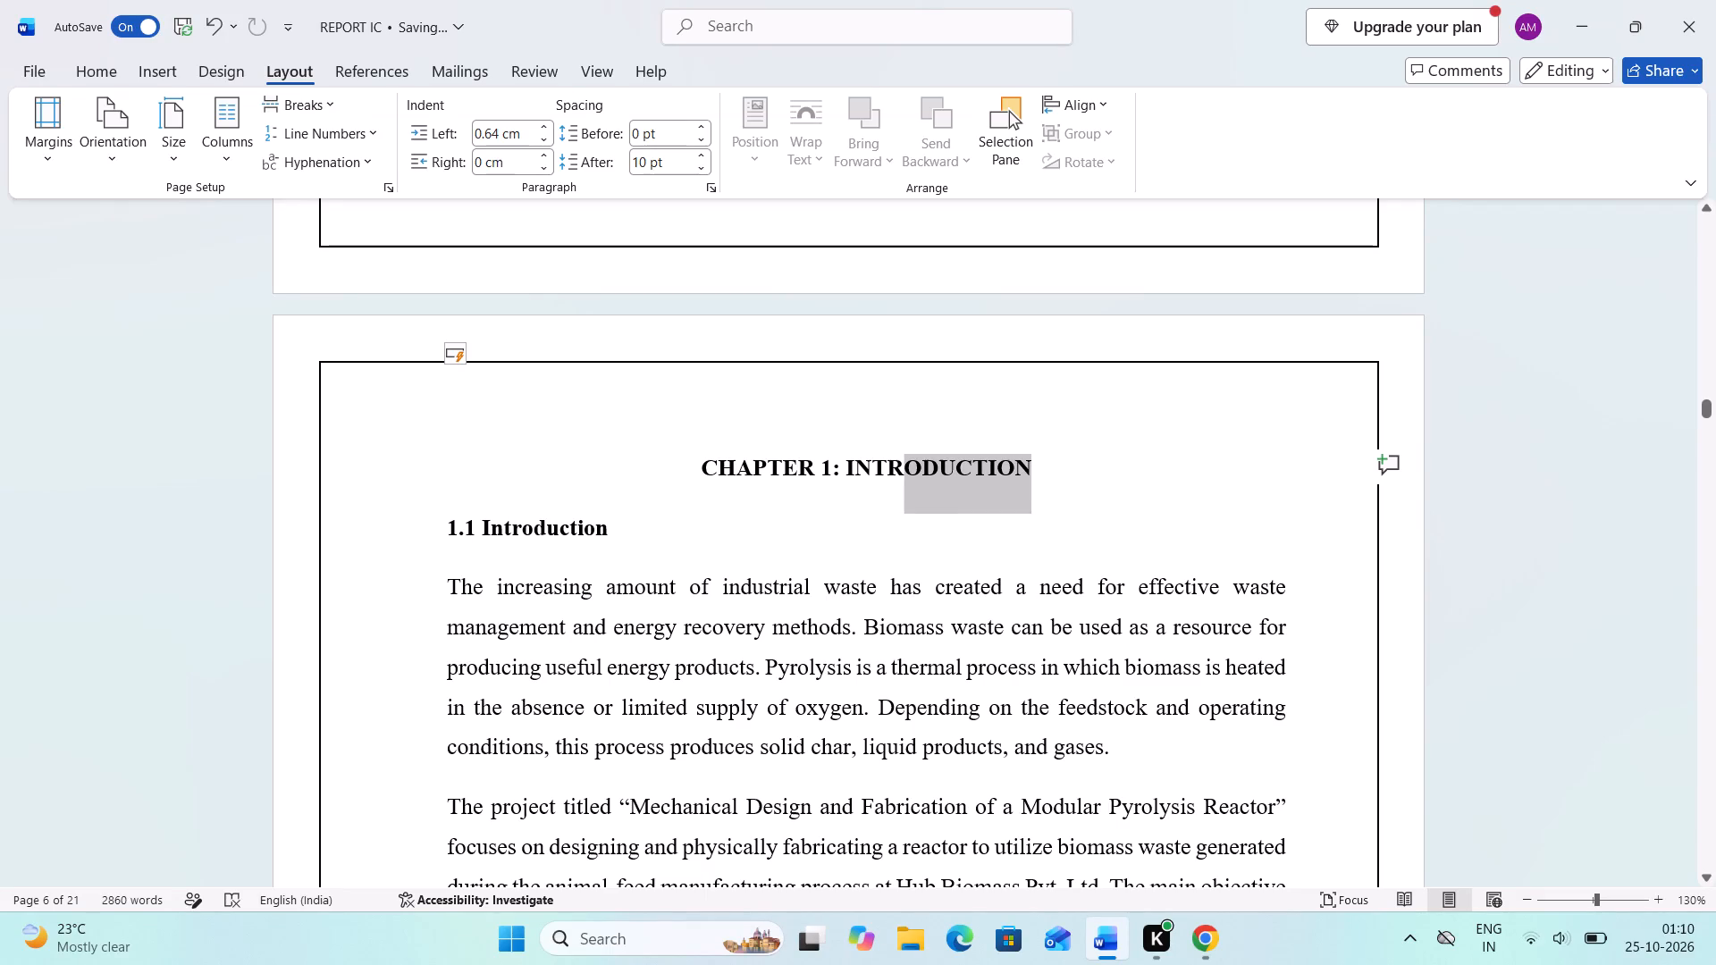
drag(887, 457, 753, 453)
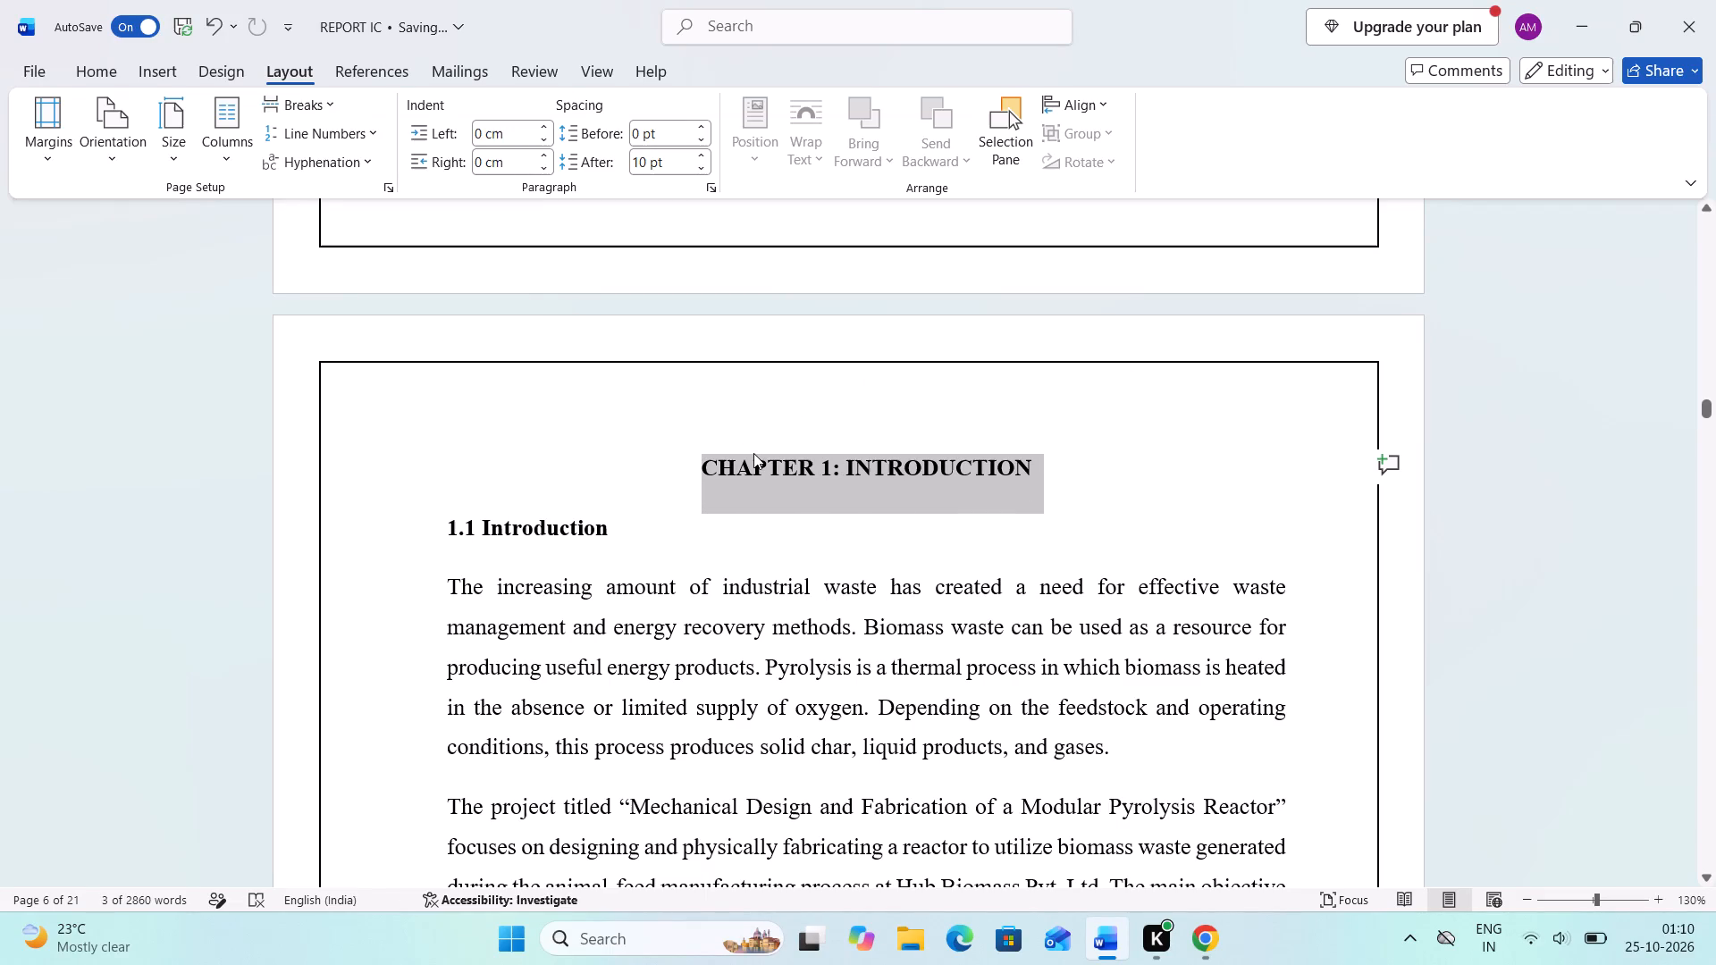
key(ctrl+c)
Add the headings "CHAPTER 2: PROBLEM STATEMENT" and "CHAPTER 3: OBJECTIVES & OUTCOMES" to the selected Chapter 1 heading.
scroll(753, 453, down, 6)
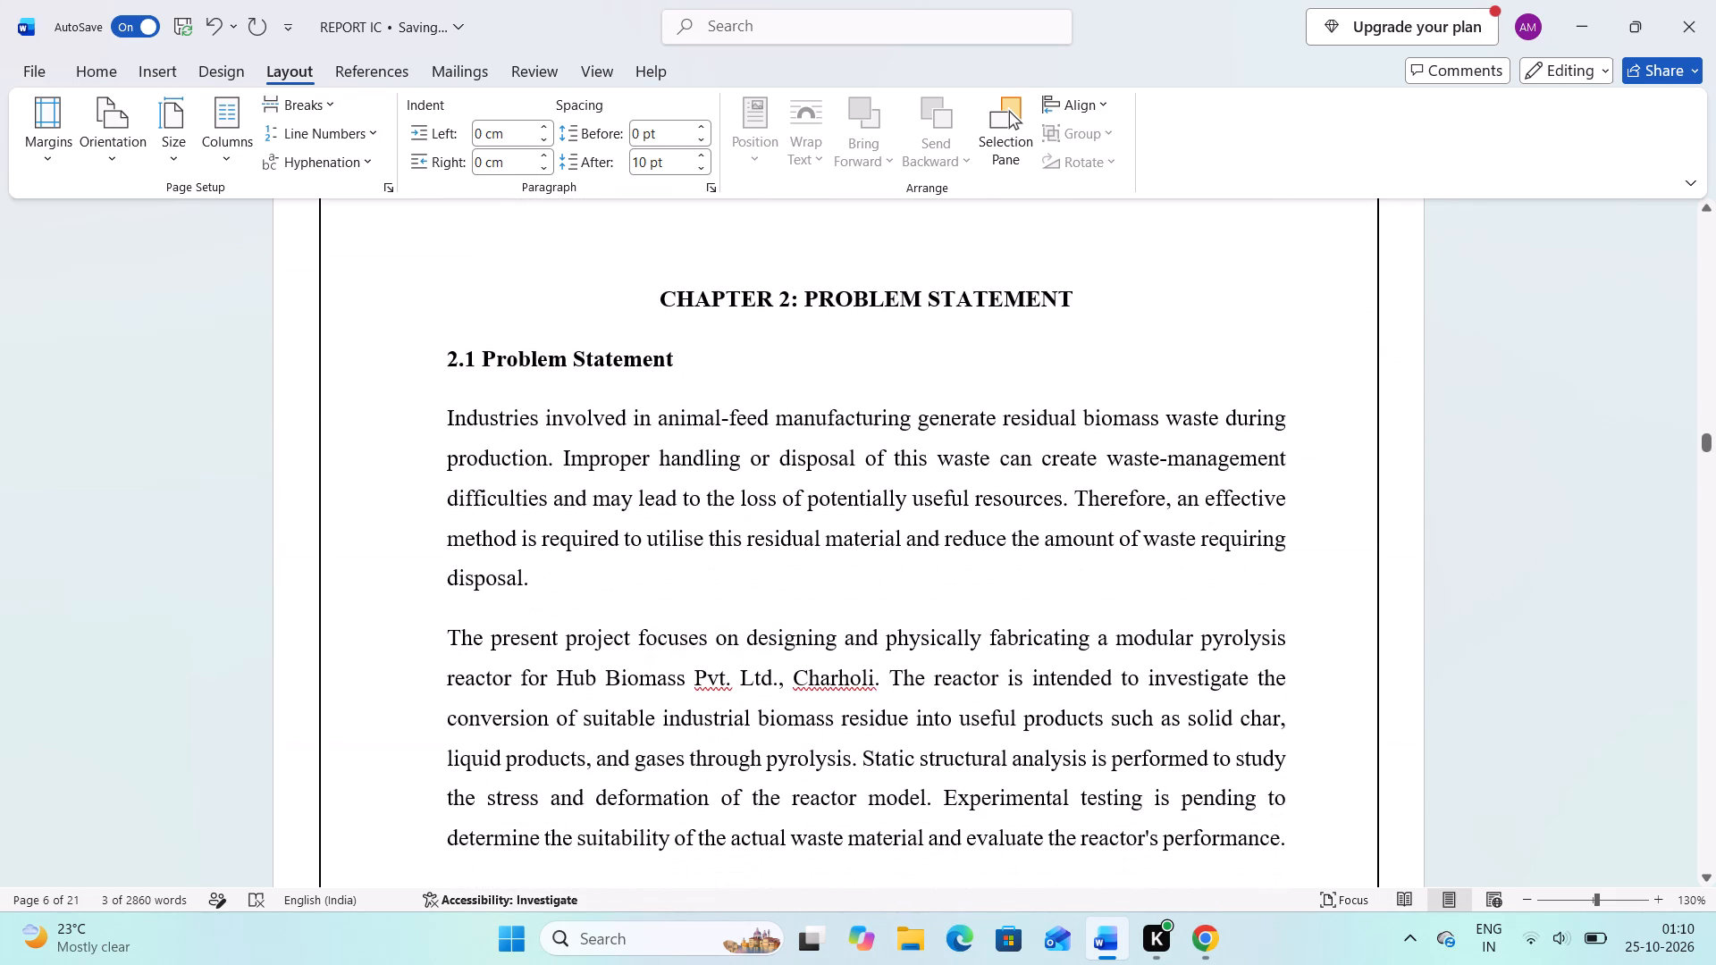
ctrl+shift+drag(1077, 298, 812, 278)
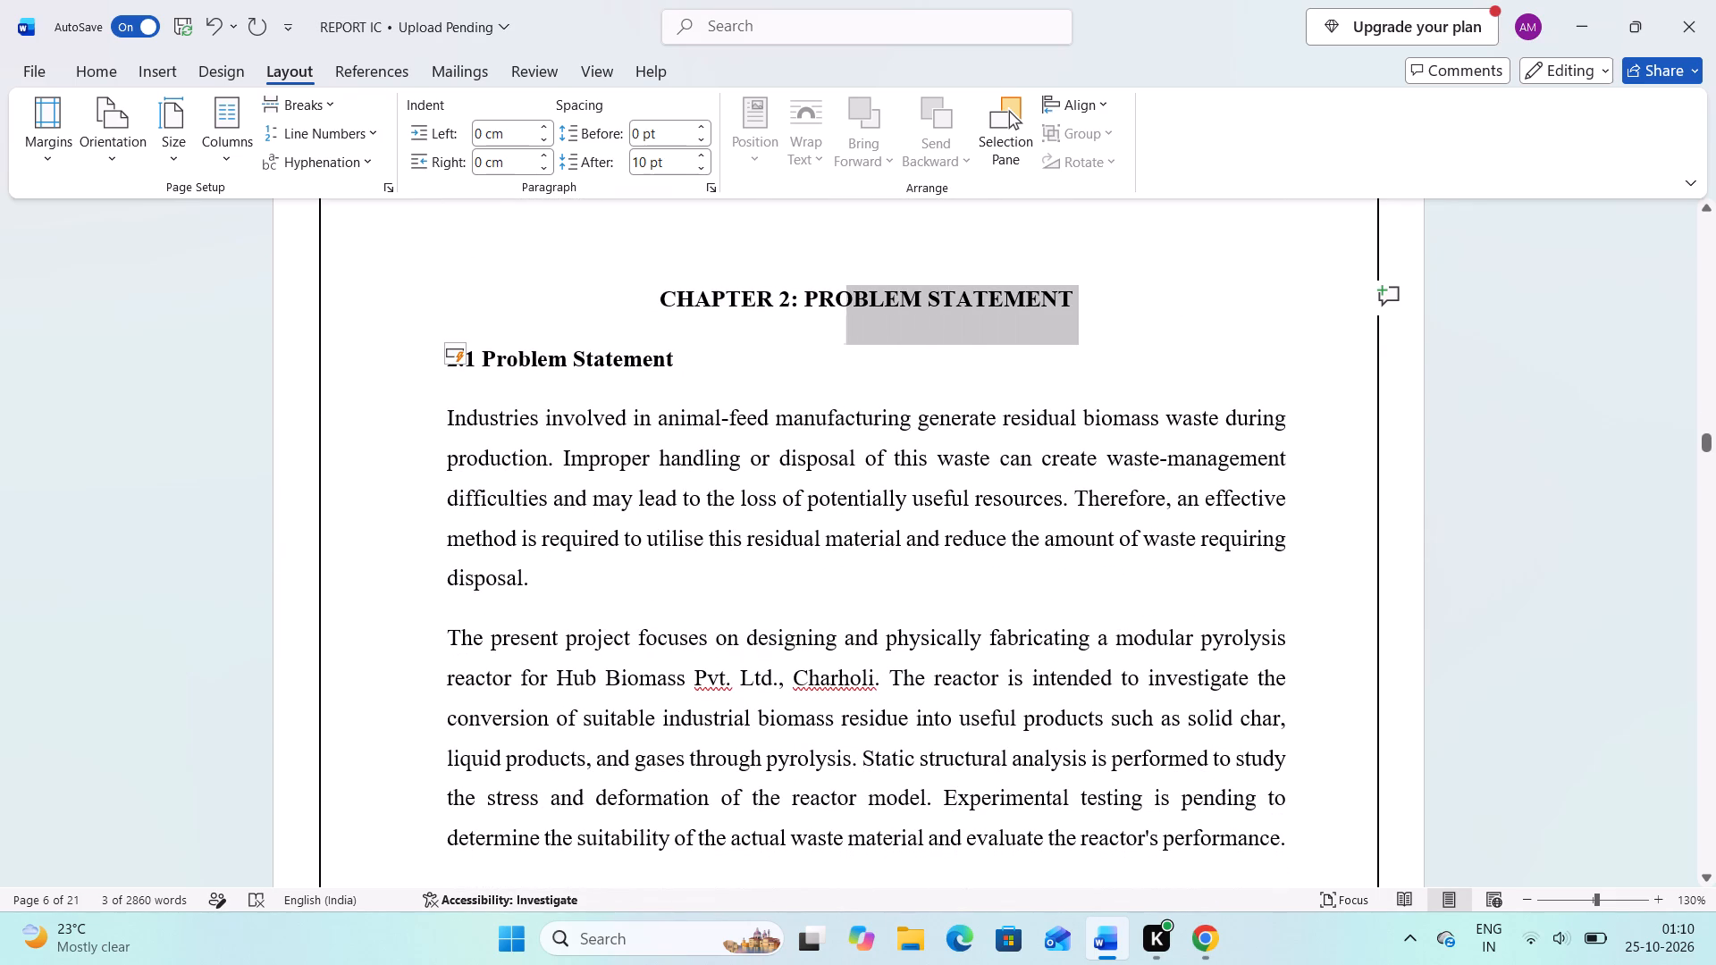
ctrl+shift+drag(812, 278, 653, 289)
scroll(653, 289, down, 2)
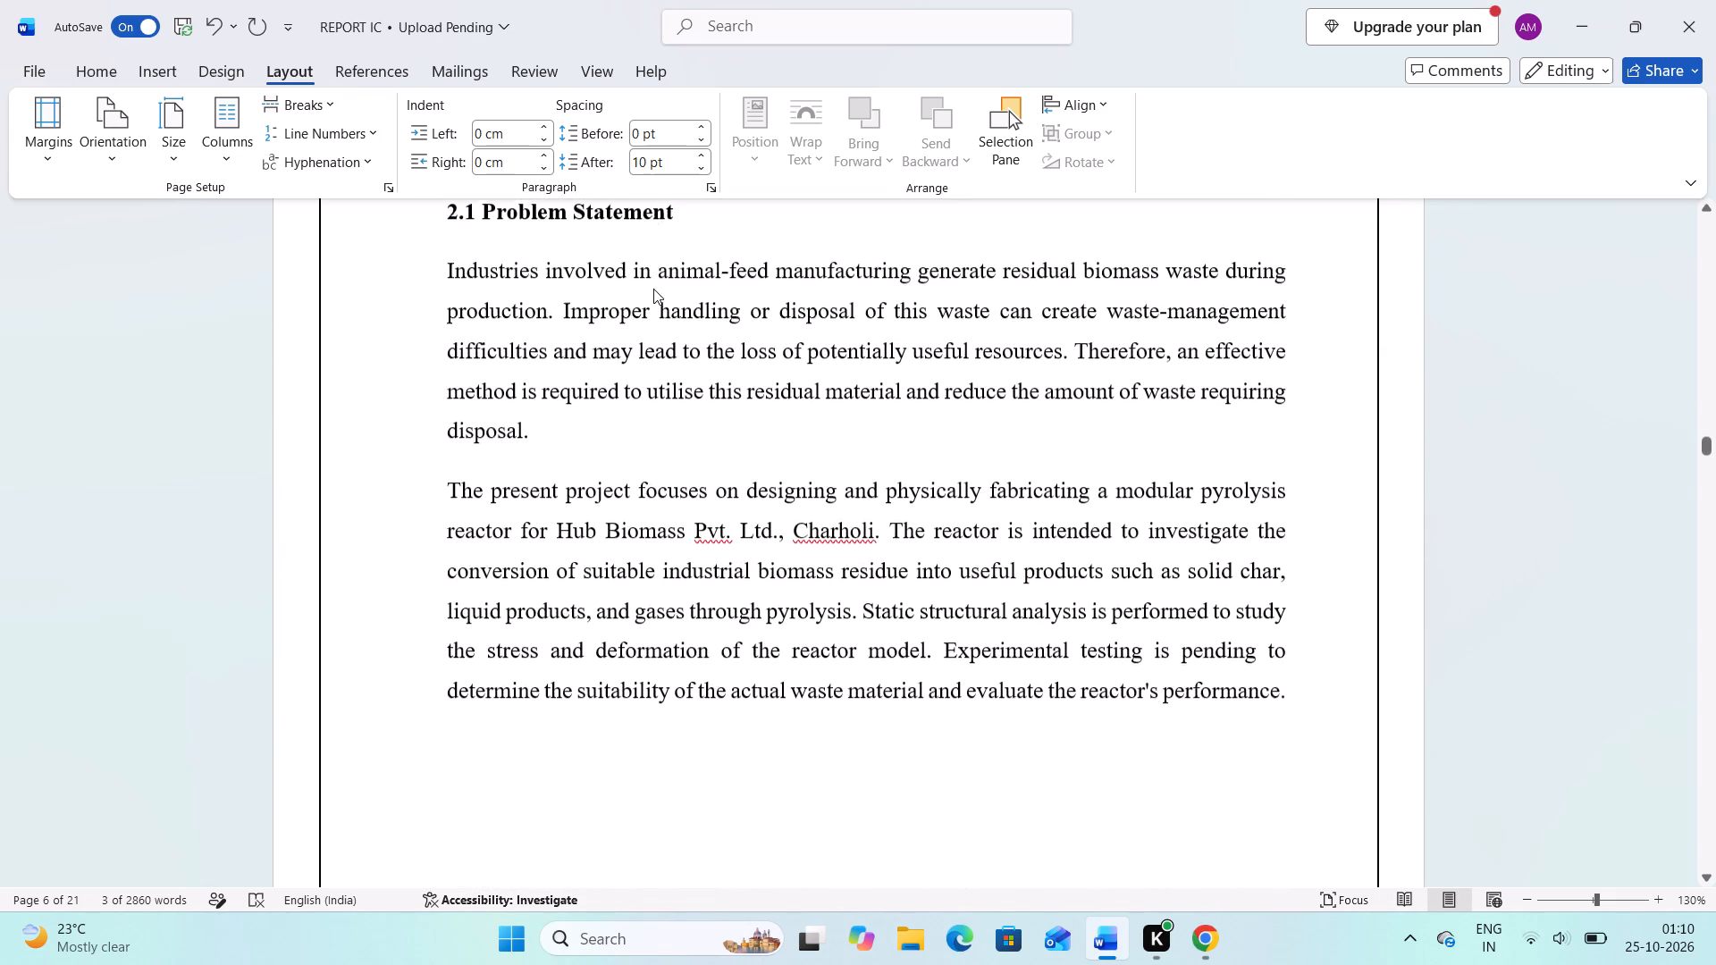
scroll(653, 289, down, 5)
scroll(653, 289, up, 1)
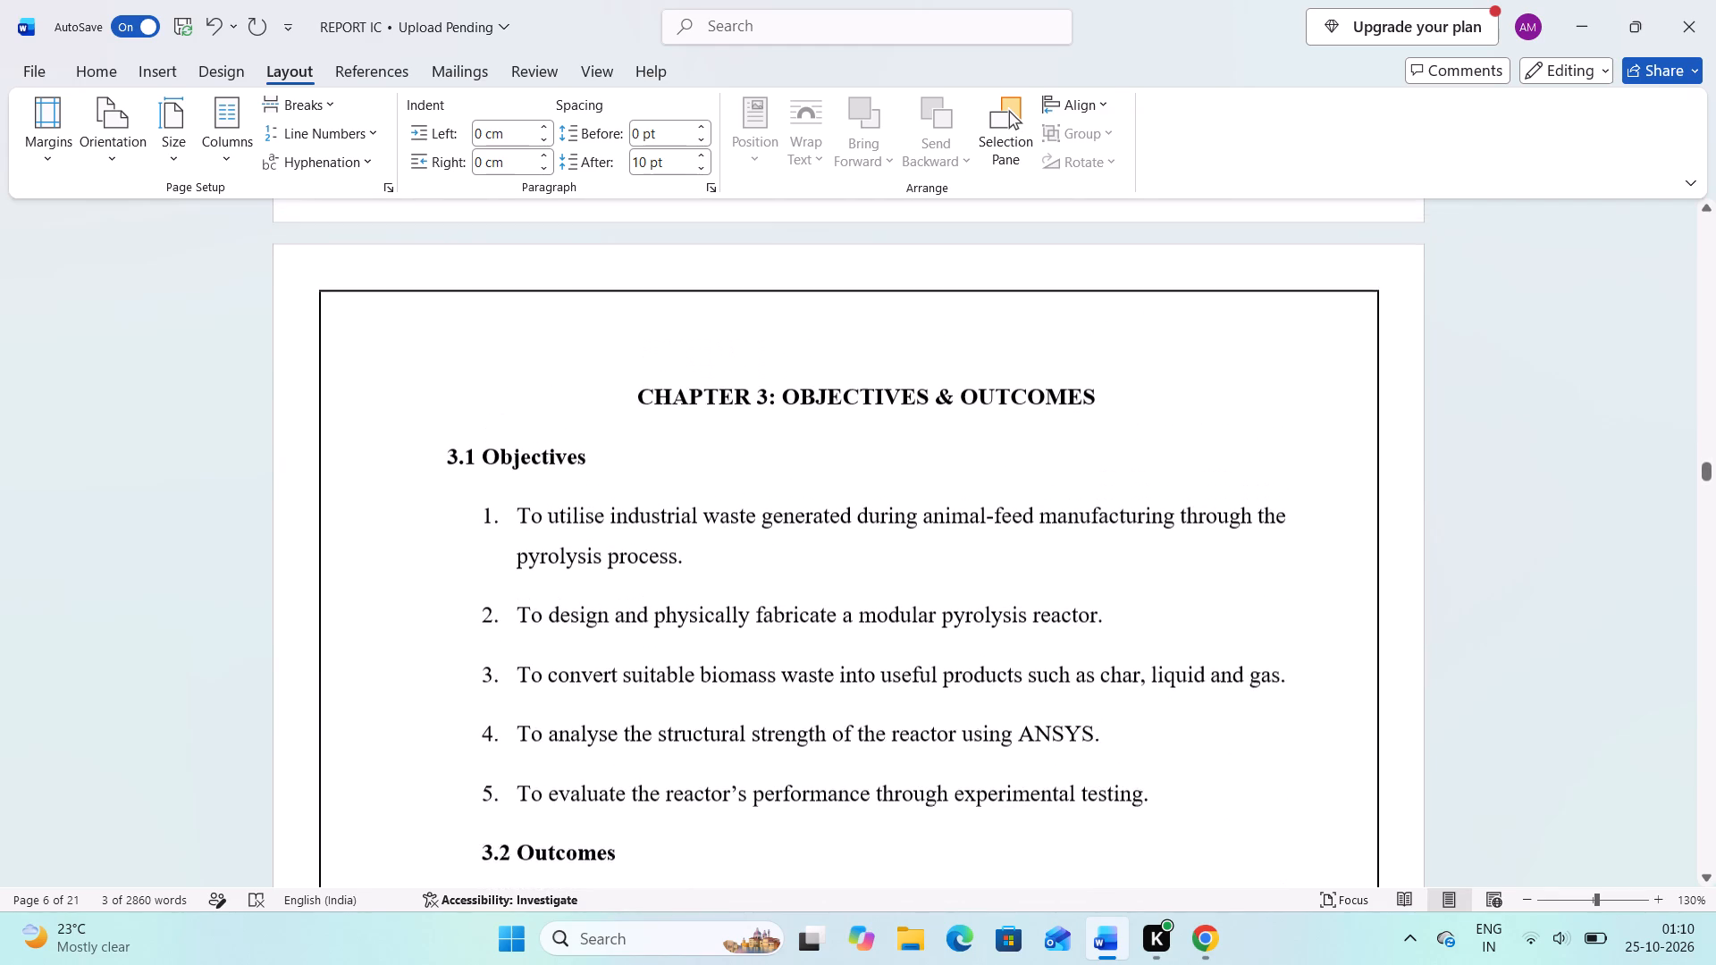
scroll(653, 289, up, 1)
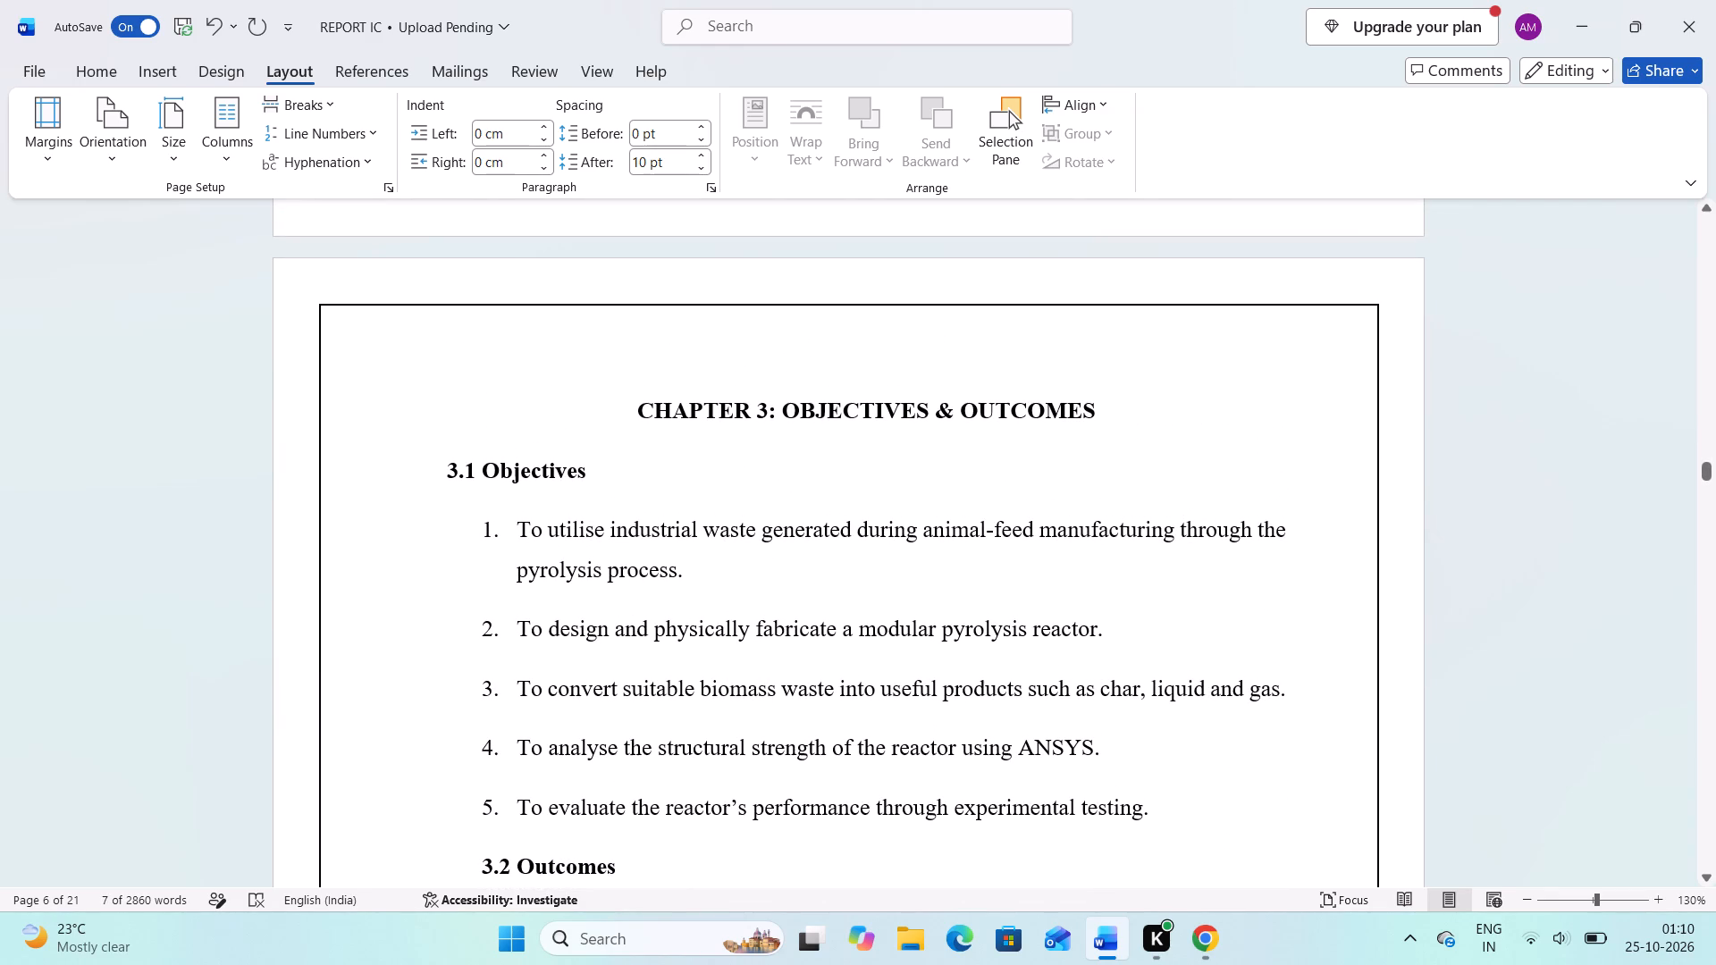
ctrl+shift+drag(1109, 407, 652, 387)
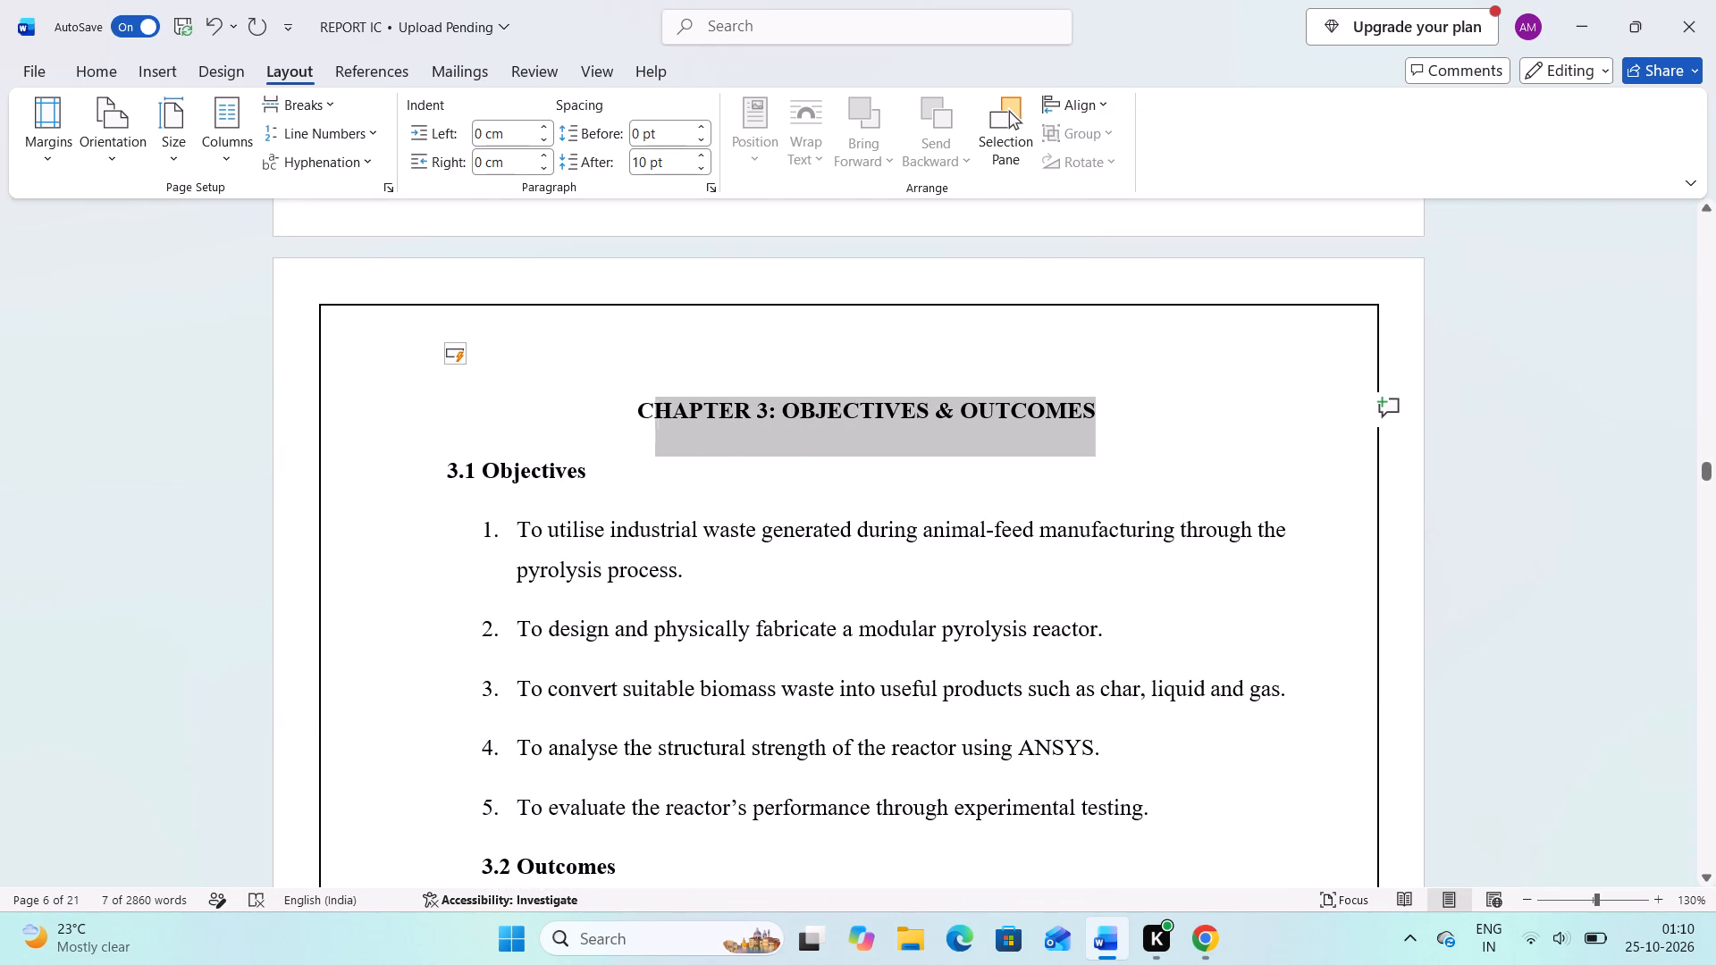
ctrl+shift+drag(652, 387, 636, 388)
Extend the multiple selection with the headings "CHAPTER 4: LITERATURE REVIEW" and "CHAPTER 5: SYSTEM DEVELOPMENT".
scroll(636, 388, down, 3)
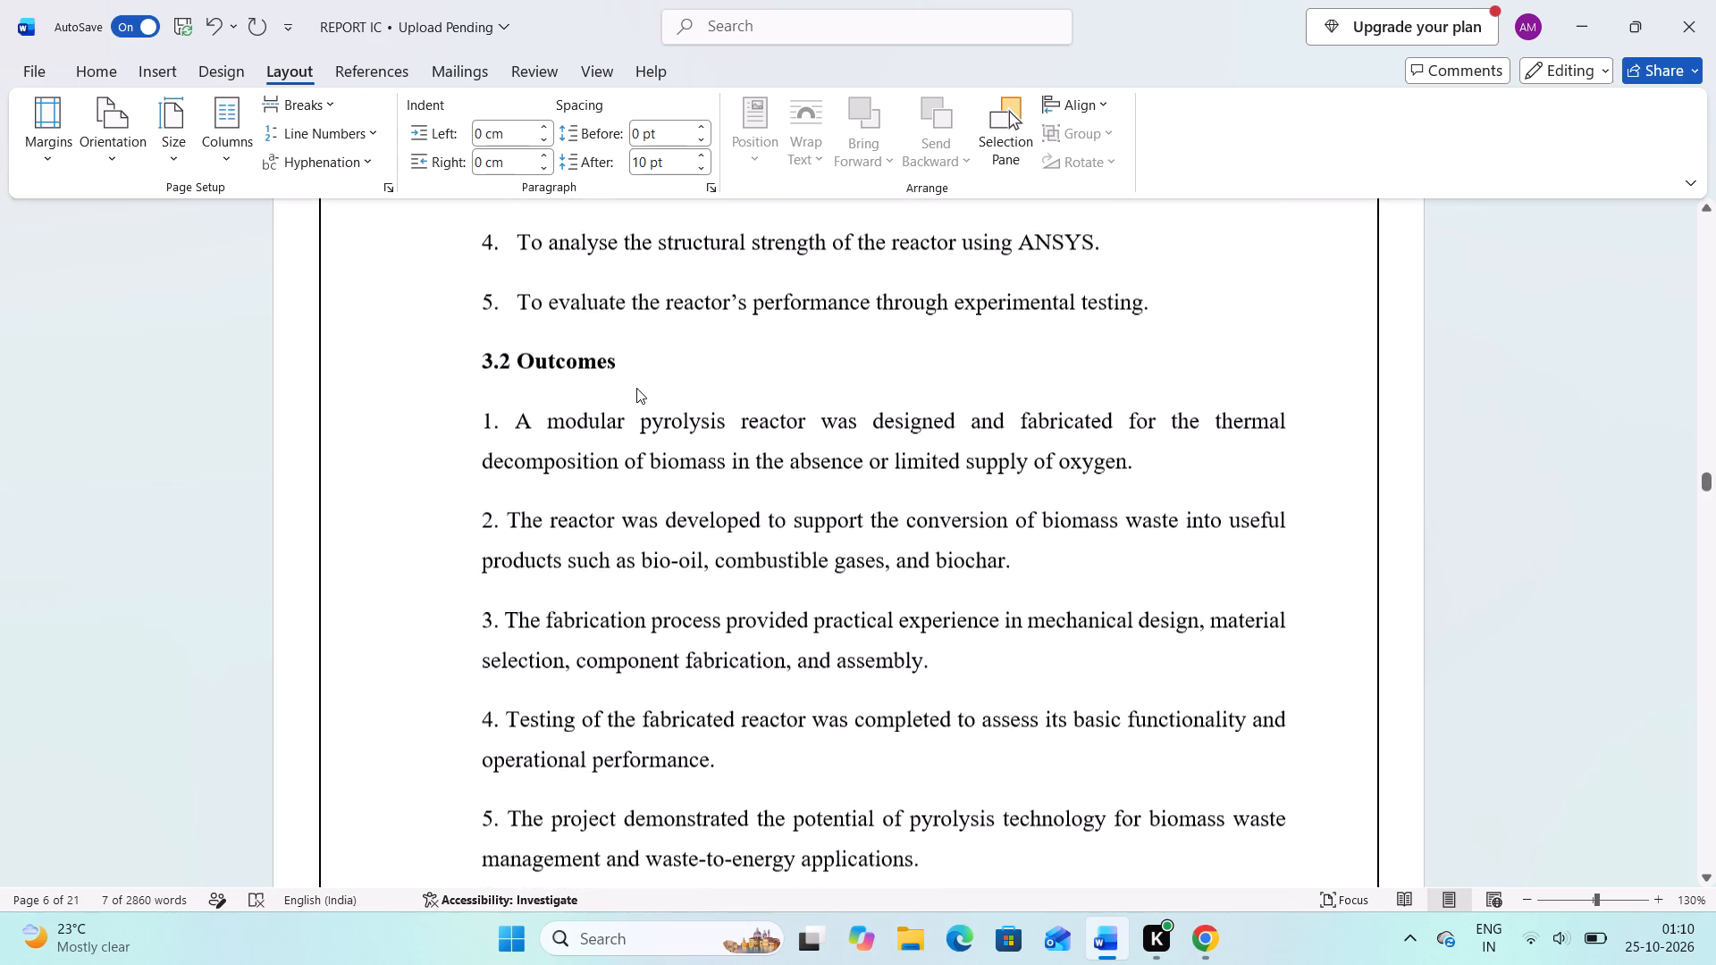
scroll(636, 388, down, 3)
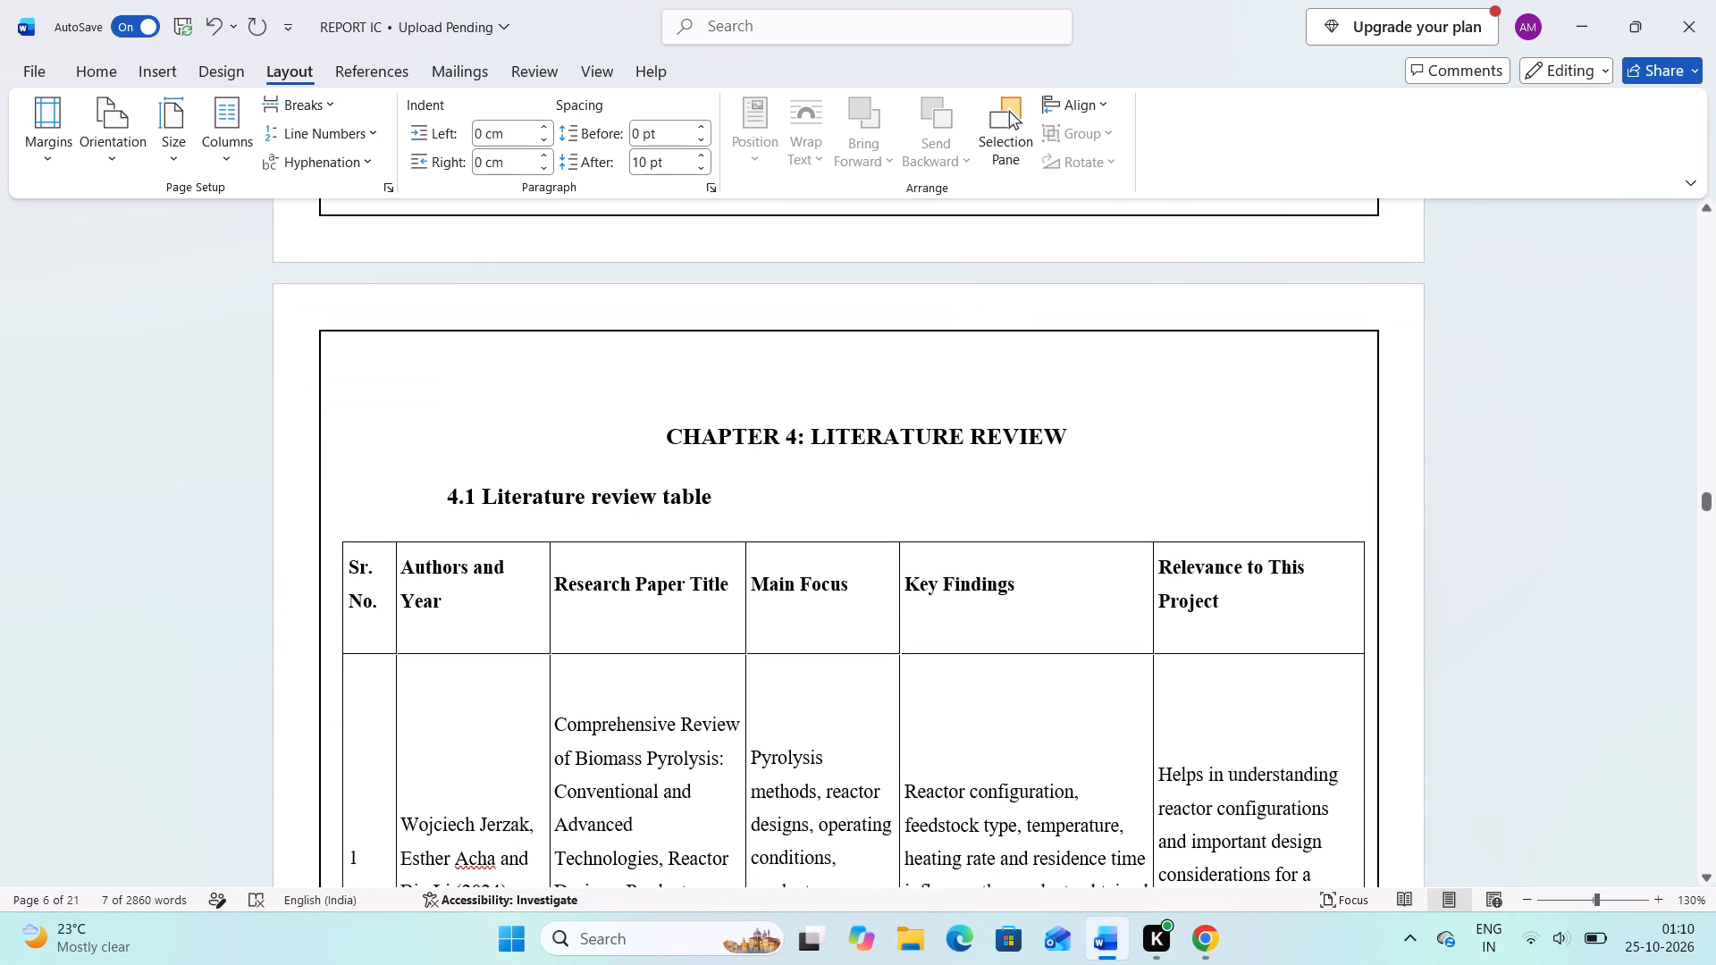
scroll(637, 315, down, 1)
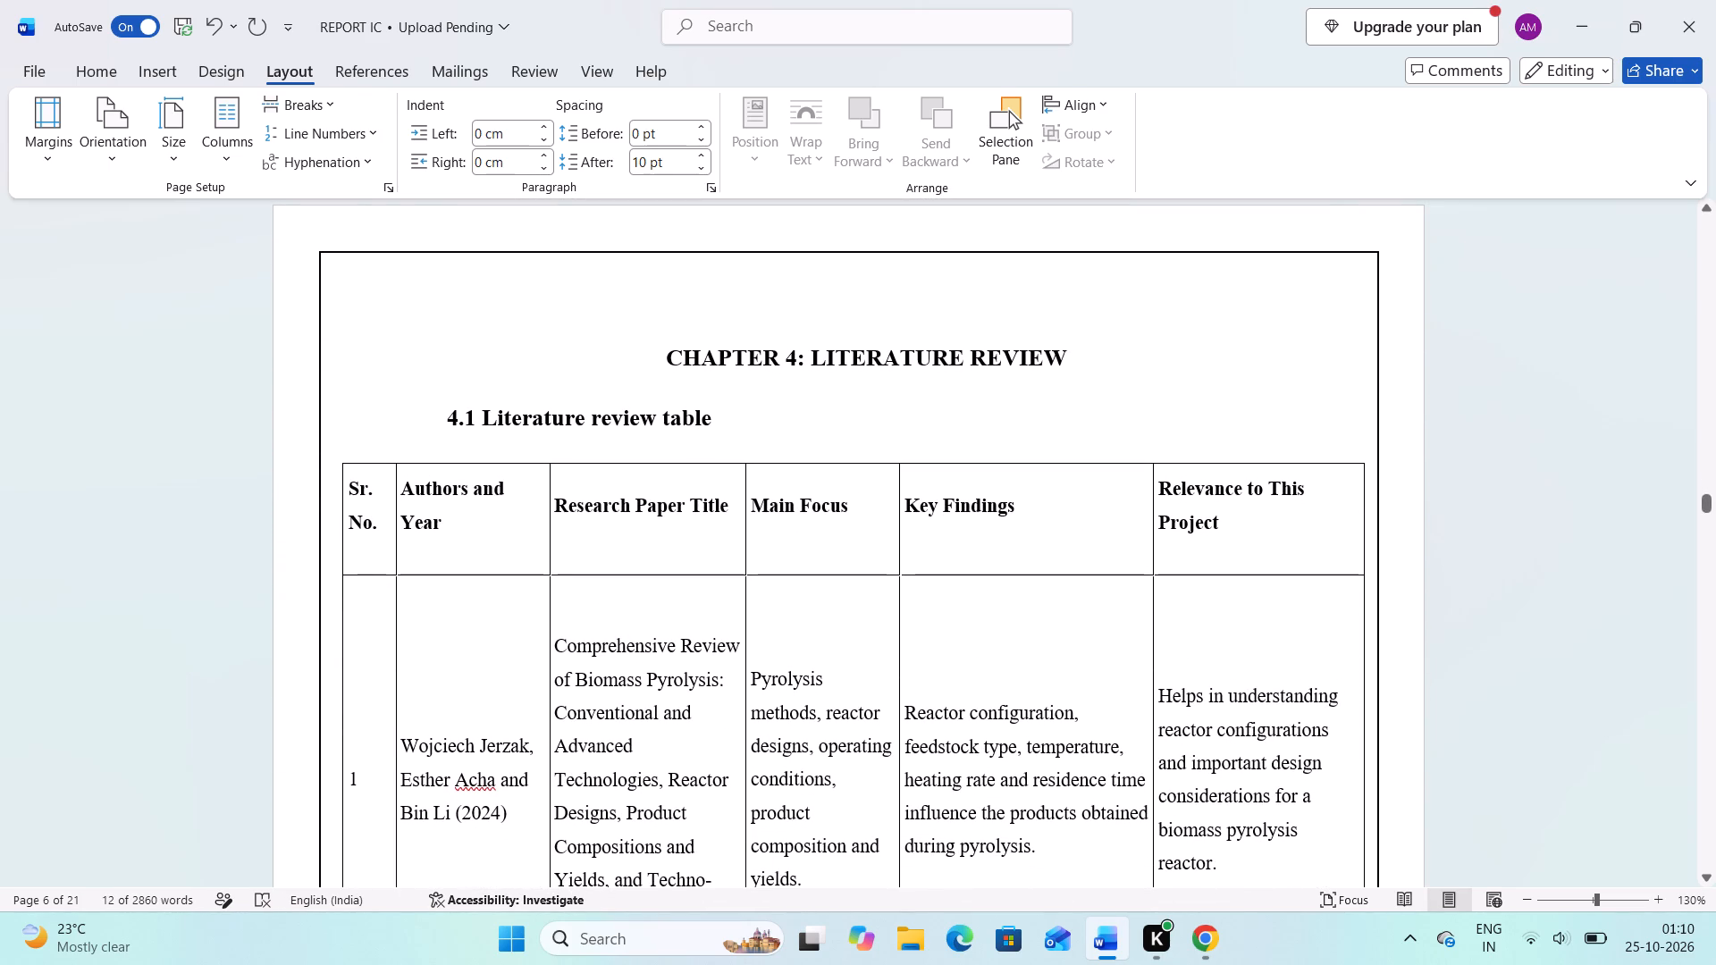
ctrl+shift+drag(1073, 351, 881, 343)
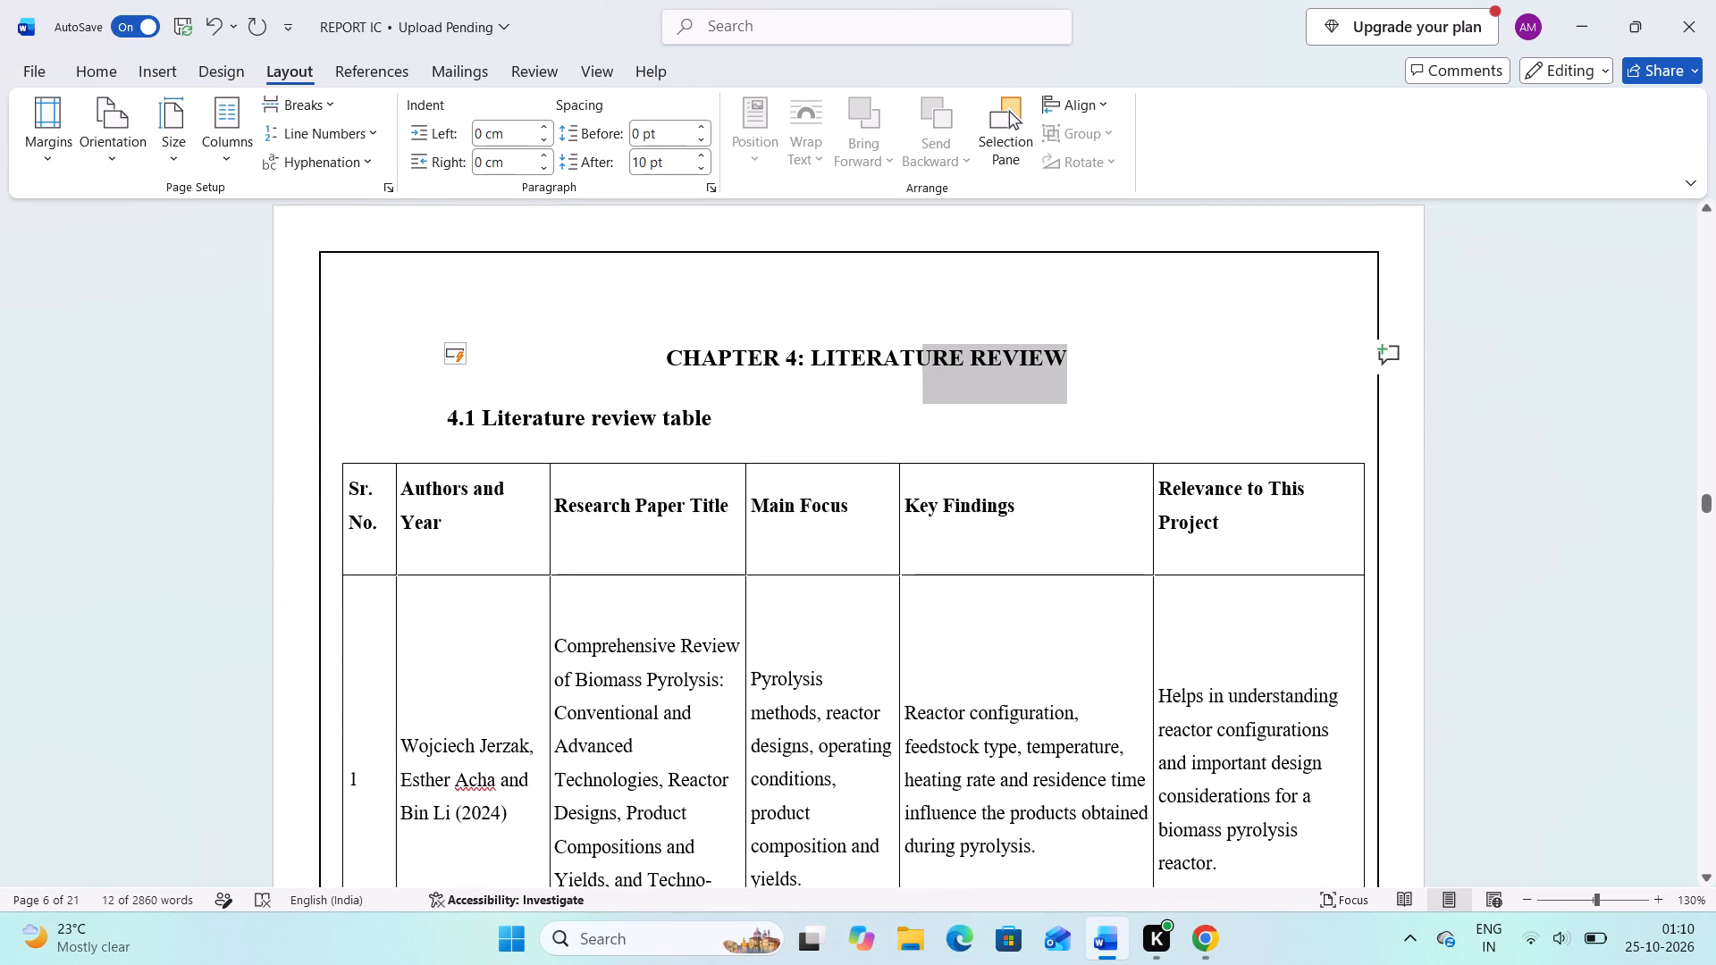
ctrl+shift+drag(881, 343, 650, 334)
scroll(650, 334, up, 5)
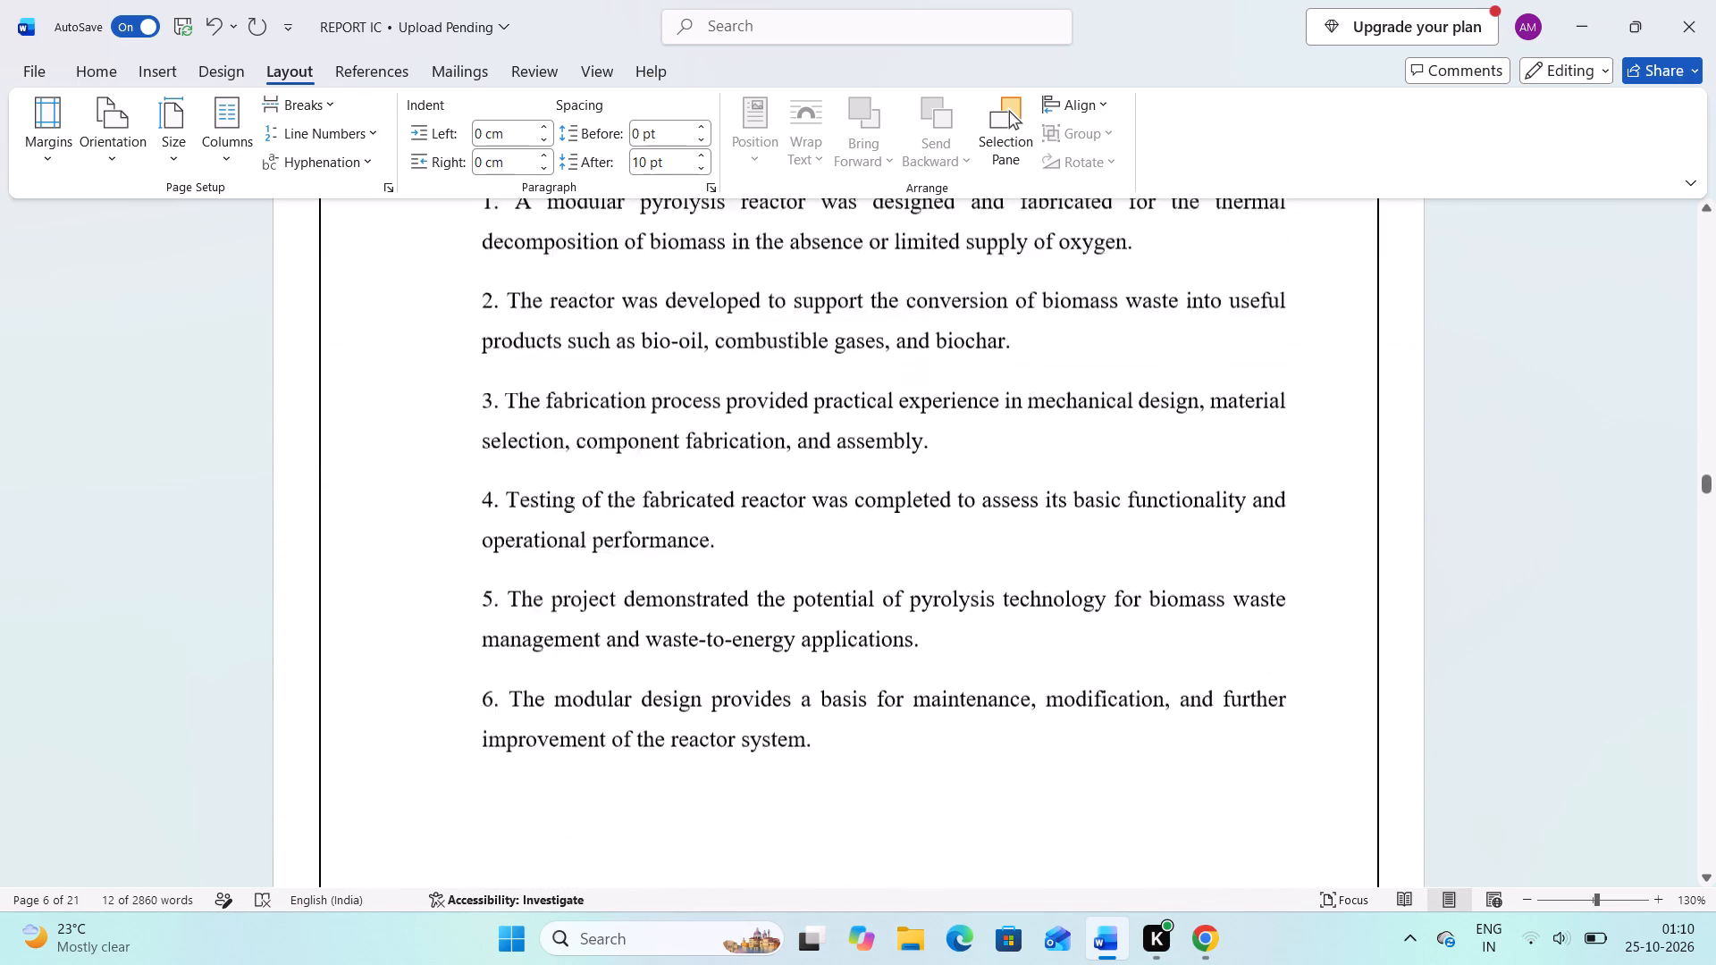
scroll(650, 334, down, 2)
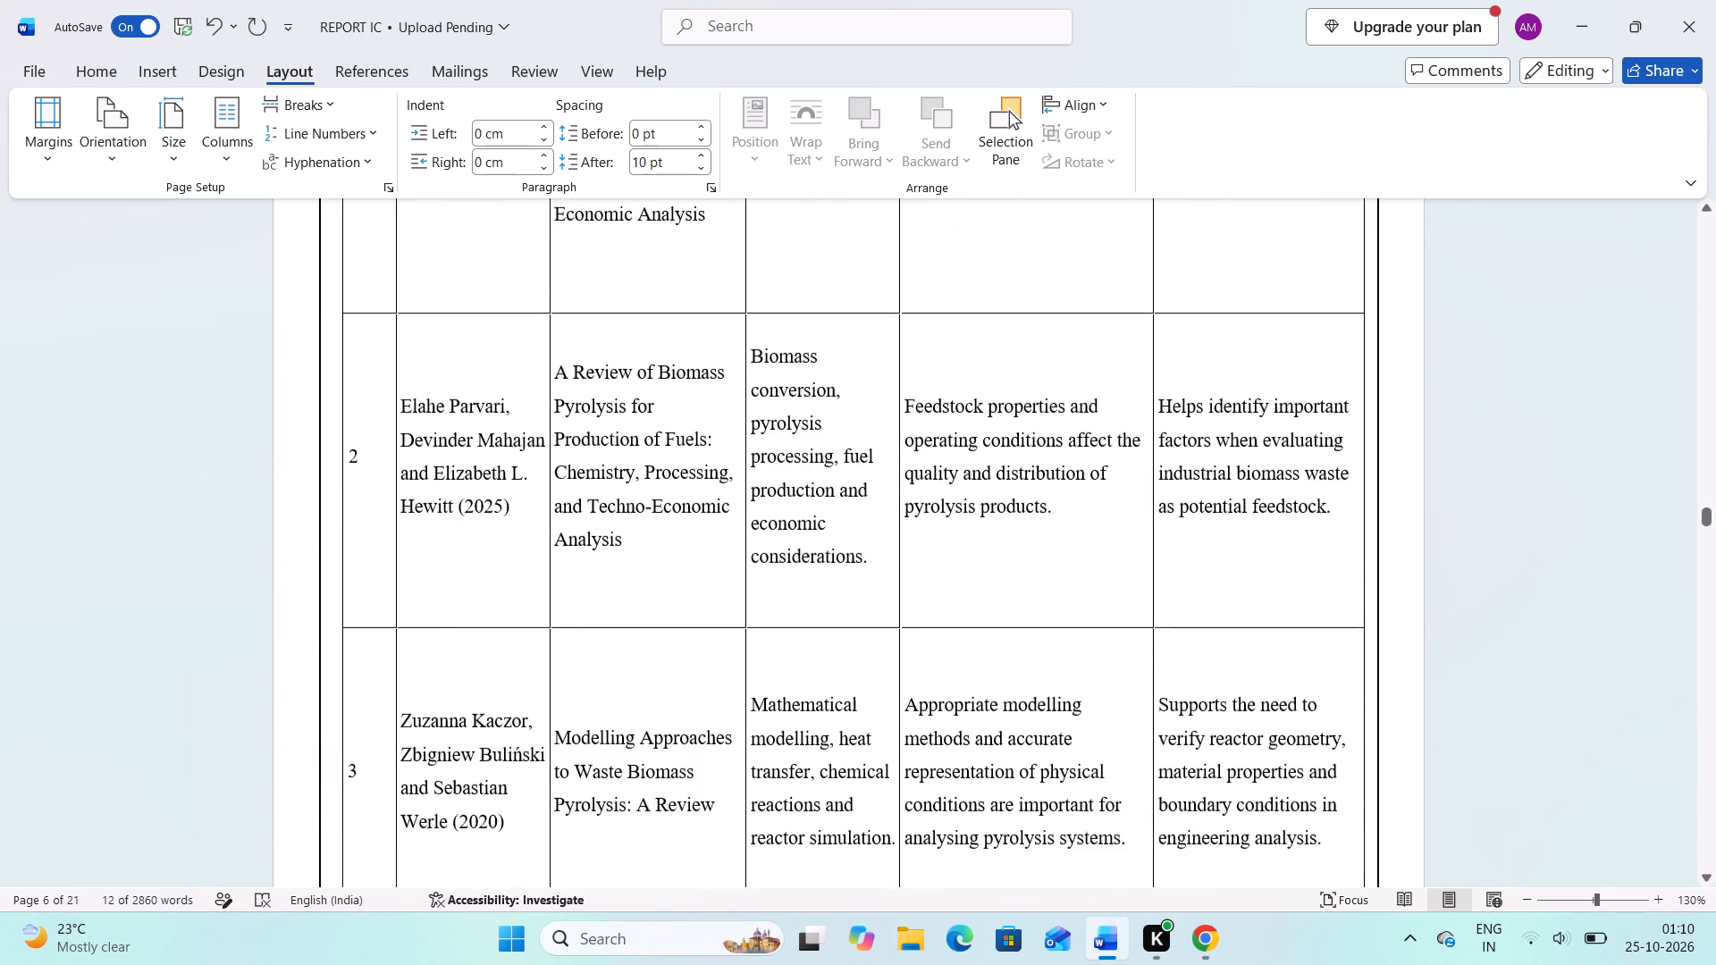
scroll(650, 334, down, 9)
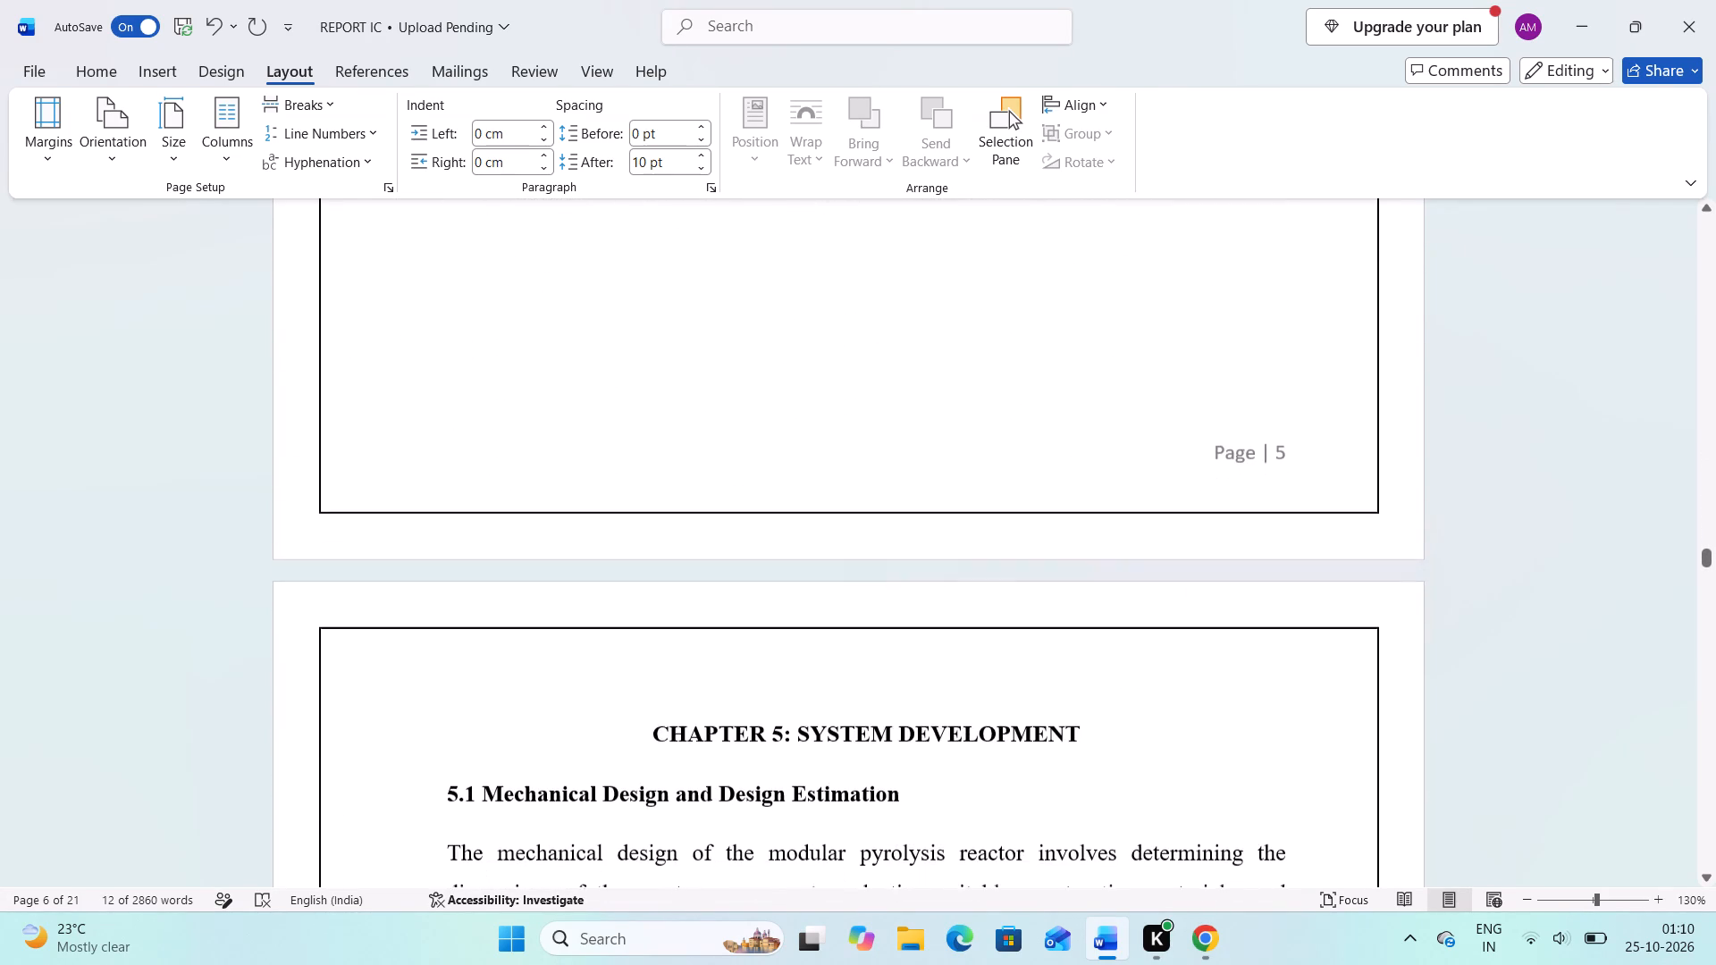
scroll(650, 334, down, 1)
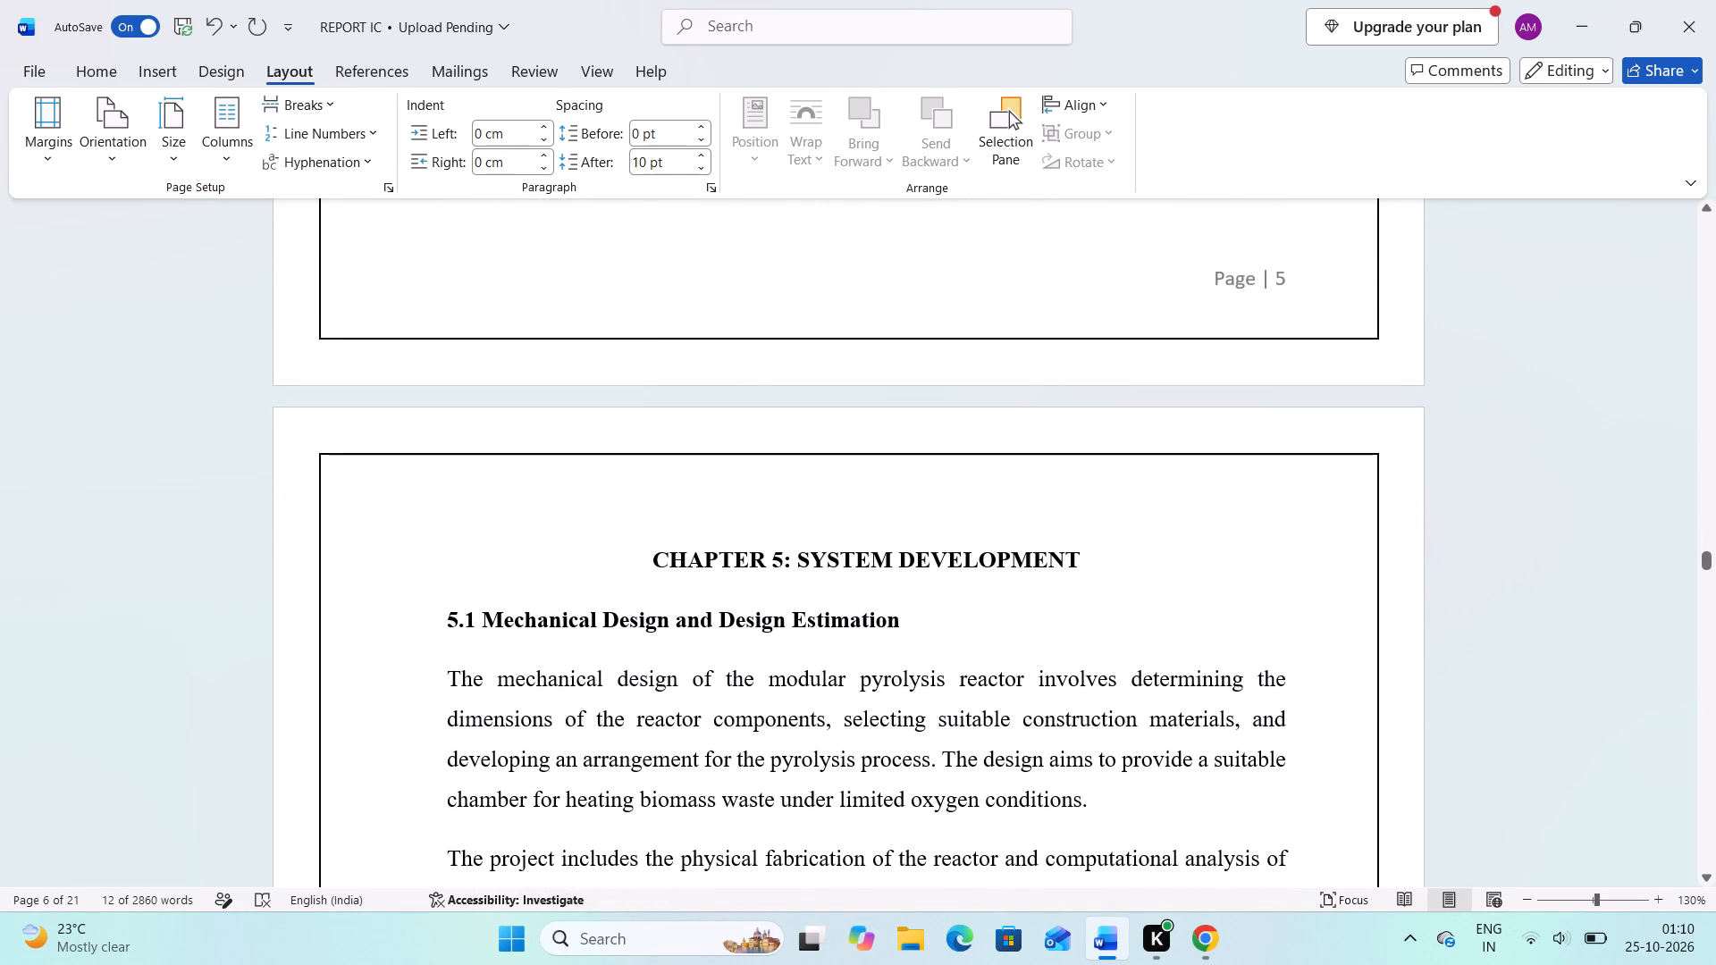
ctrl+shift+drag(1086, 555, 644, 515)
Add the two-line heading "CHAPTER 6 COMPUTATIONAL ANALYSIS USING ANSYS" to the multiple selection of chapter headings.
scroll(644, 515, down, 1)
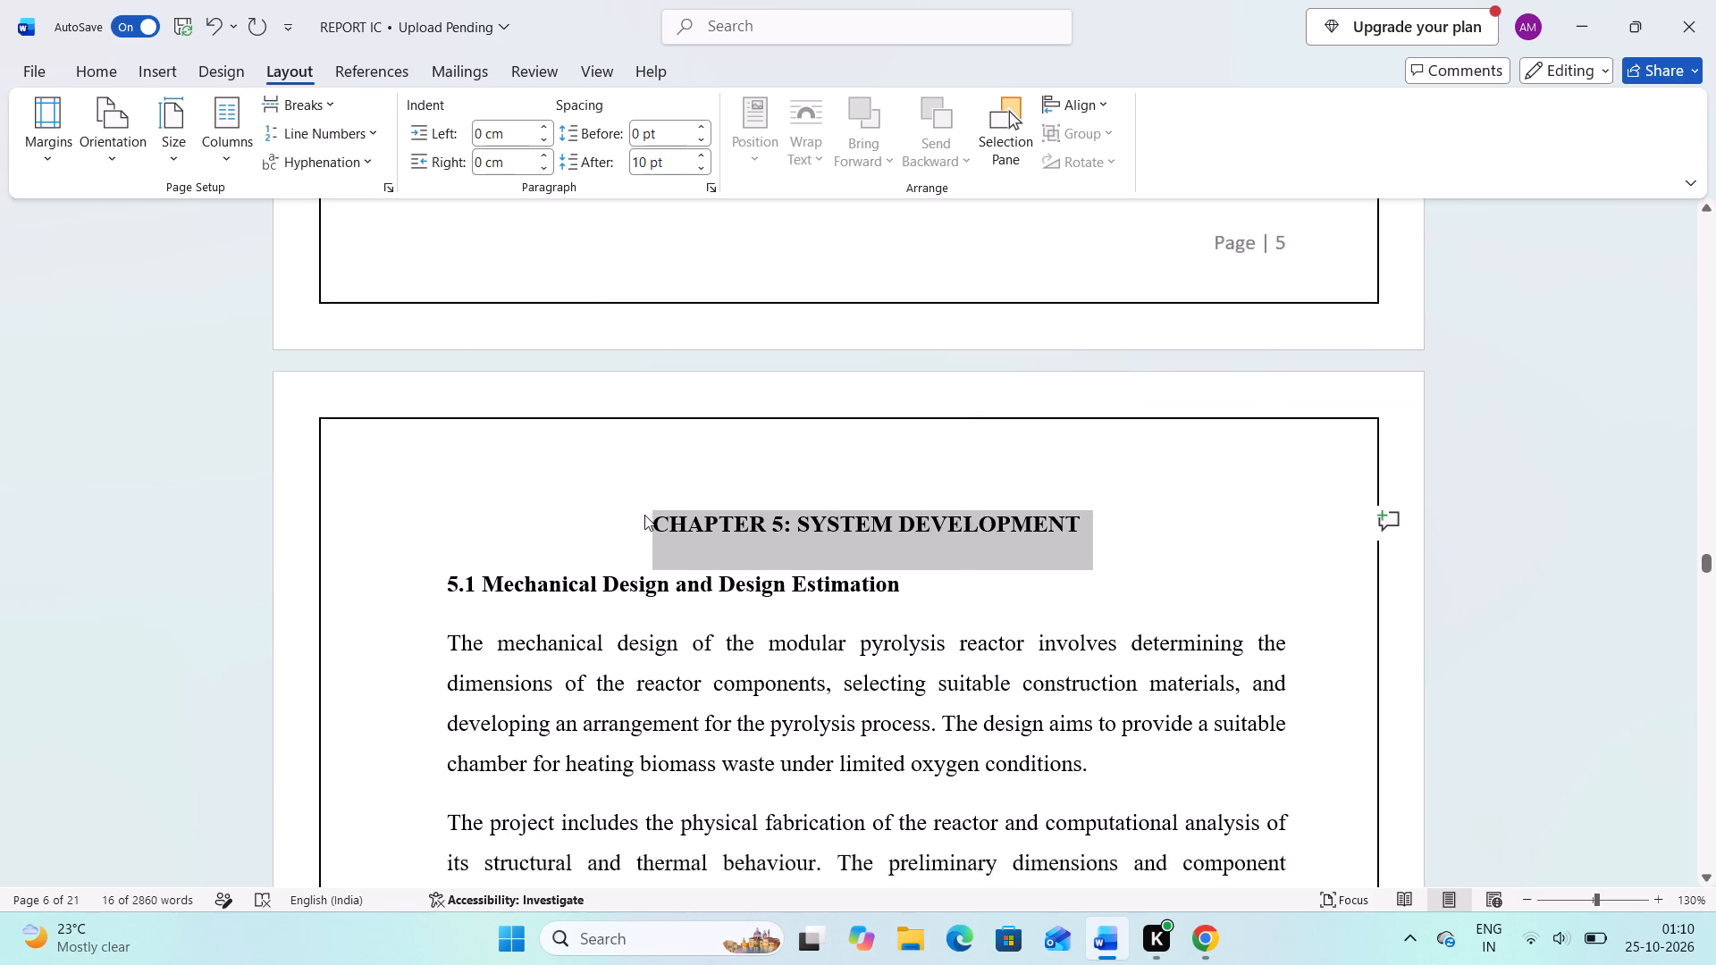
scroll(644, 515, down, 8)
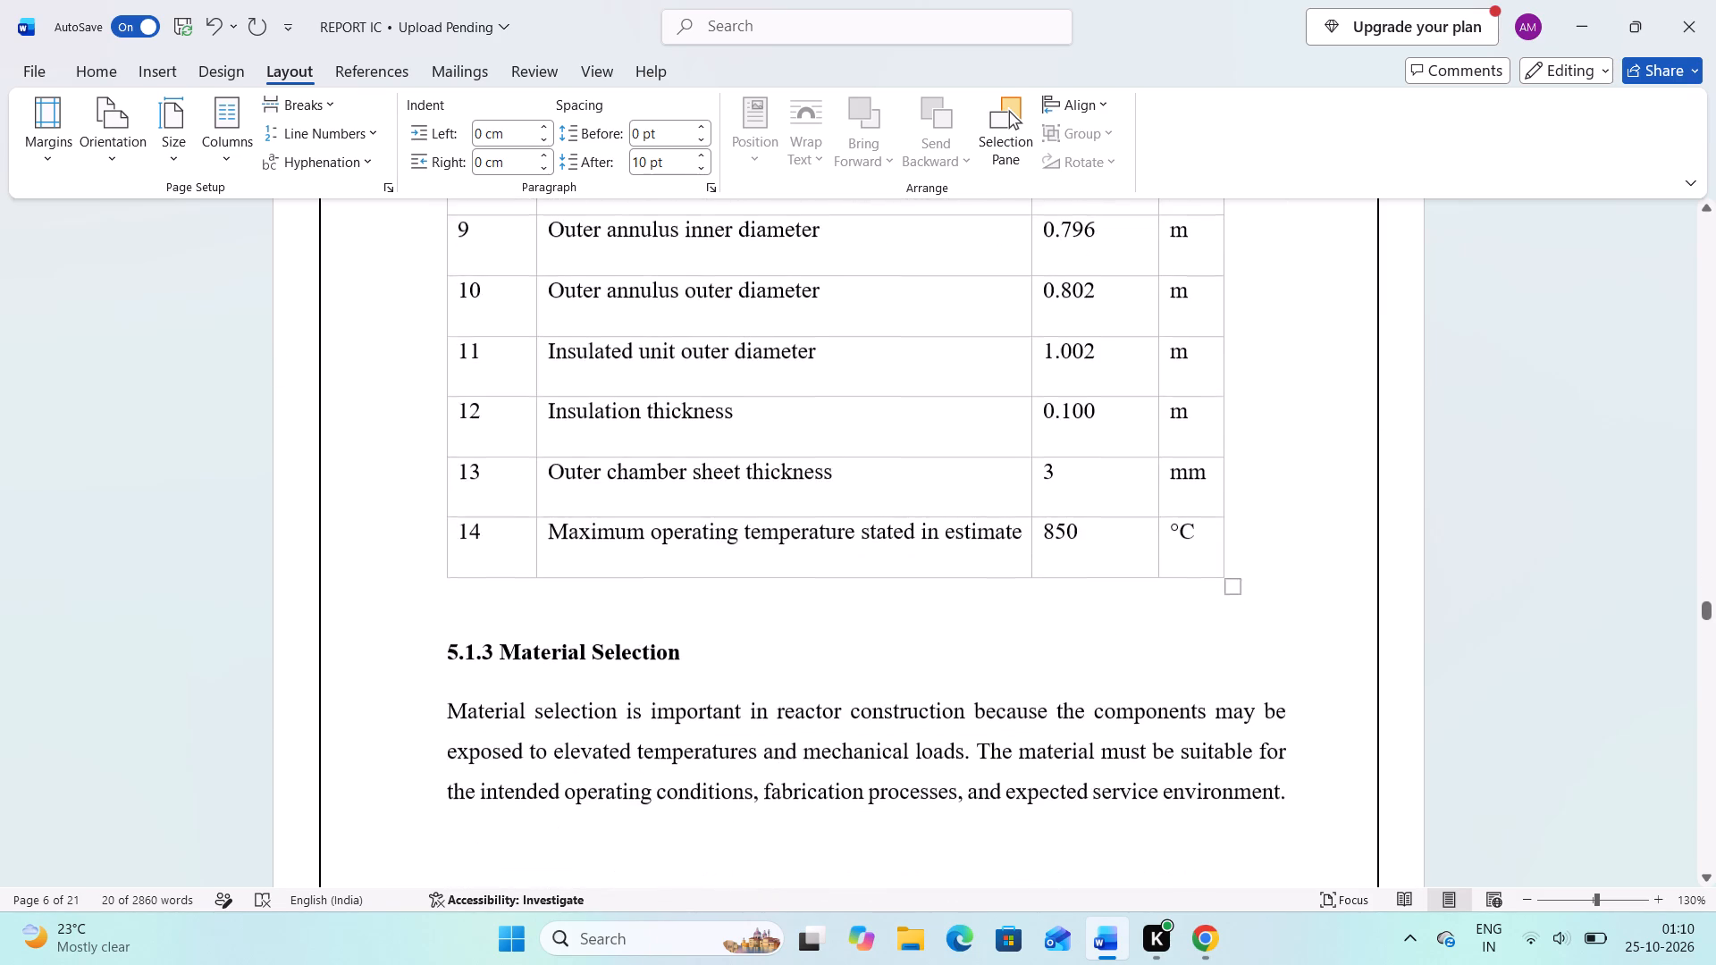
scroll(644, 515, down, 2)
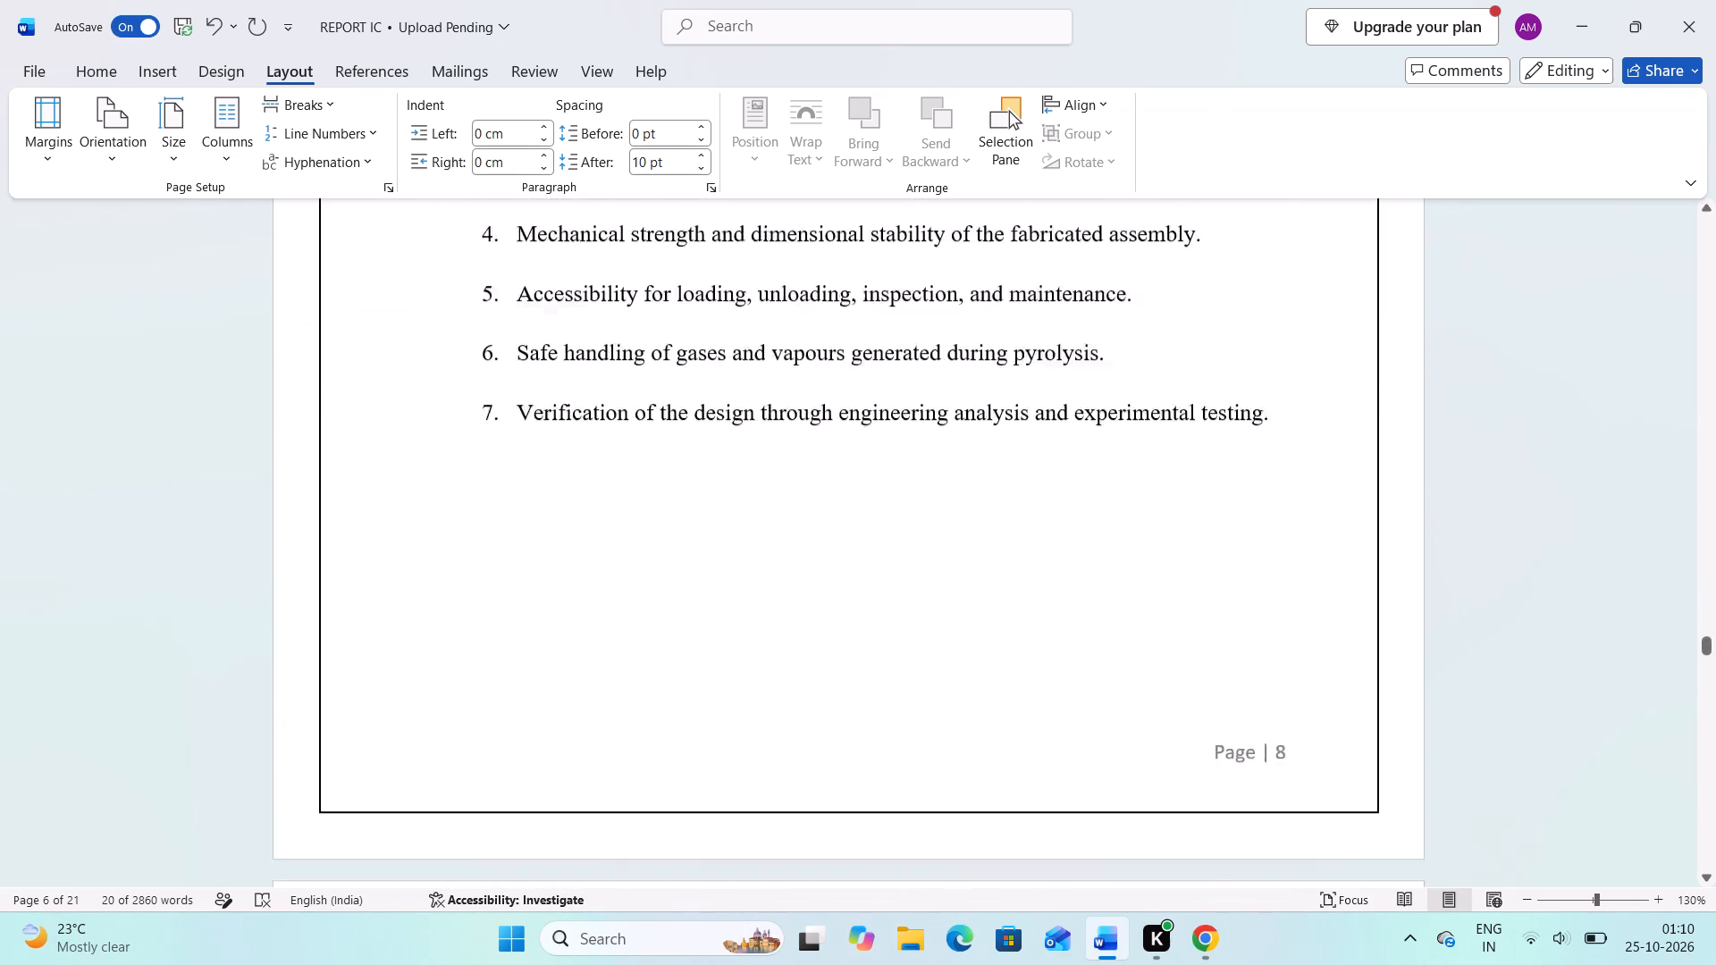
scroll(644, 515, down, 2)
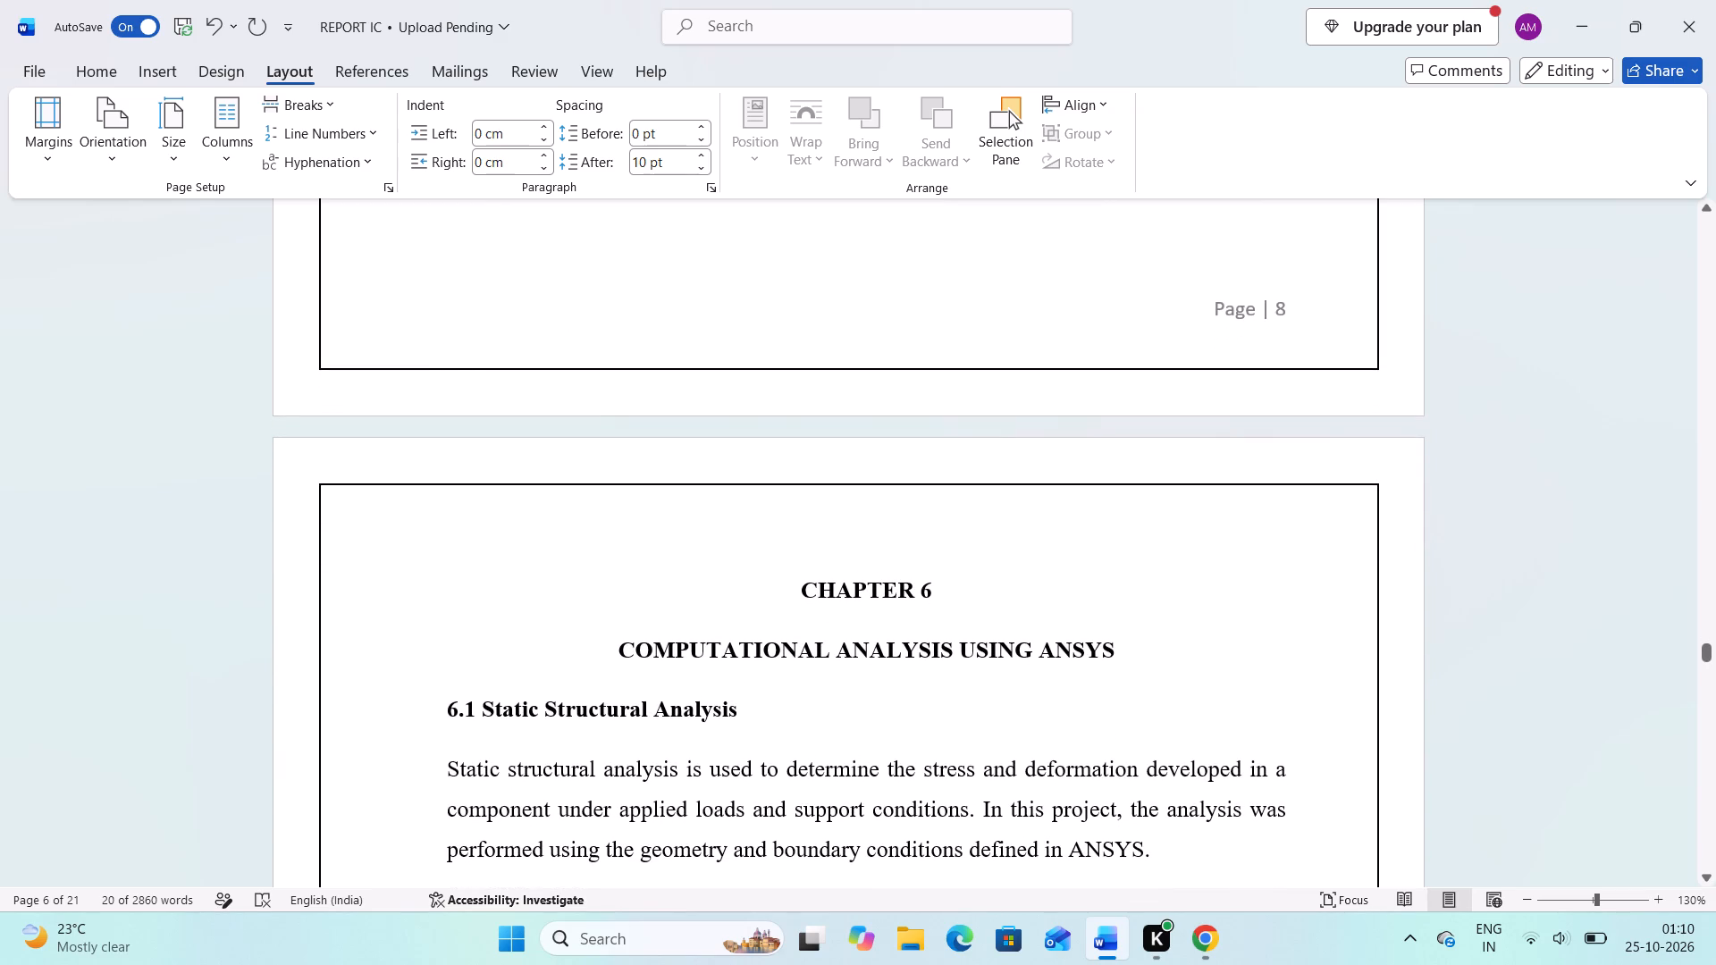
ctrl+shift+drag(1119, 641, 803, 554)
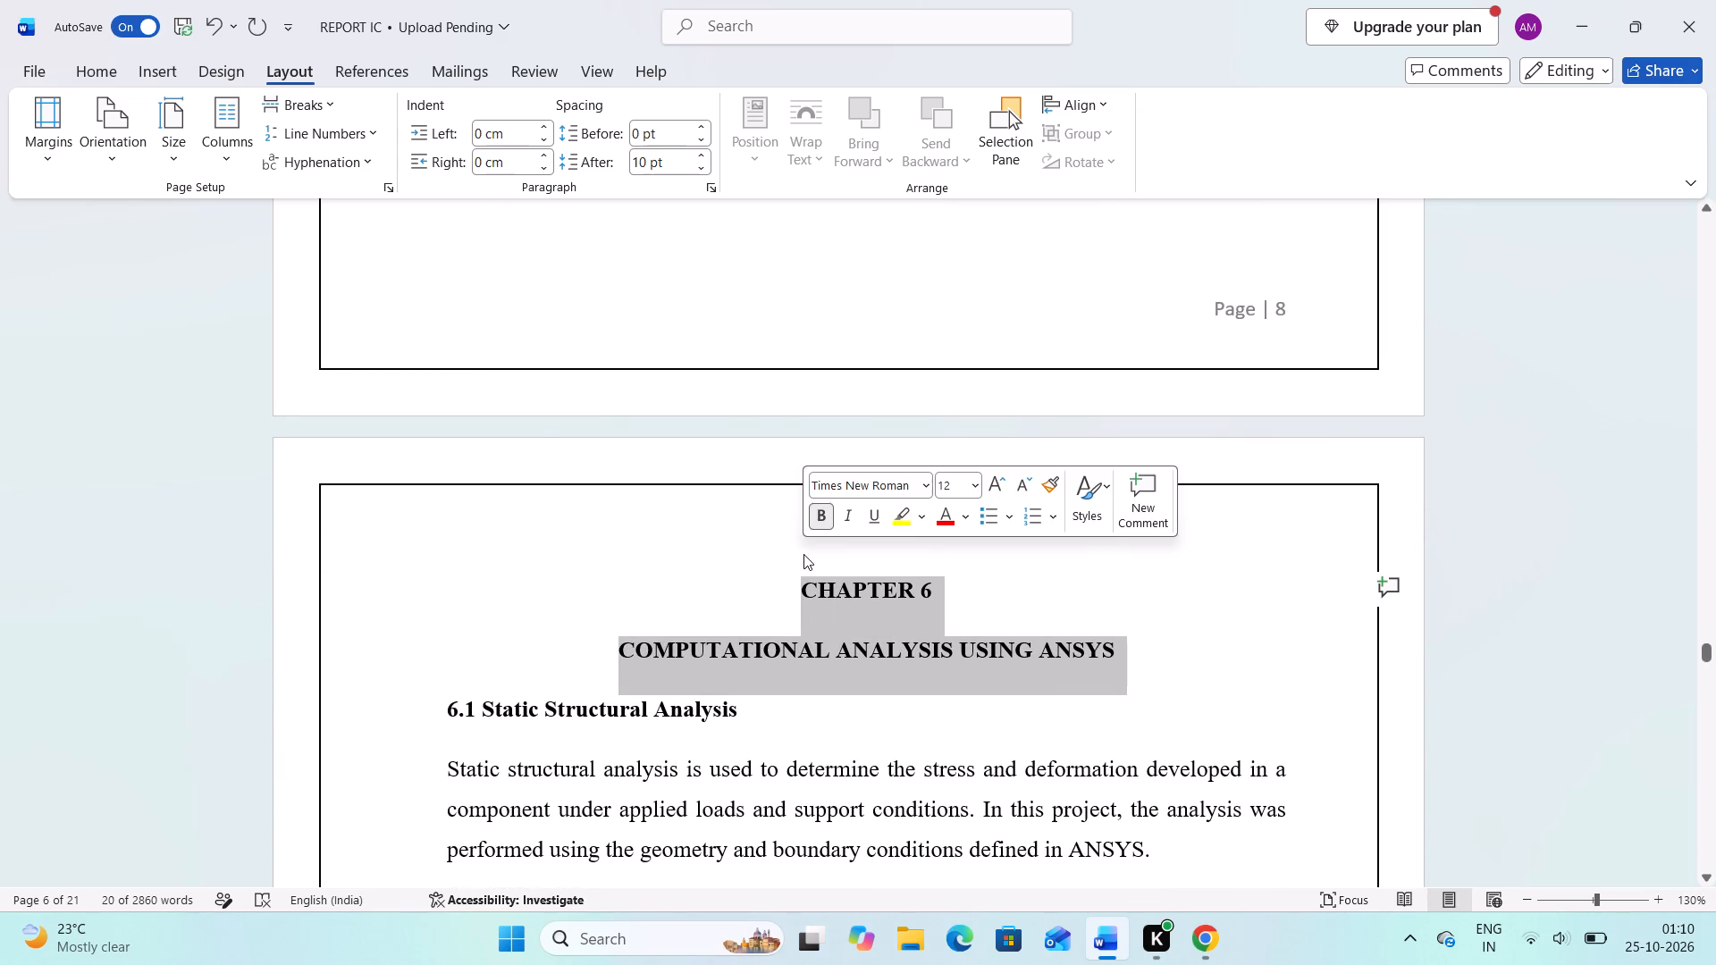
Remove the blank lines above the heading "CHAPTER 7: RESULTS" at the start of its page.
scroll(803, 554, down, 6)
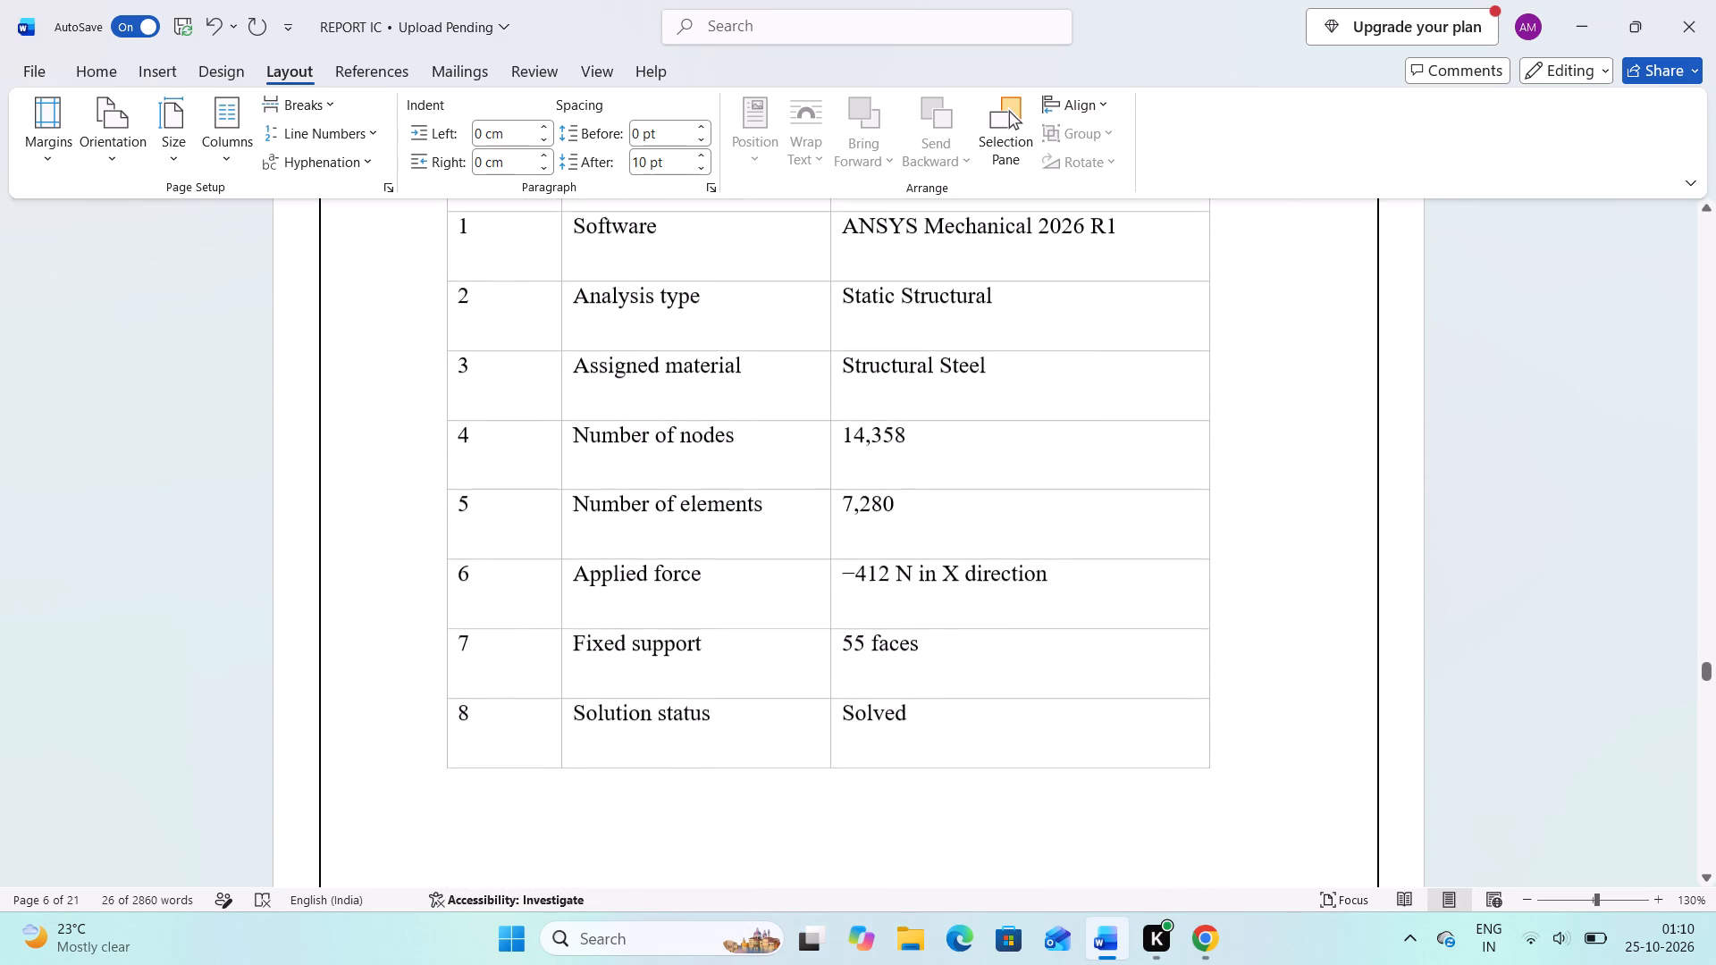
scroll(803, 554, down, 4)
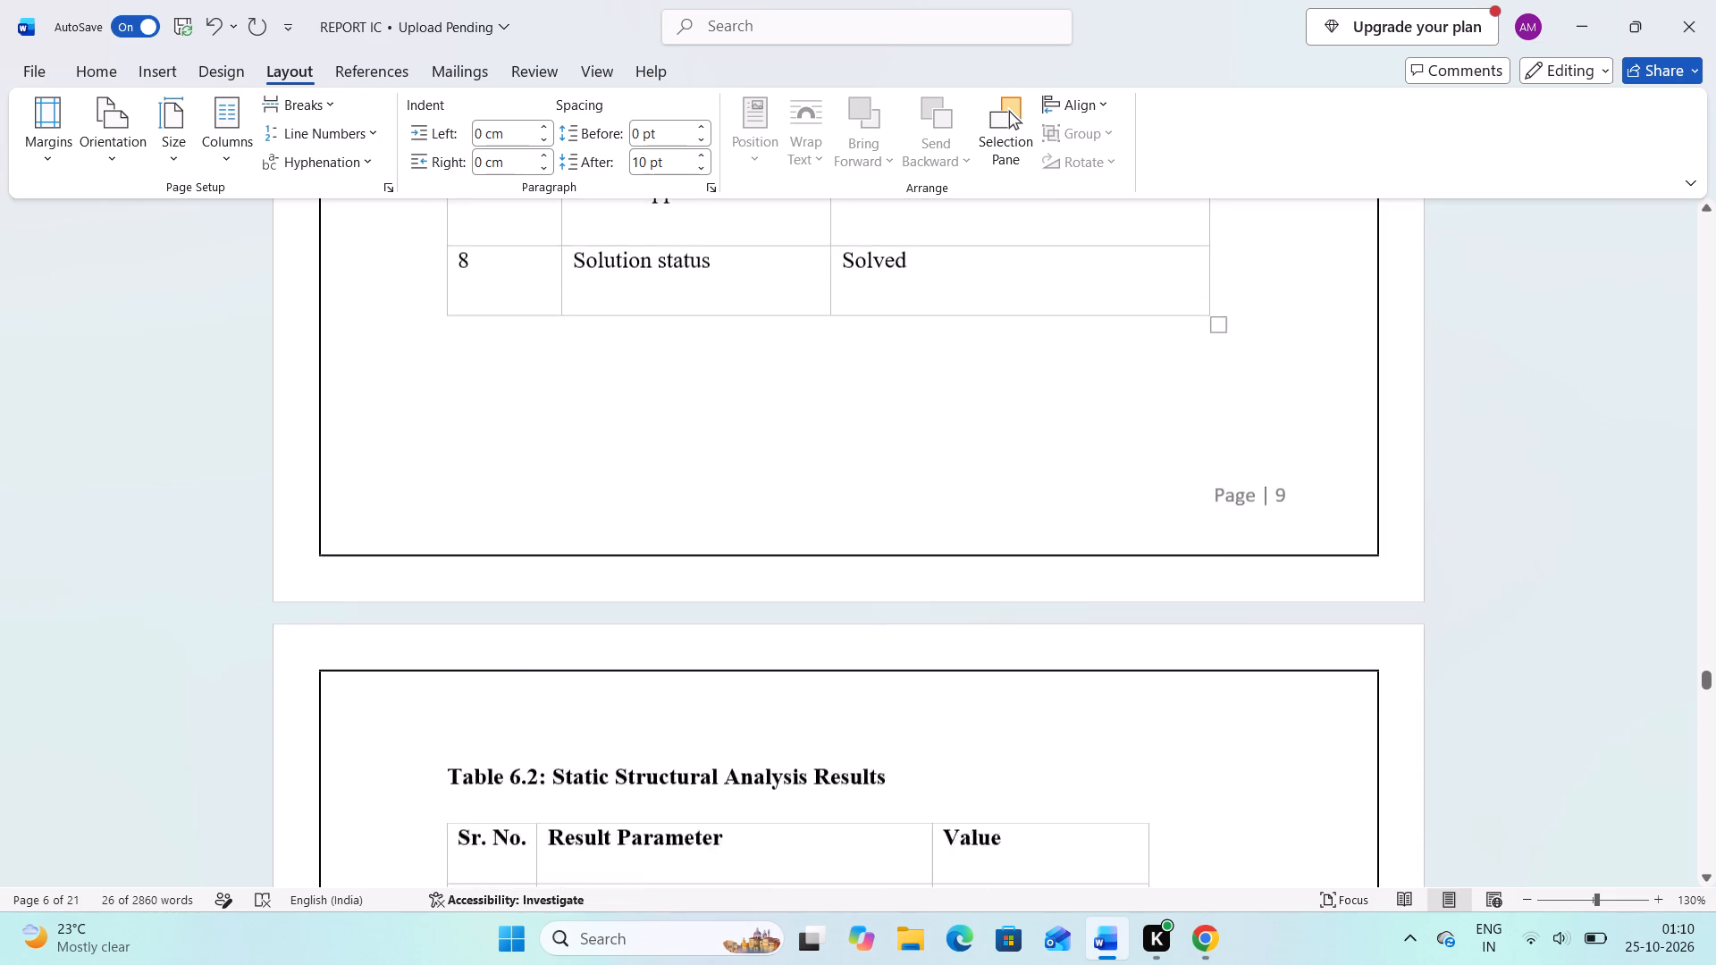
scroll(803, 554, down, 4)
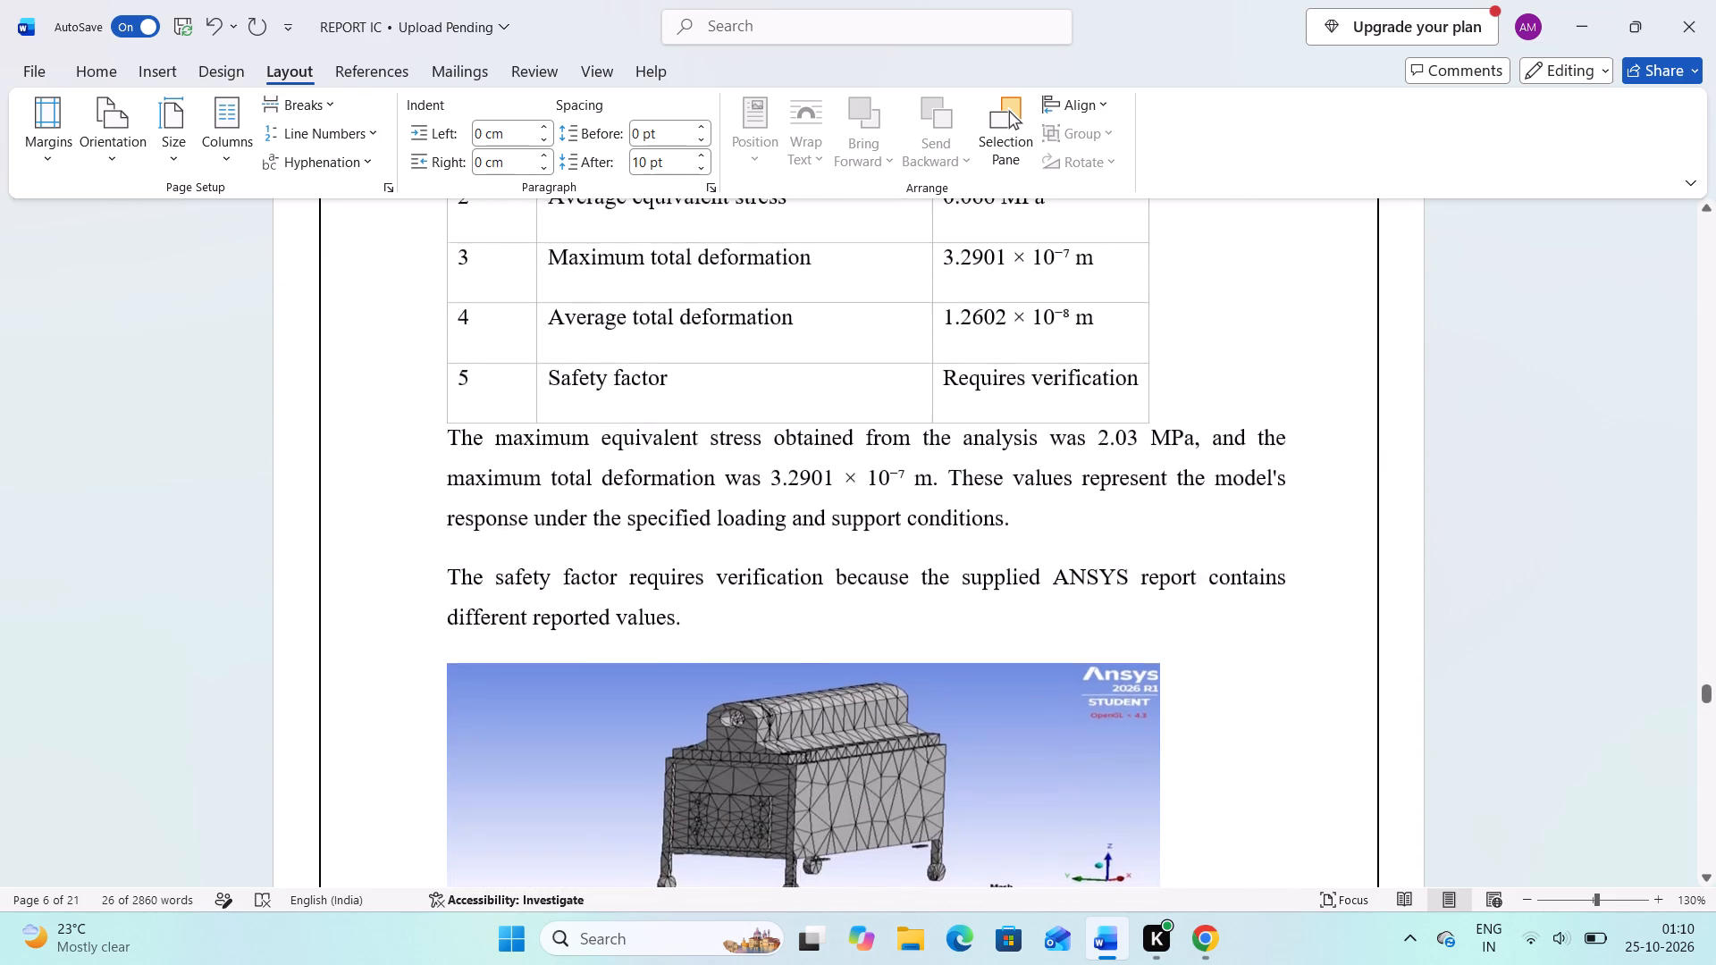
scroll(803, 554, down, 11)
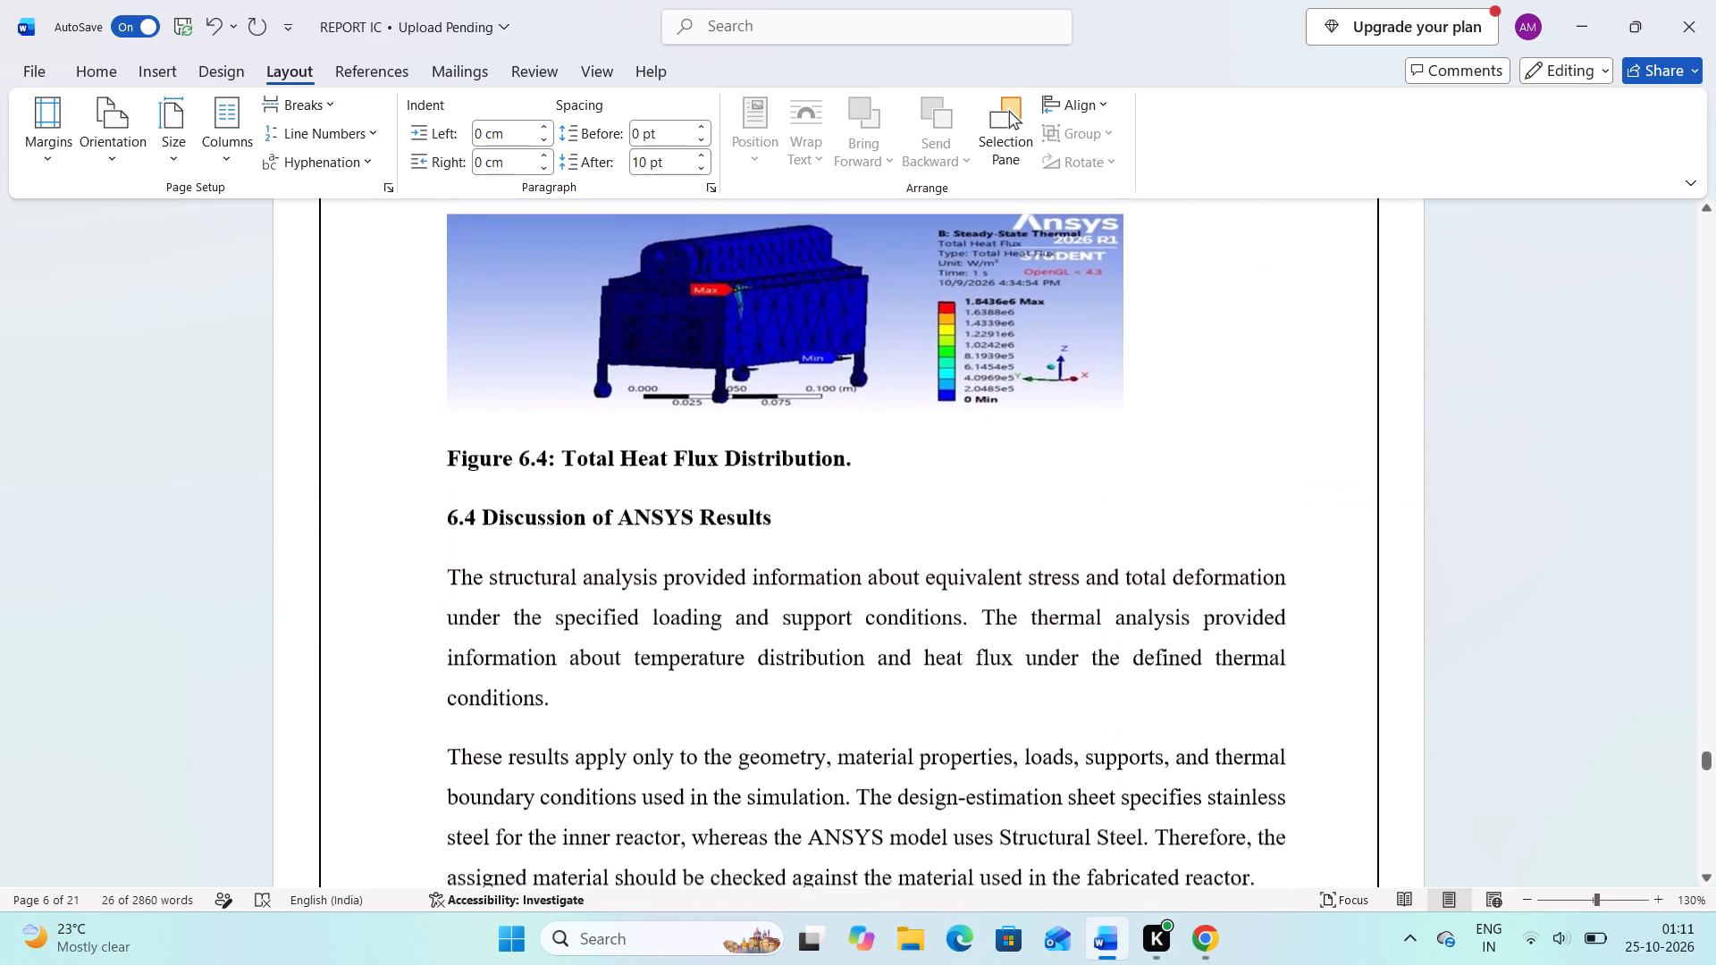
scroll(803, 554, down, 3)
click(803, 554)
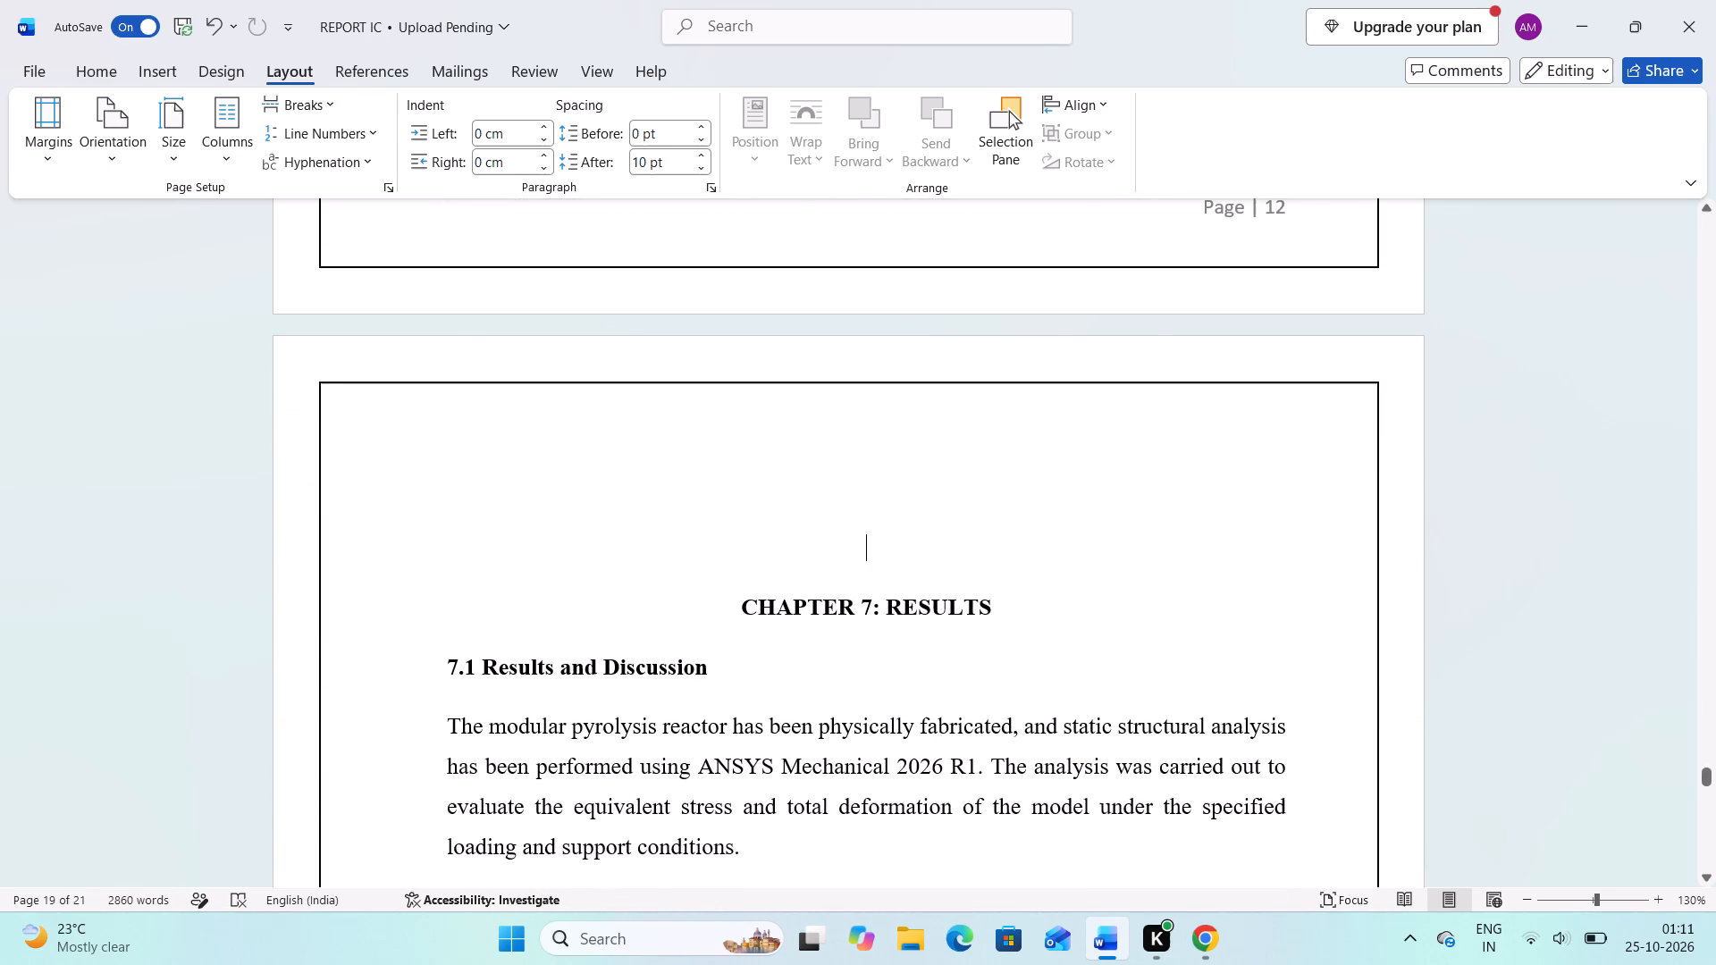
key(BackSpace)
key(BackSpace)
key(BackSpace)
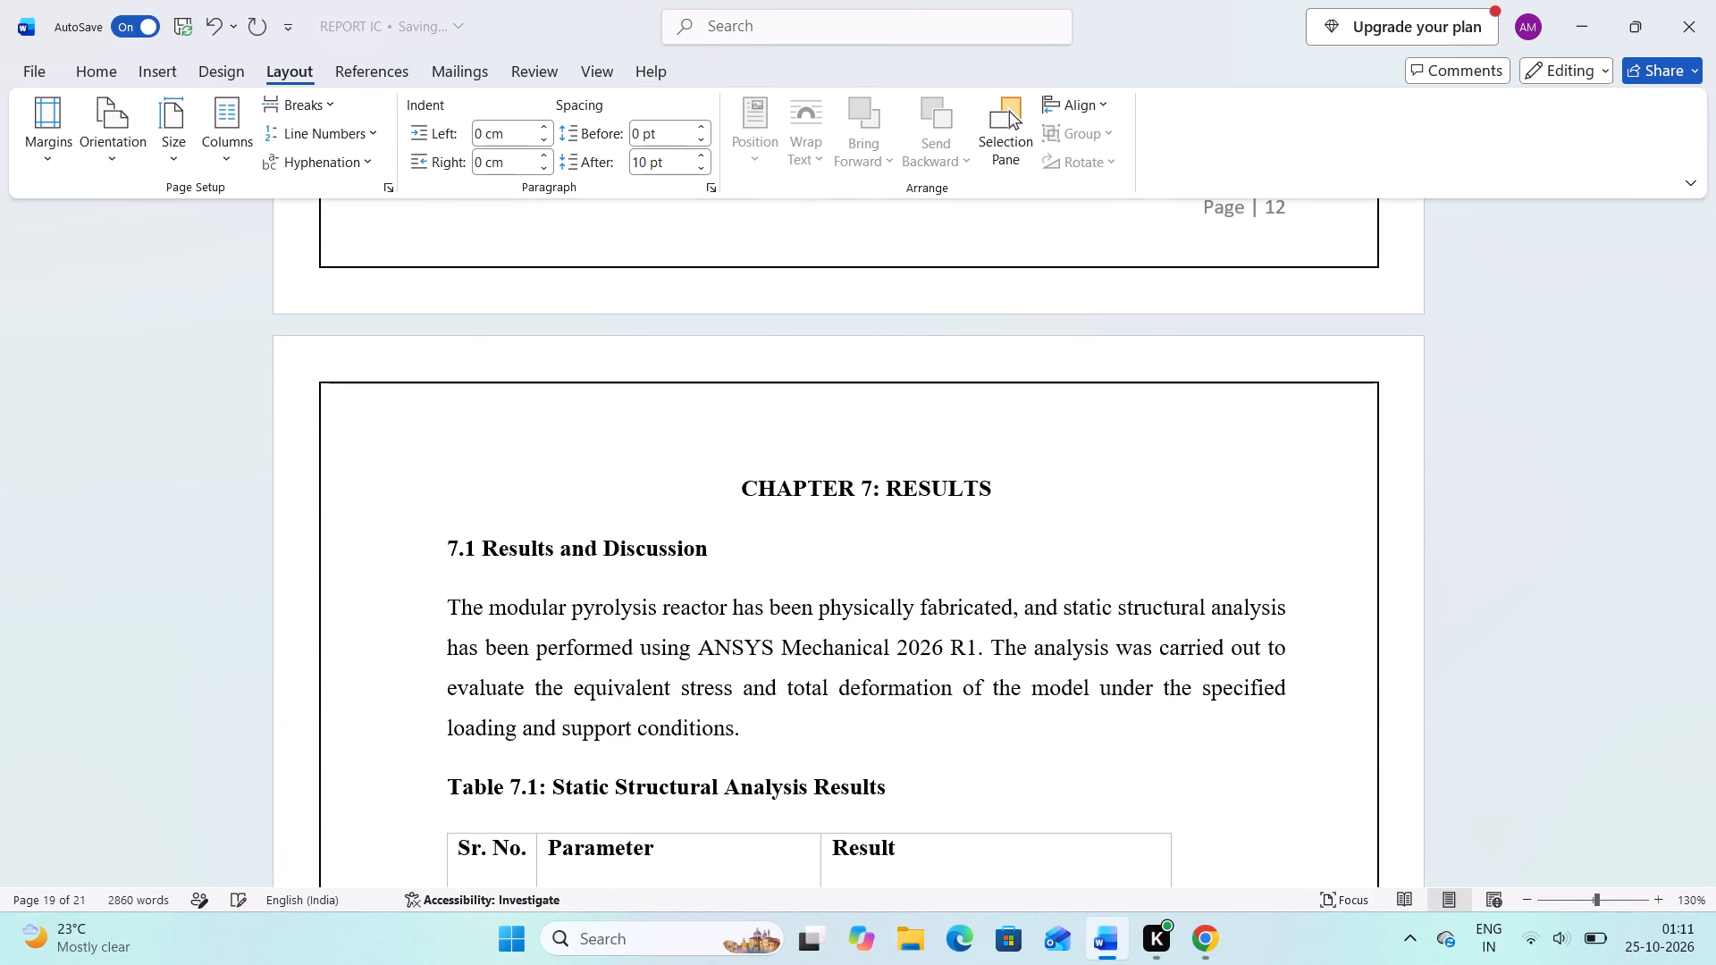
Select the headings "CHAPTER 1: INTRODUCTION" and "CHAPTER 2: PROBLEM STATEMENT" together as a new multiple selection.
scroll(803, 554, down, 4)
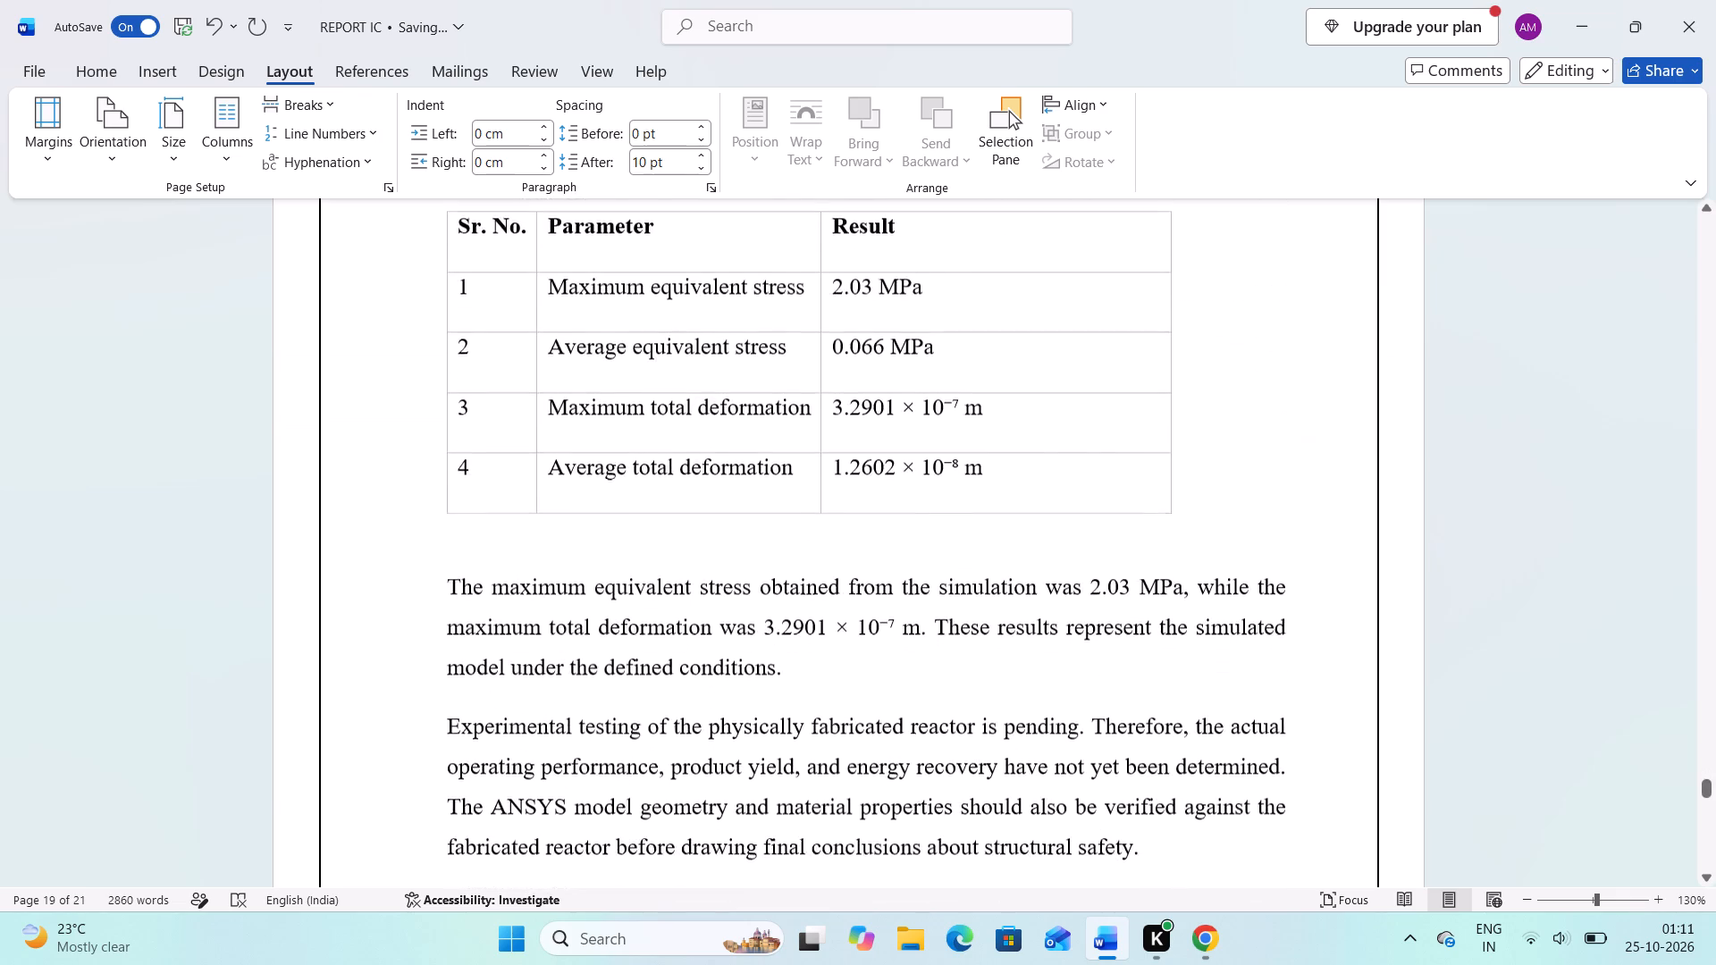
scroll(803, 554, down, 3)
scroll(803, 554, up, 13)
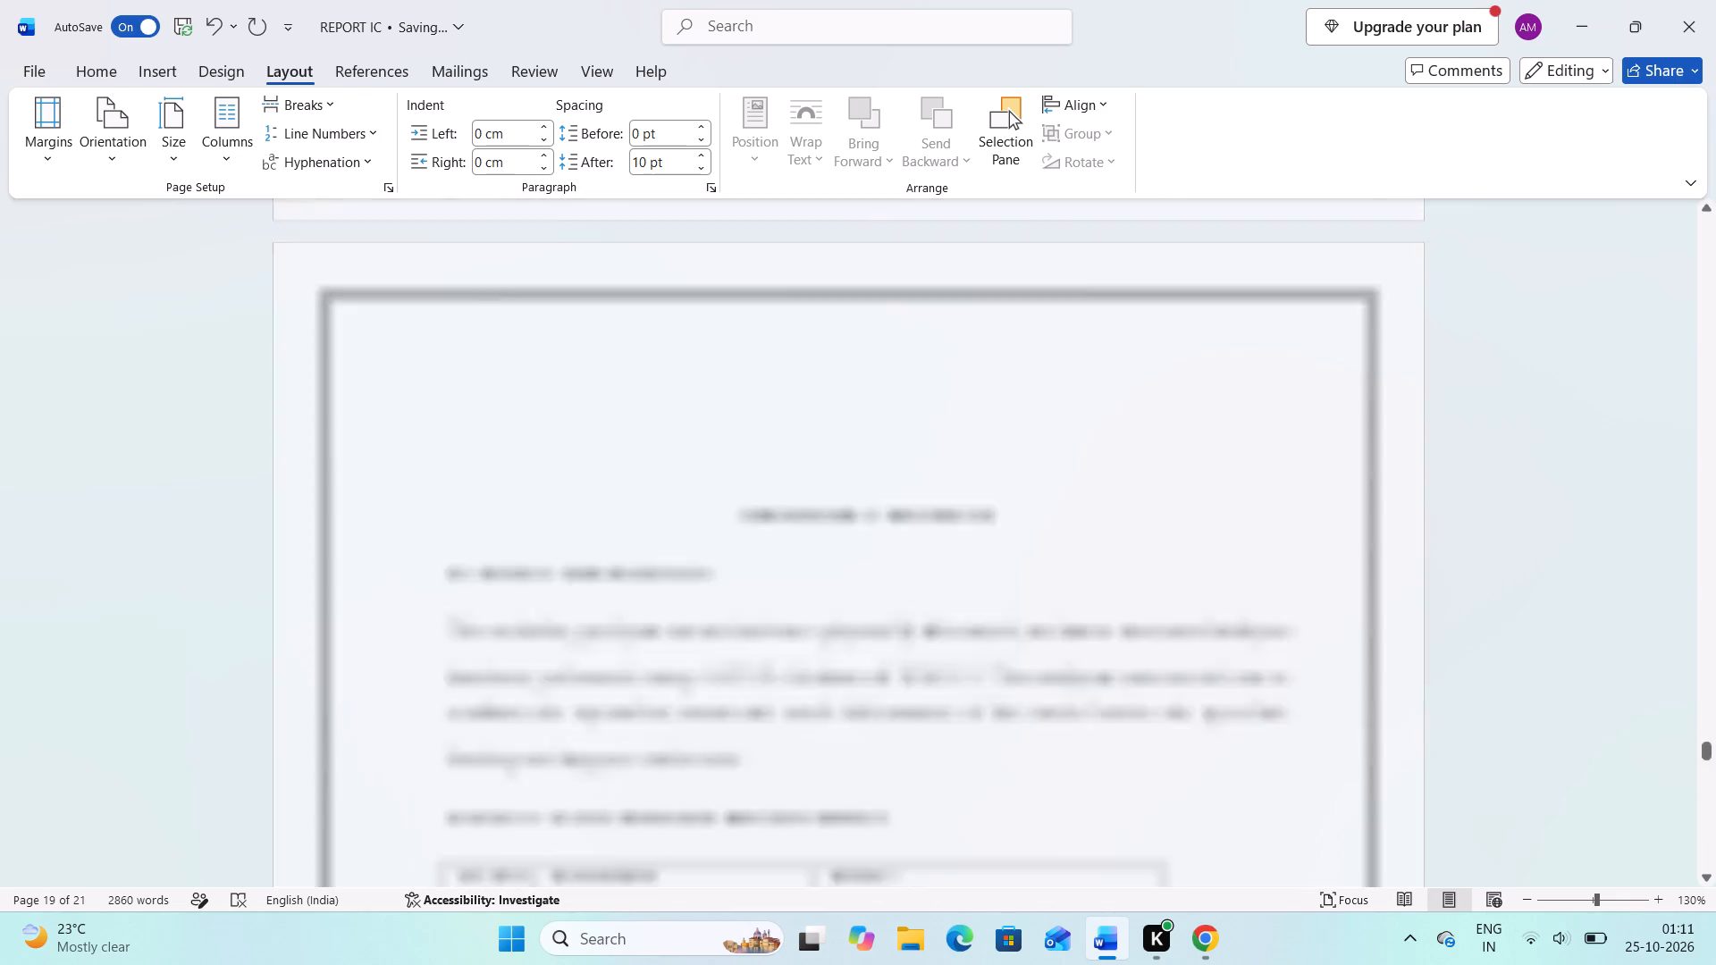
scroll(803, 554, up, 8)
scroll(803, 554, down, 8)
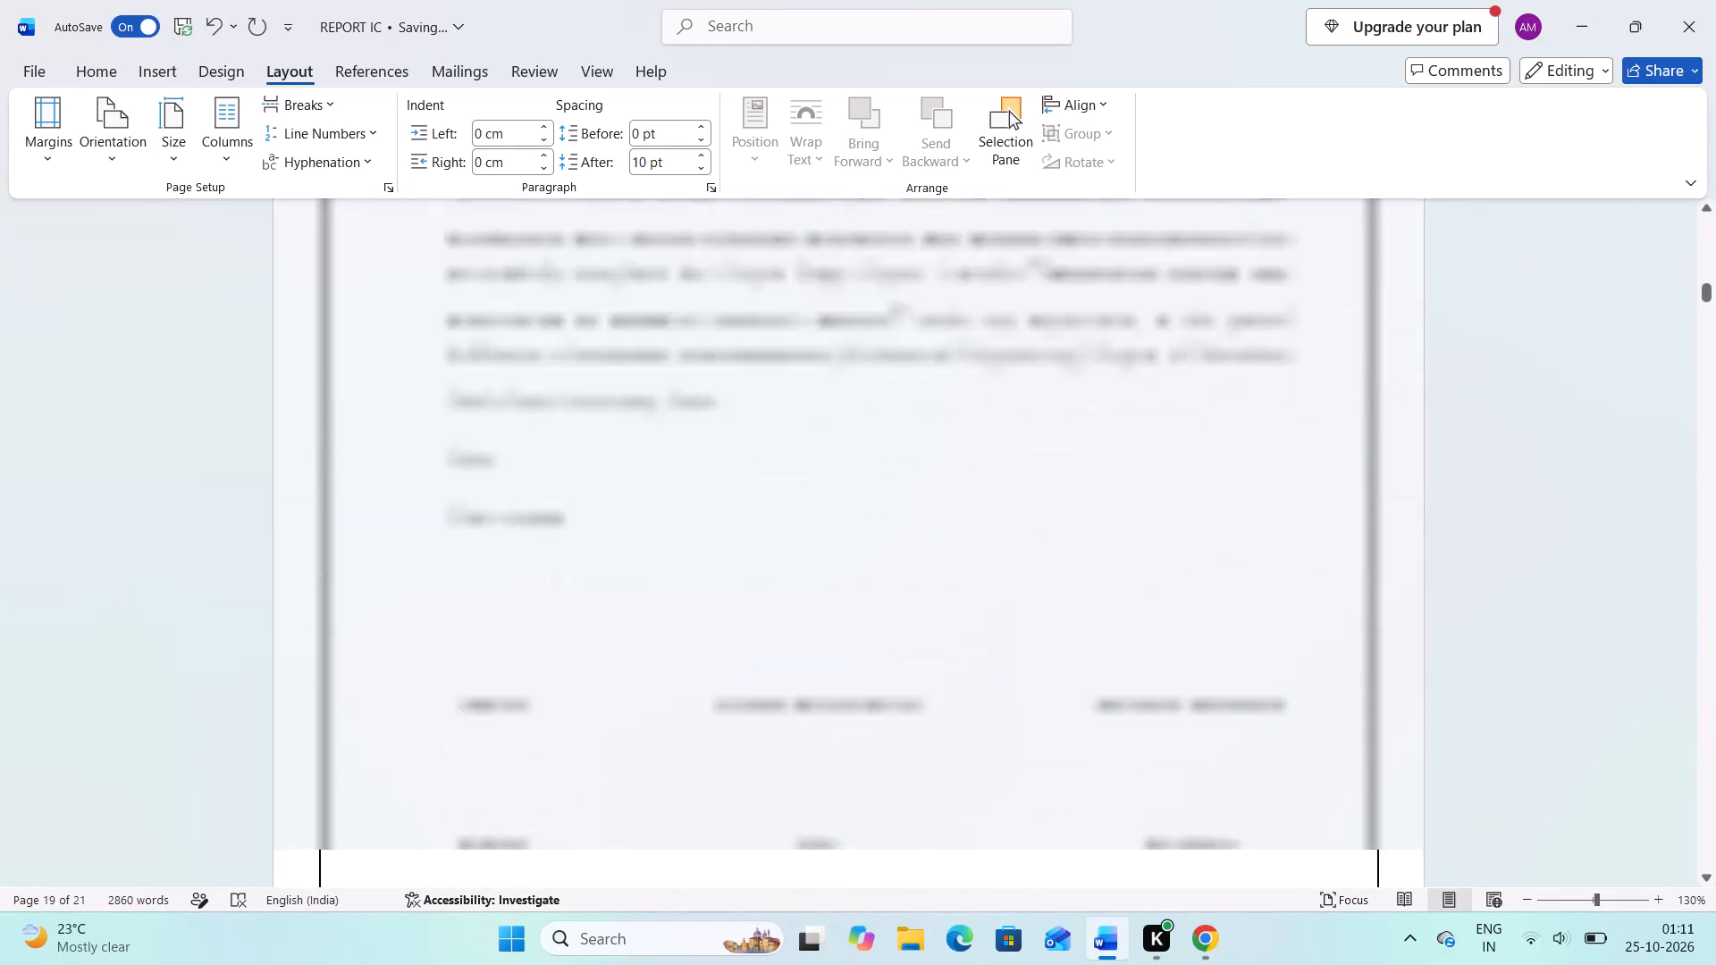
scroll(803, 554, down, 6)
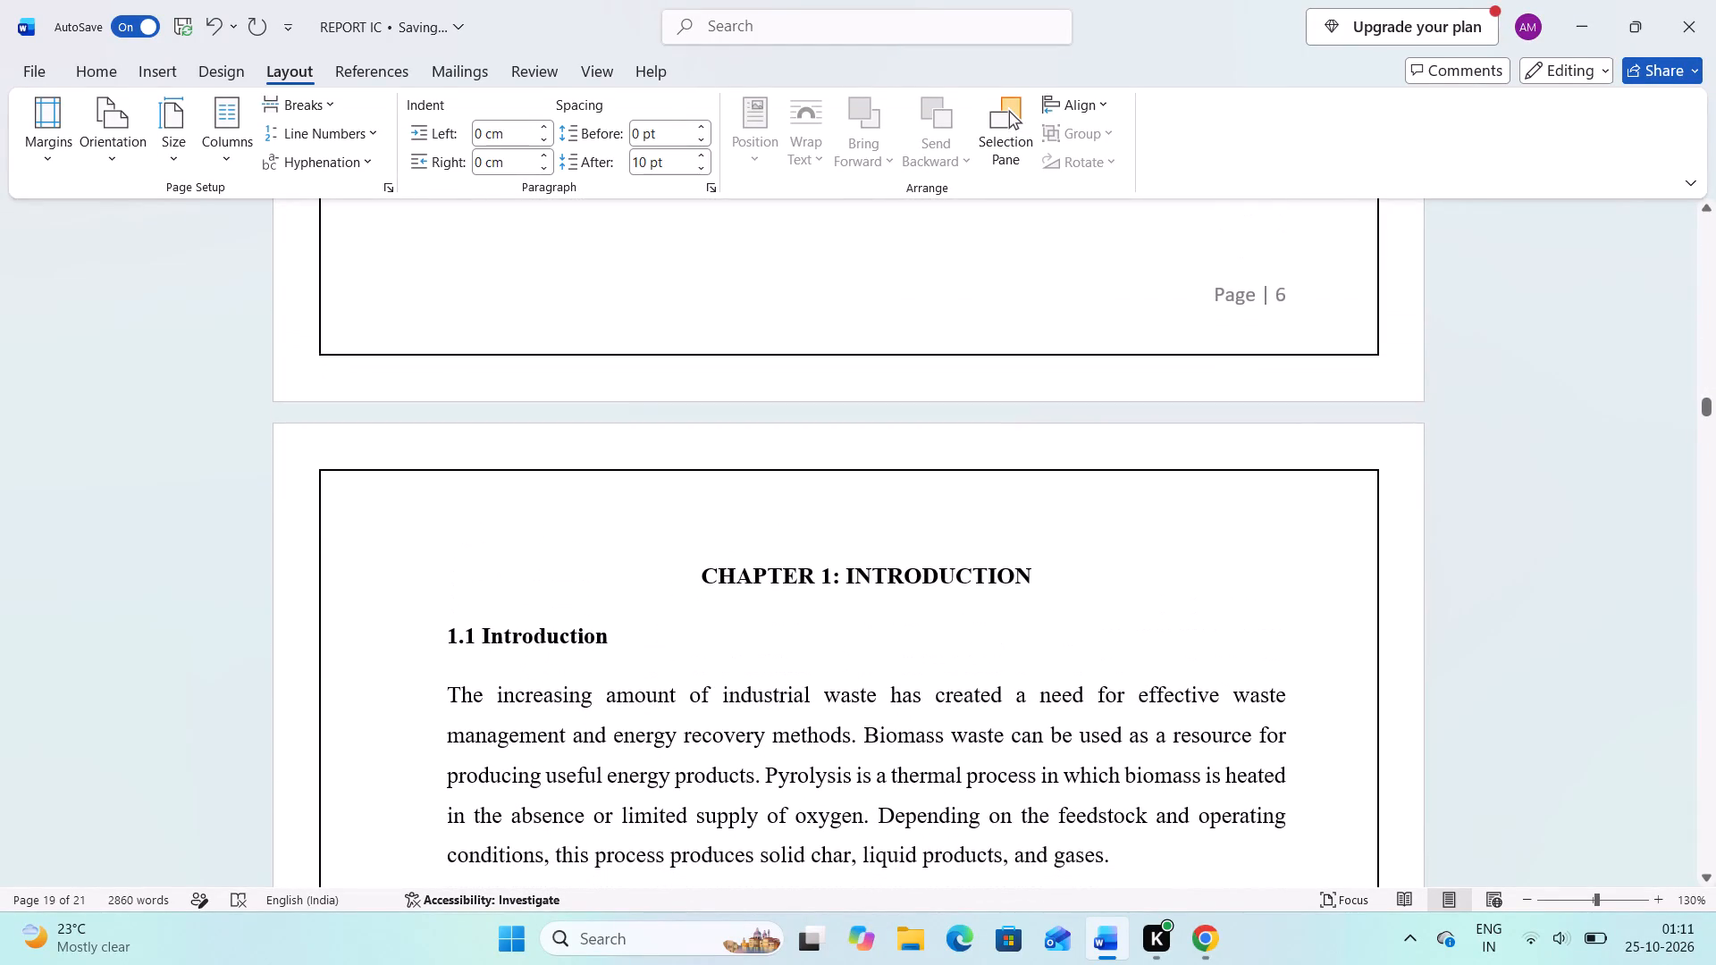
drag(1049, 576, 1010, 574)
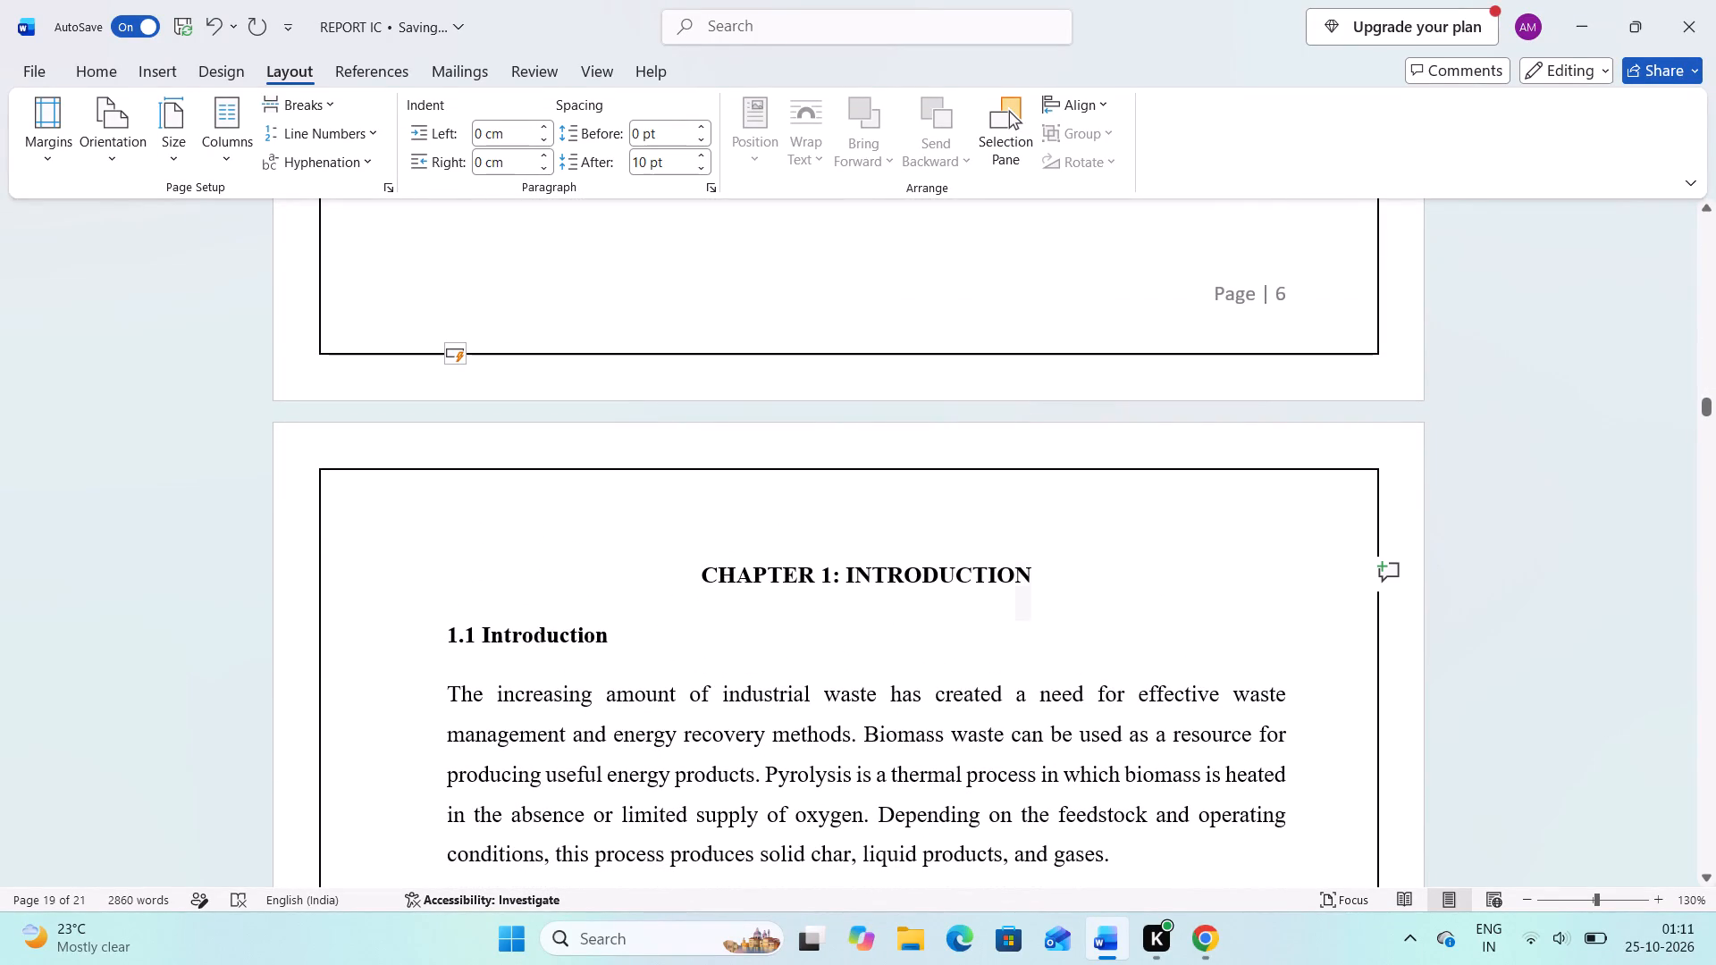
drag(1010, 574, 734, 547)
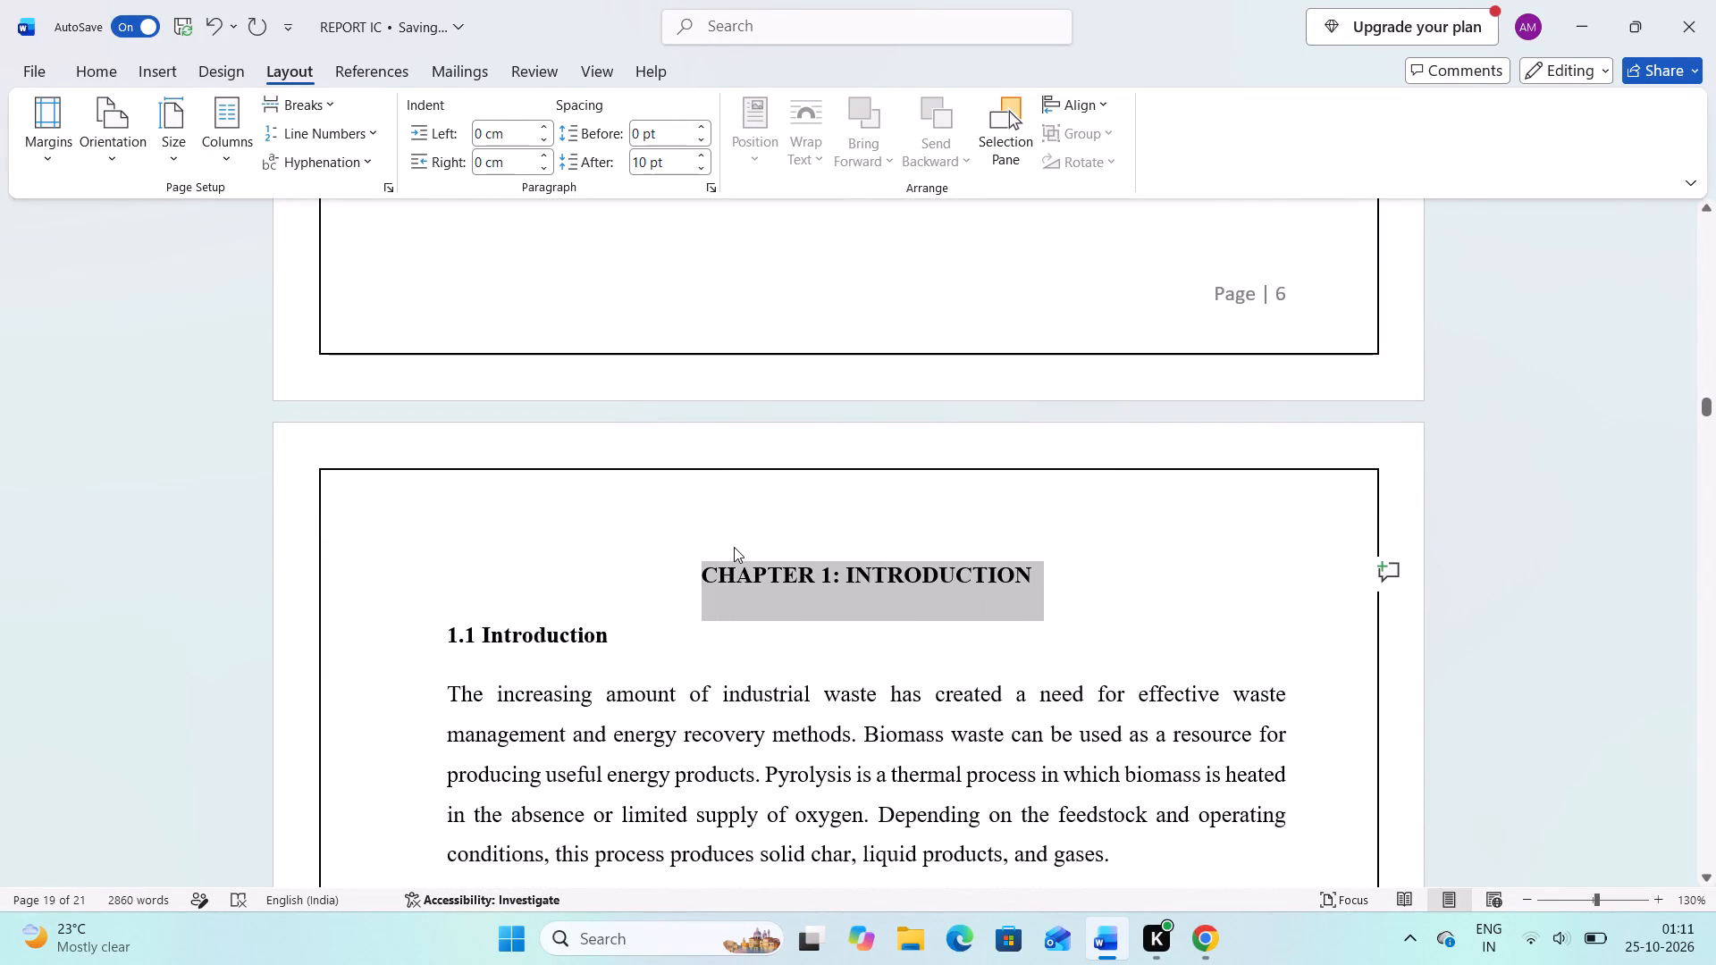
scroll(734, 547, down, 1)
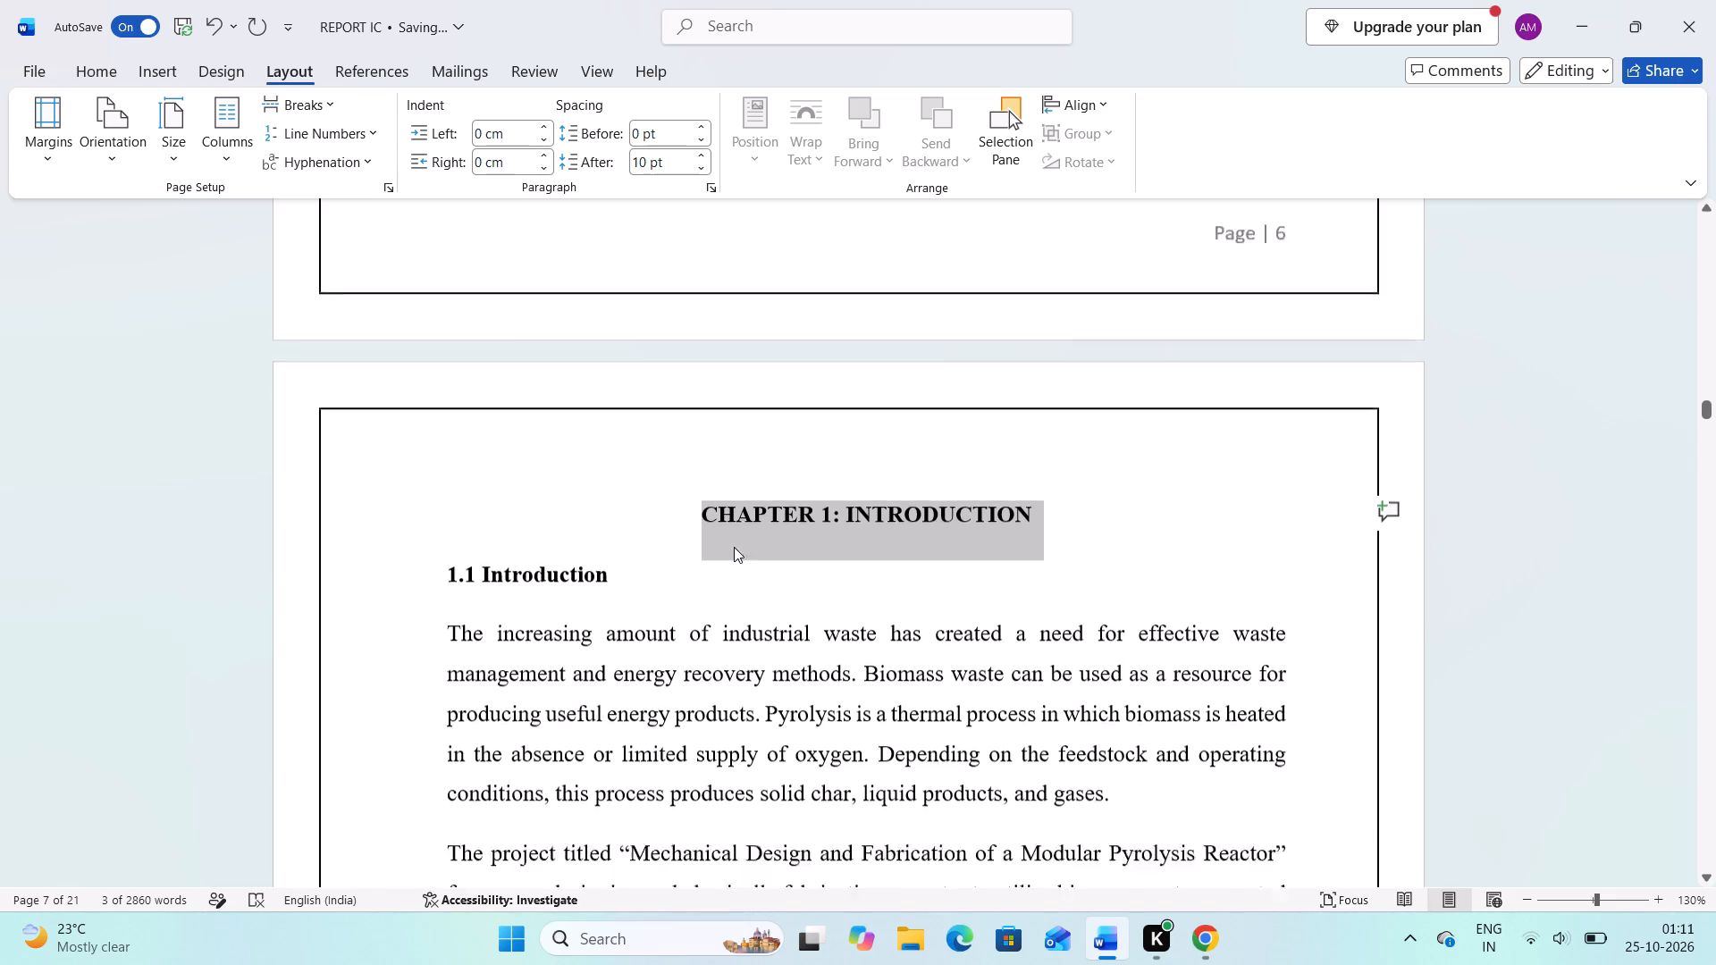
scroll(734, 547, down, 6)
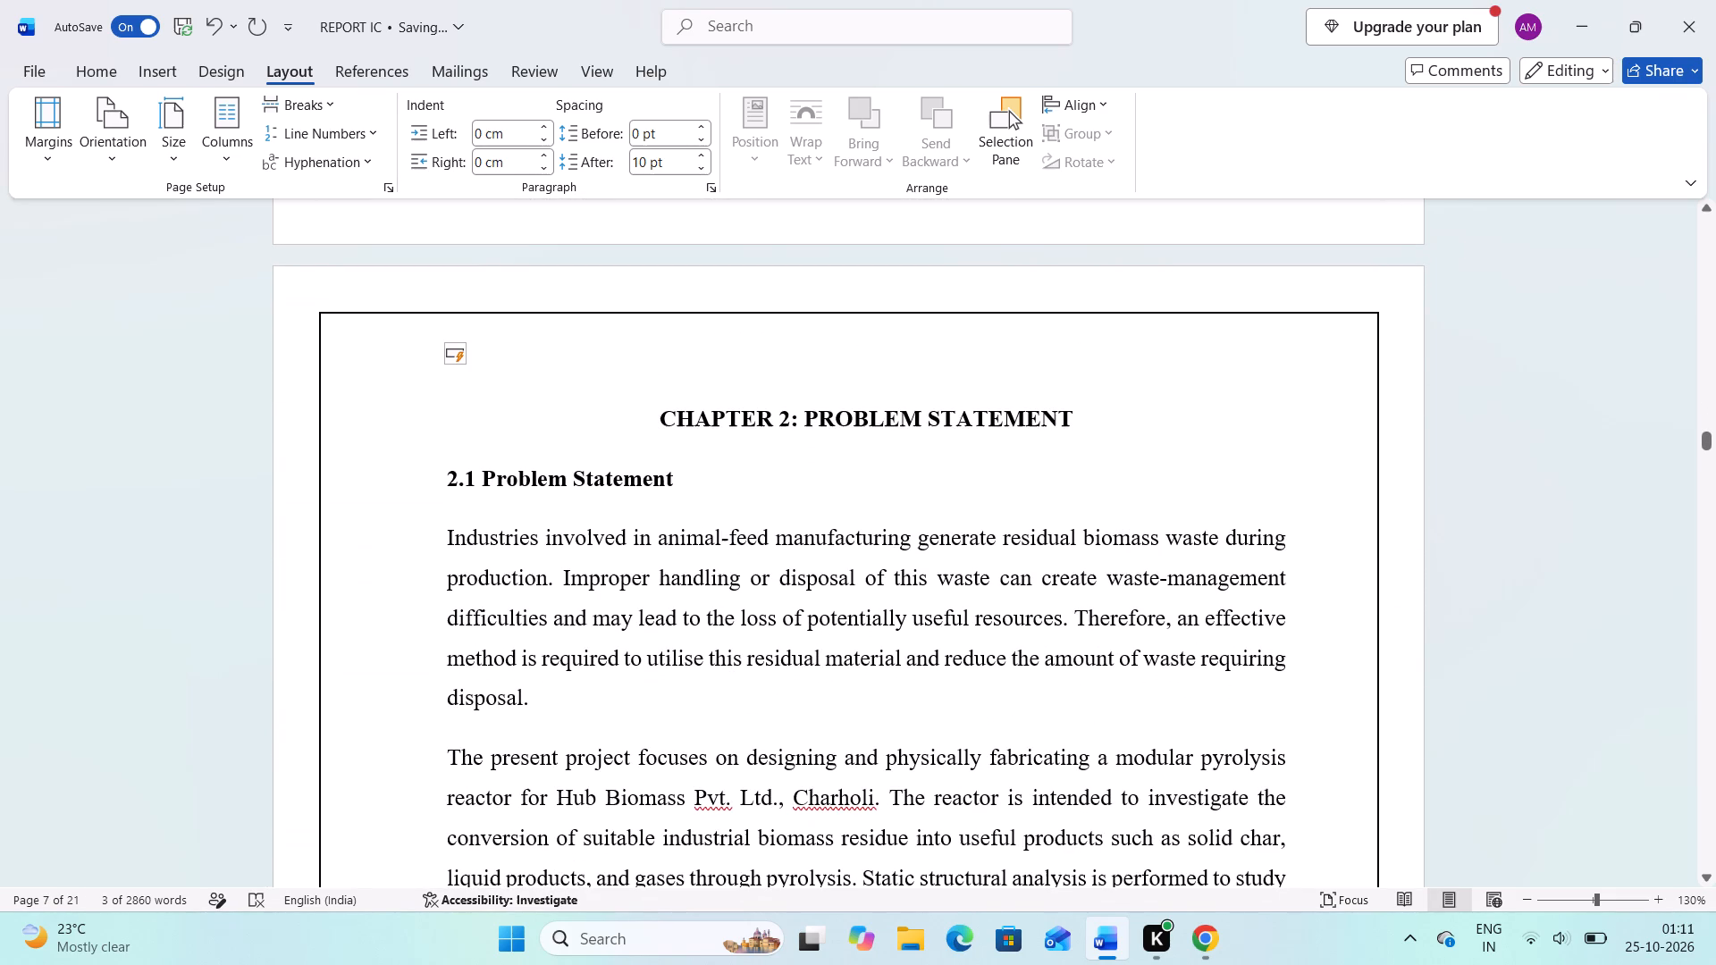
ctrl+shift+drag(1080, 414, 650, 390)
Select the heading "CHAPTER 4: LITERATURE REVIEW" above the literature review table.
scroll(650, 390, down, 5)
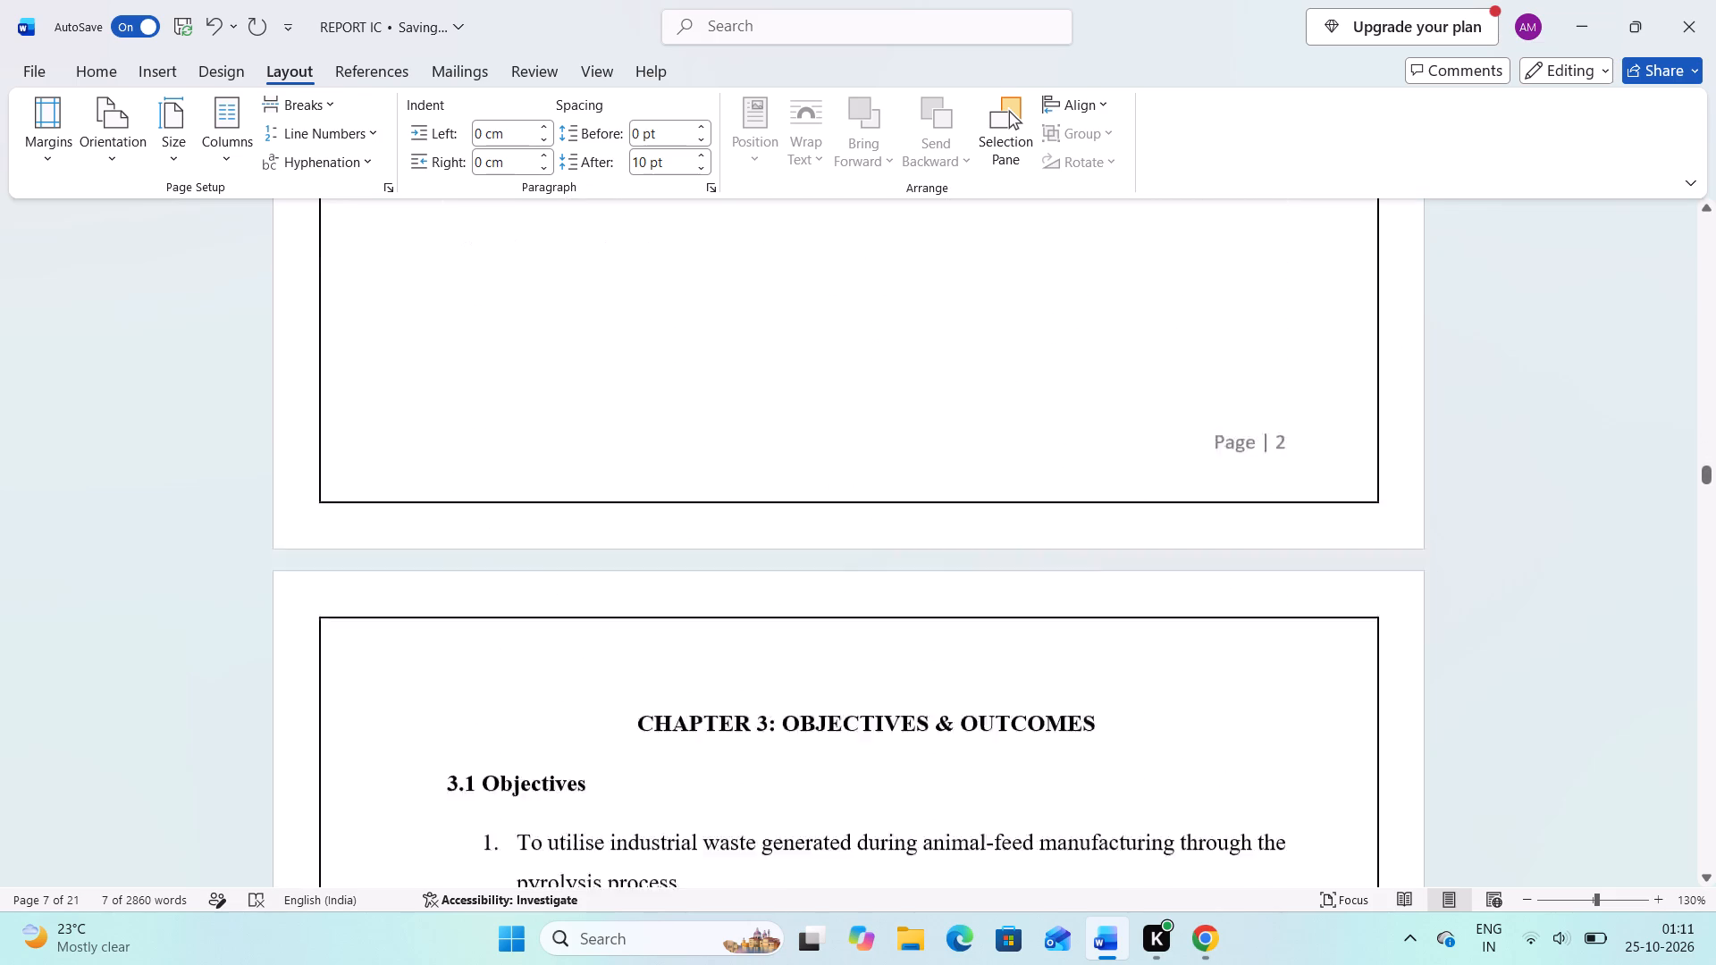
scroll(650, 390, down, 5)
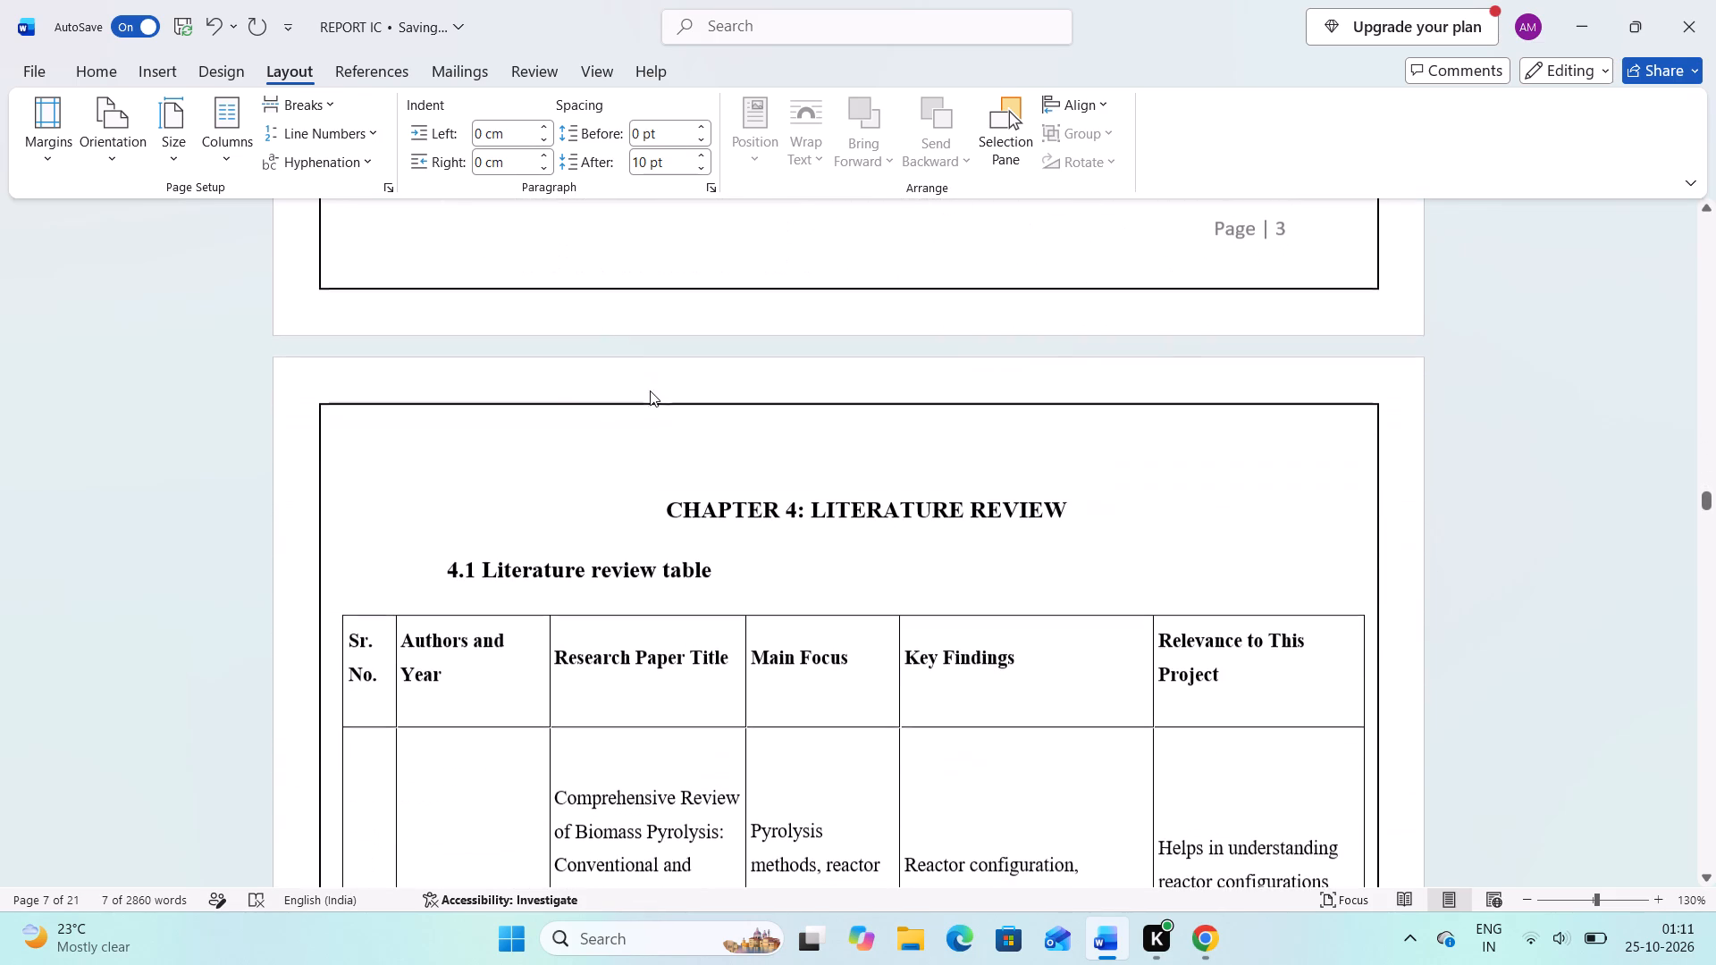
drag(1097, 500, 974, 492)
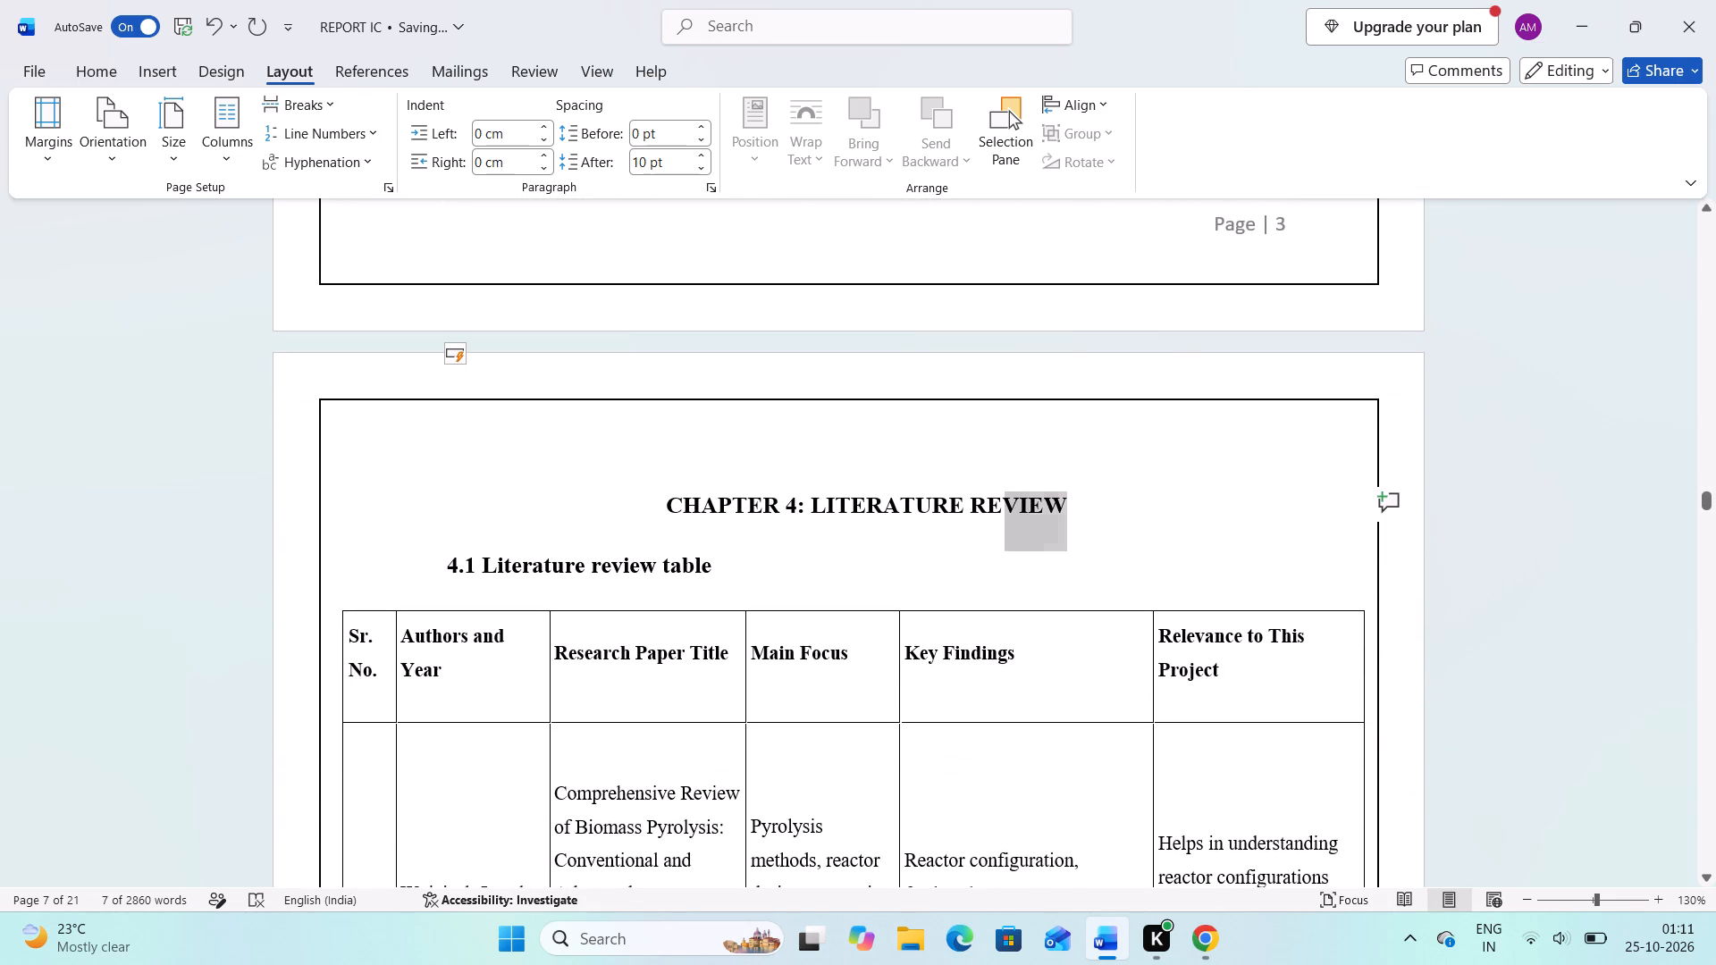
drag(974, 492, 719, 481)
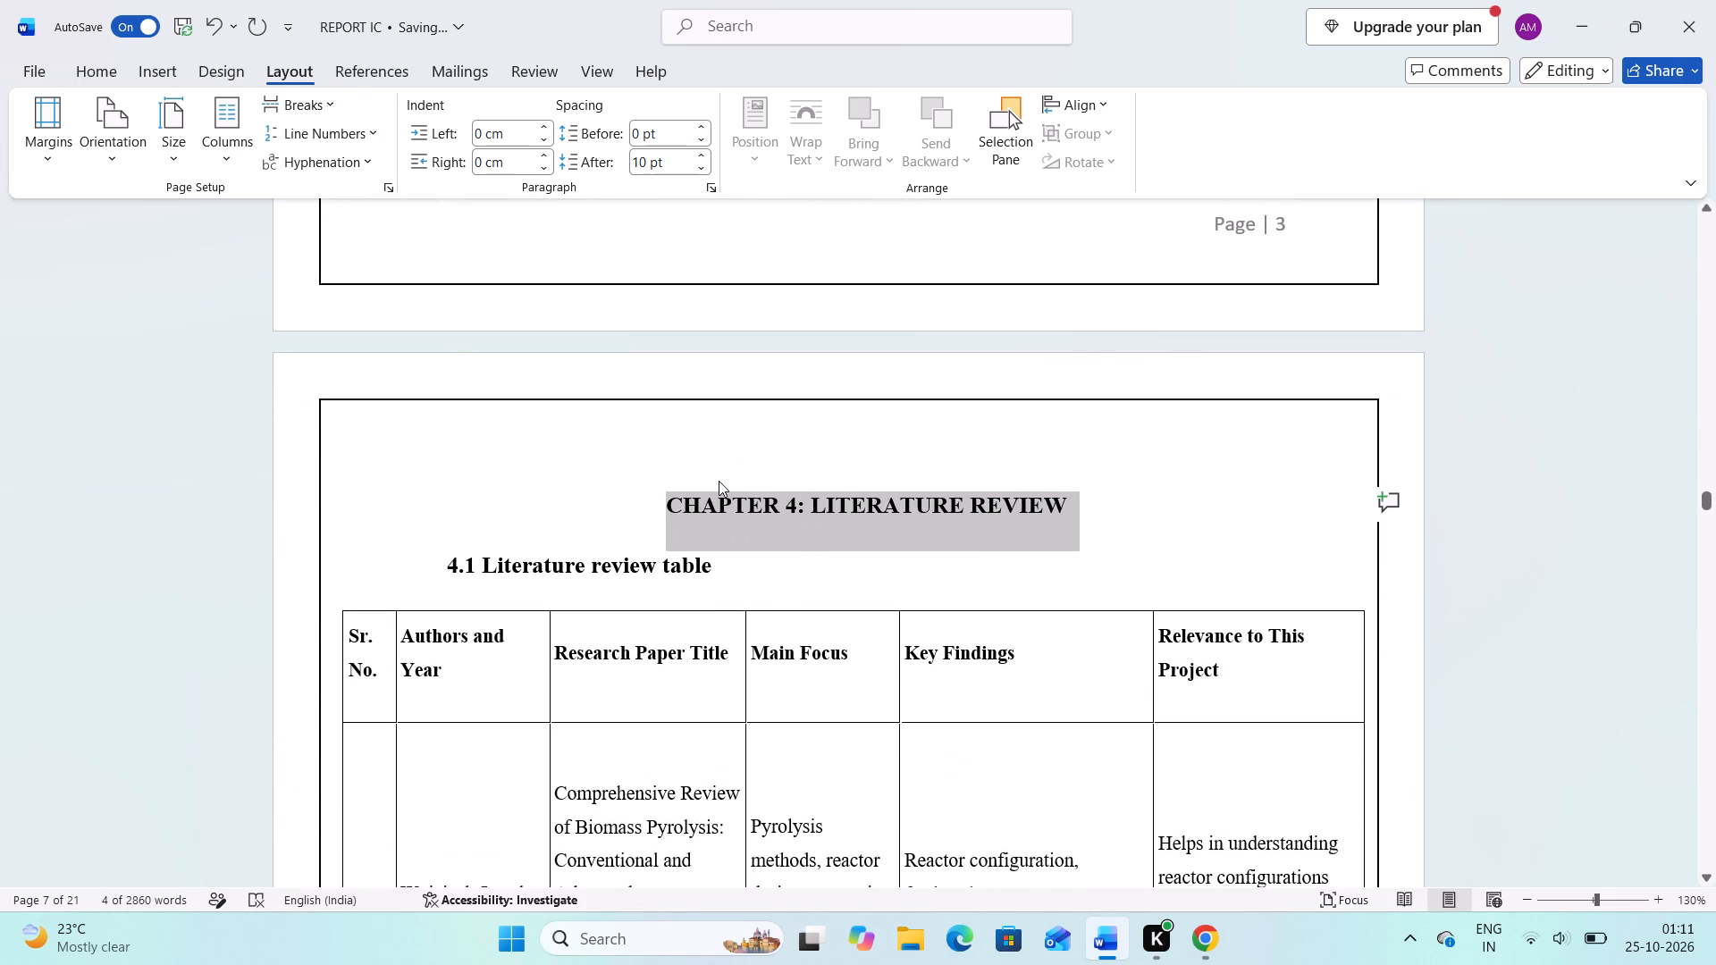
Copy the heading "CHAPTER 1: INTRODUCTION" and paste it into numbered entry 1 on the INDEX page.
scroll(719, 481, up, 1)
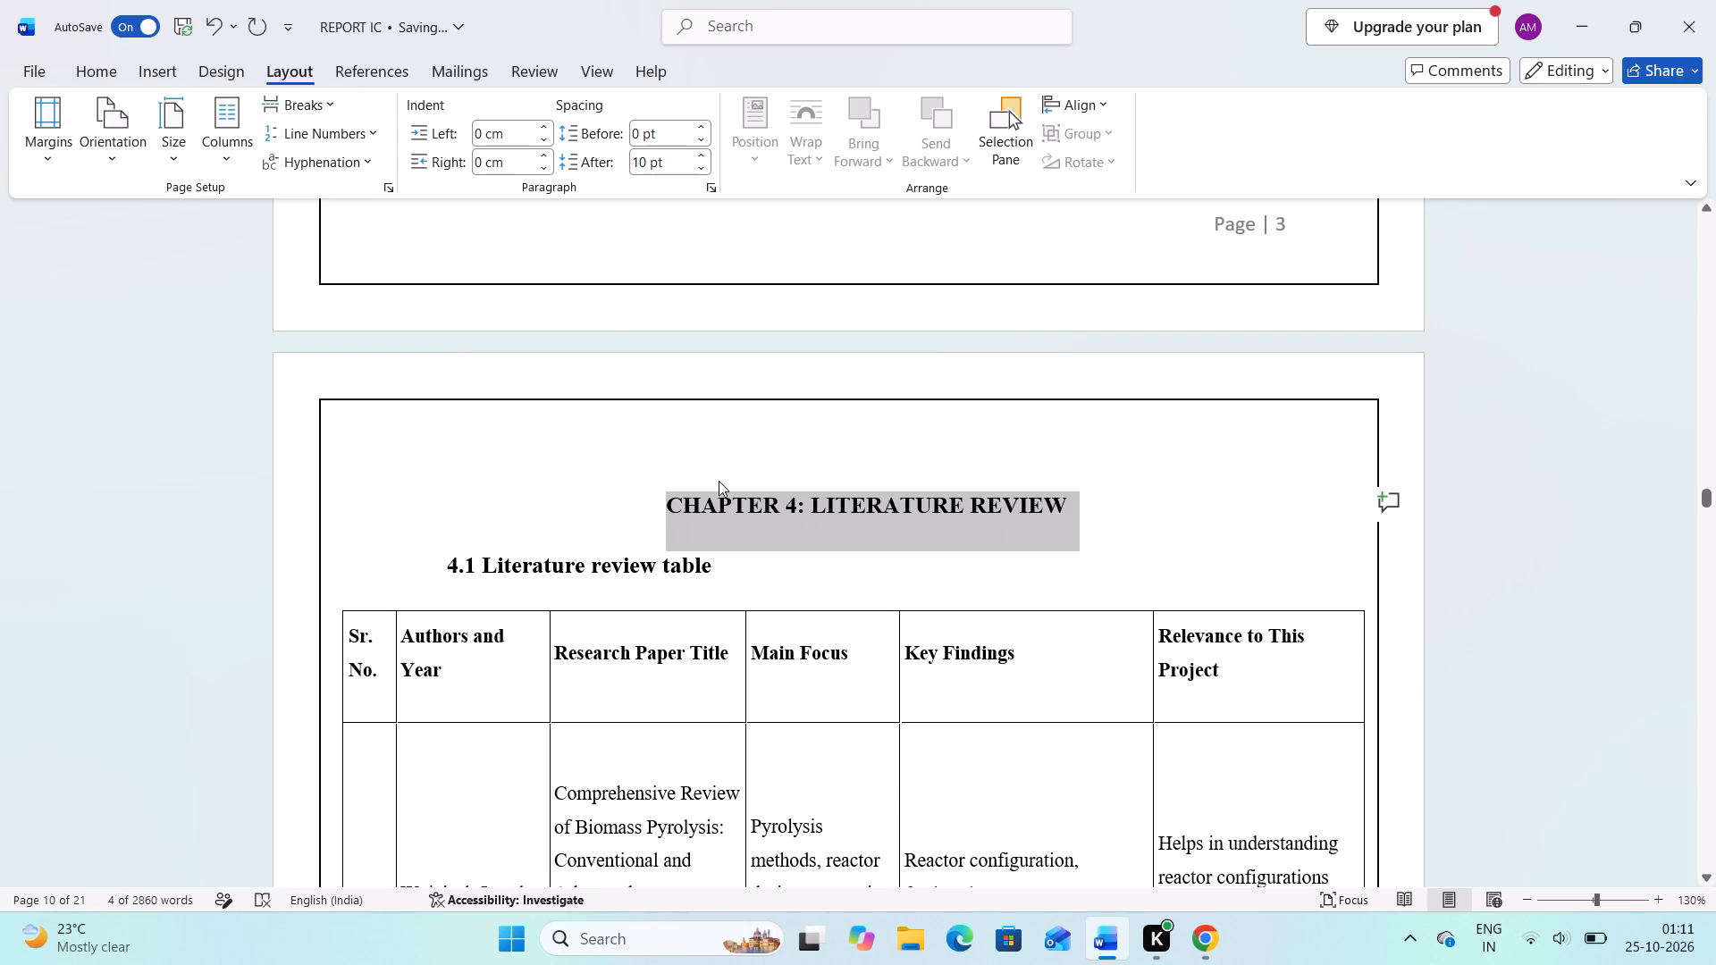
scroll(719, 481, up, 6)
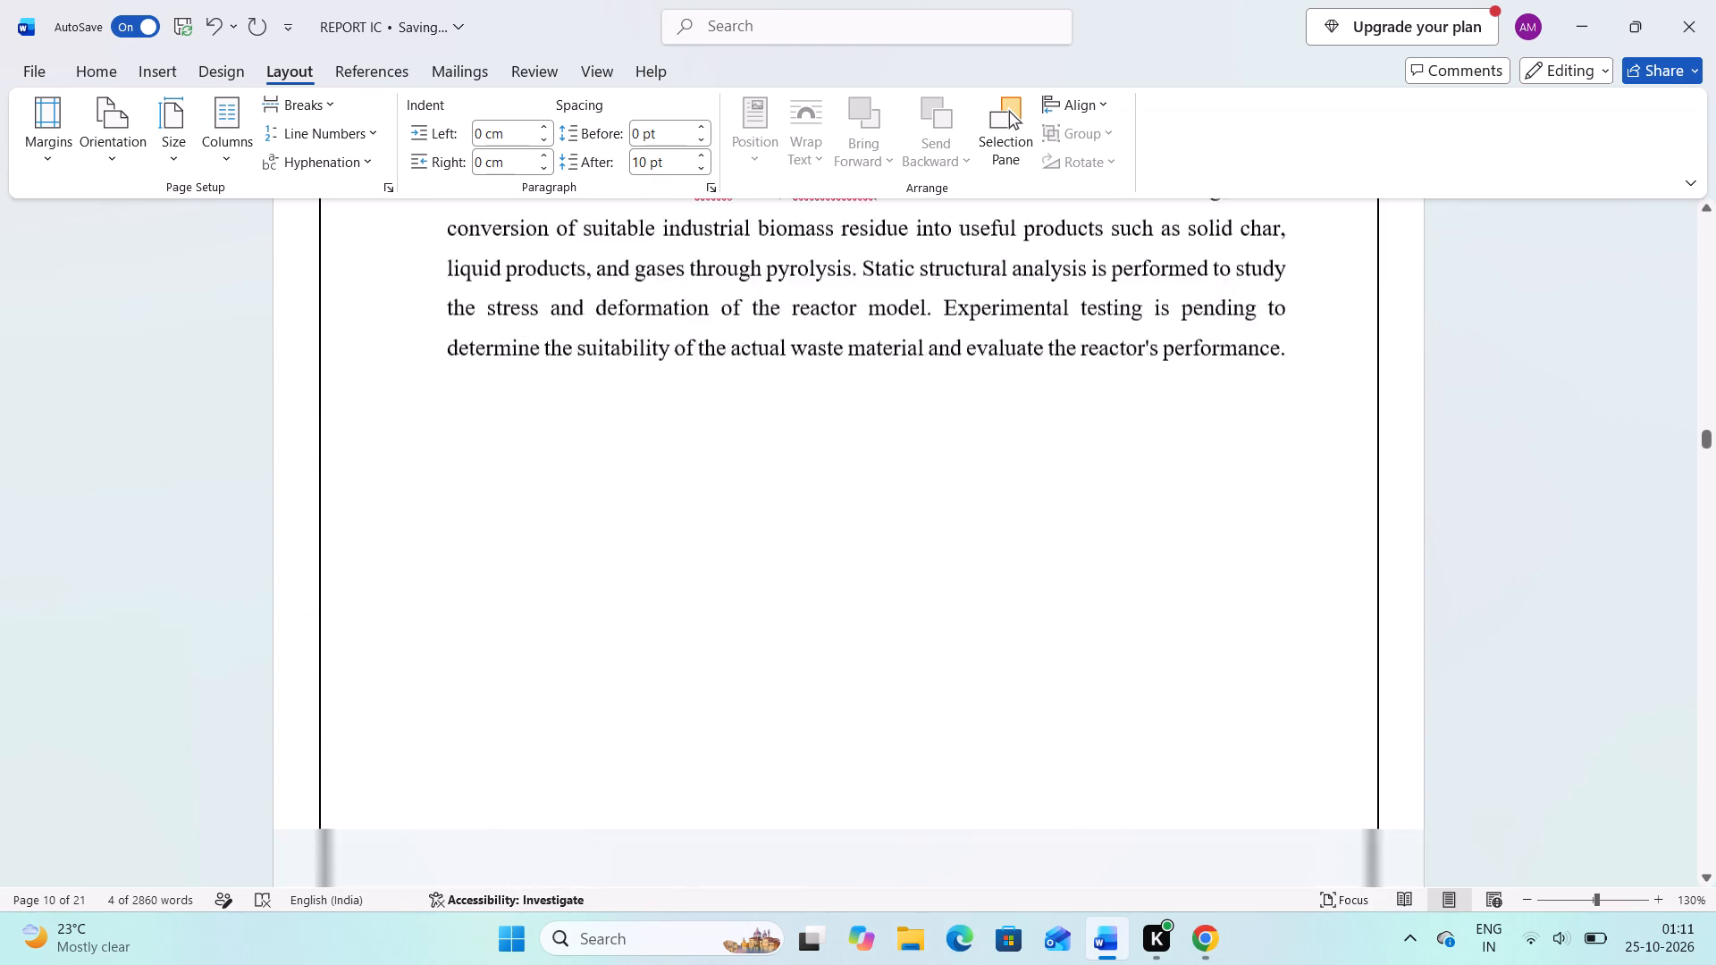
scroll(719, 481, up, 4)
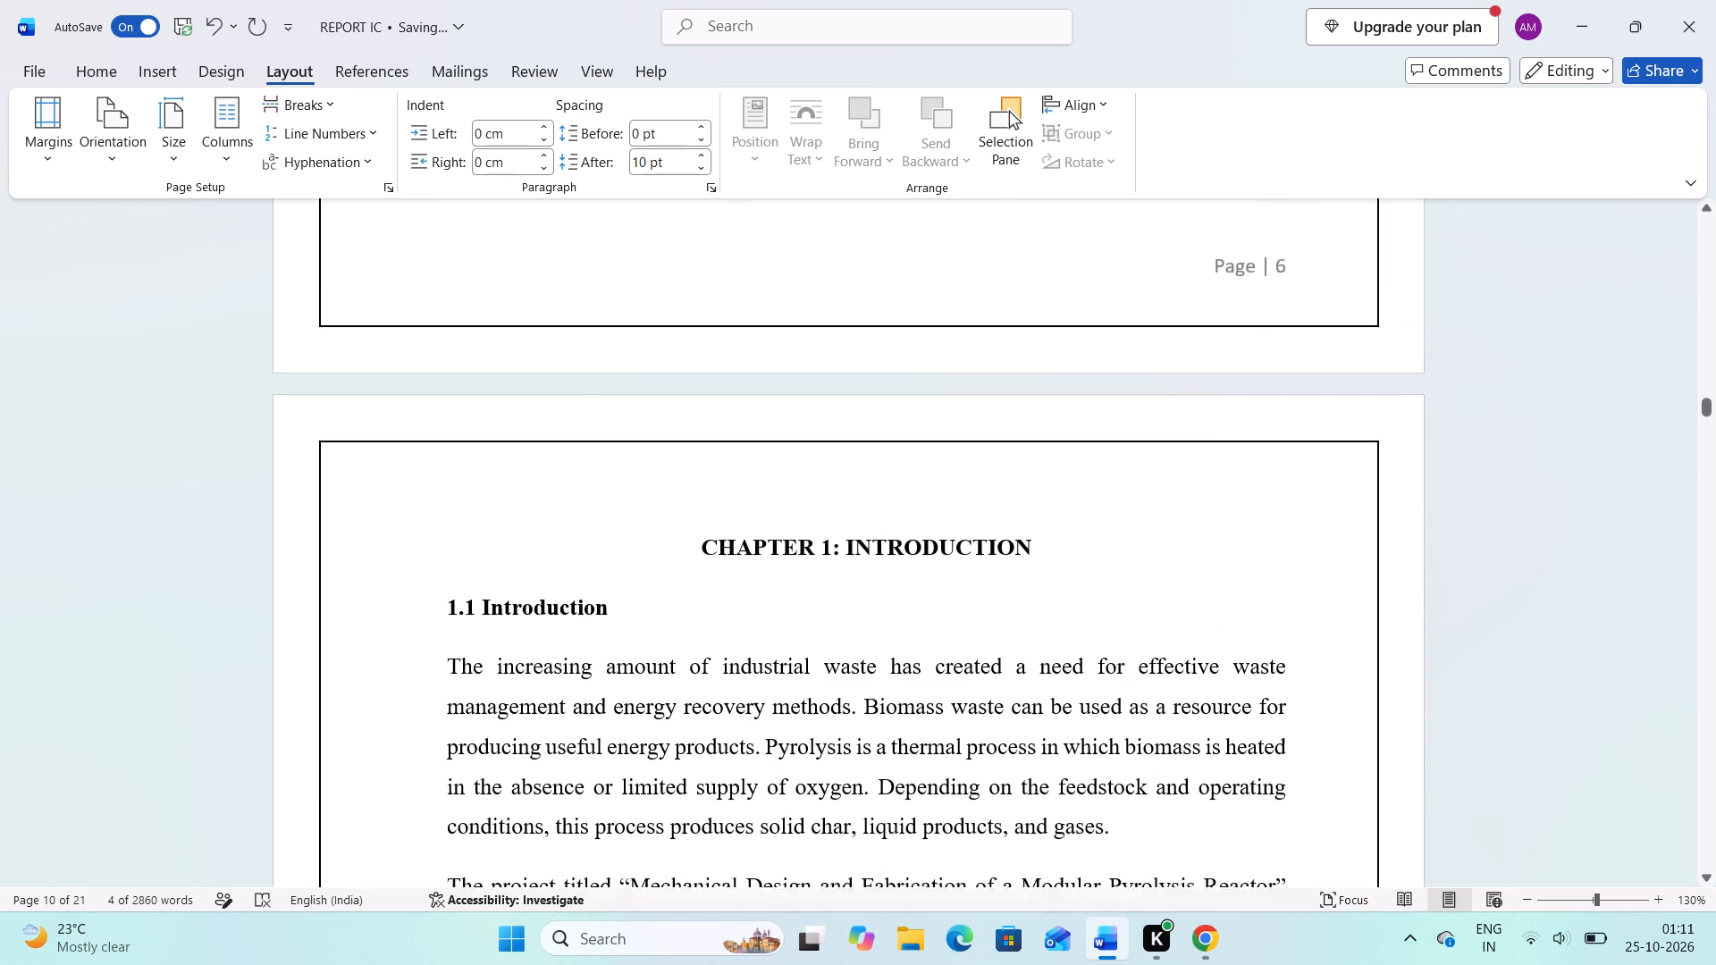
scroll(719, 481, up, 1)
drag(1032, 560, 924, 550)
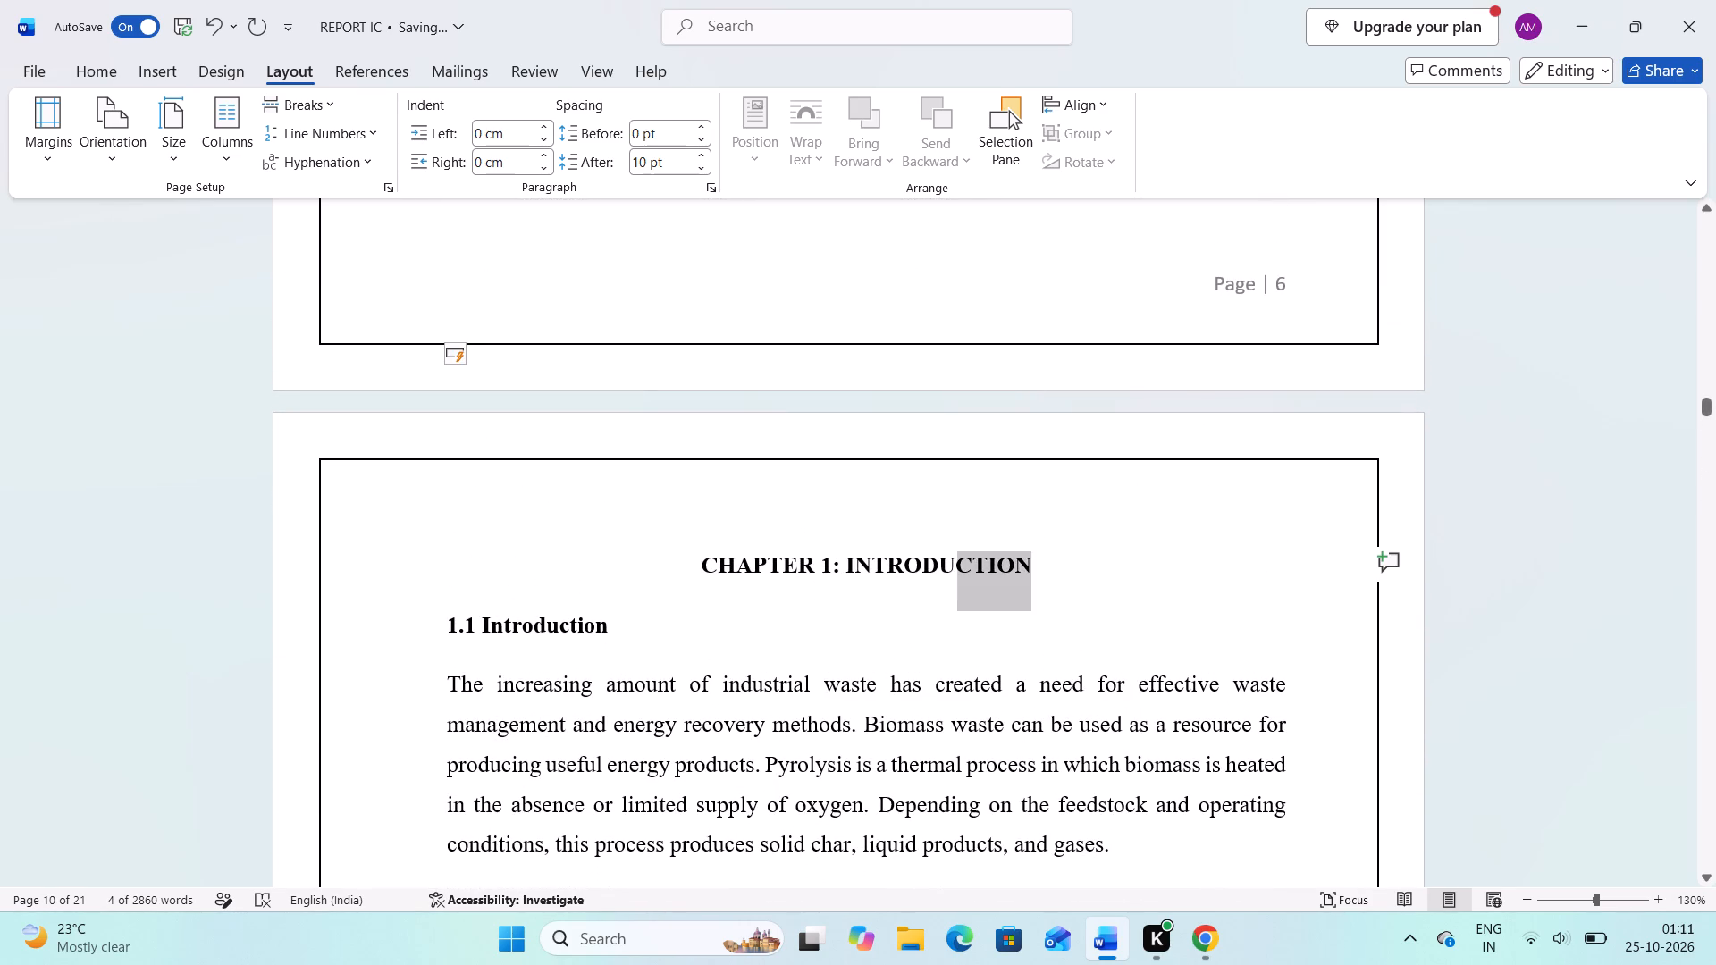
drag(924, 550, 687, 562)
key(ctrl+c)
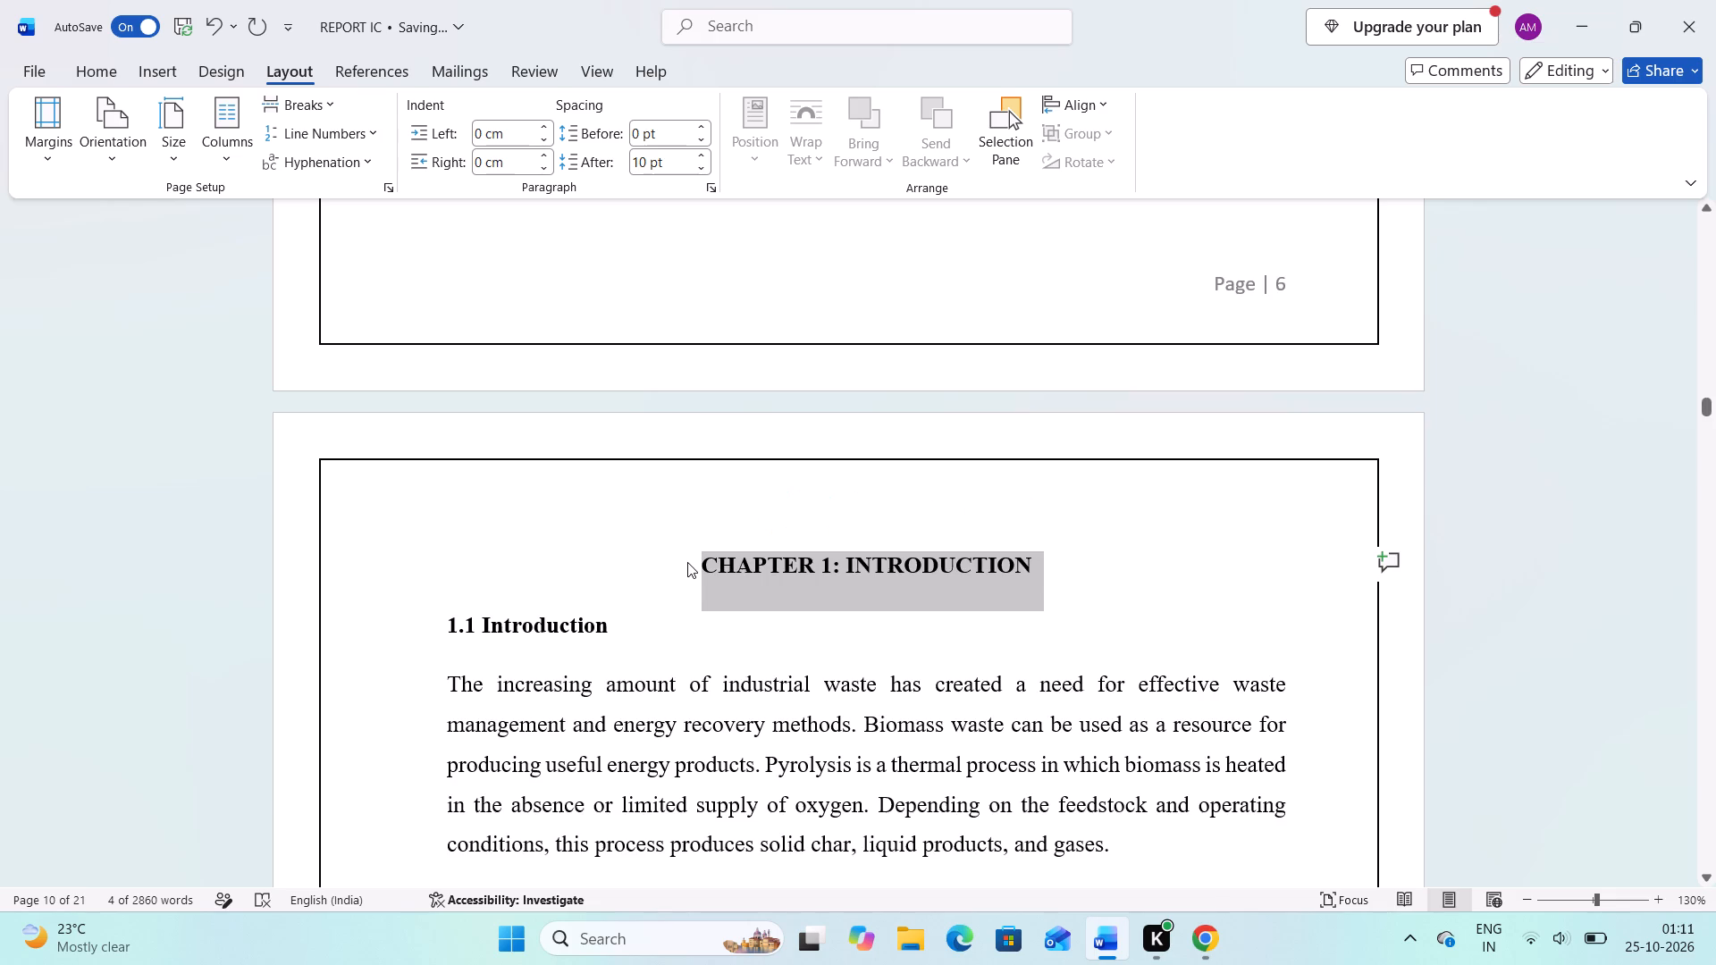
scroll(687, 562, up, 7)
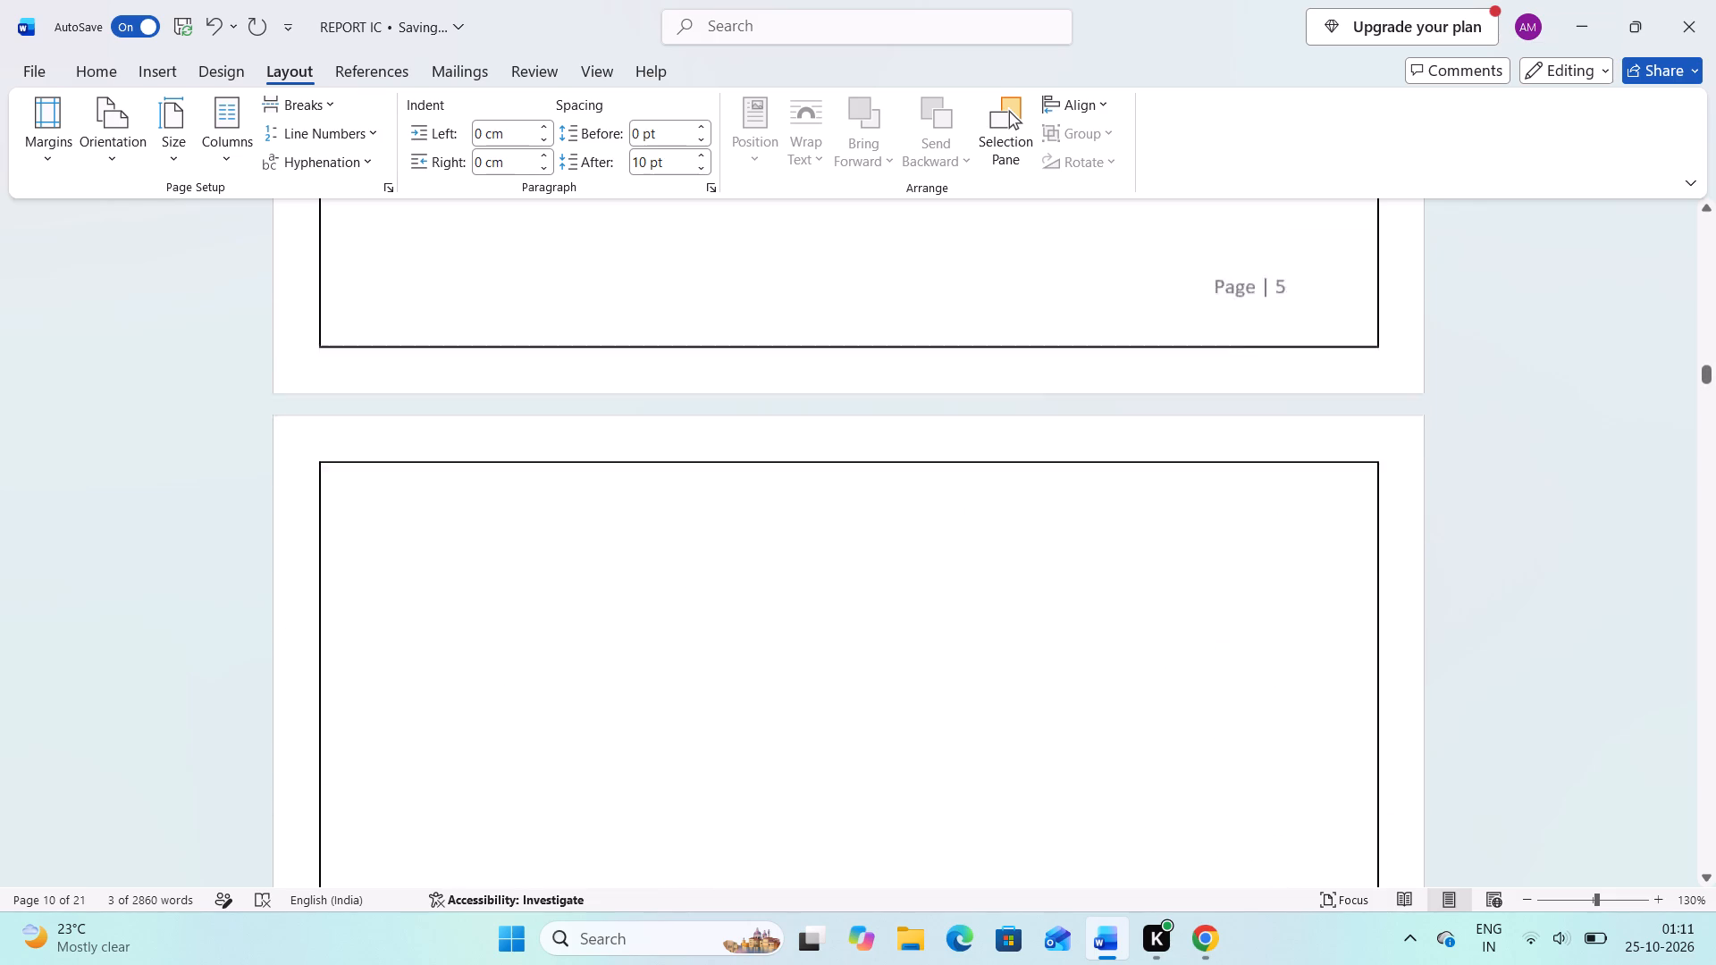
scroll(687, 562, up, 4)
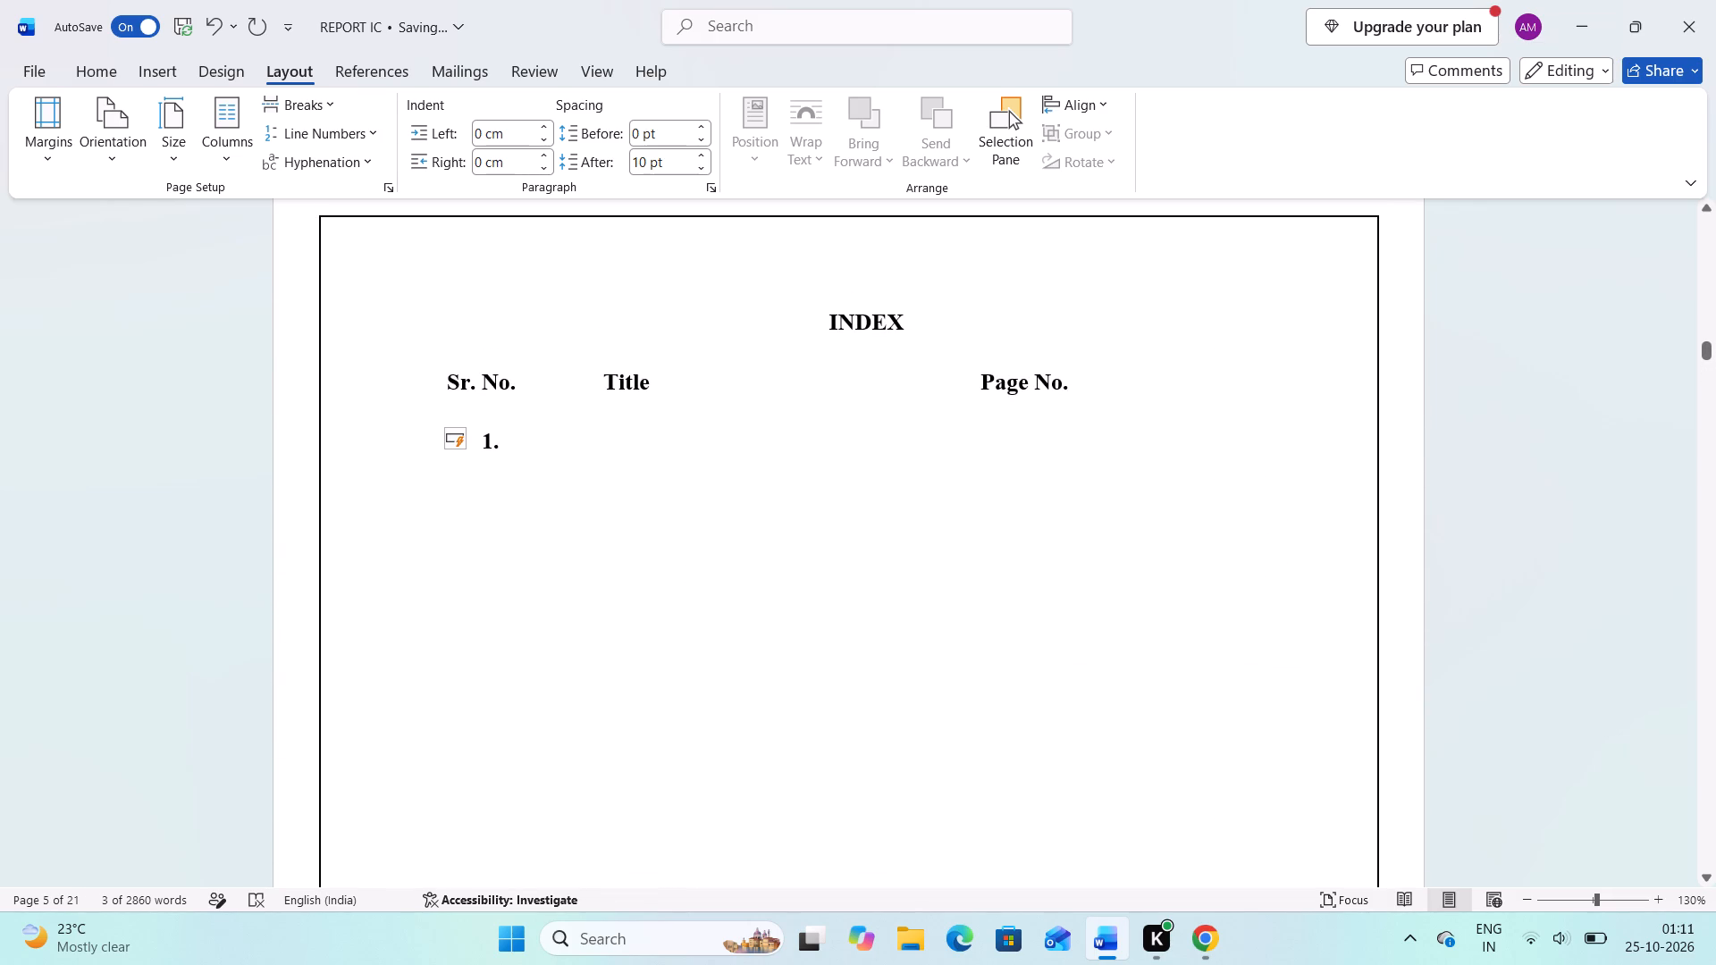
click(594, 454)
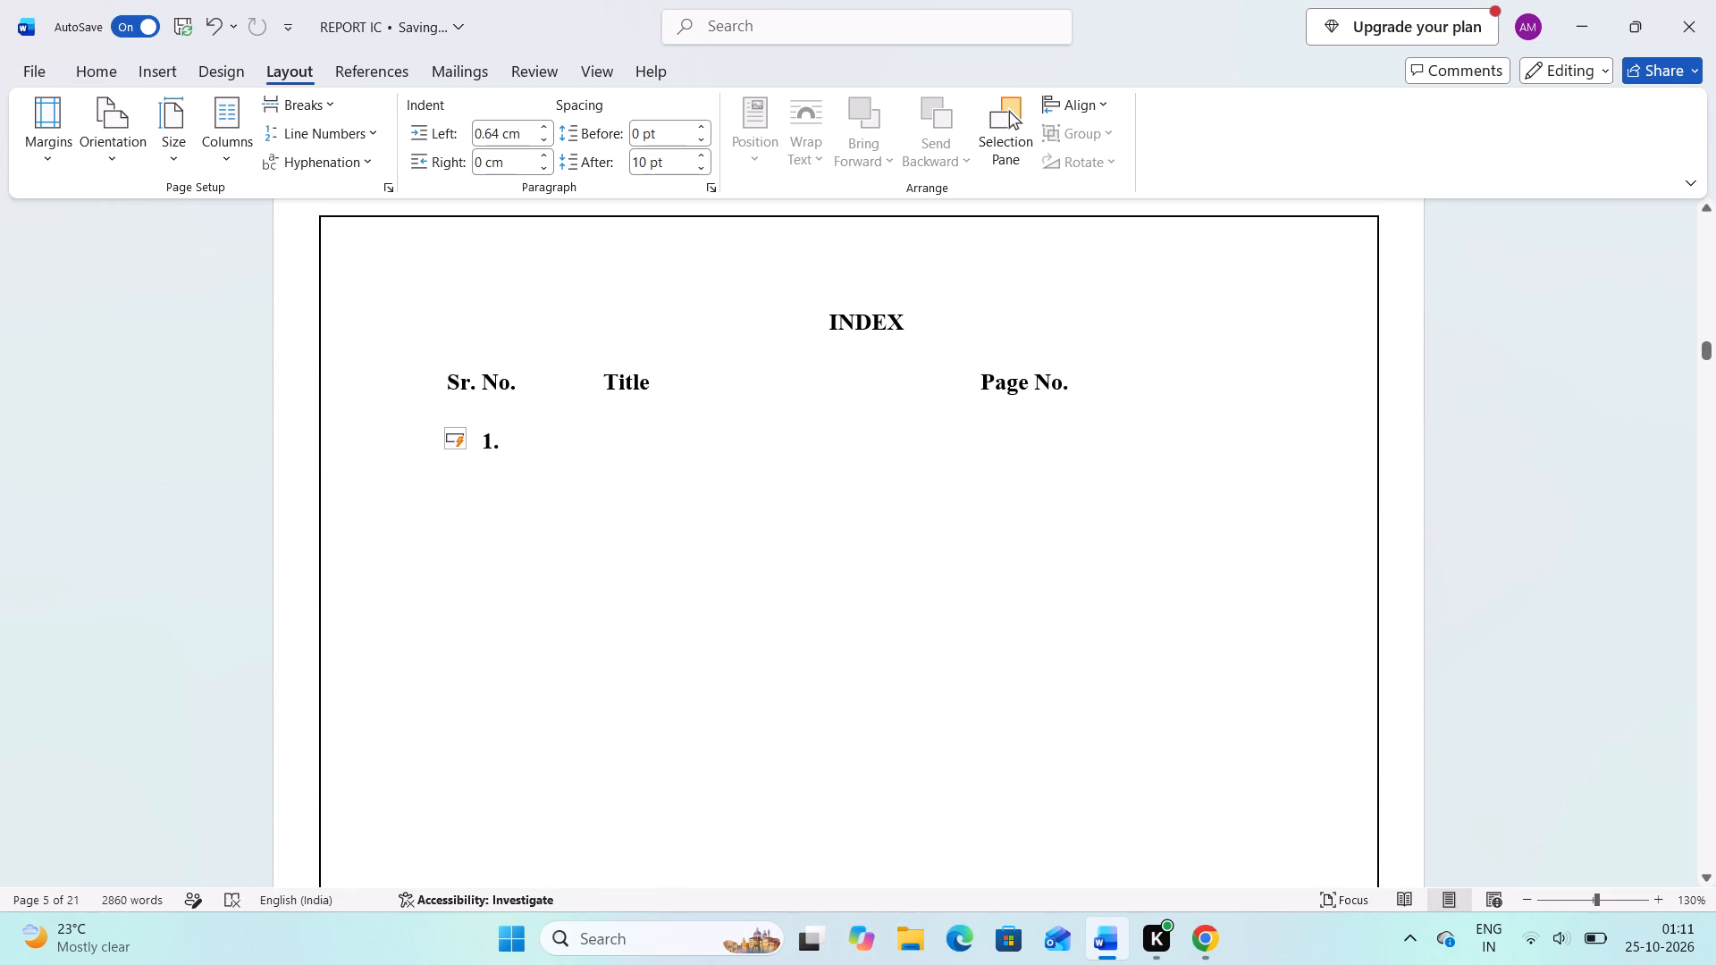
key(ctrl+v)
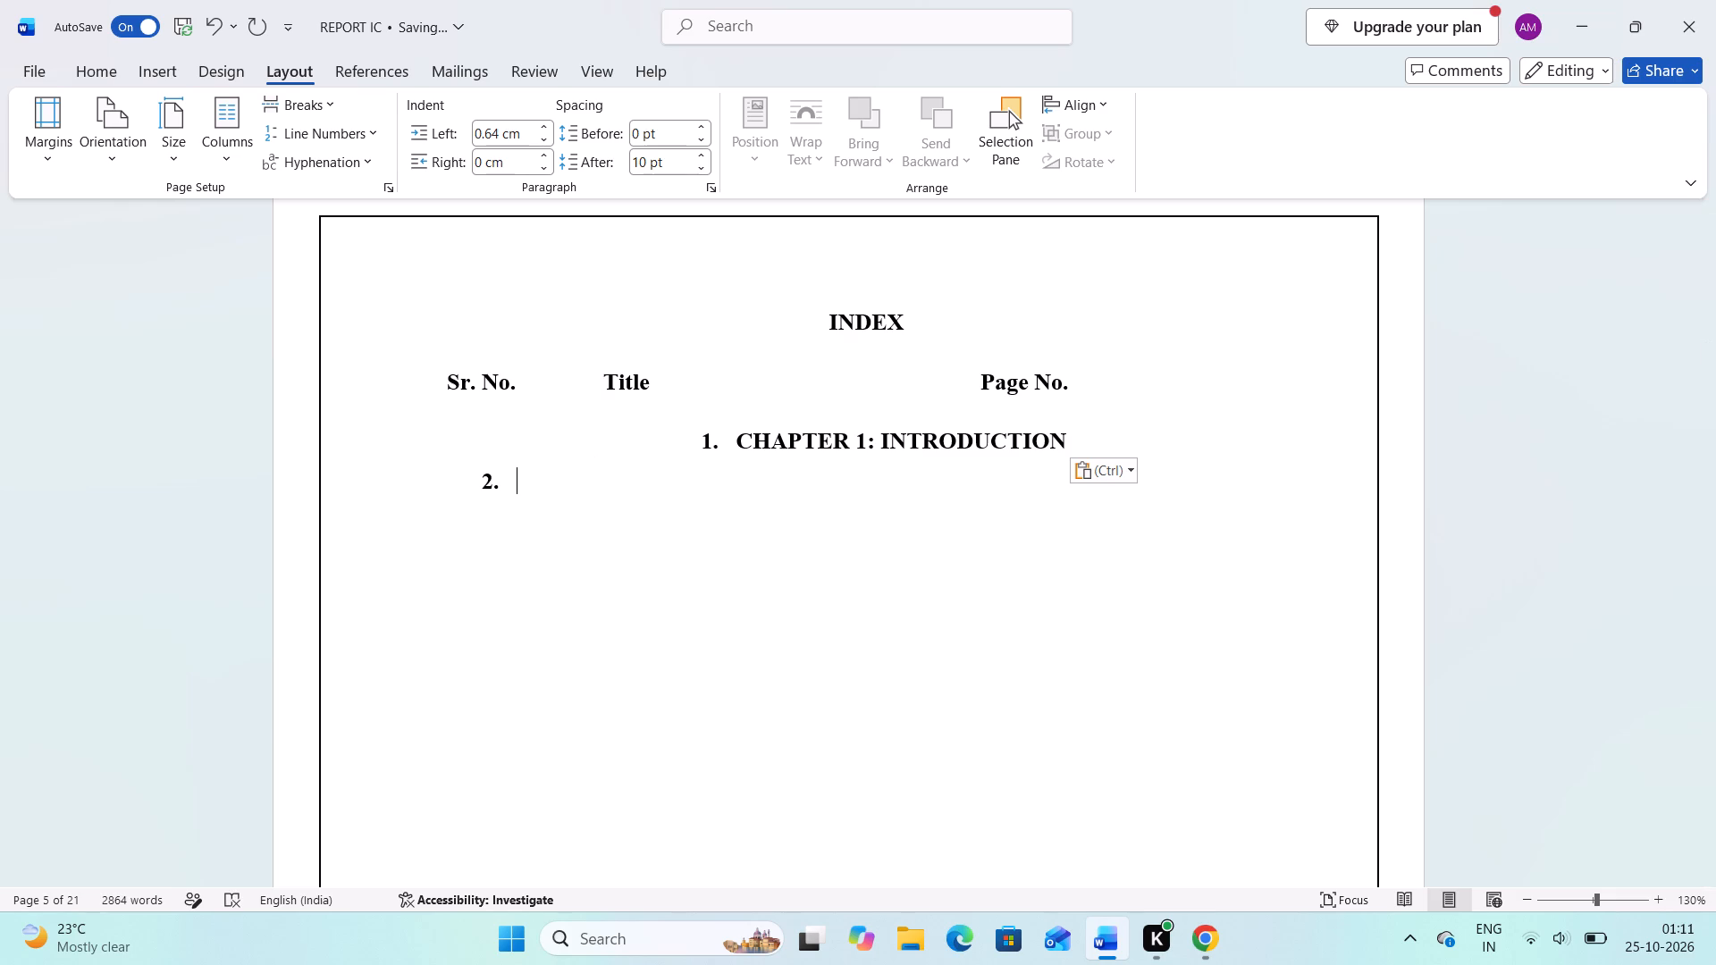
Delete the pasted Chapter 1 title and its list numbering, leaving an empty line below the INDEX column headings.
key(BackSpace)
key(BackSpace)
key(BackSpace)
key(BackSpace)
key(BackSpace)
key(BackSpace)
key(BackSpace)
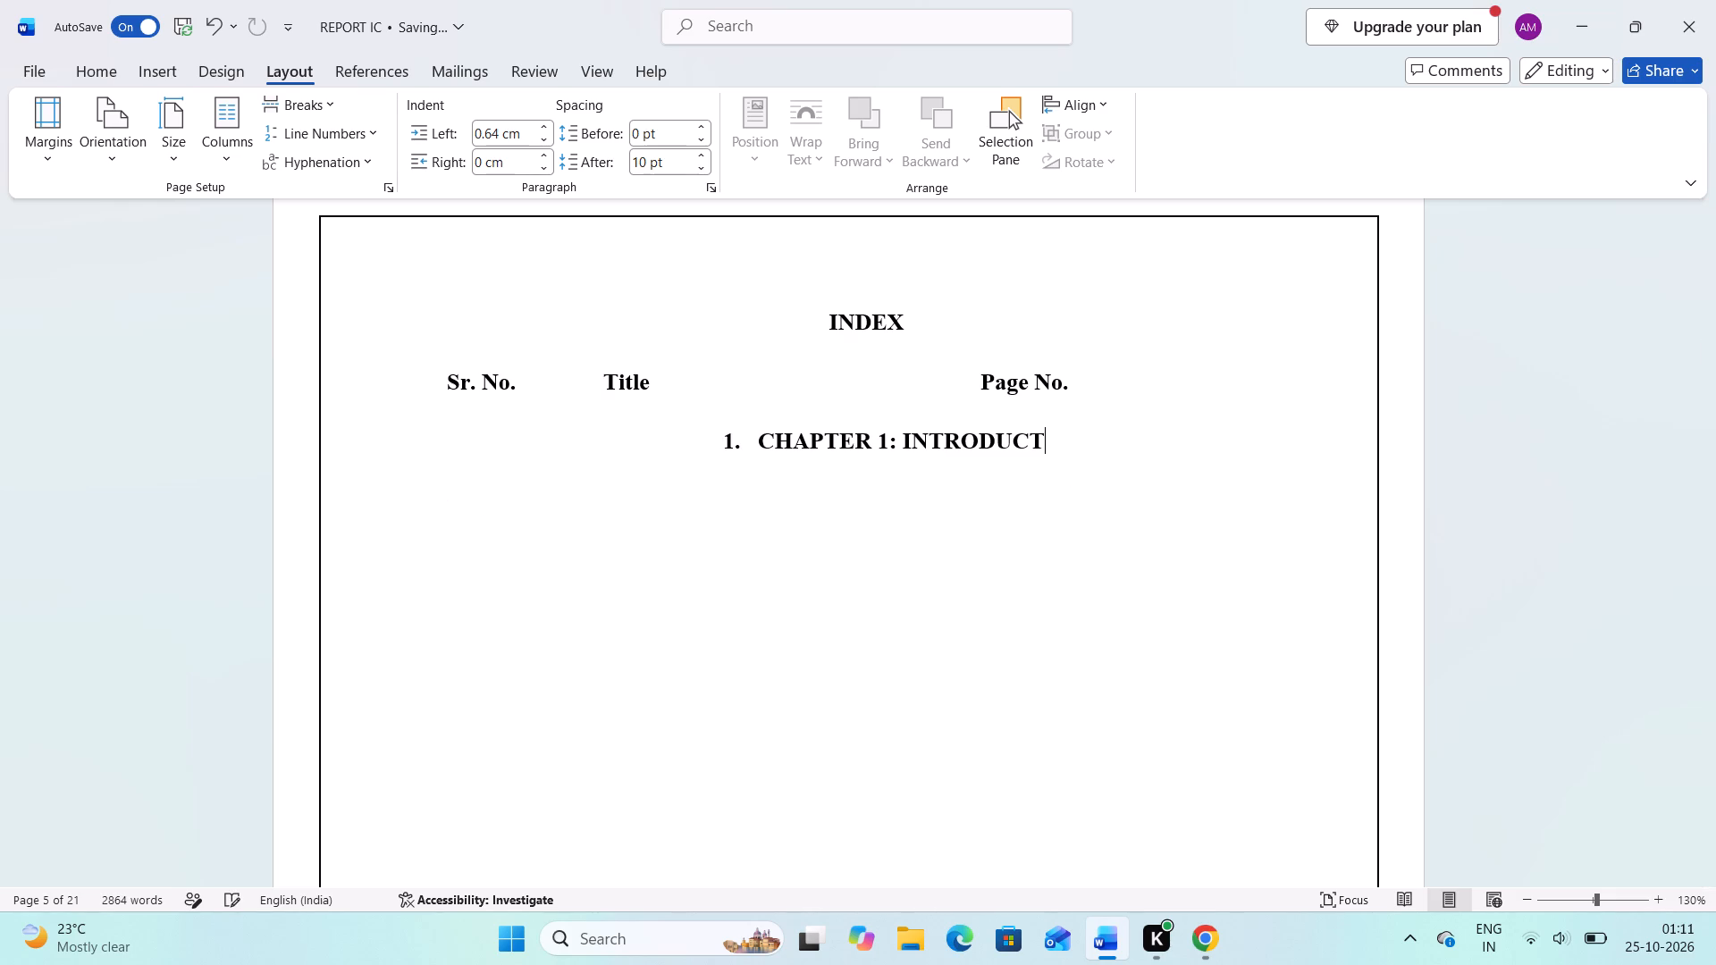
key(BackSpace)
key(BackSpace)
key(BackSpace)
key(BackSpace)
key(BackSpace)
key(BackSpace)
key(BackSpace)
key(BackSpace)
key(BackSpace)
key(BackSpace)
key(BackSpace)
key(BackSpace)
key(BackSpace)
key(BackSpace)
key(BackSpace)
key(BackSpace)
key(BackSpace)
key(BackSpace)
key(BackSpace)
key(BackSpace)
key(BackSpace)
key(BackSpace)
key(BackSpace)
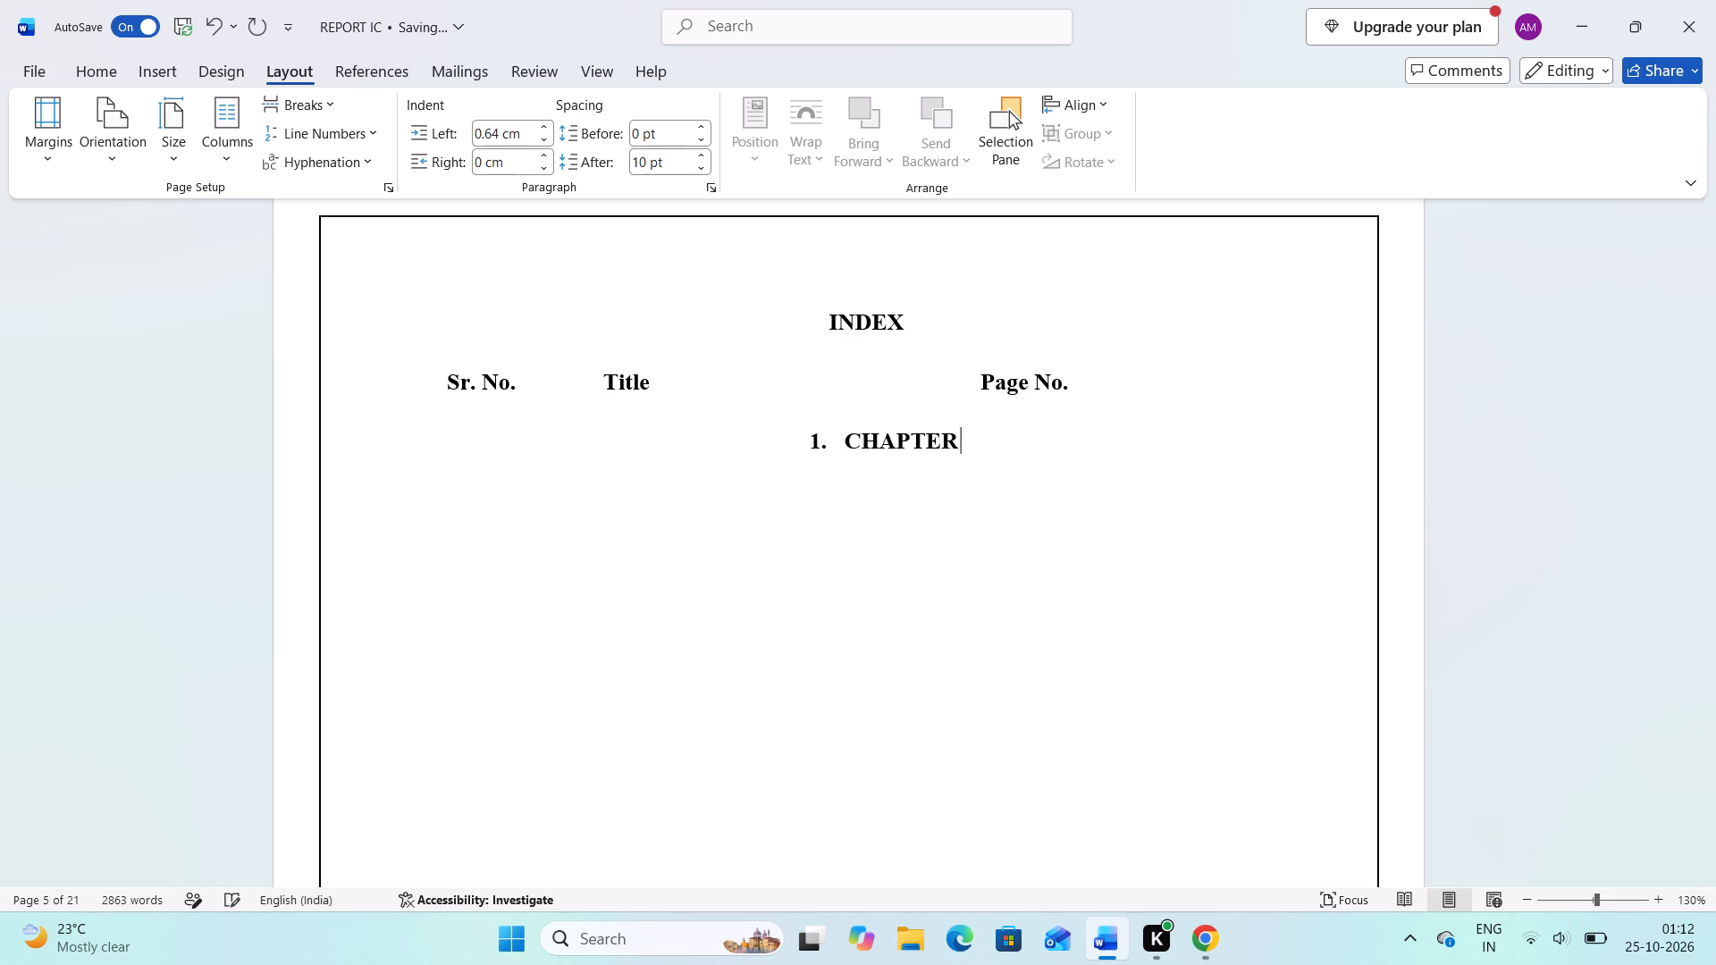
key(Return)
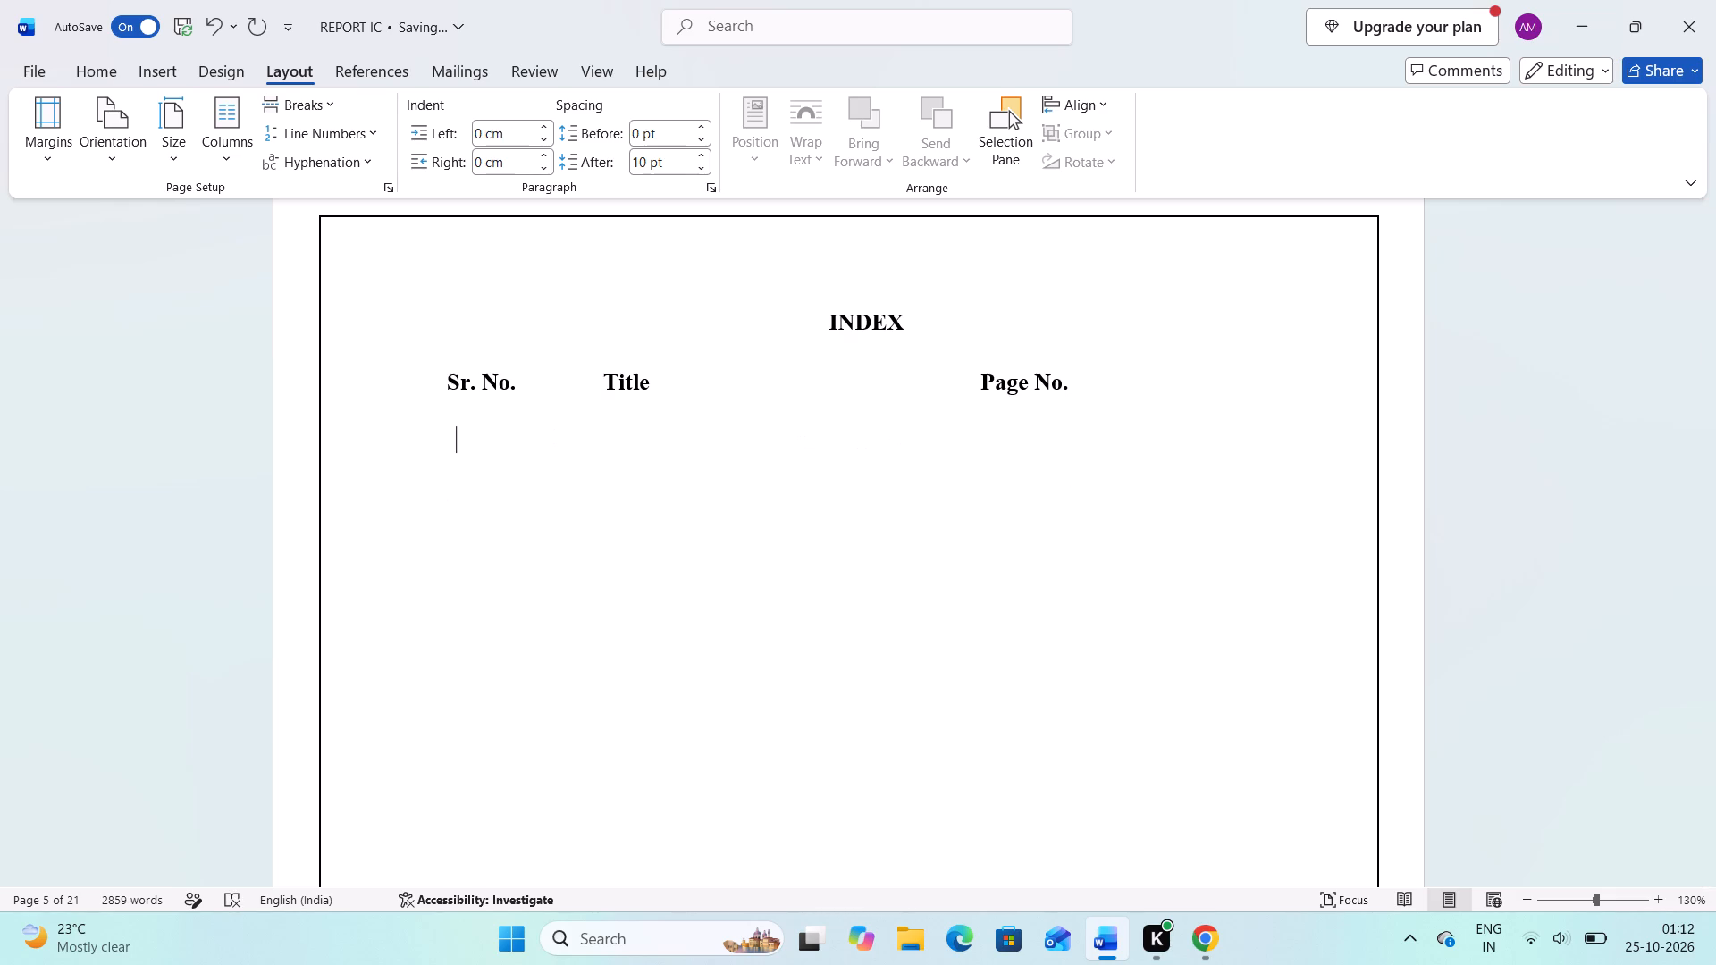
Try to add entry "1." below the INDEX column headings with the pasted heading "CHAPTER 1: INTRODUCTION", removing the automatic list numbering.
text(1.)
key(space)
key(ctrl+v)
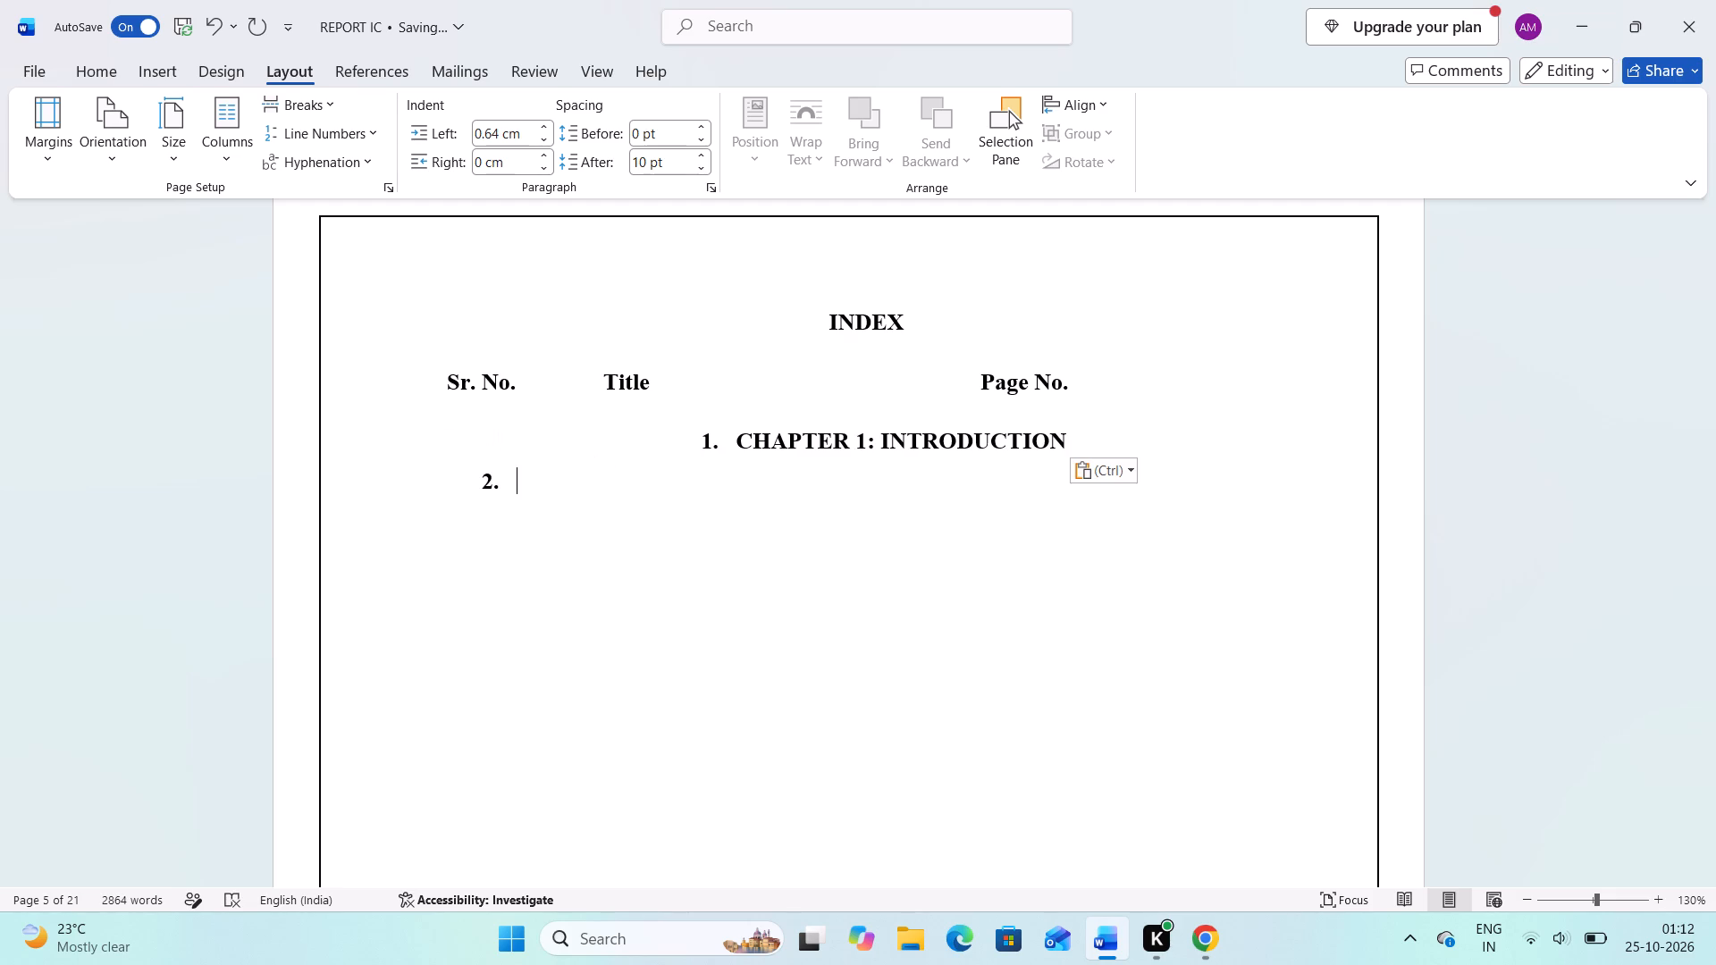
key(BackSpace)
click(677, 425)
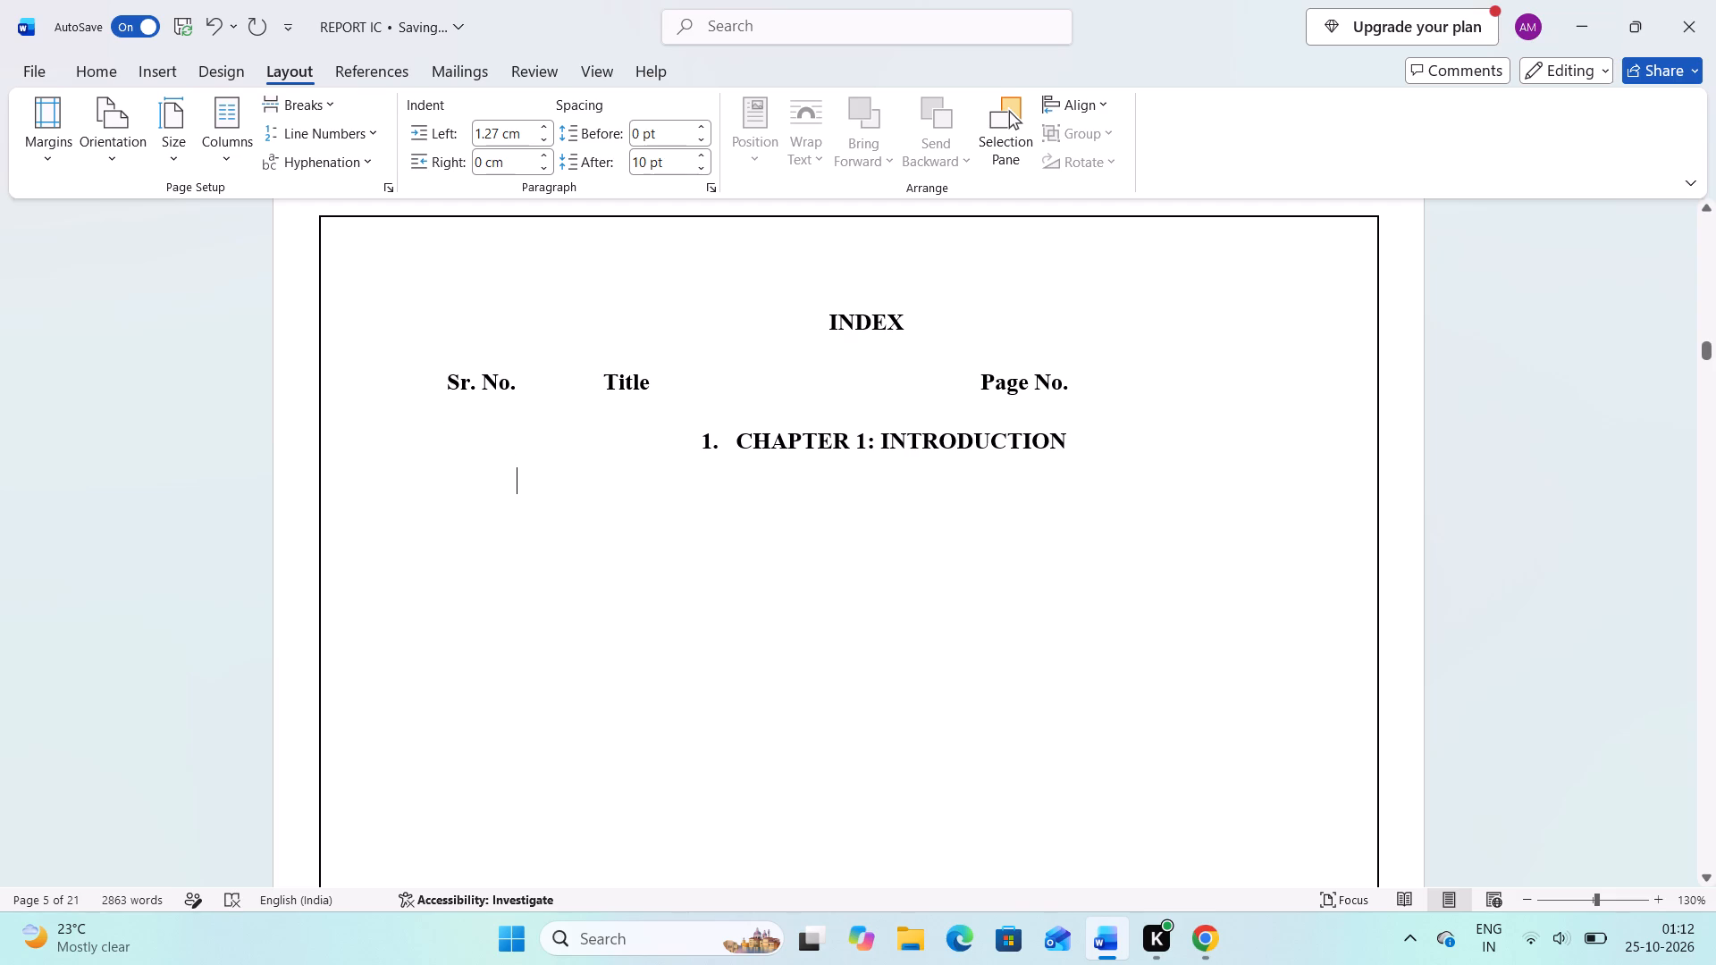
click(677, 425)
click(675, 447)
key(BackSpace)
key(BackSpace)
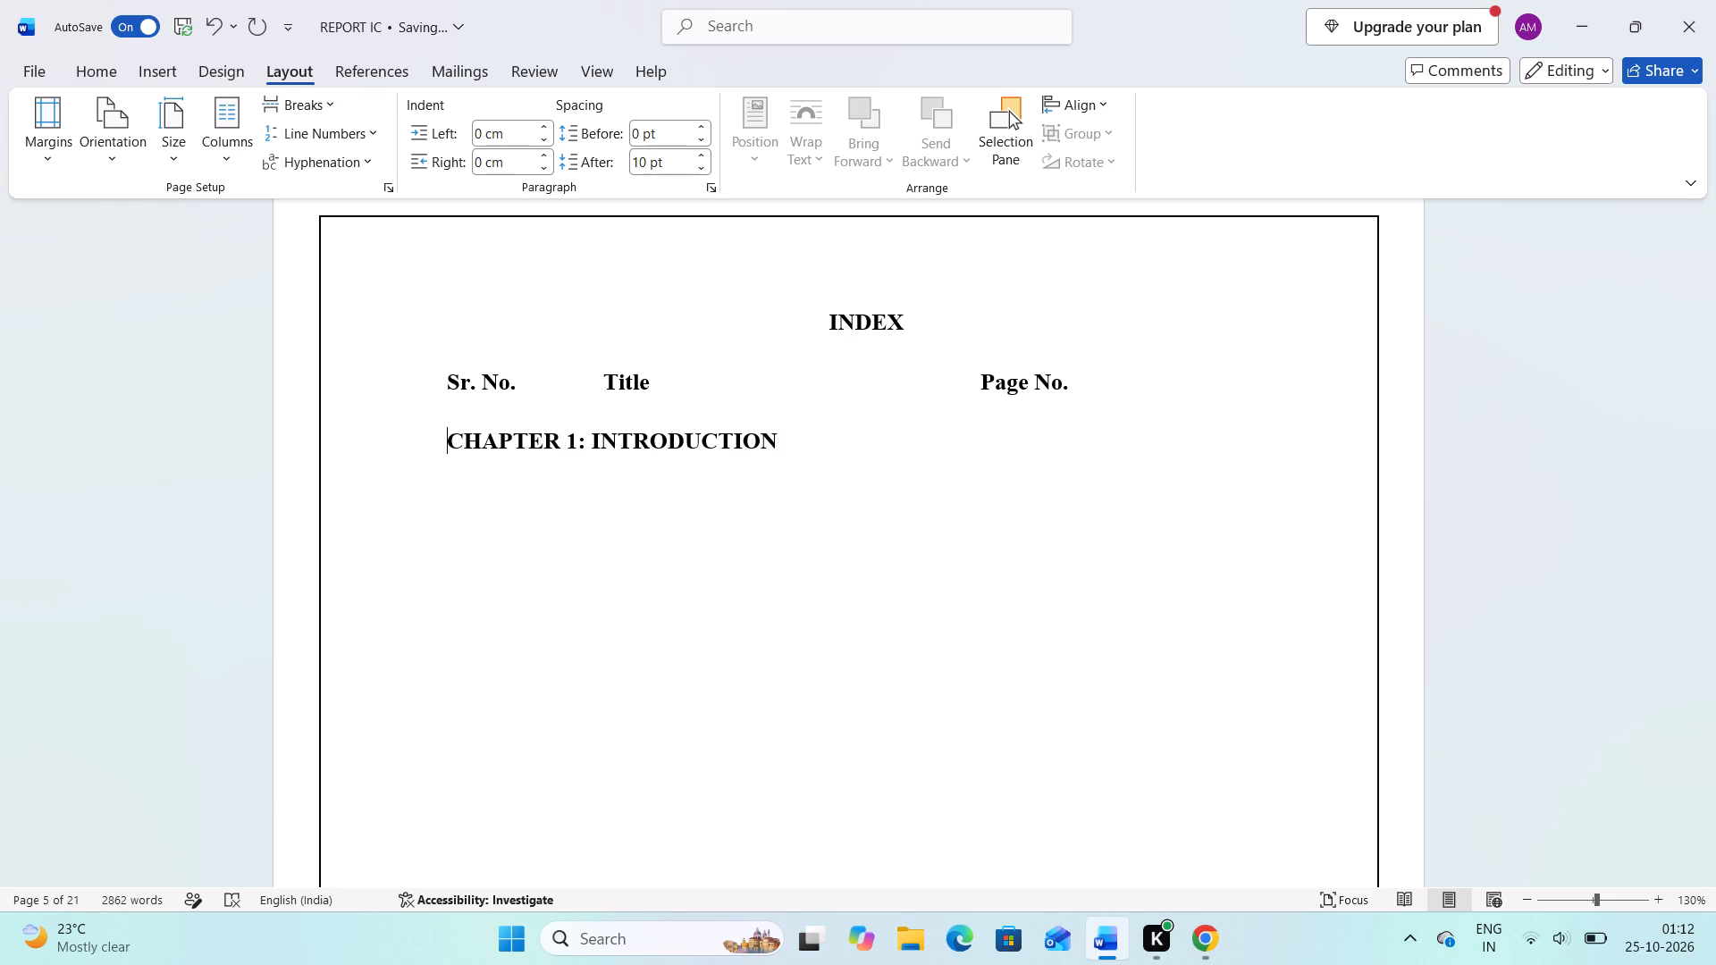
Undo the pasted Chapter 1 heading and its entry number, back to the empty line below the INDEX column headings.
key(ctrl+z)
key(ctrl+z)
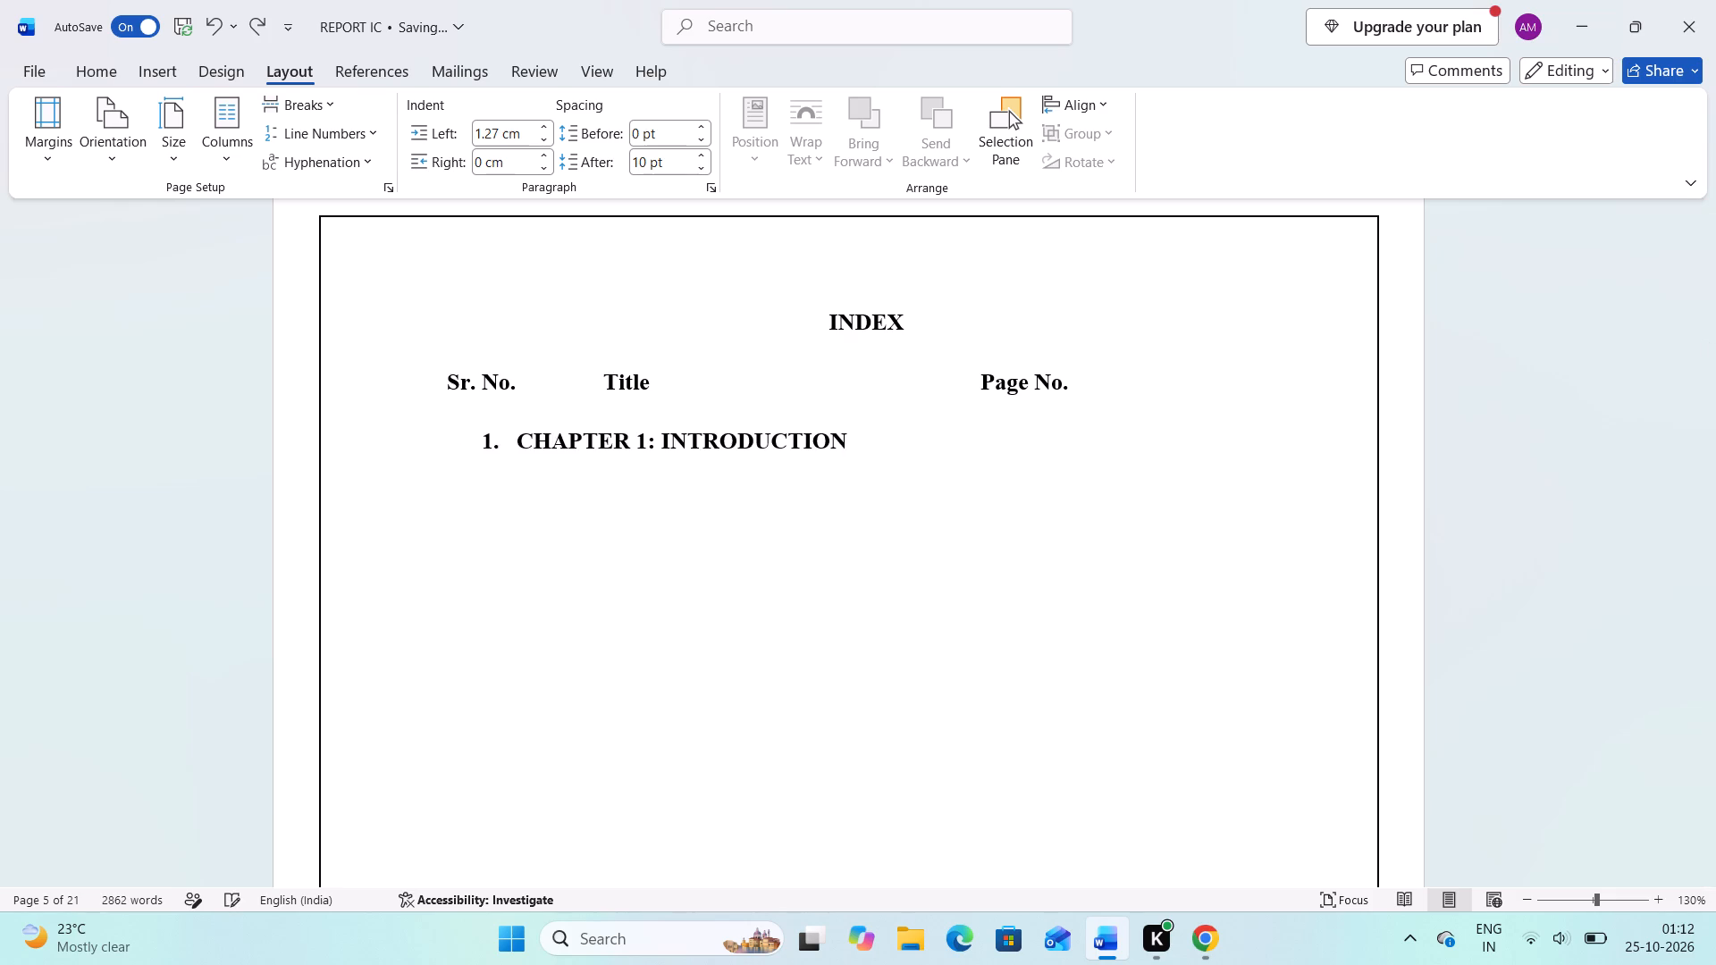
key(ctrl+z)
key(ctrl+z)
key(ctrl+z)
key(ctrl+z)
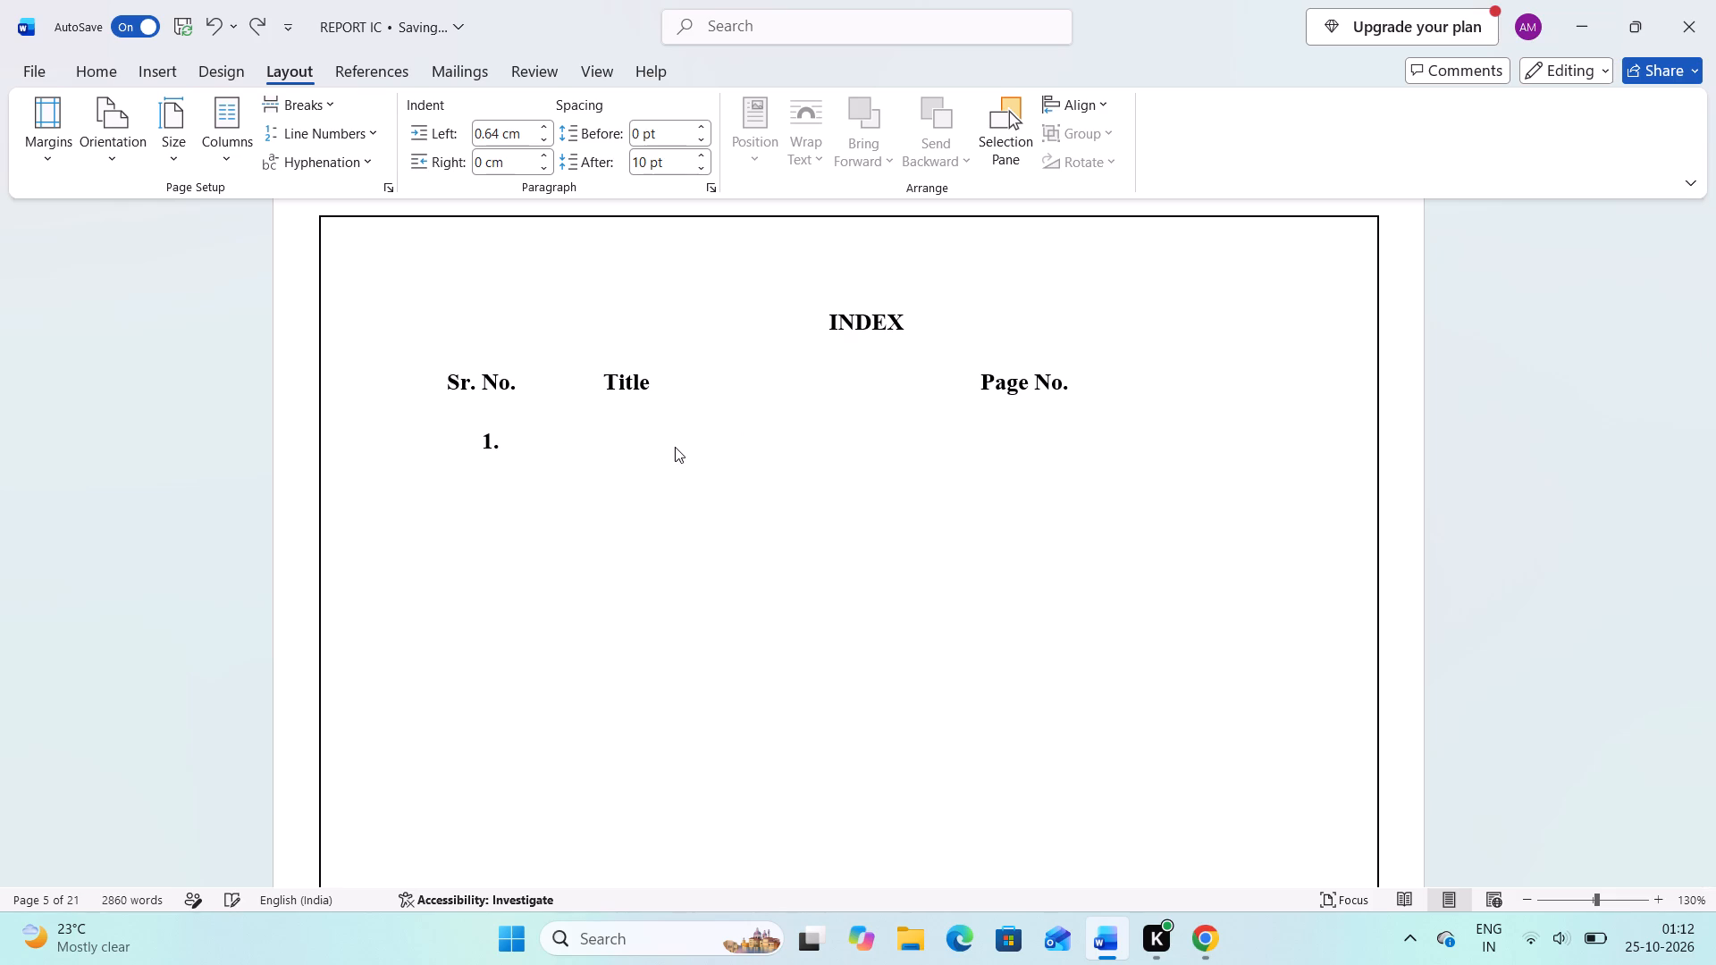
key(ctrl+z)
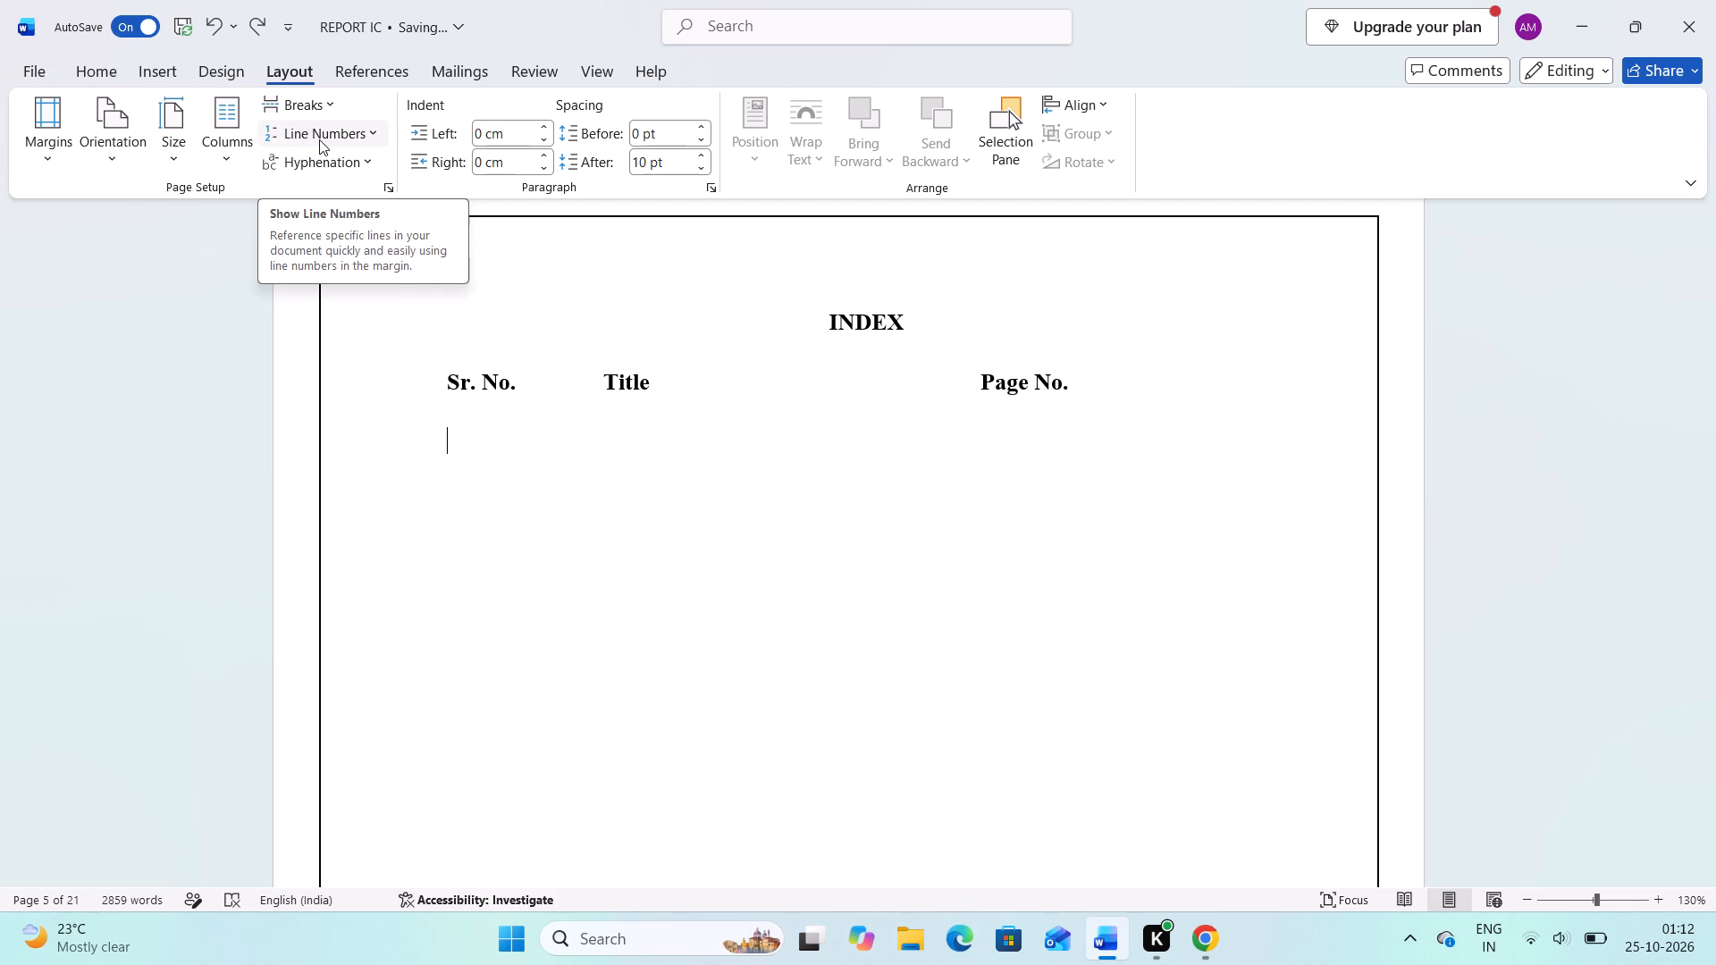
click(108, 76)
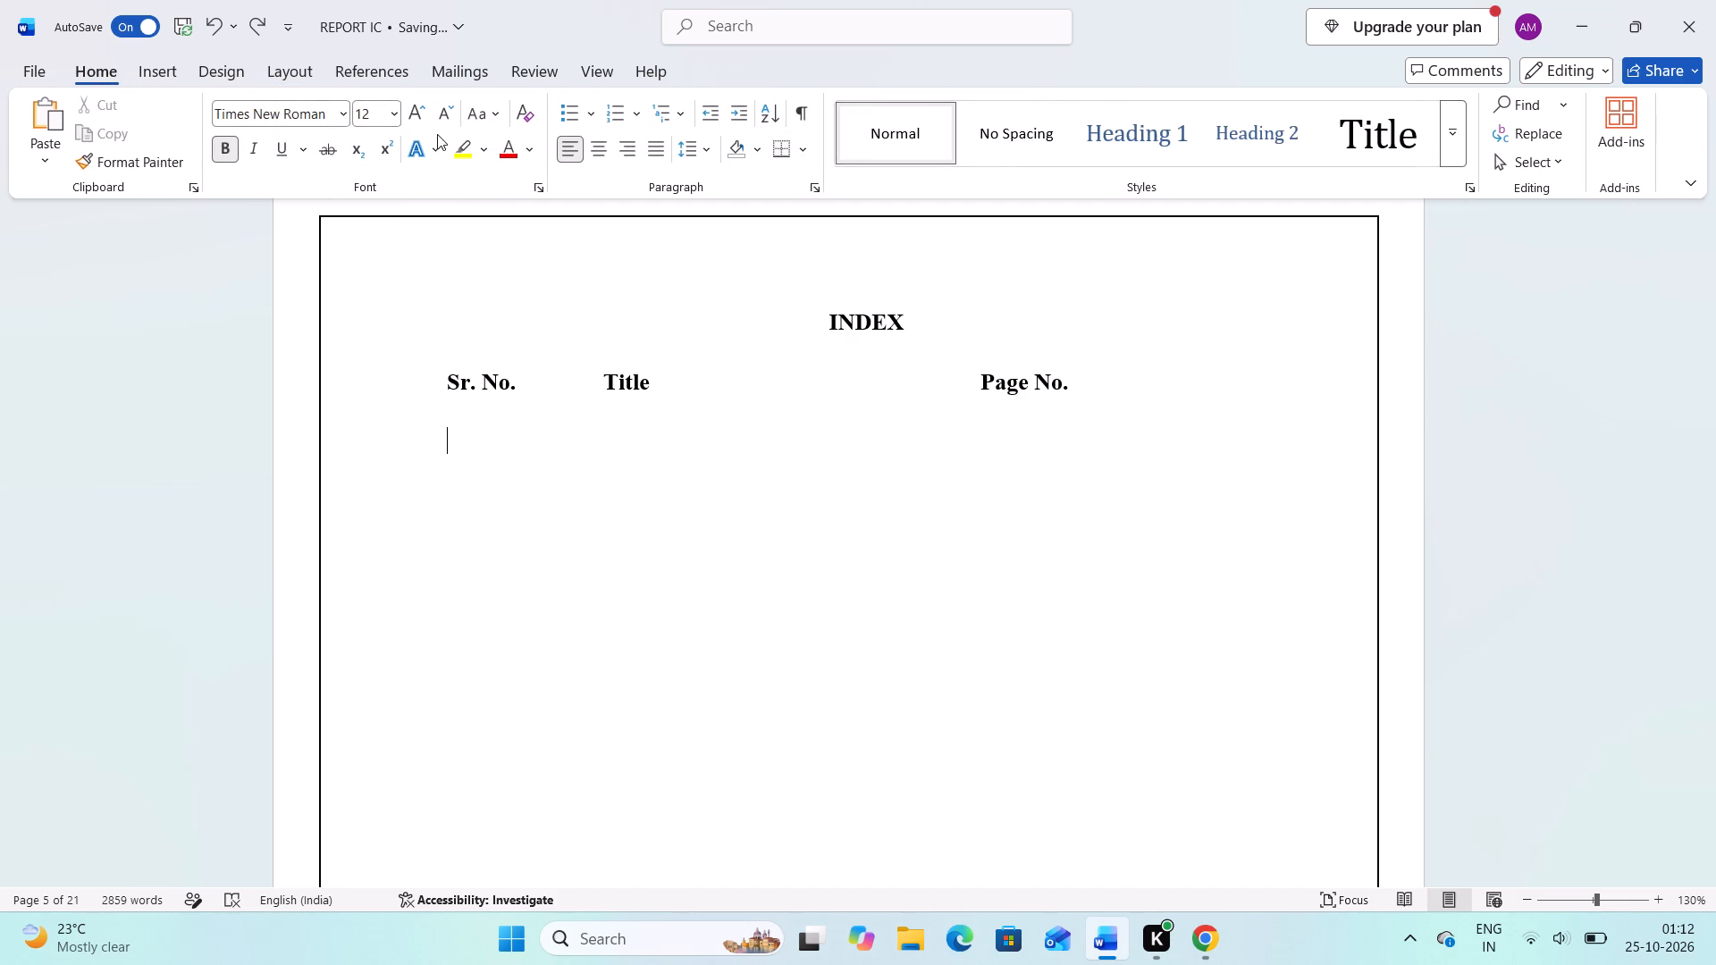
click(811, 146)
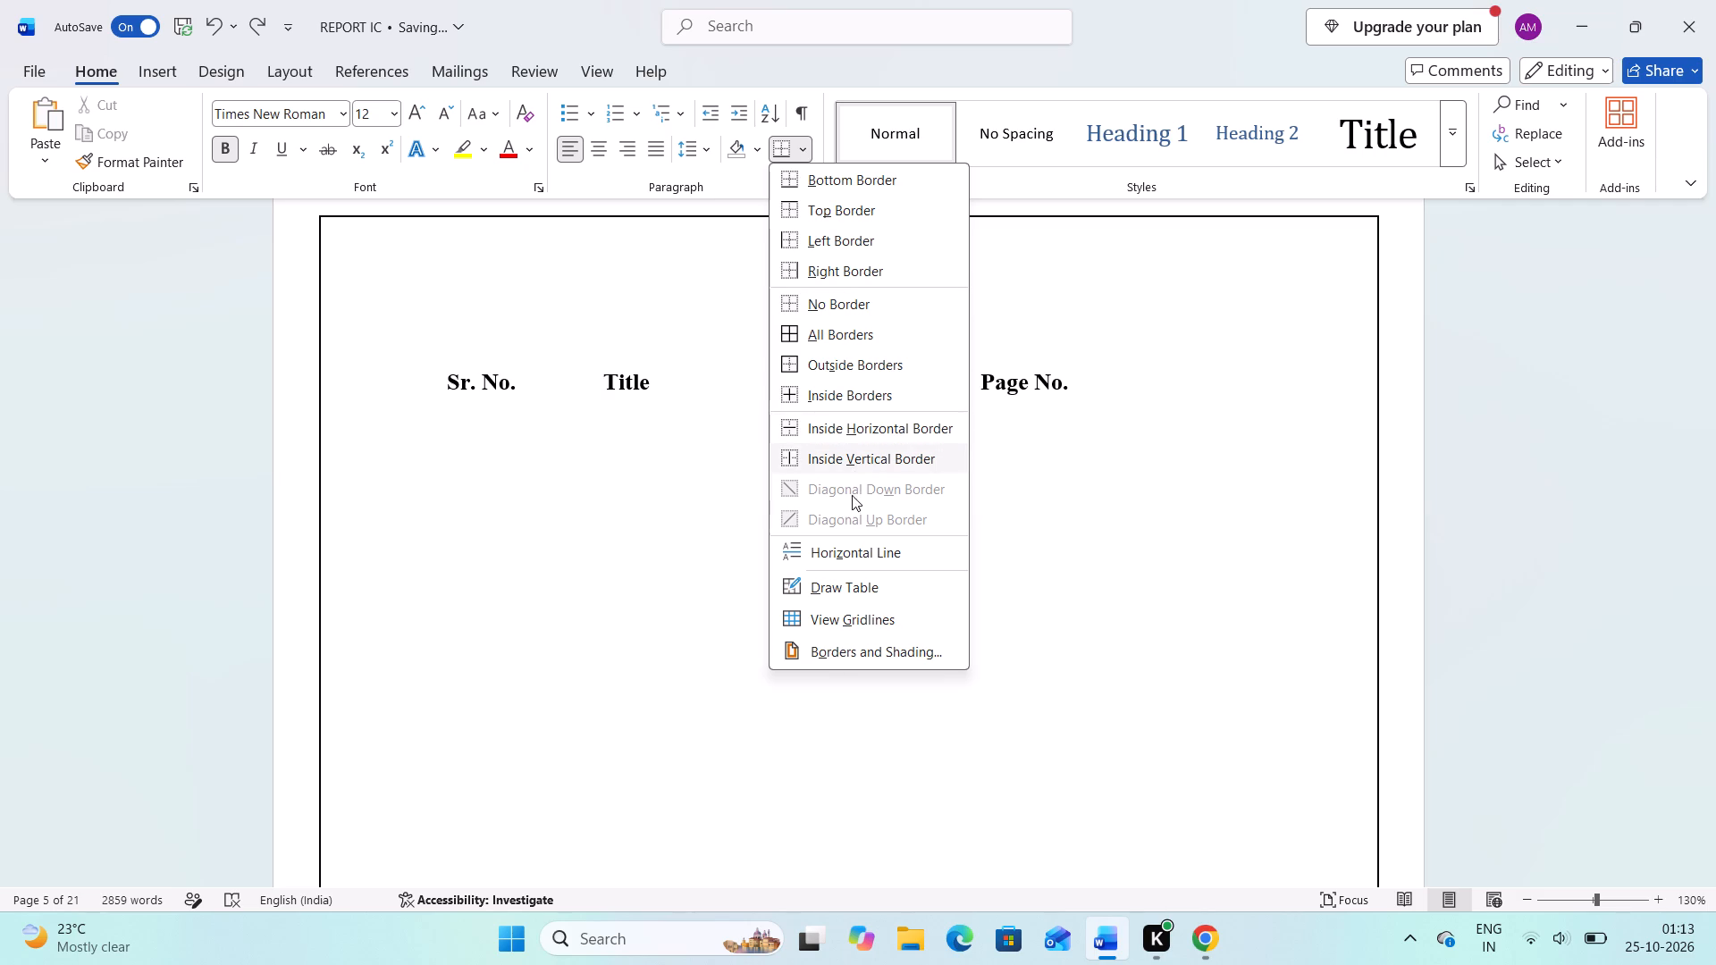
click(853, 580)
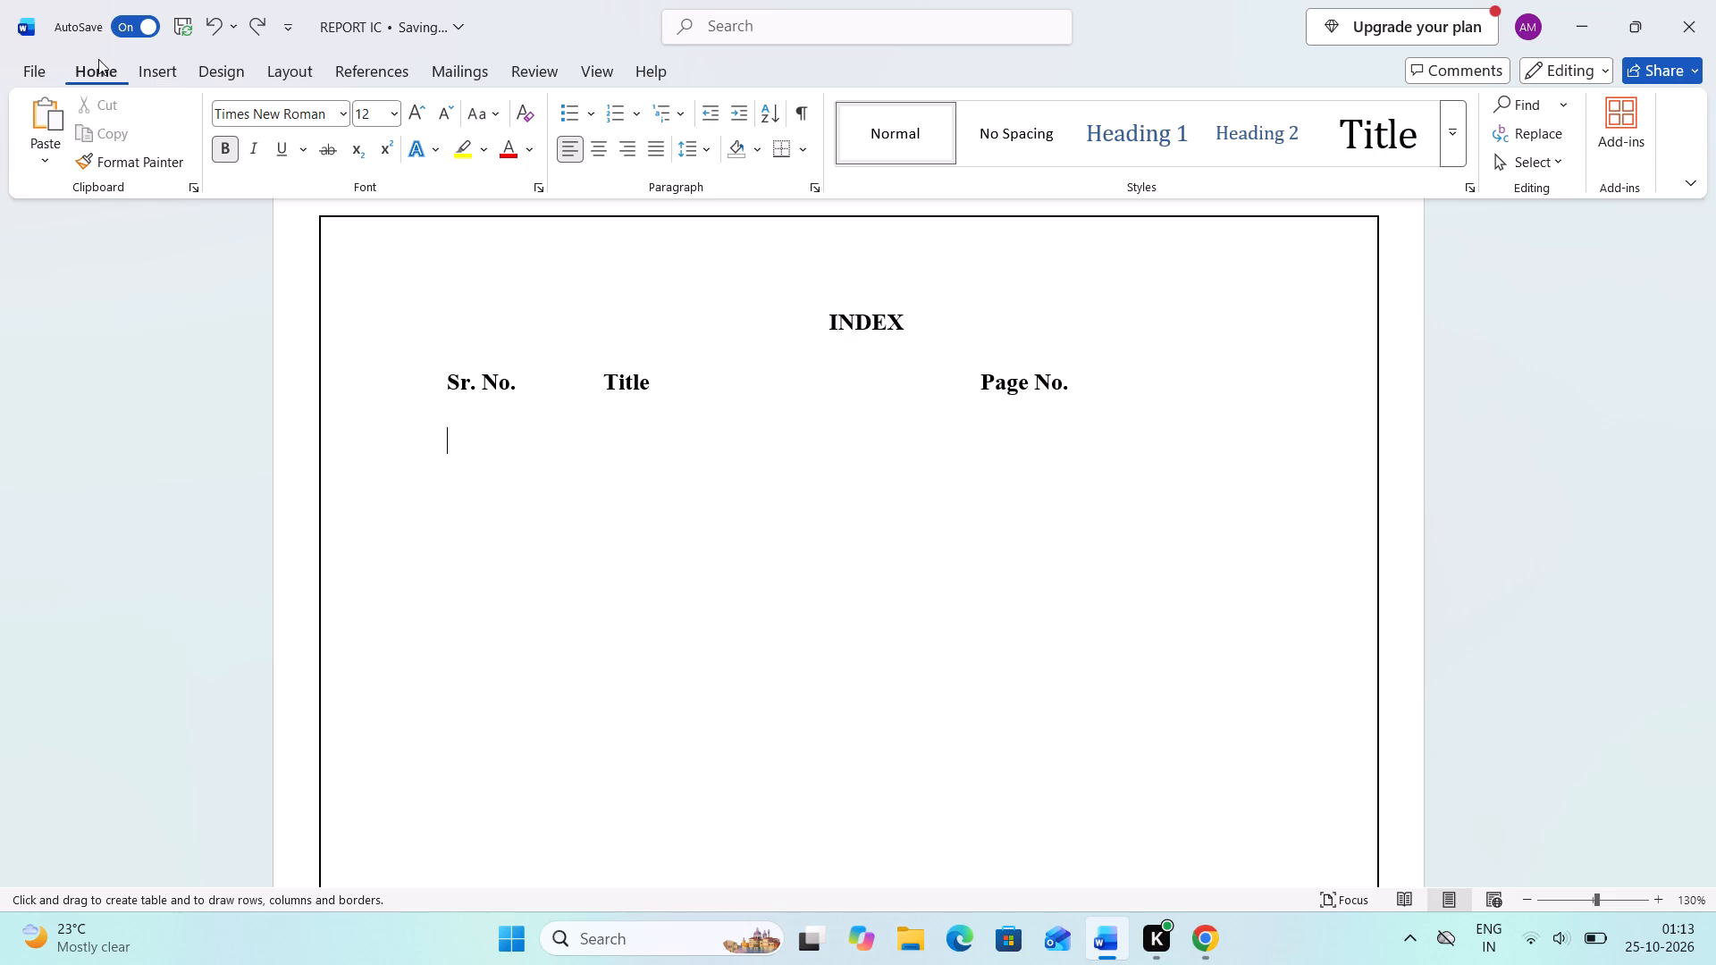
Insert a table with 3 columns and 10 rows on the empty line below the INDEX column headings.
click(151, 69)
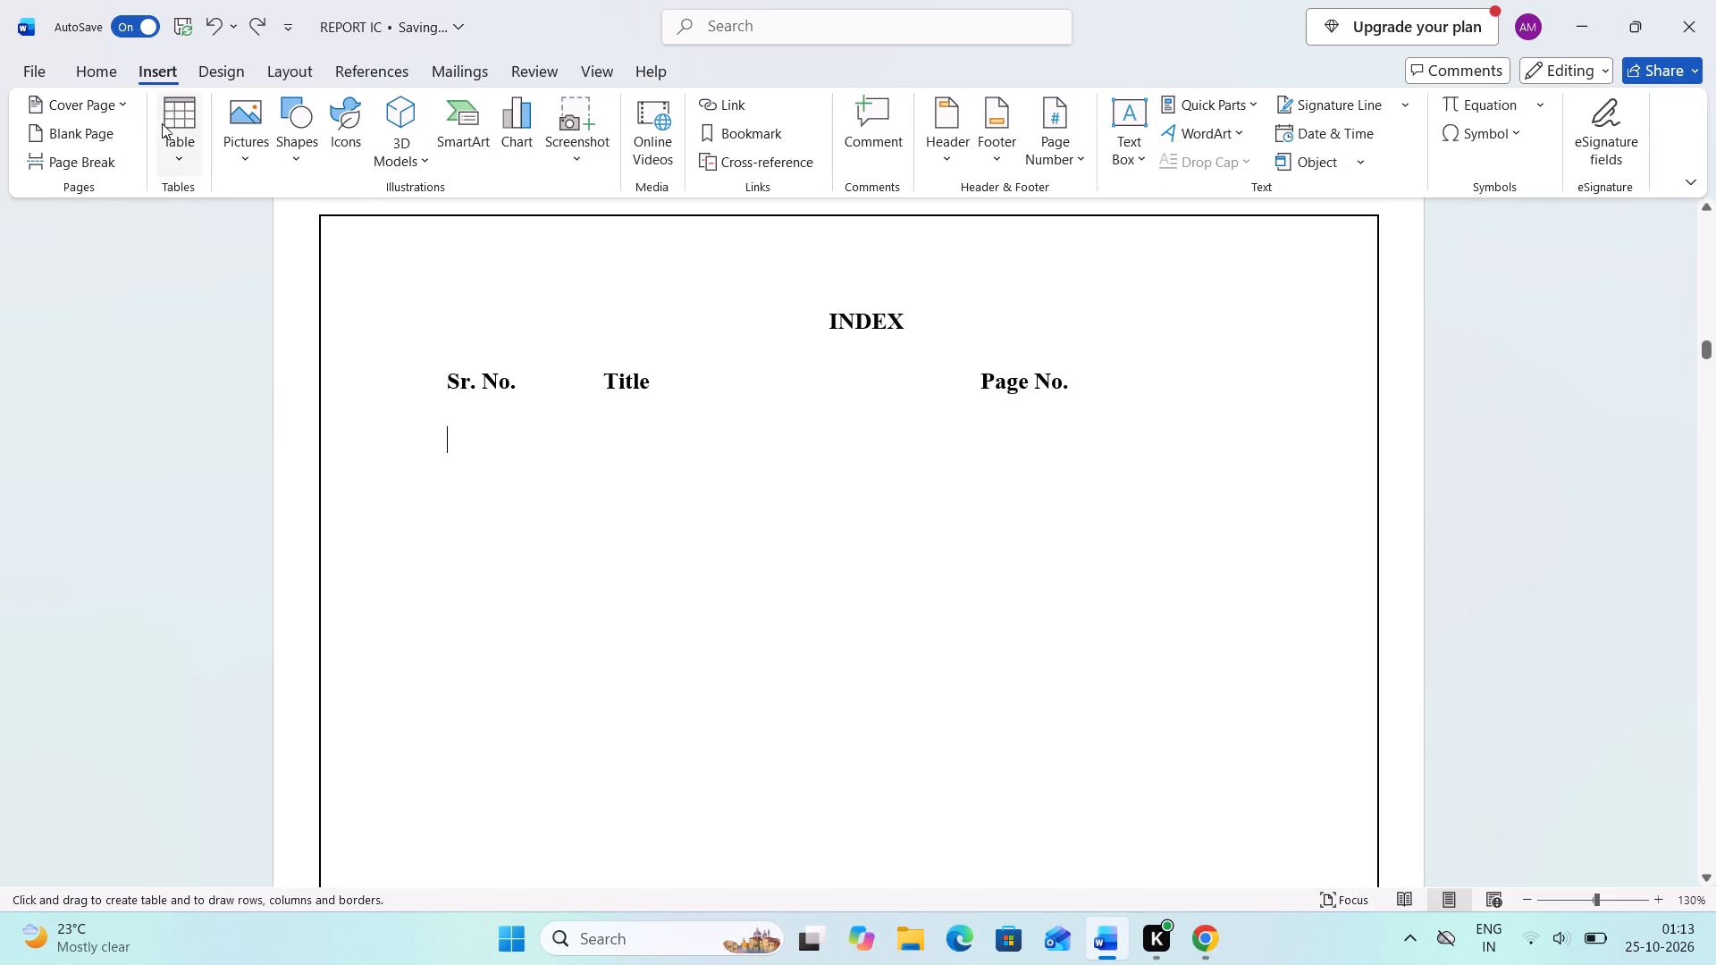
click(164, 123)
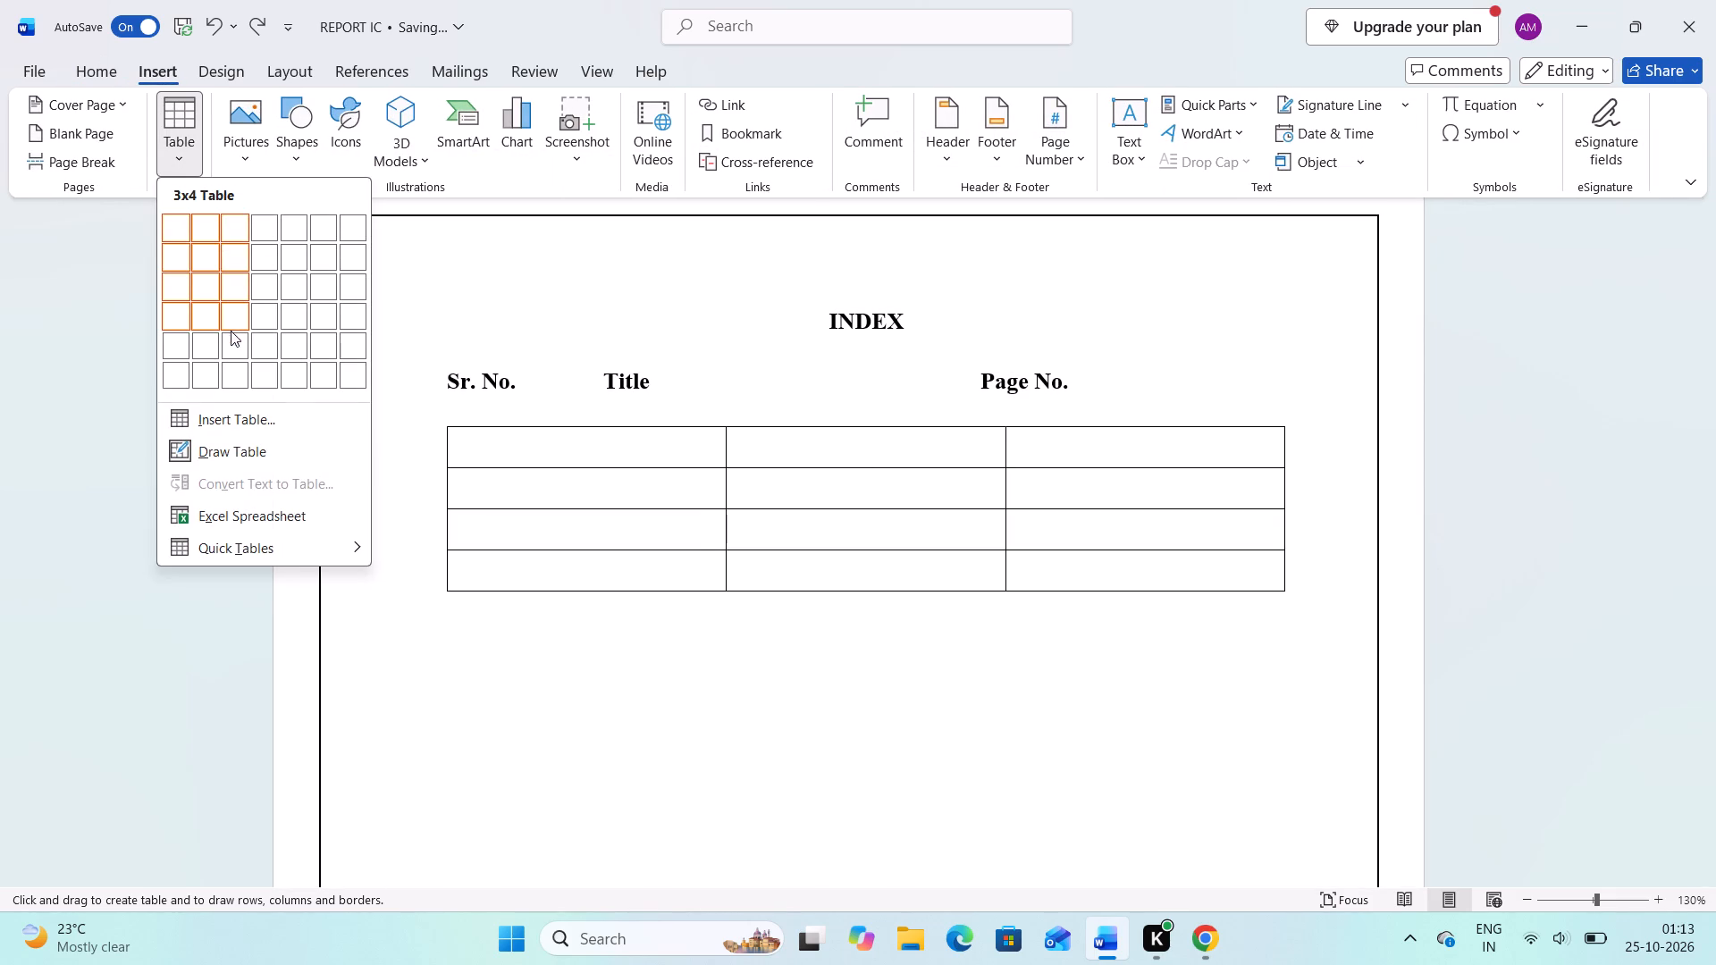
click(233, 410)
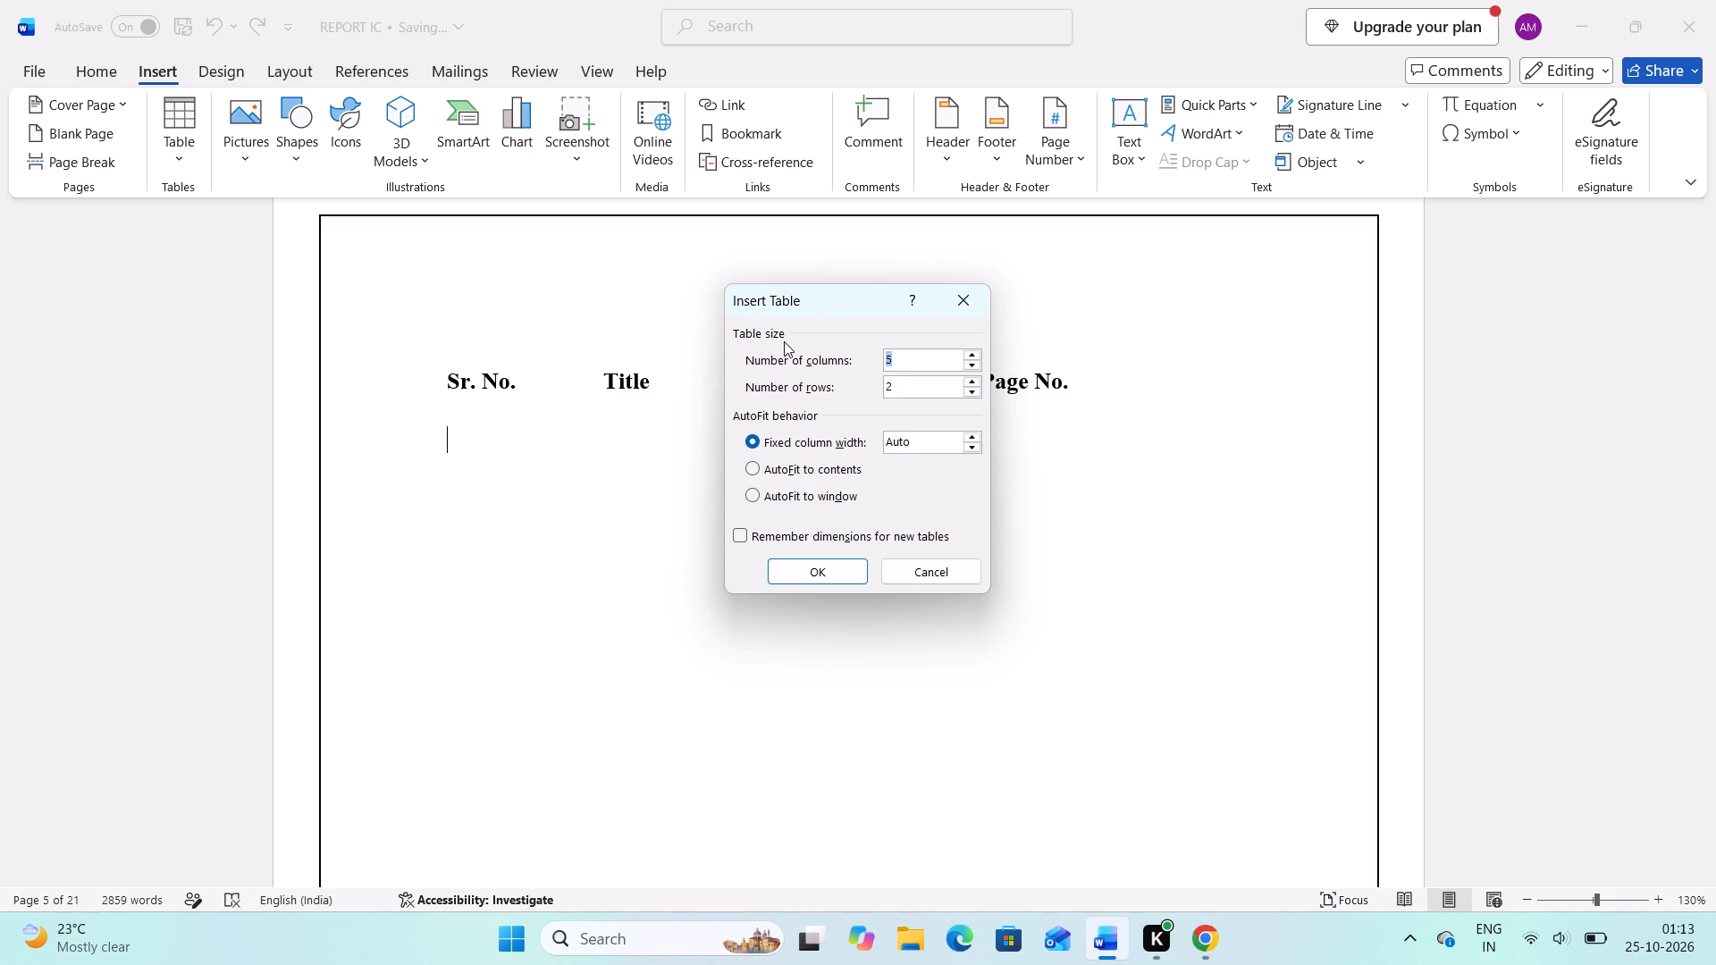
key(BackSpace)
key(3)
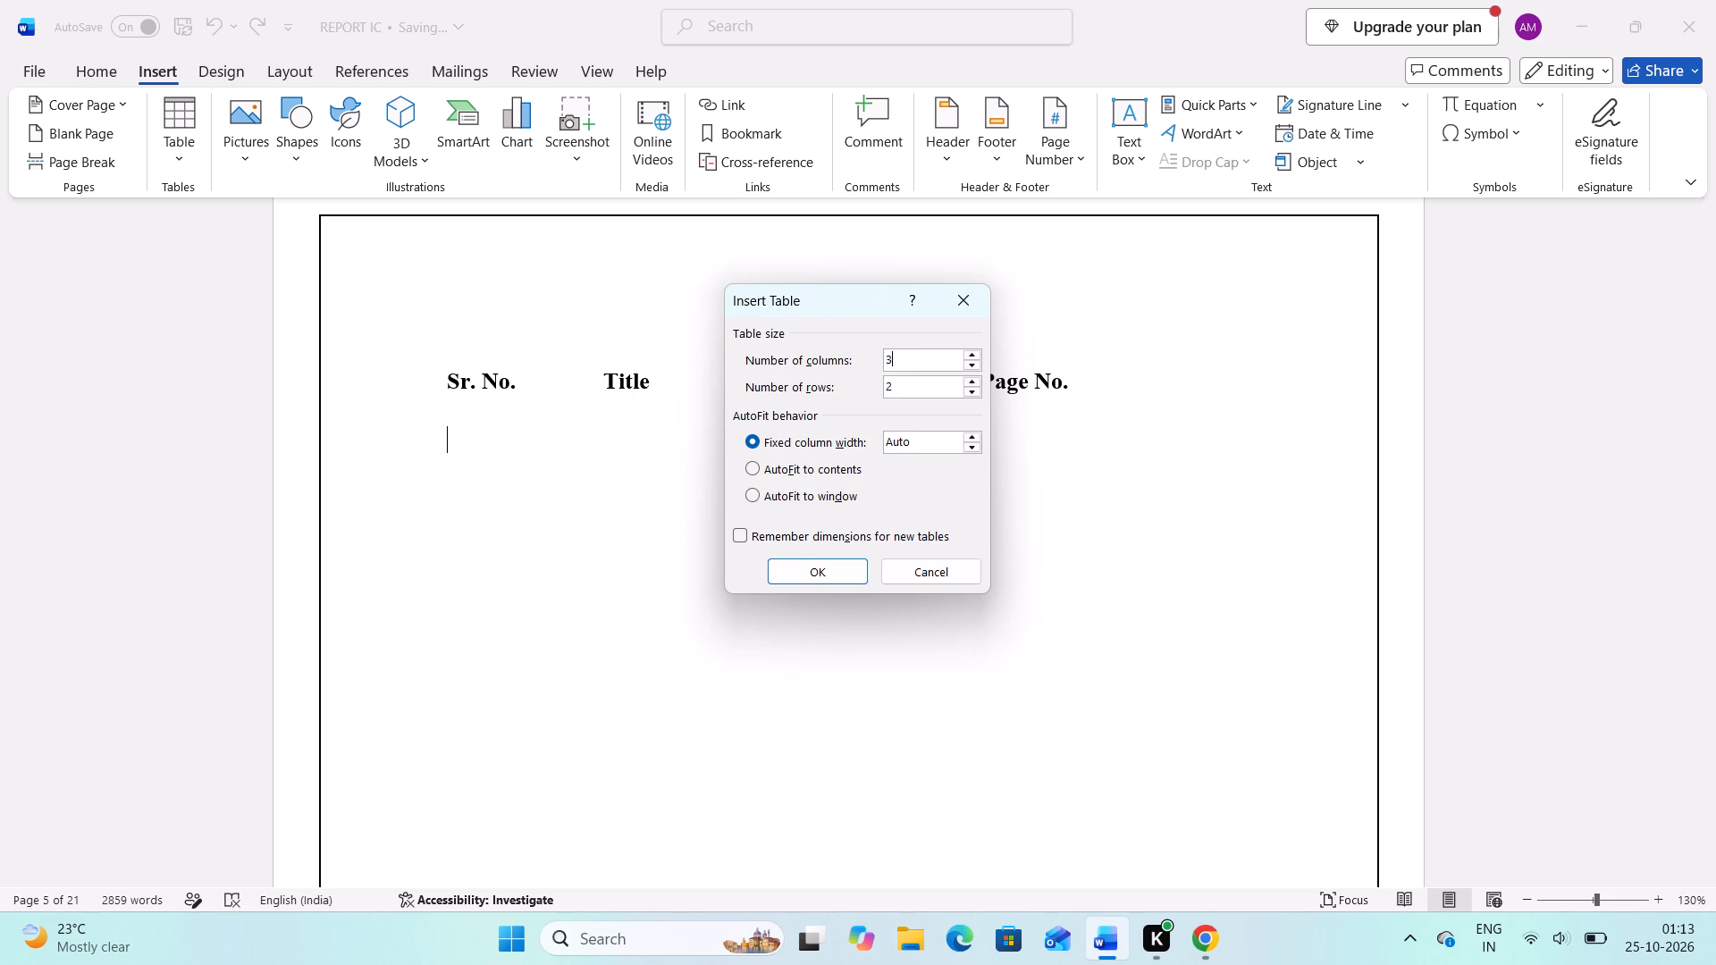
click(938, 381)
key(BackSpace)
text(10)
key(Return)
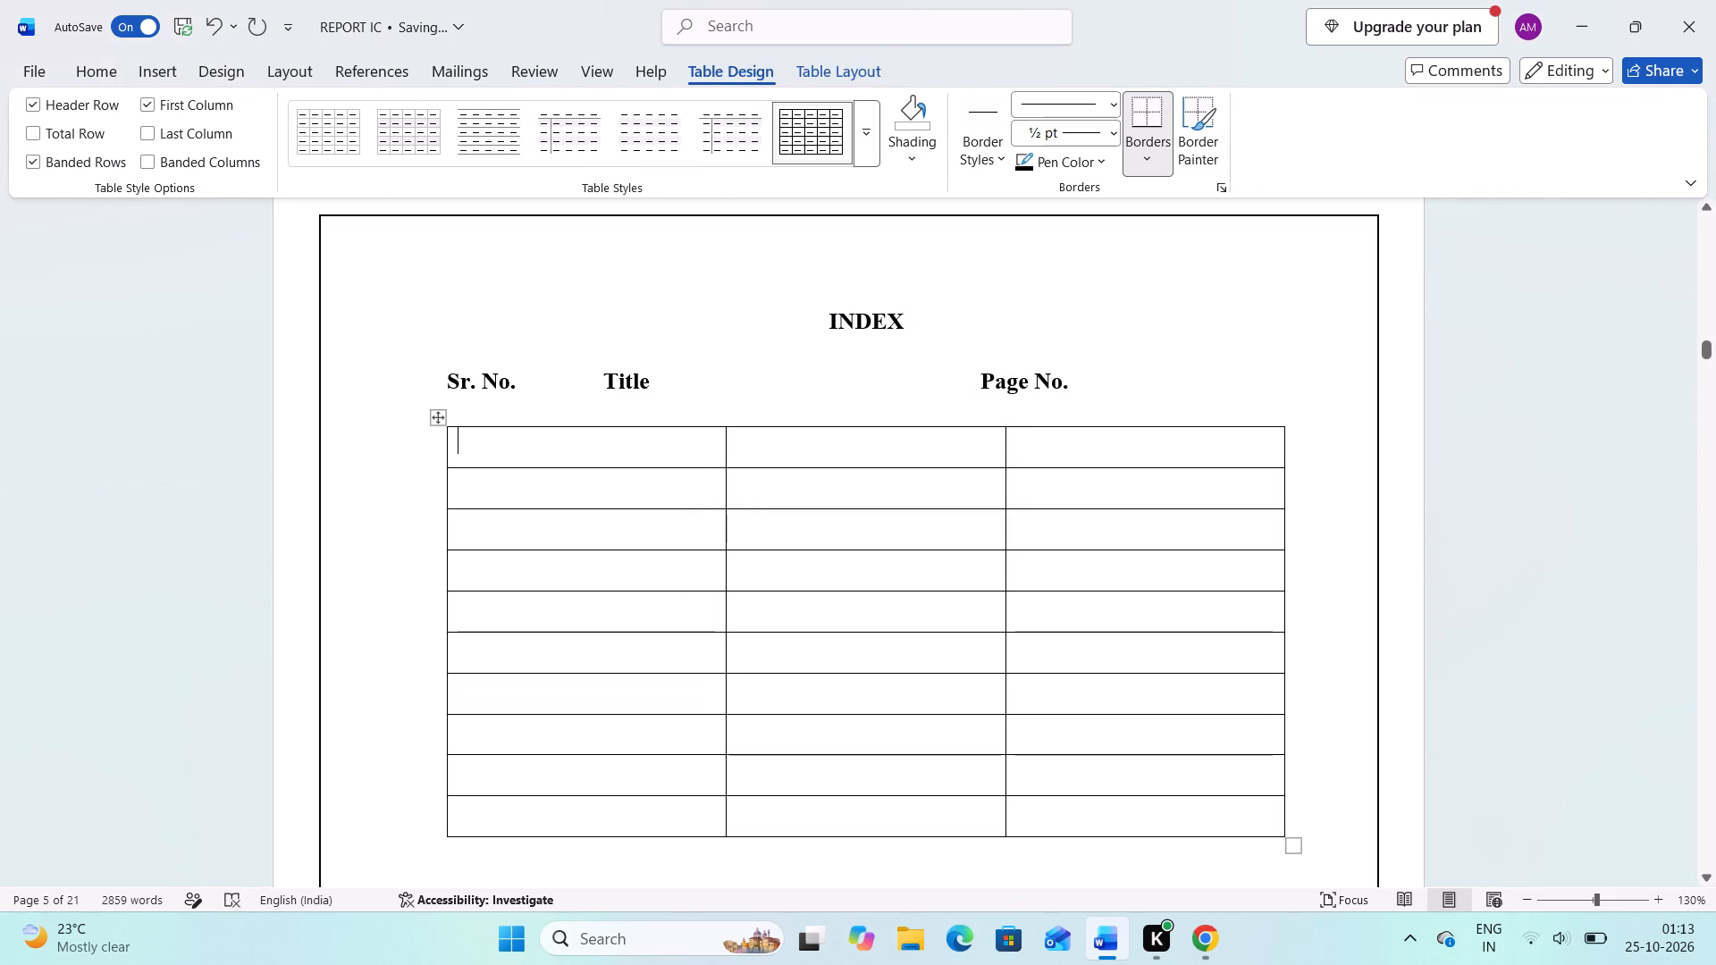
Copy the column headings "Sr. No.", "Title" and "Page No." into the three cells of the table's first row.
drag(517, 383, 443, 379)
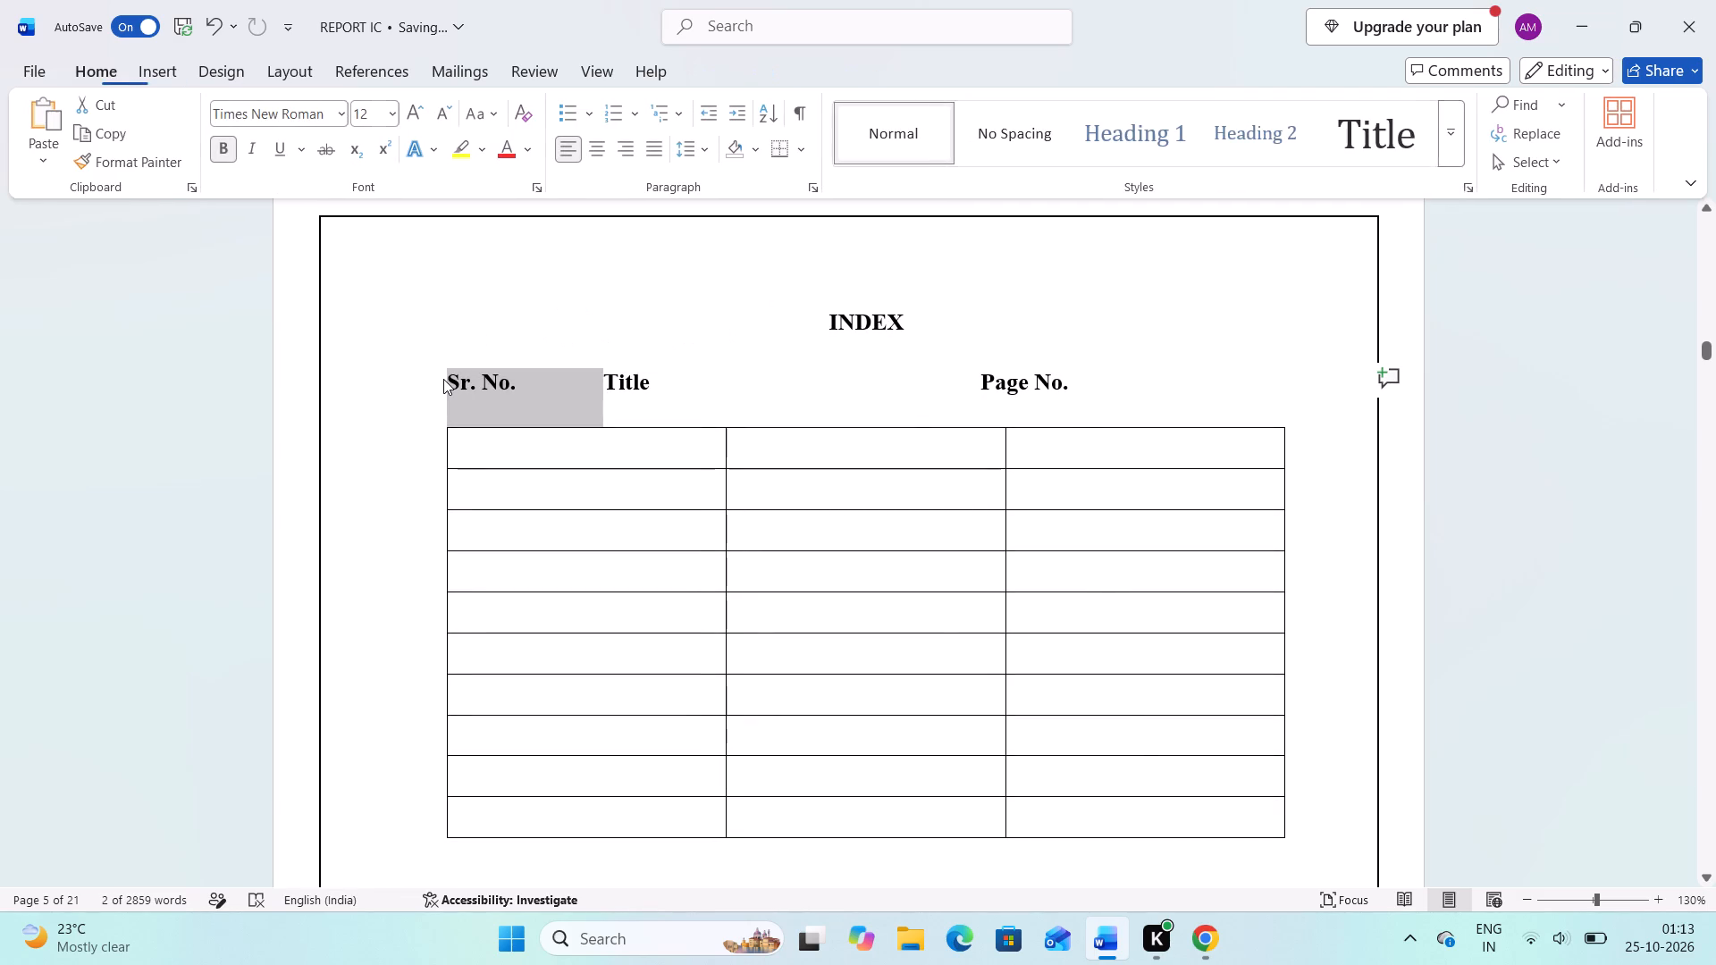
ctrl+click(443, 379)
key(ctrl+c)
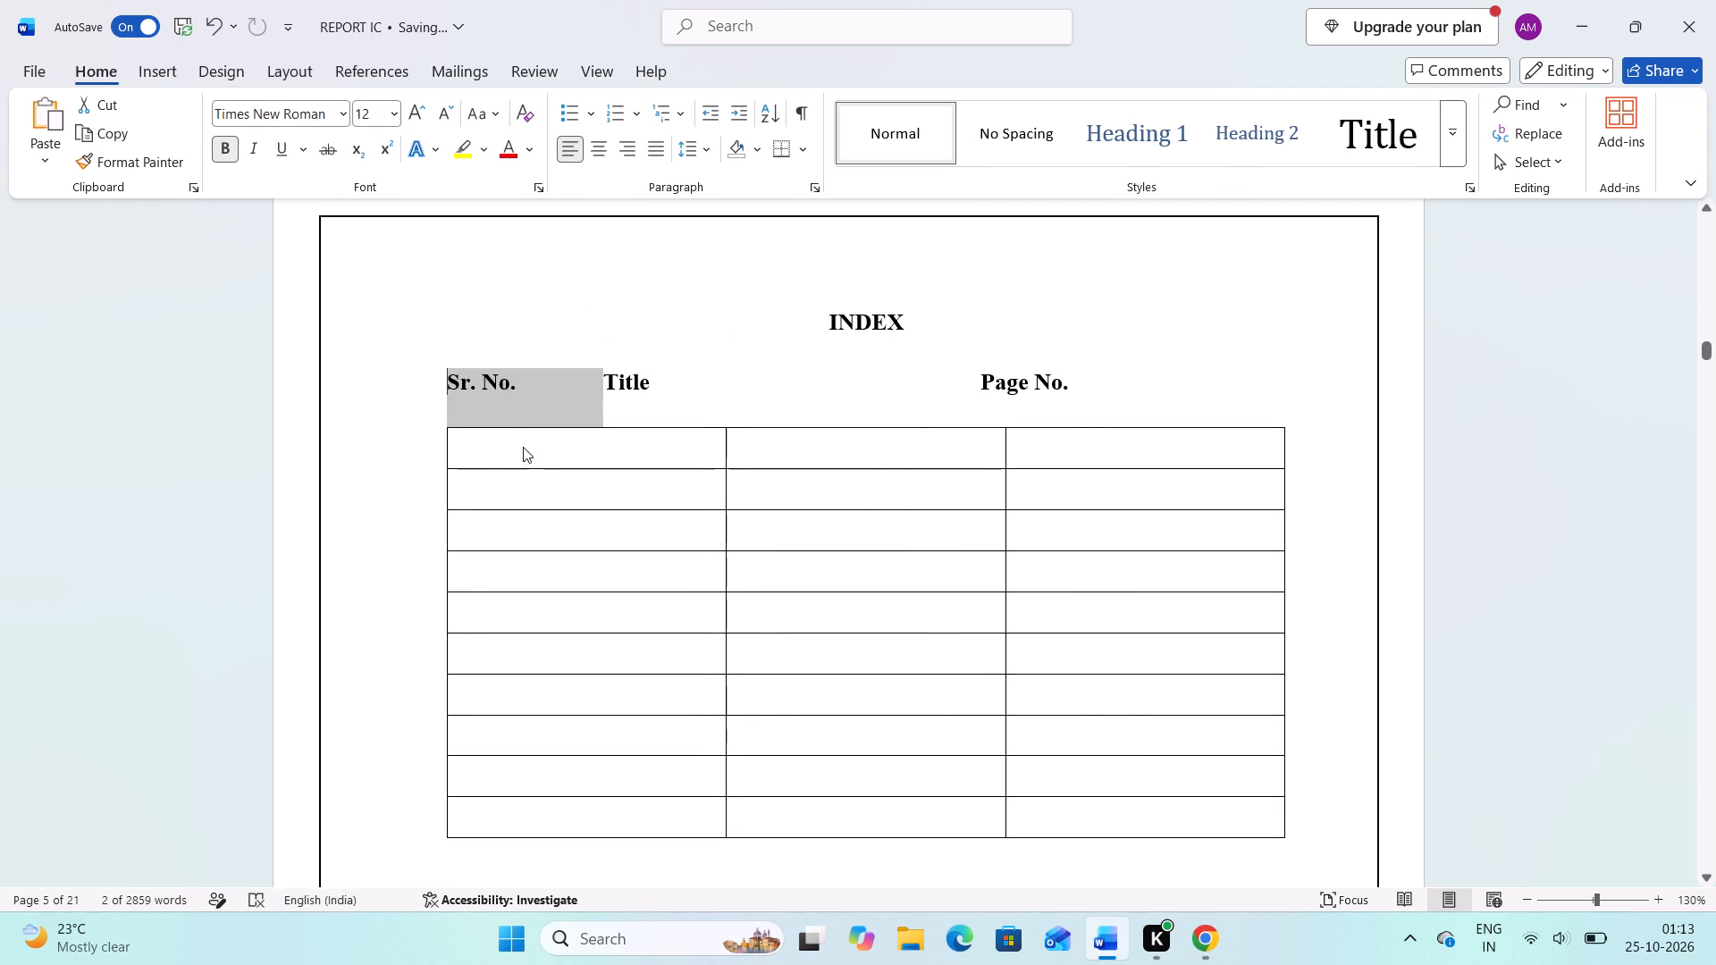
click(526, 457)
key(ctrl+v)
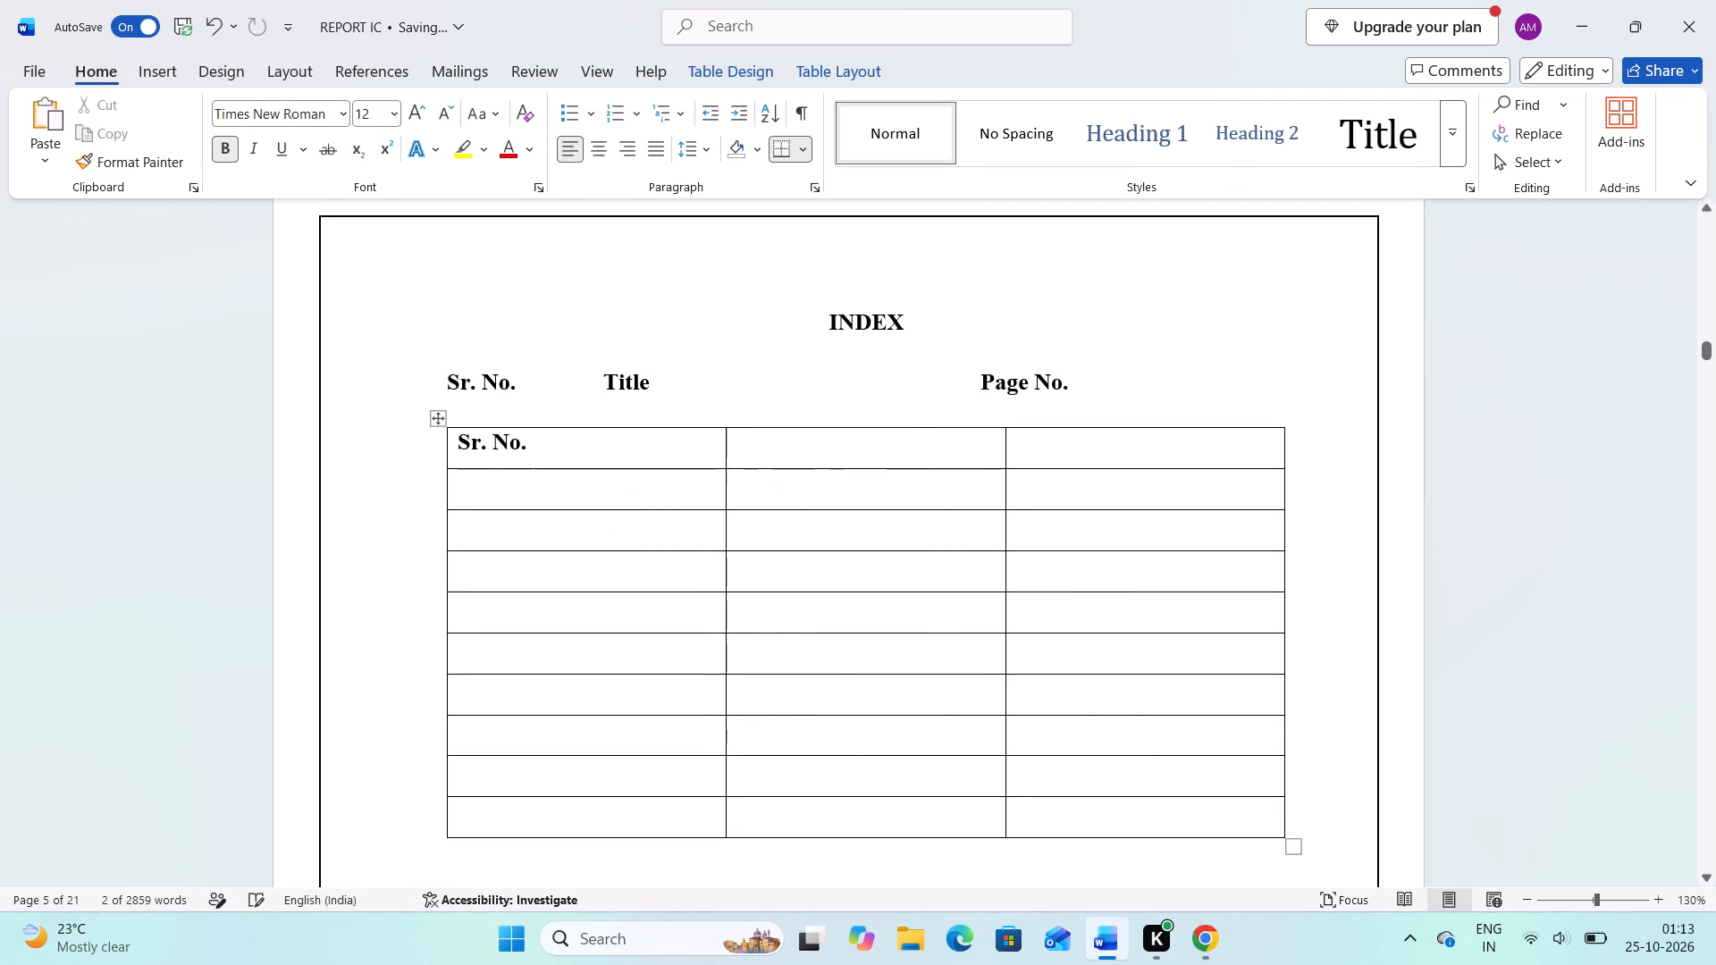
drag(652, 379, 601, 373)
key(ctrl+c)
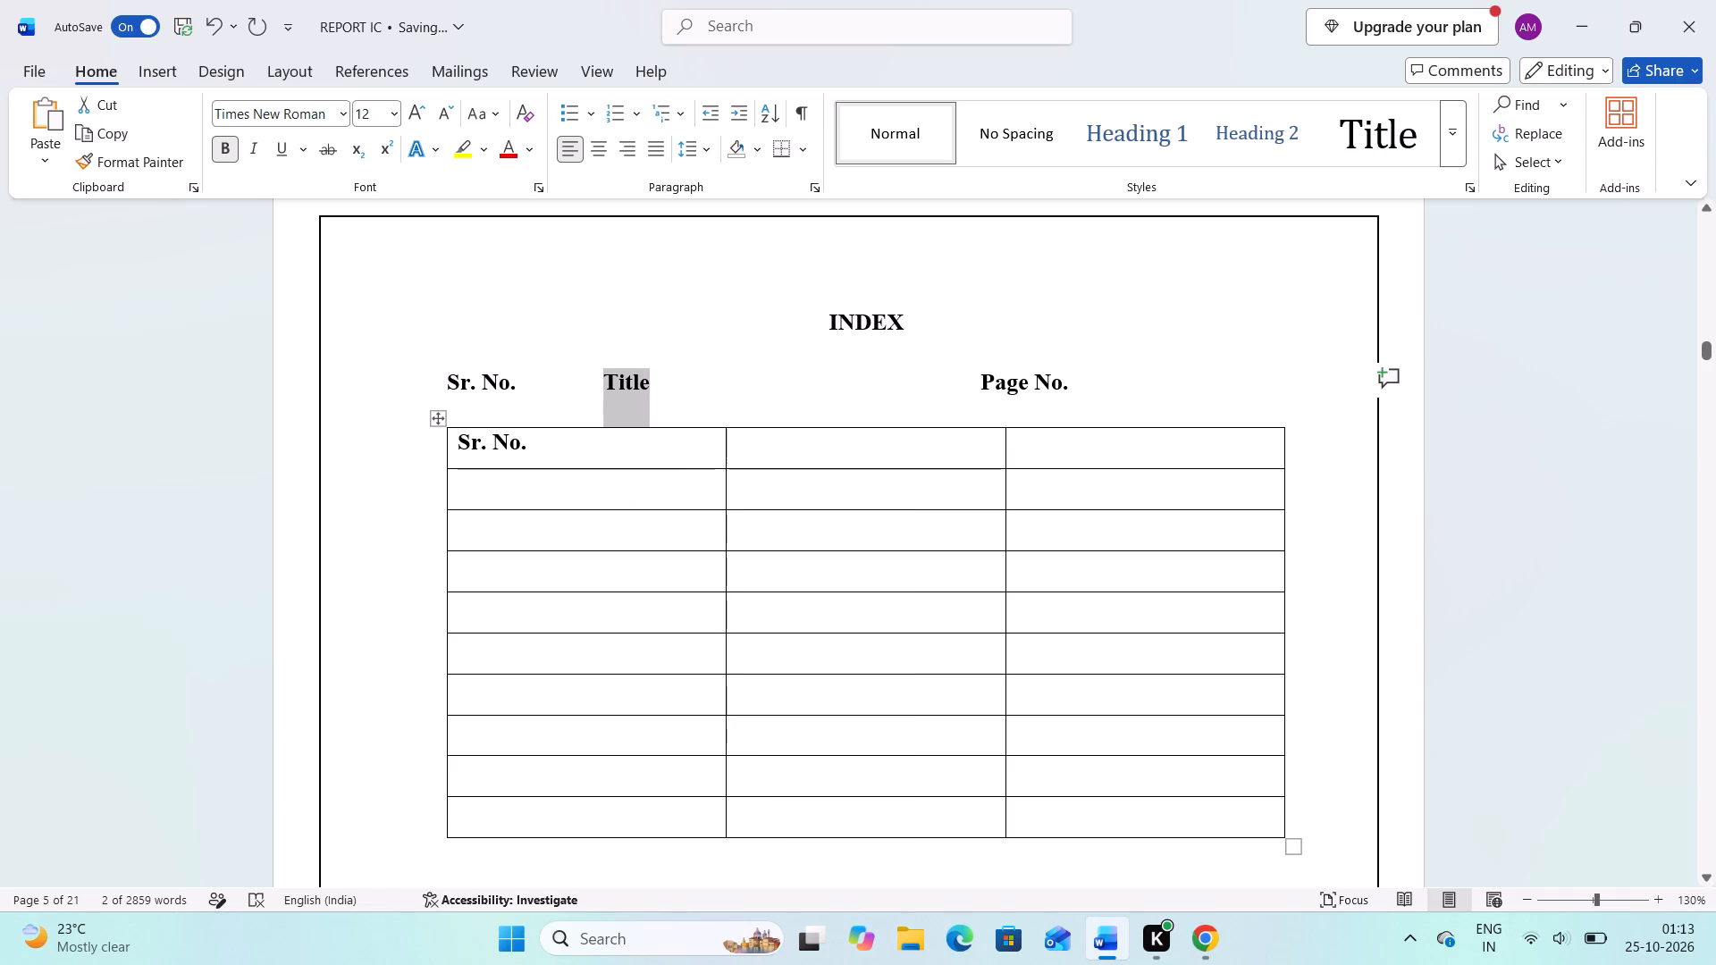
click(817, 449)
key(ctrl+v)
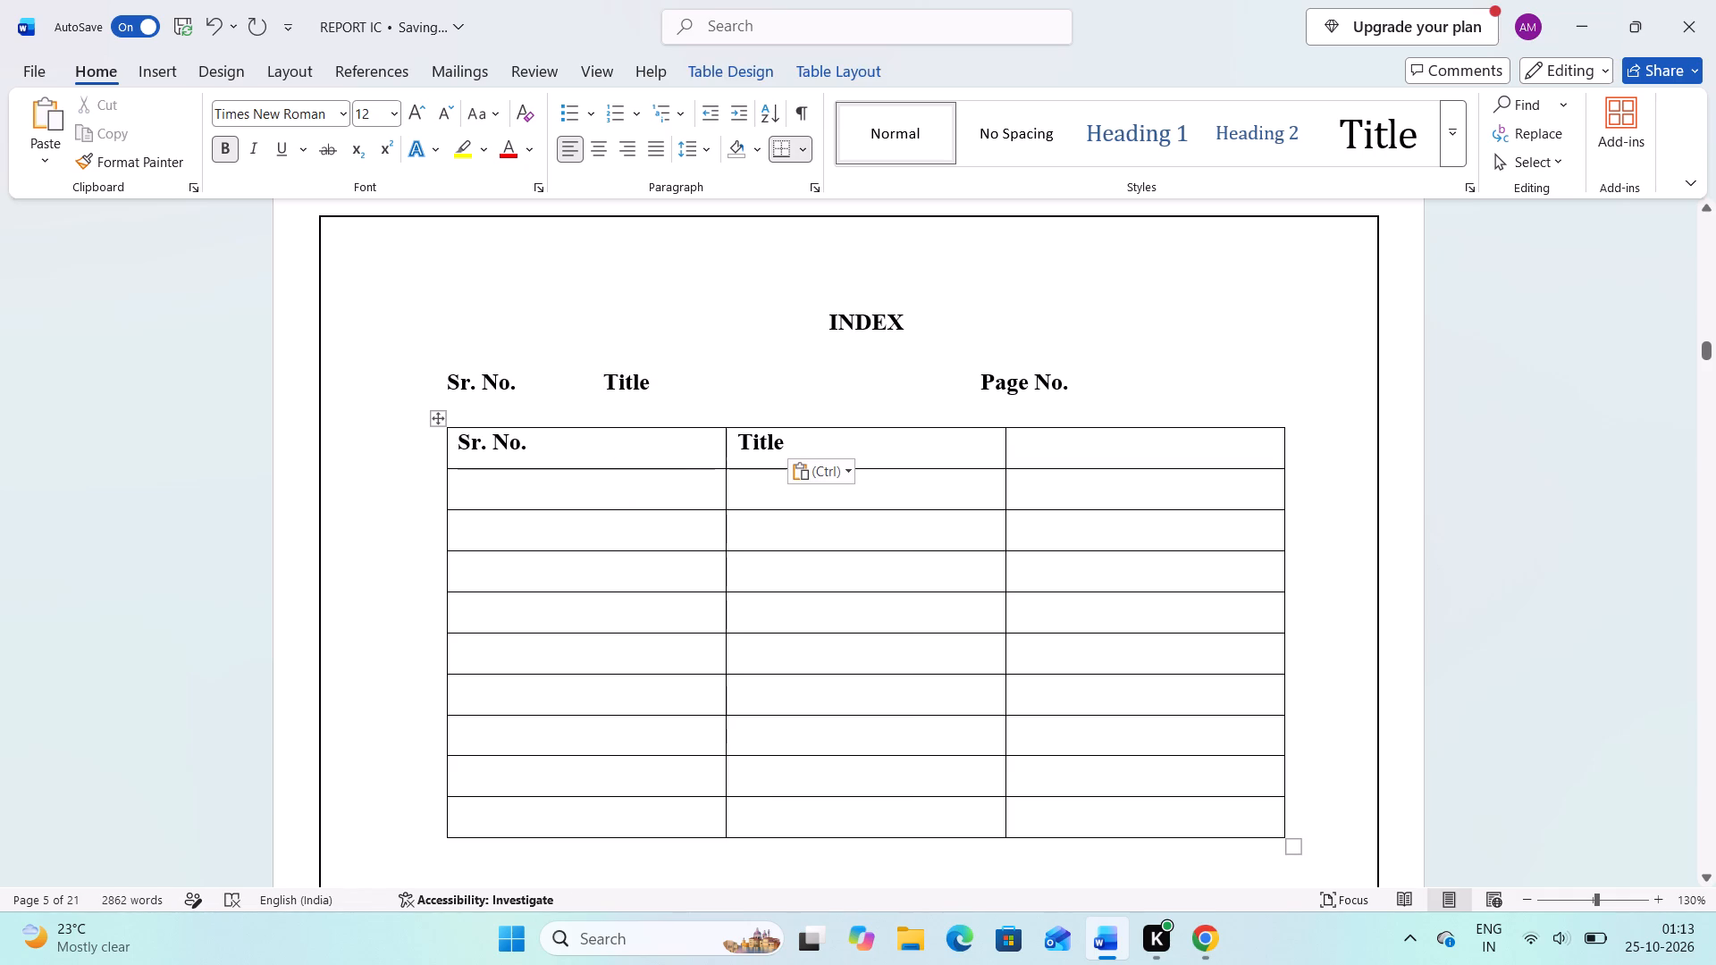
drag(1076, 383, 1012, 380)
key(ctrl+c)
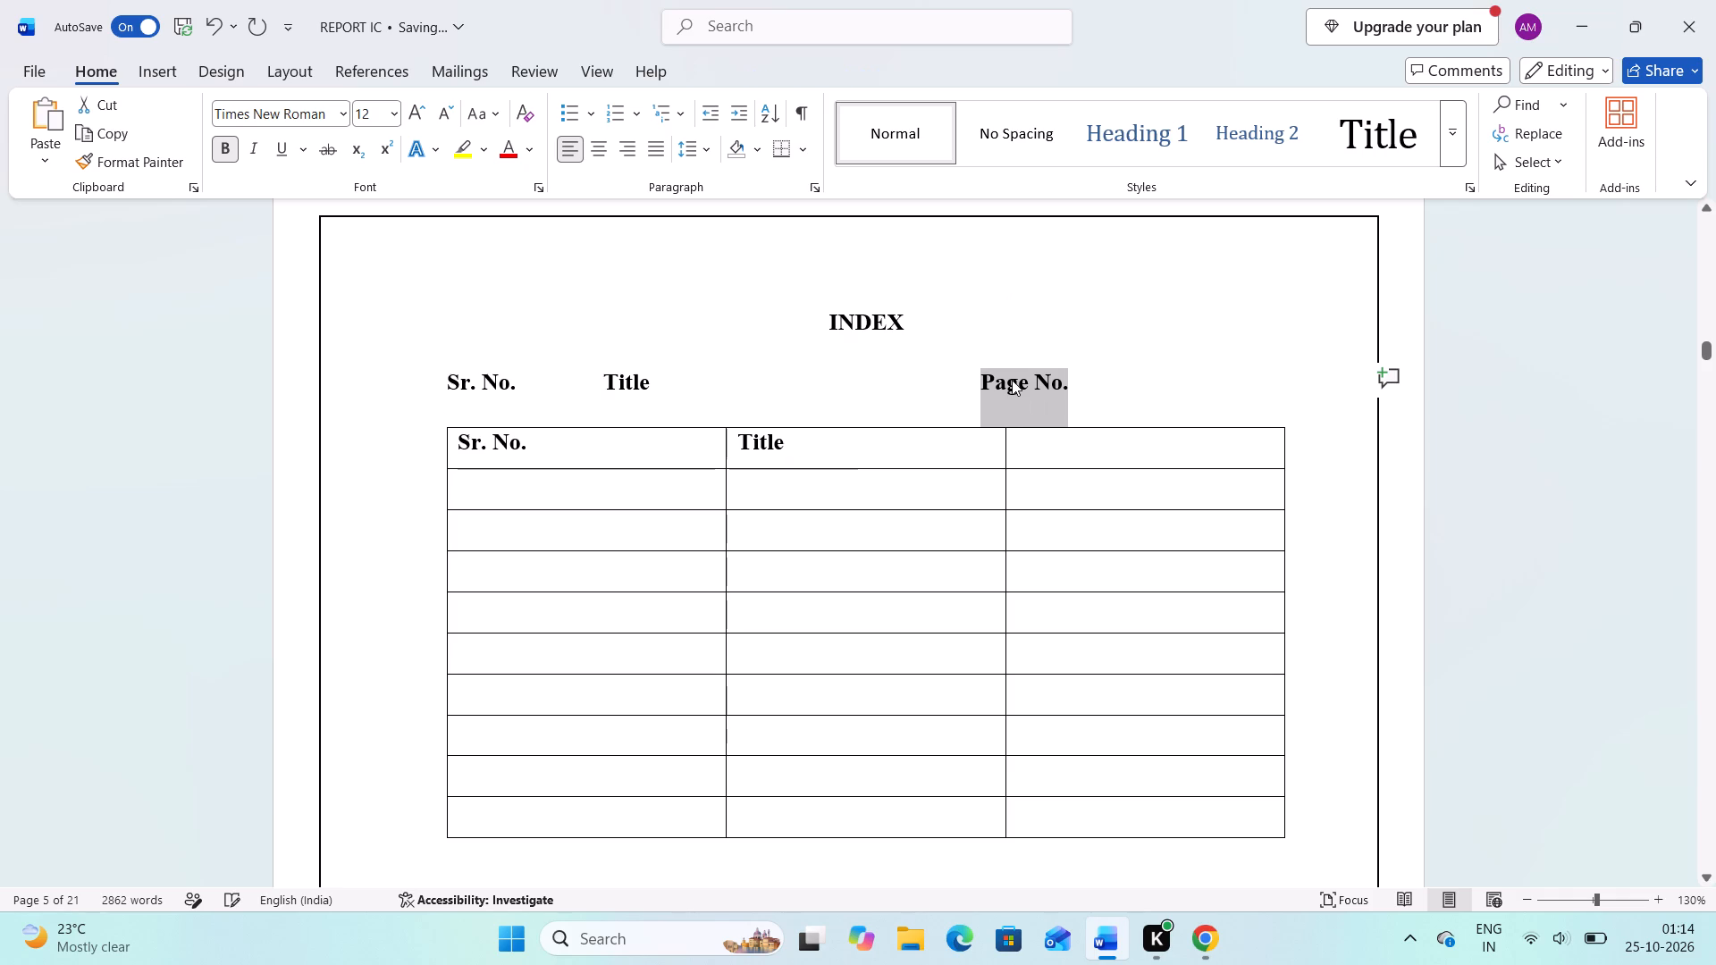
click(1137, 455)
key(ctrl+v)
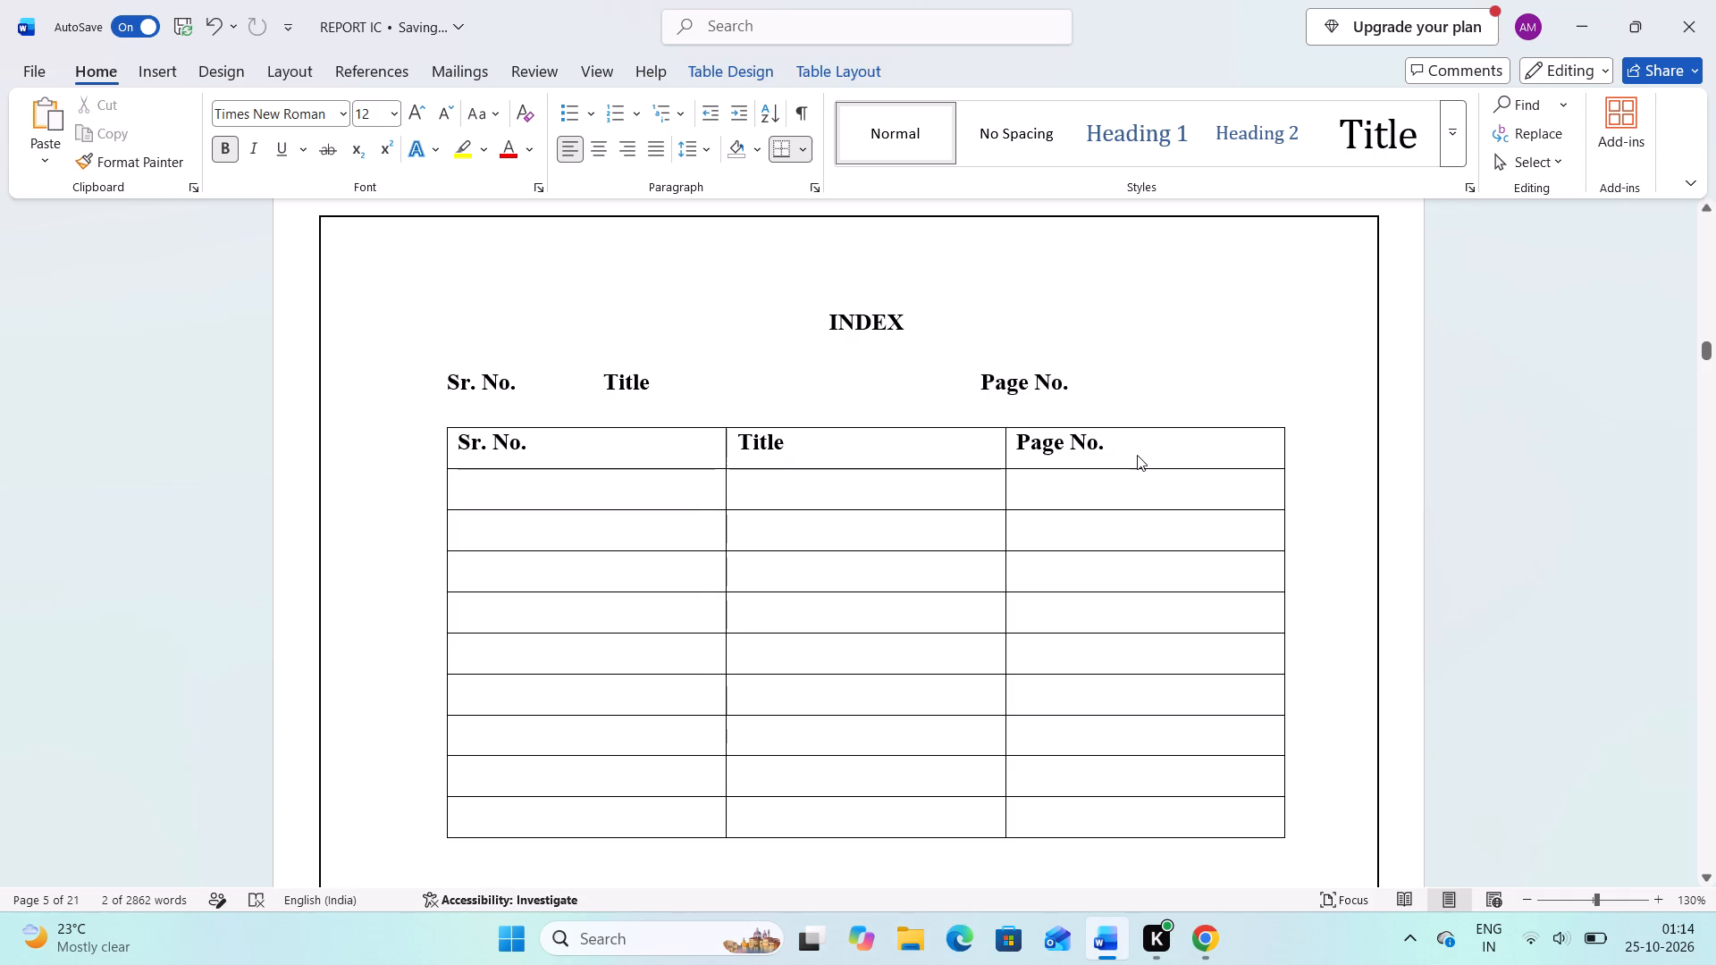
Delete the original Sr. No., Title and Page No. line between the INDEX title and the table.
drag(1108, 369, 955, 367)
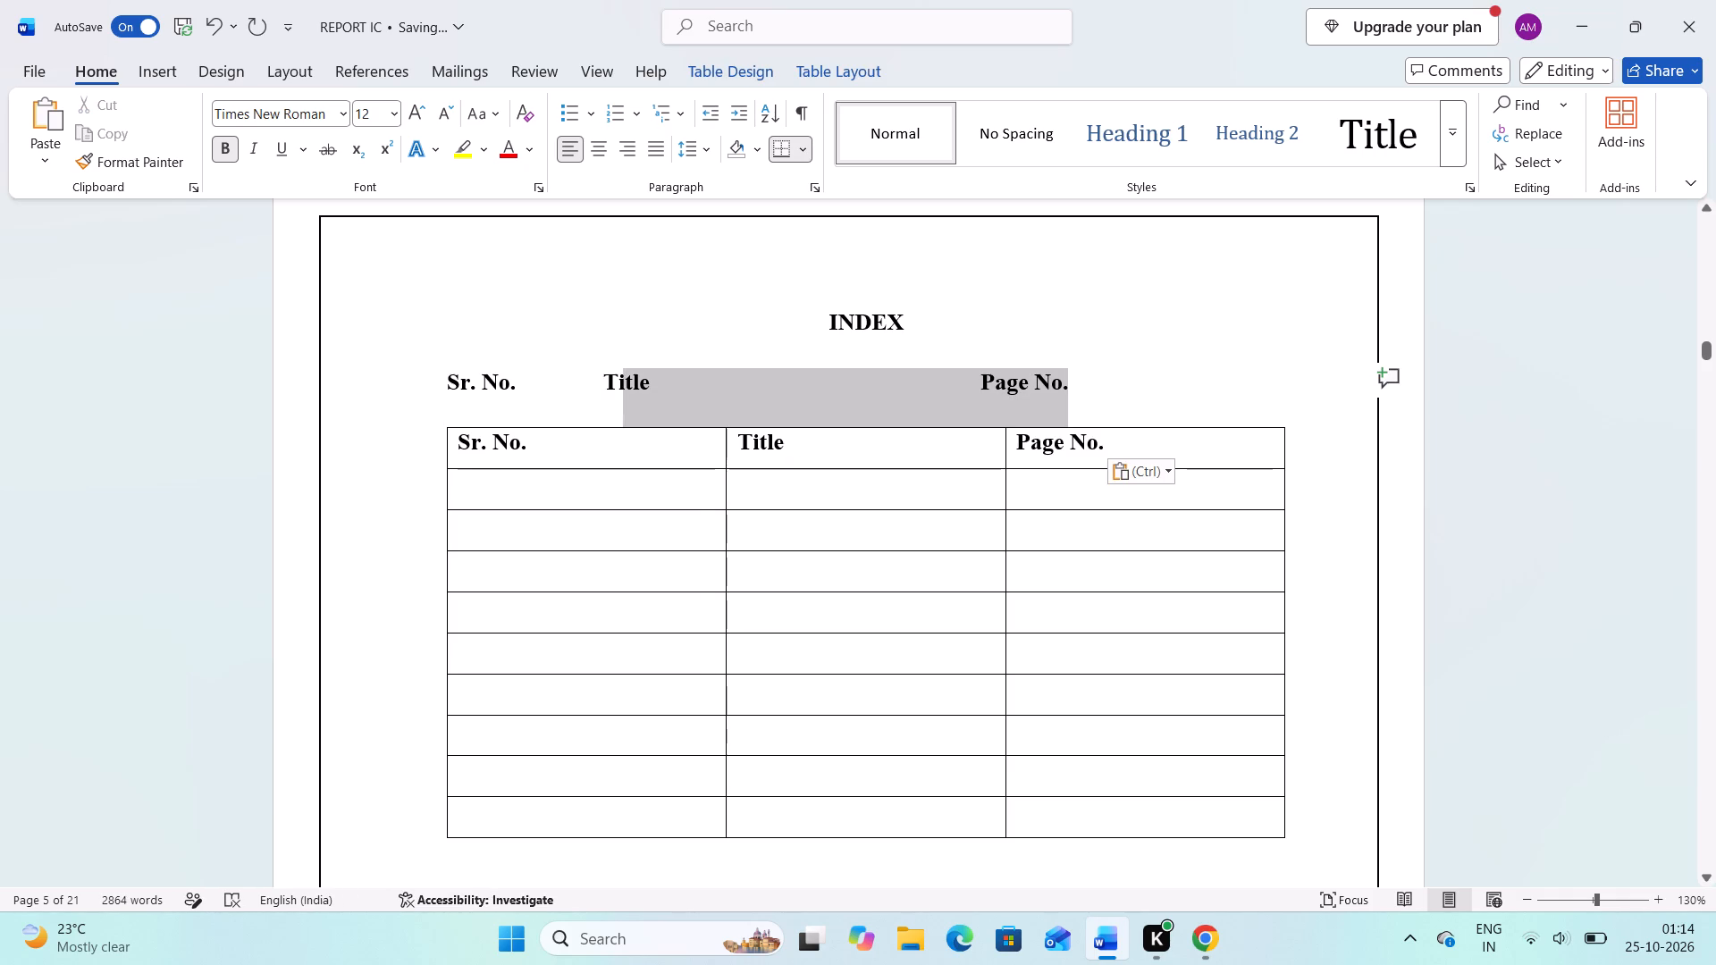
drag(955, 367, 516, 382)
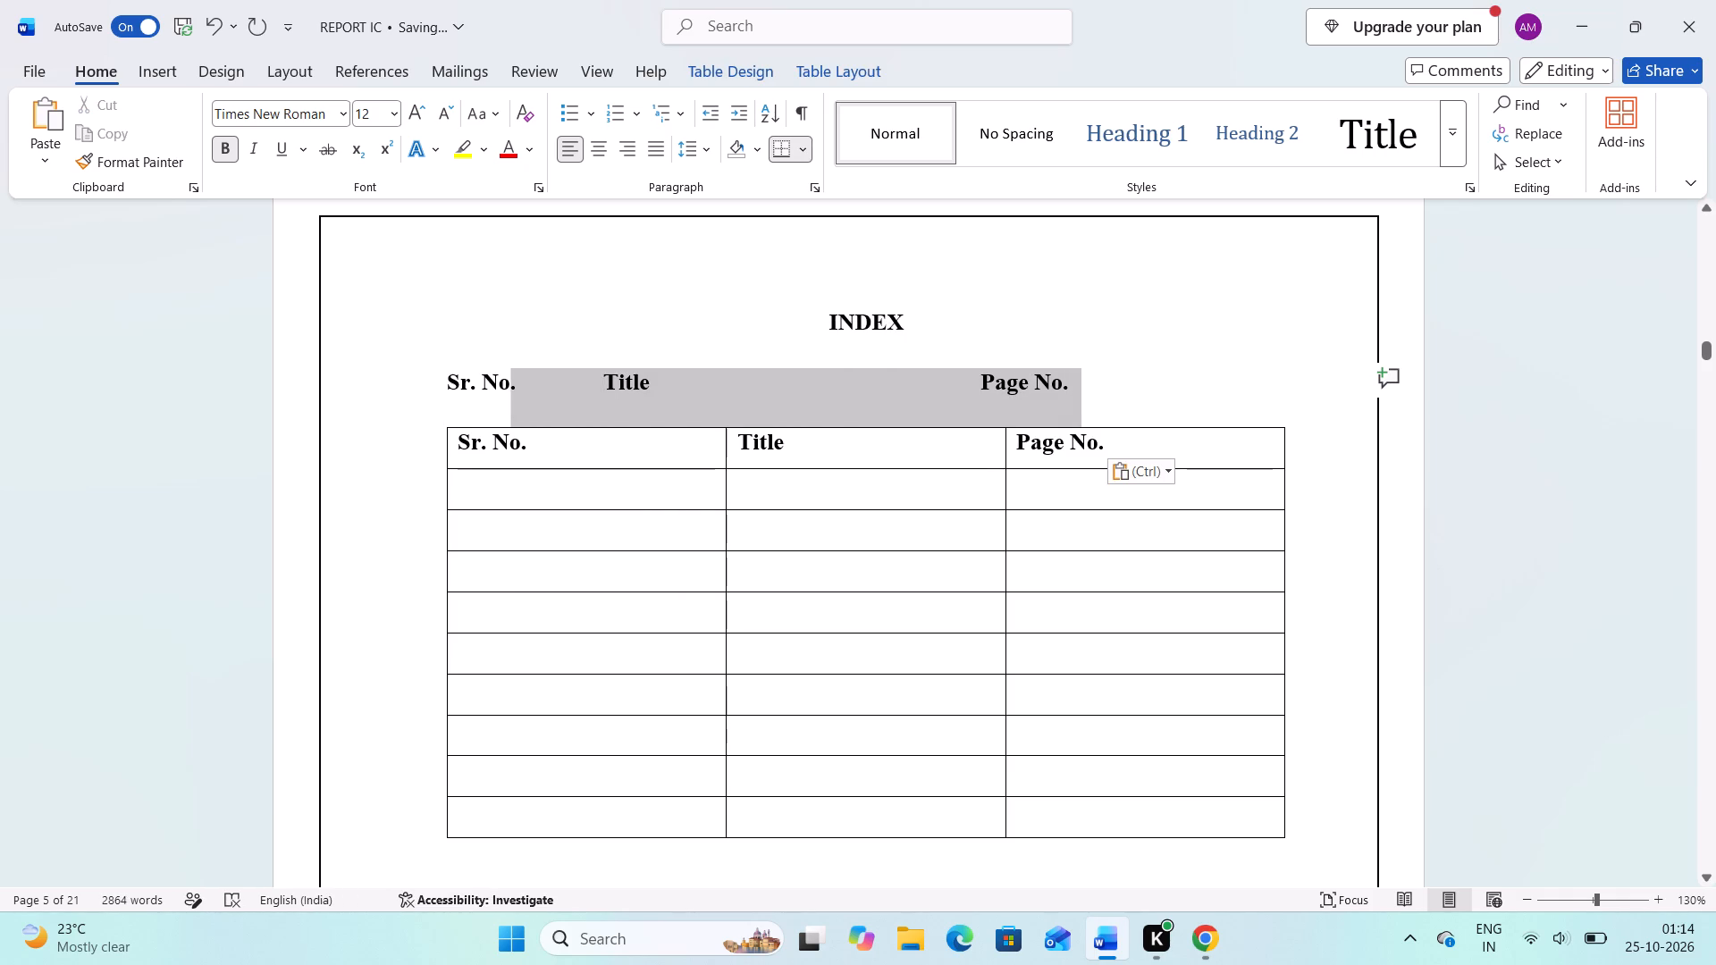
drag(516, 382, 408, 381)
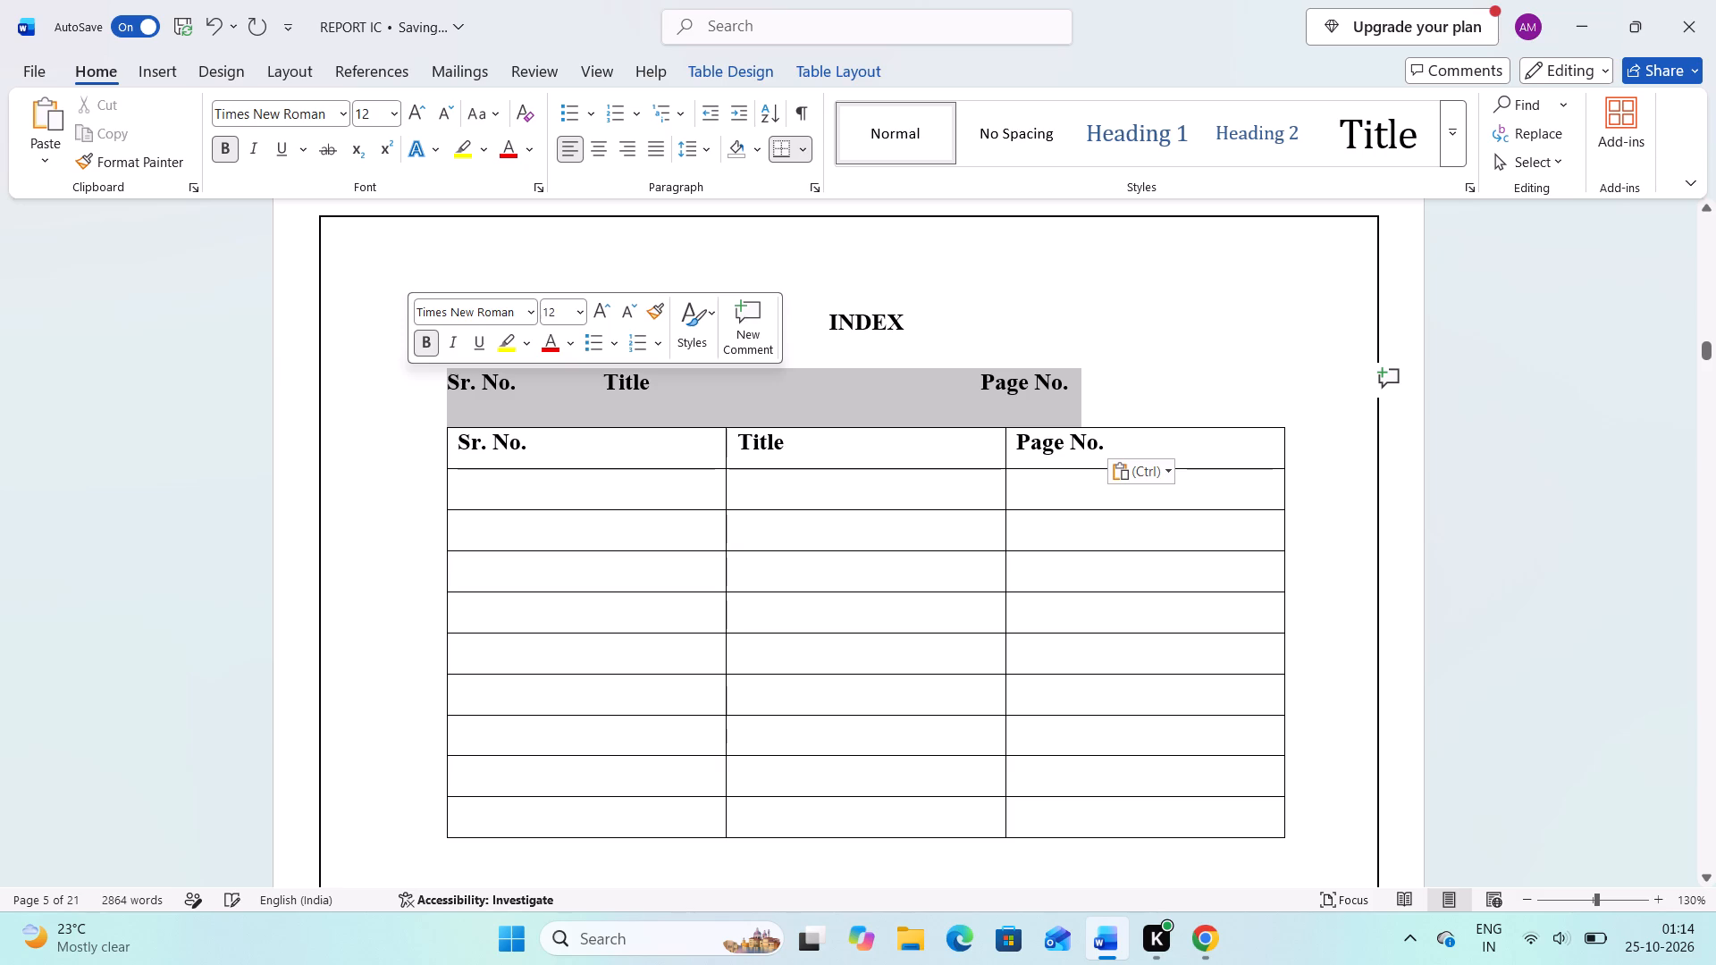
key(BackSpace)
key(BackSpace)
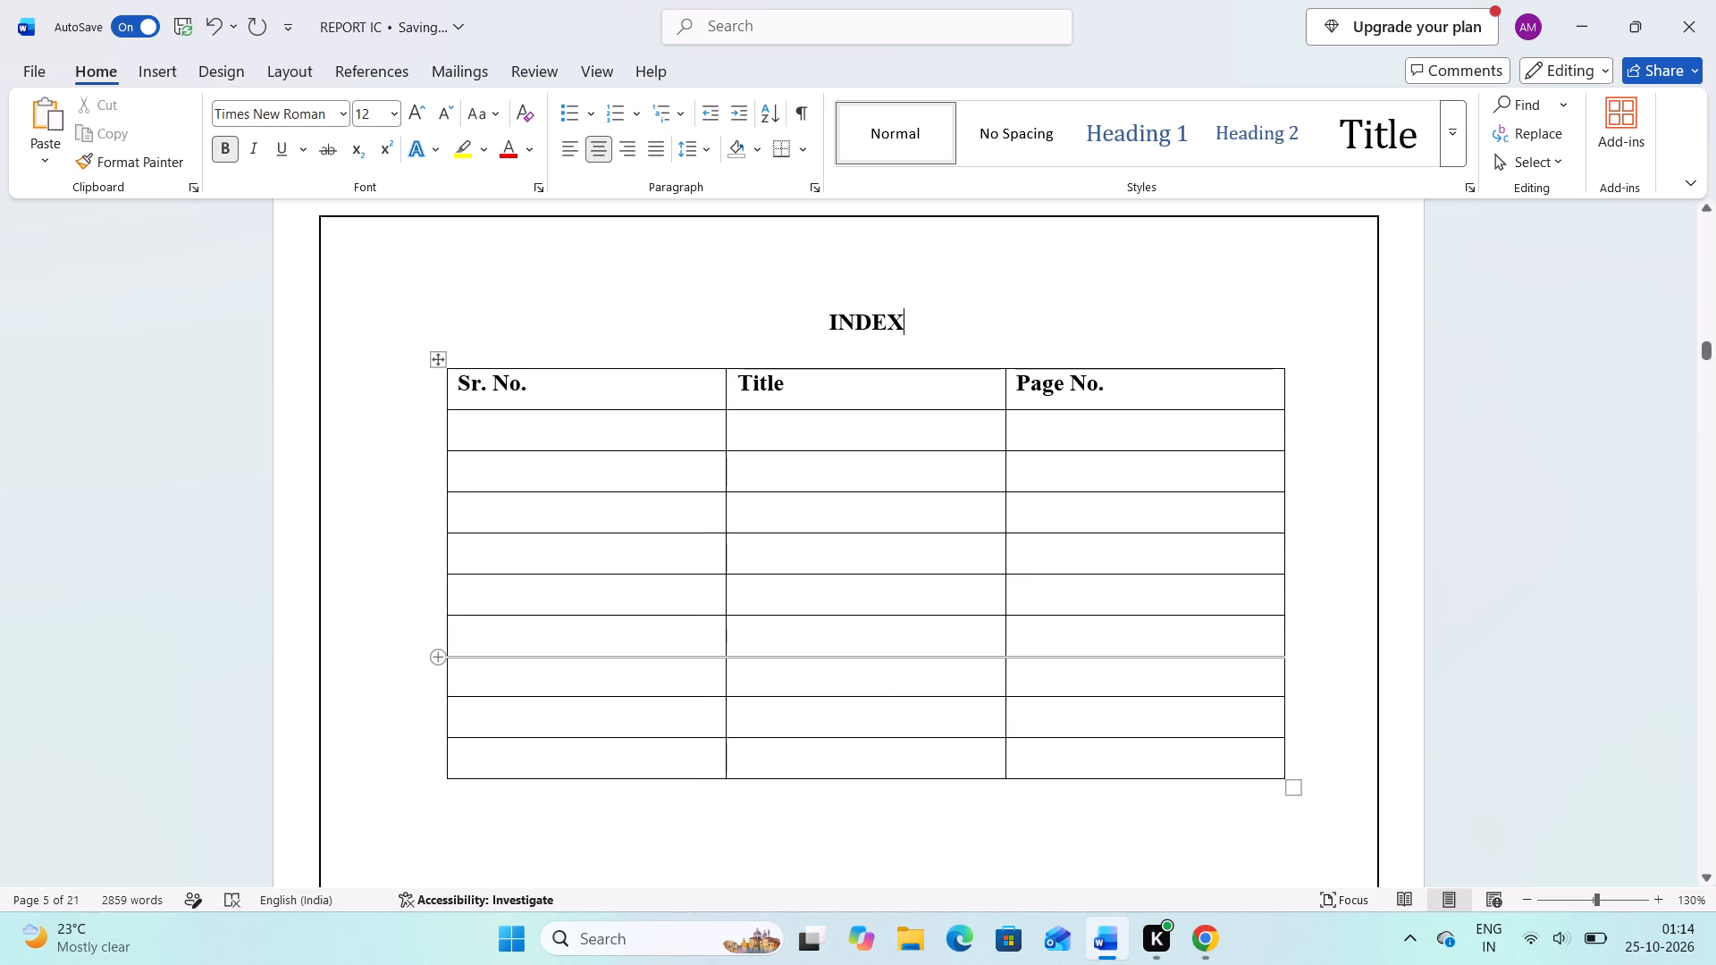
Remove all borders from the INDEX table by applying the None border setting to the whole table.
right_click(446, 640)
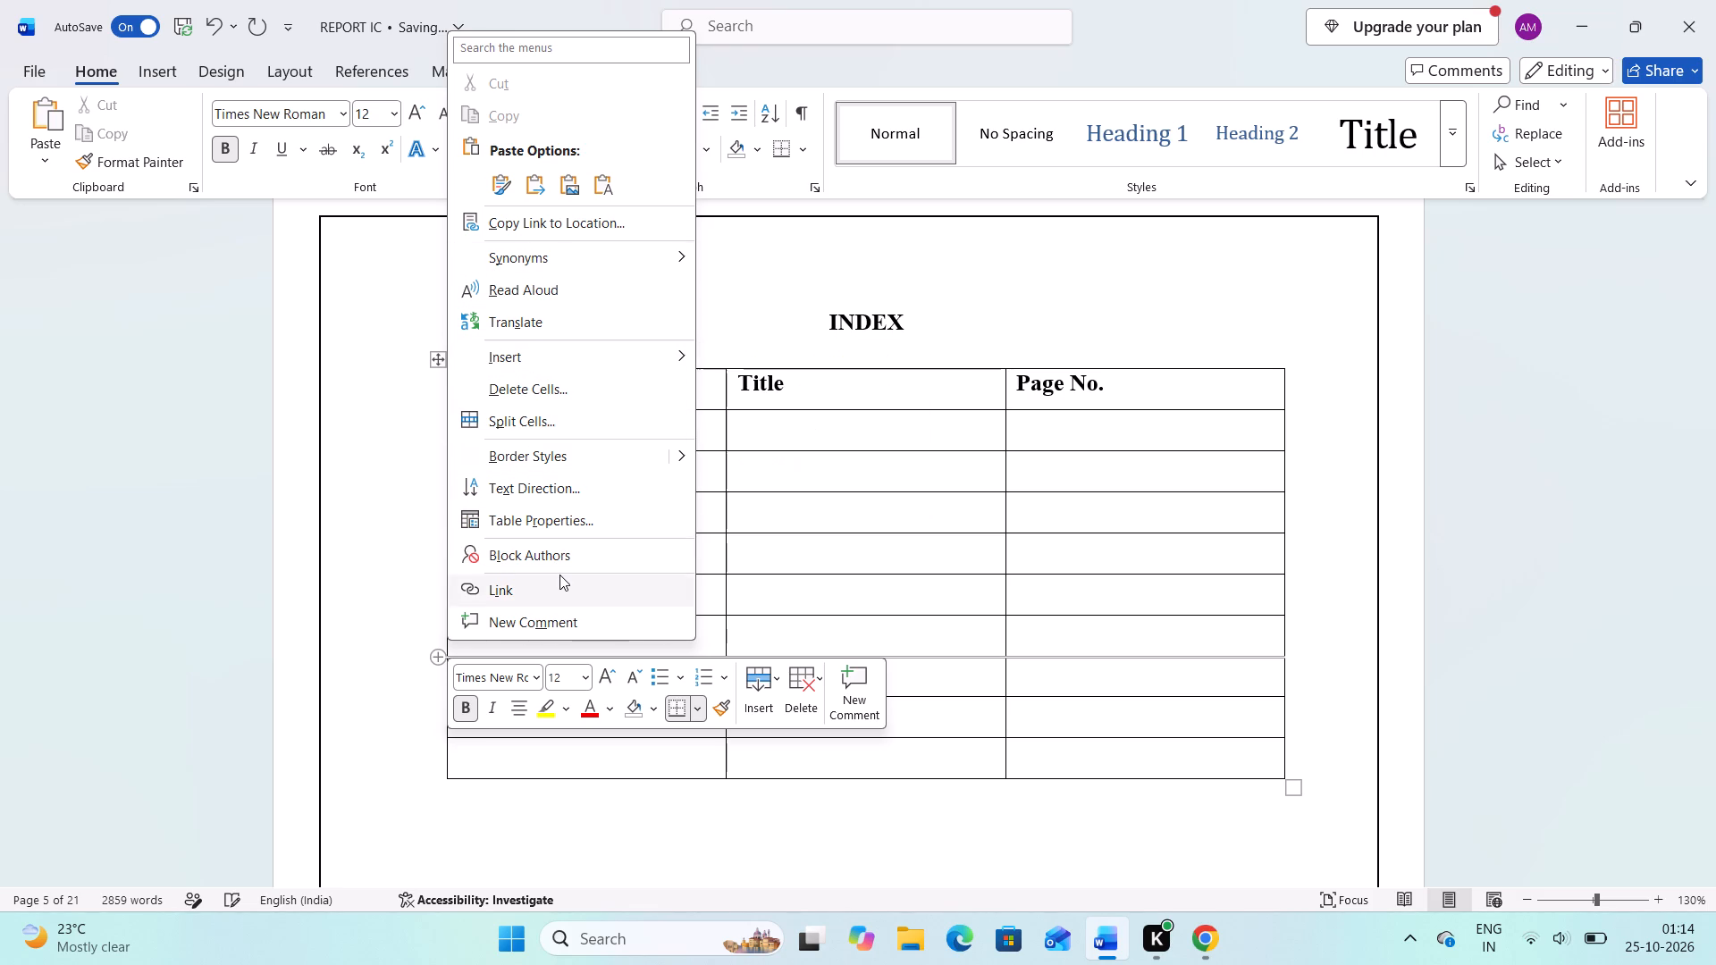
click(563, 528)
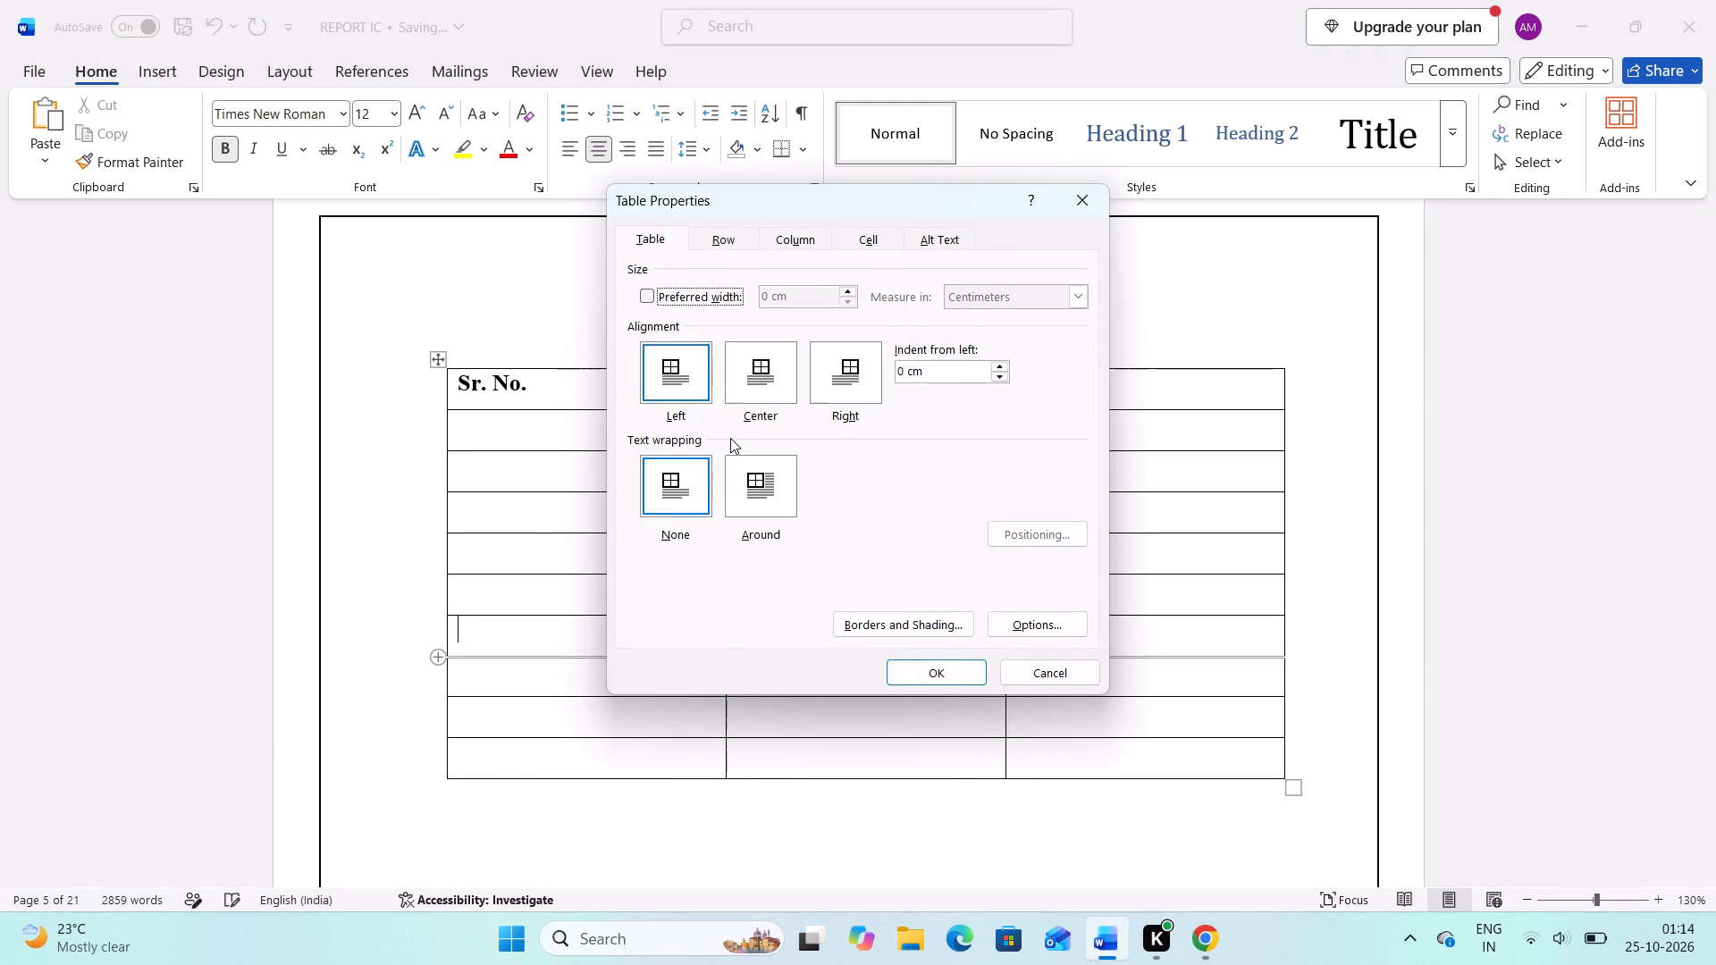
click(679, 487)
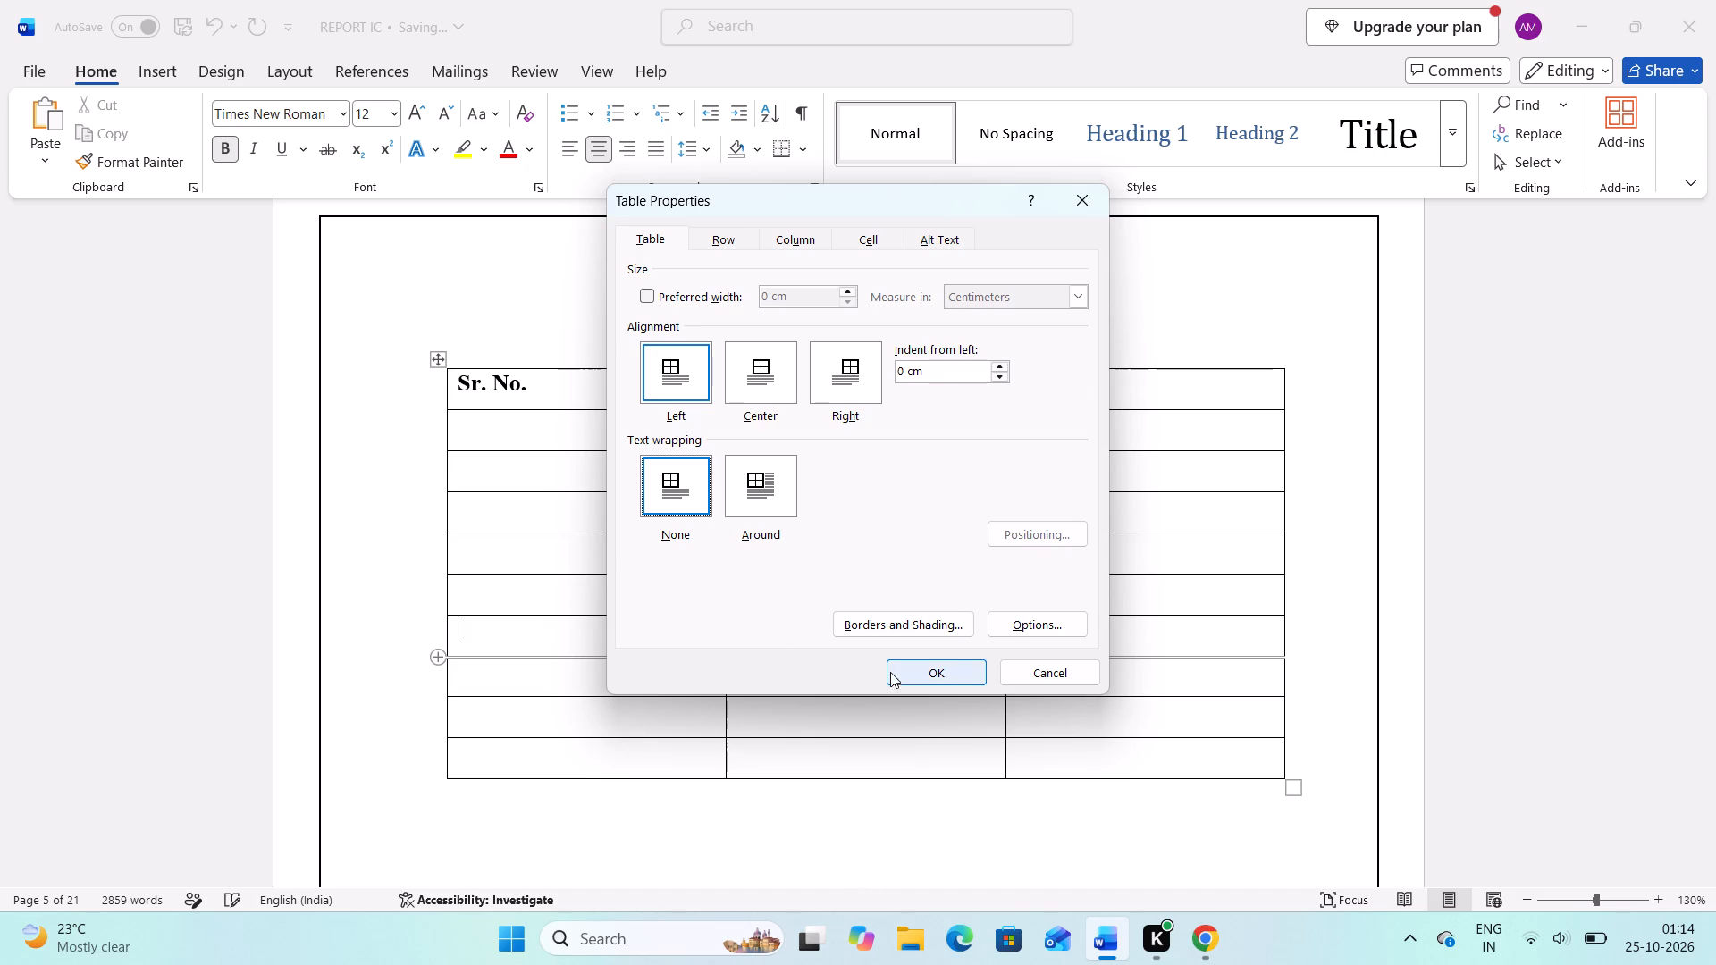
click(890, 620)
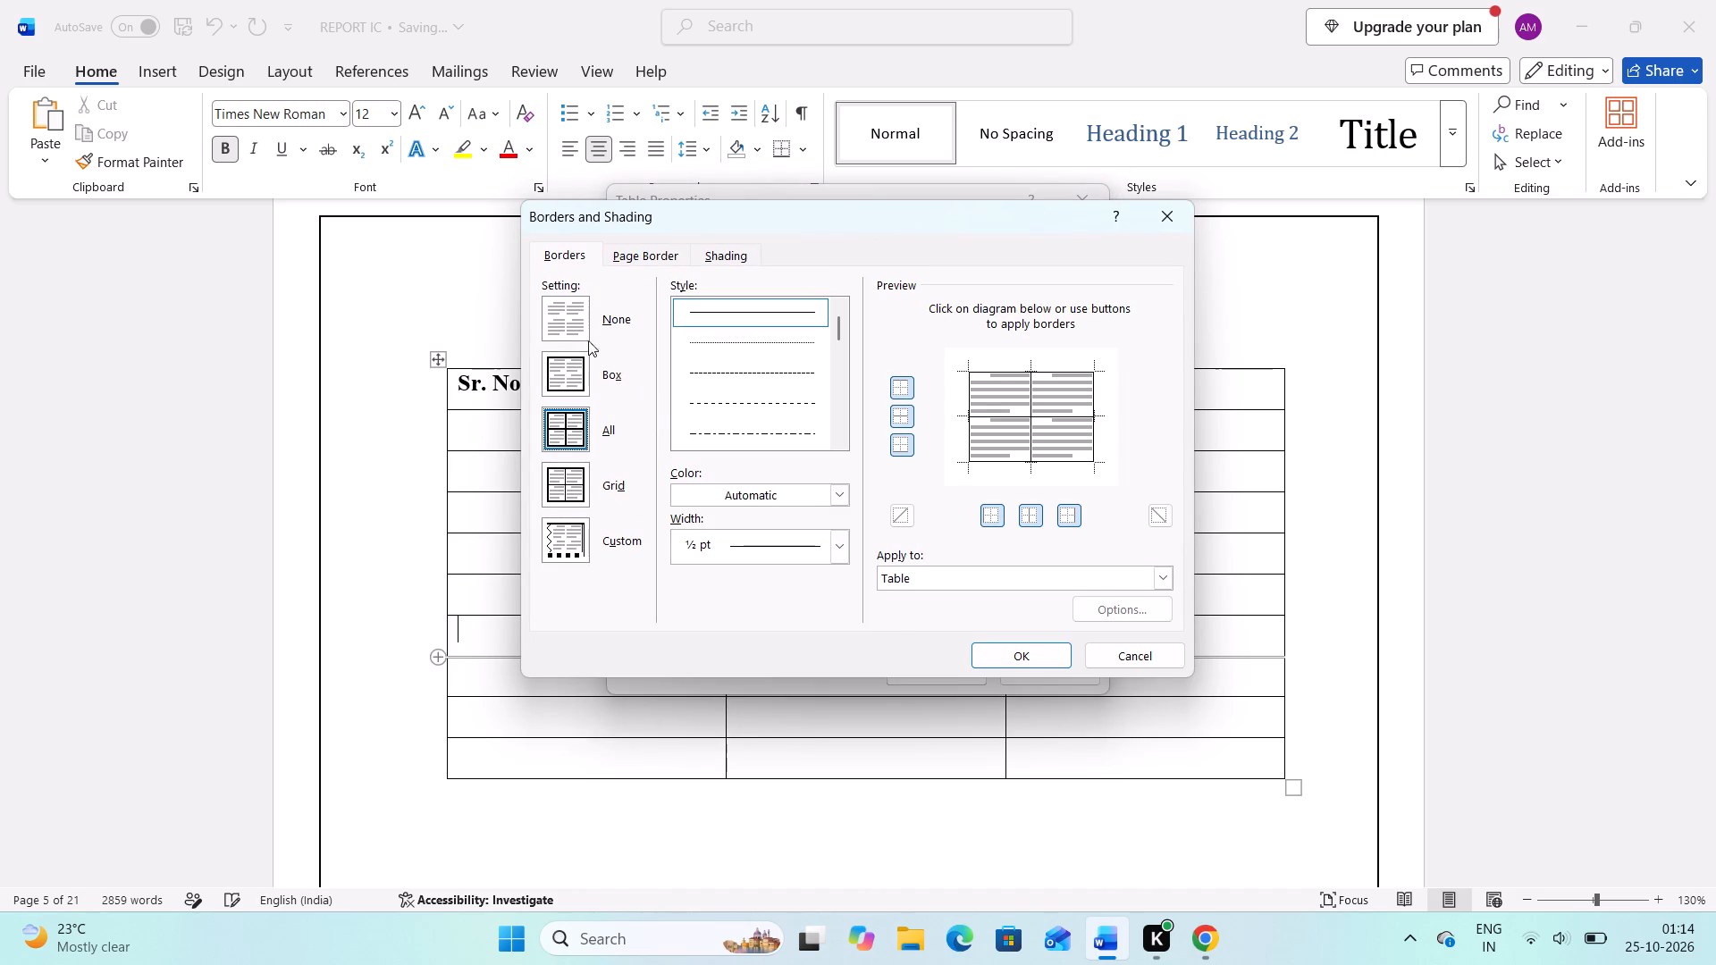
click(562, 317)
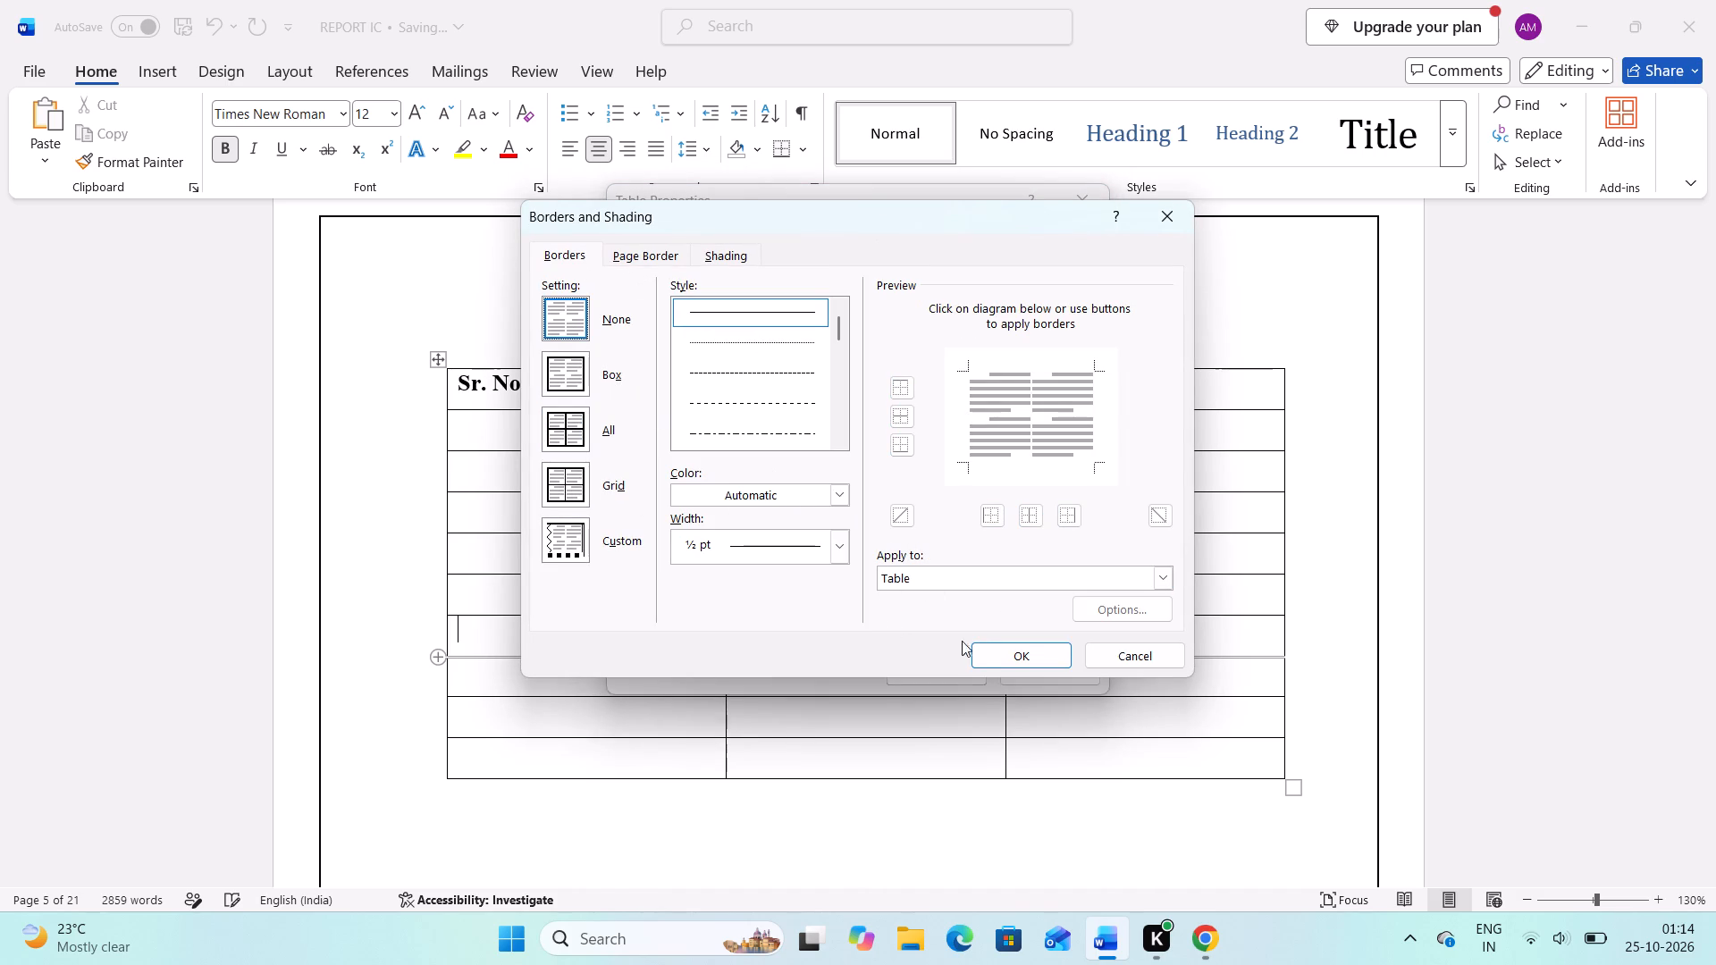
click(991, 656)
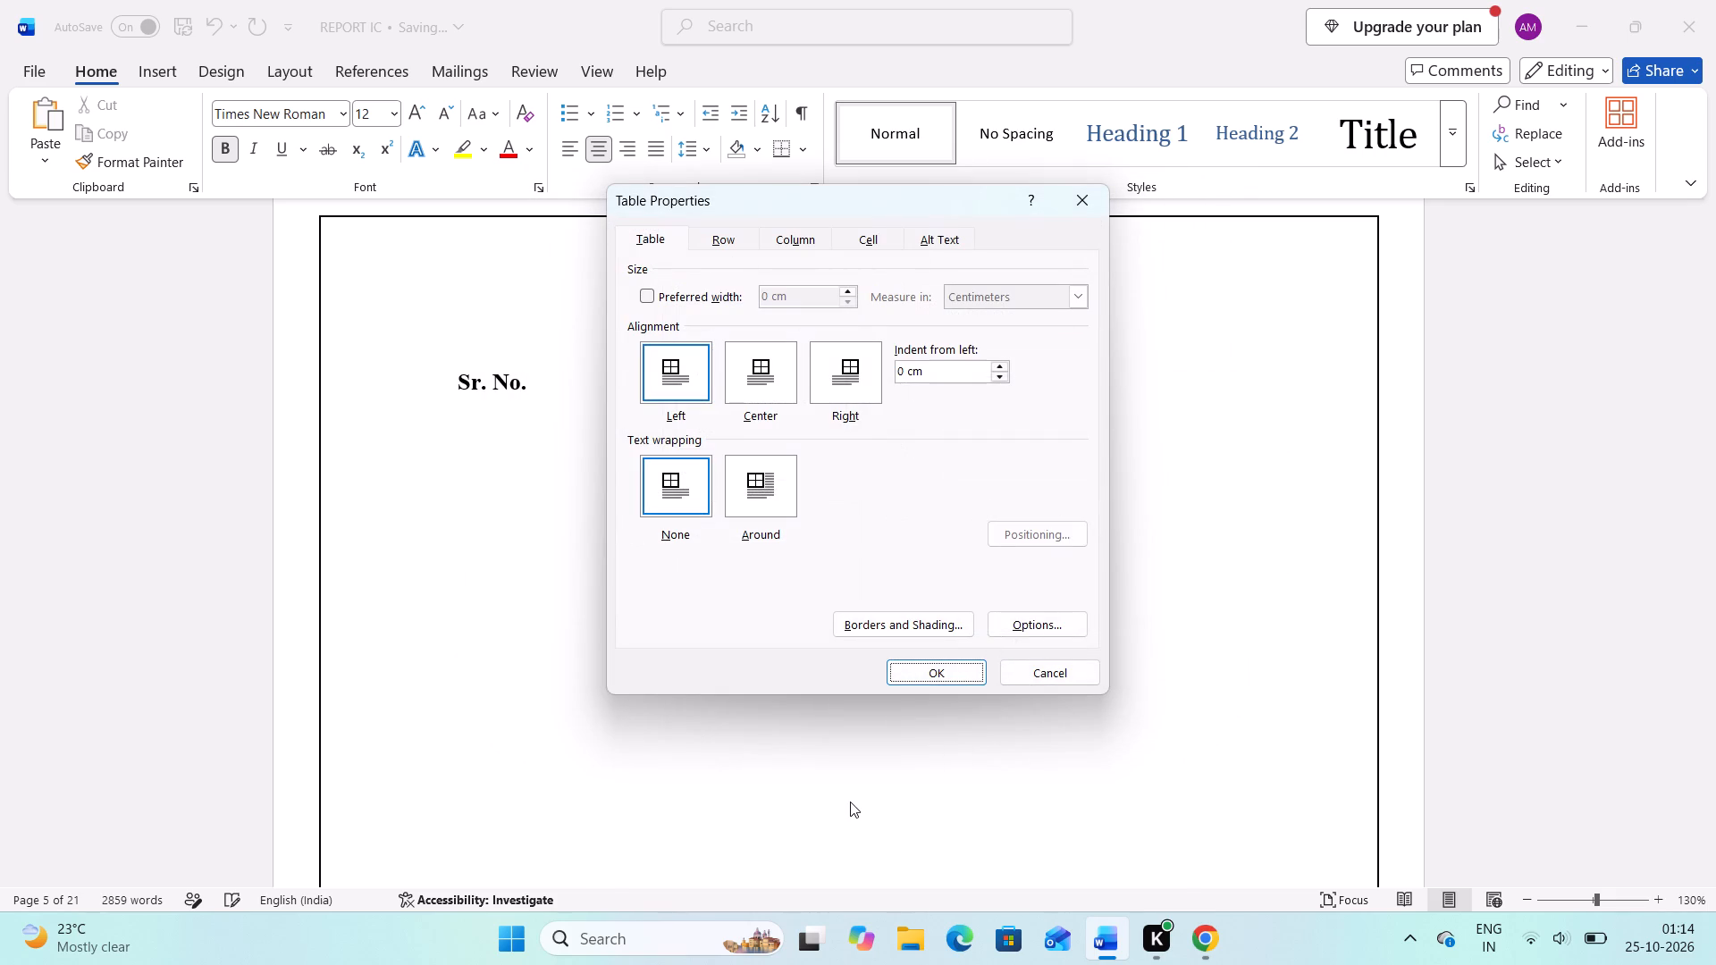
click(850, 801)
click(907, 674)
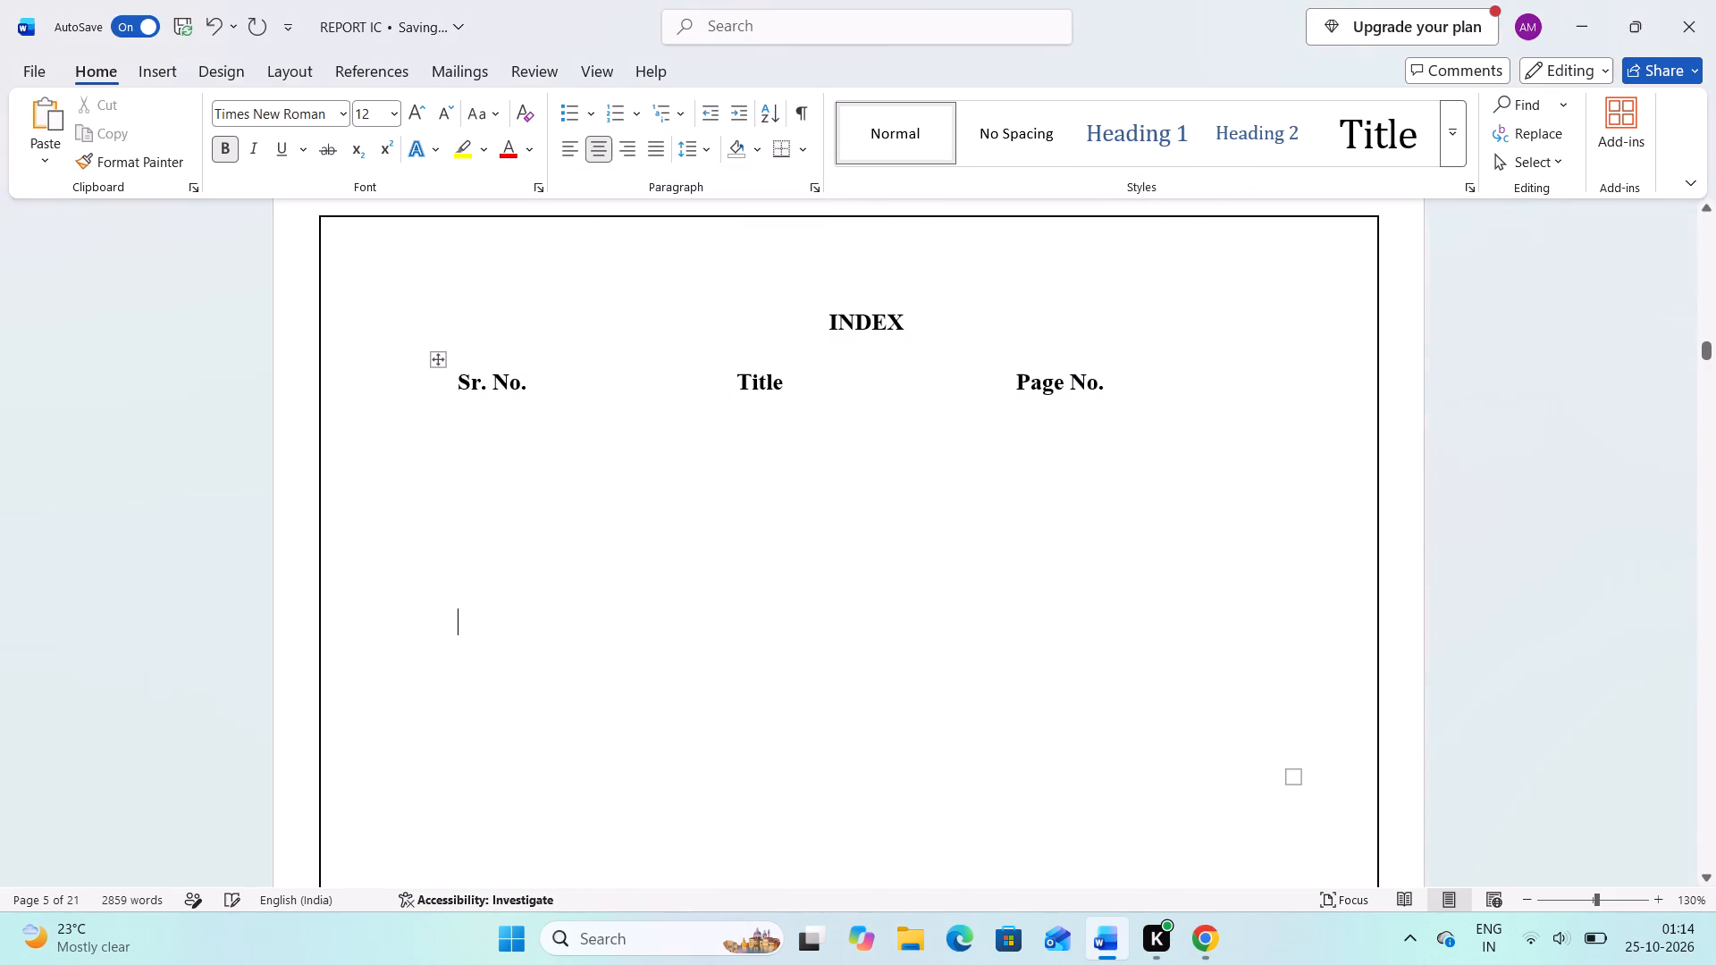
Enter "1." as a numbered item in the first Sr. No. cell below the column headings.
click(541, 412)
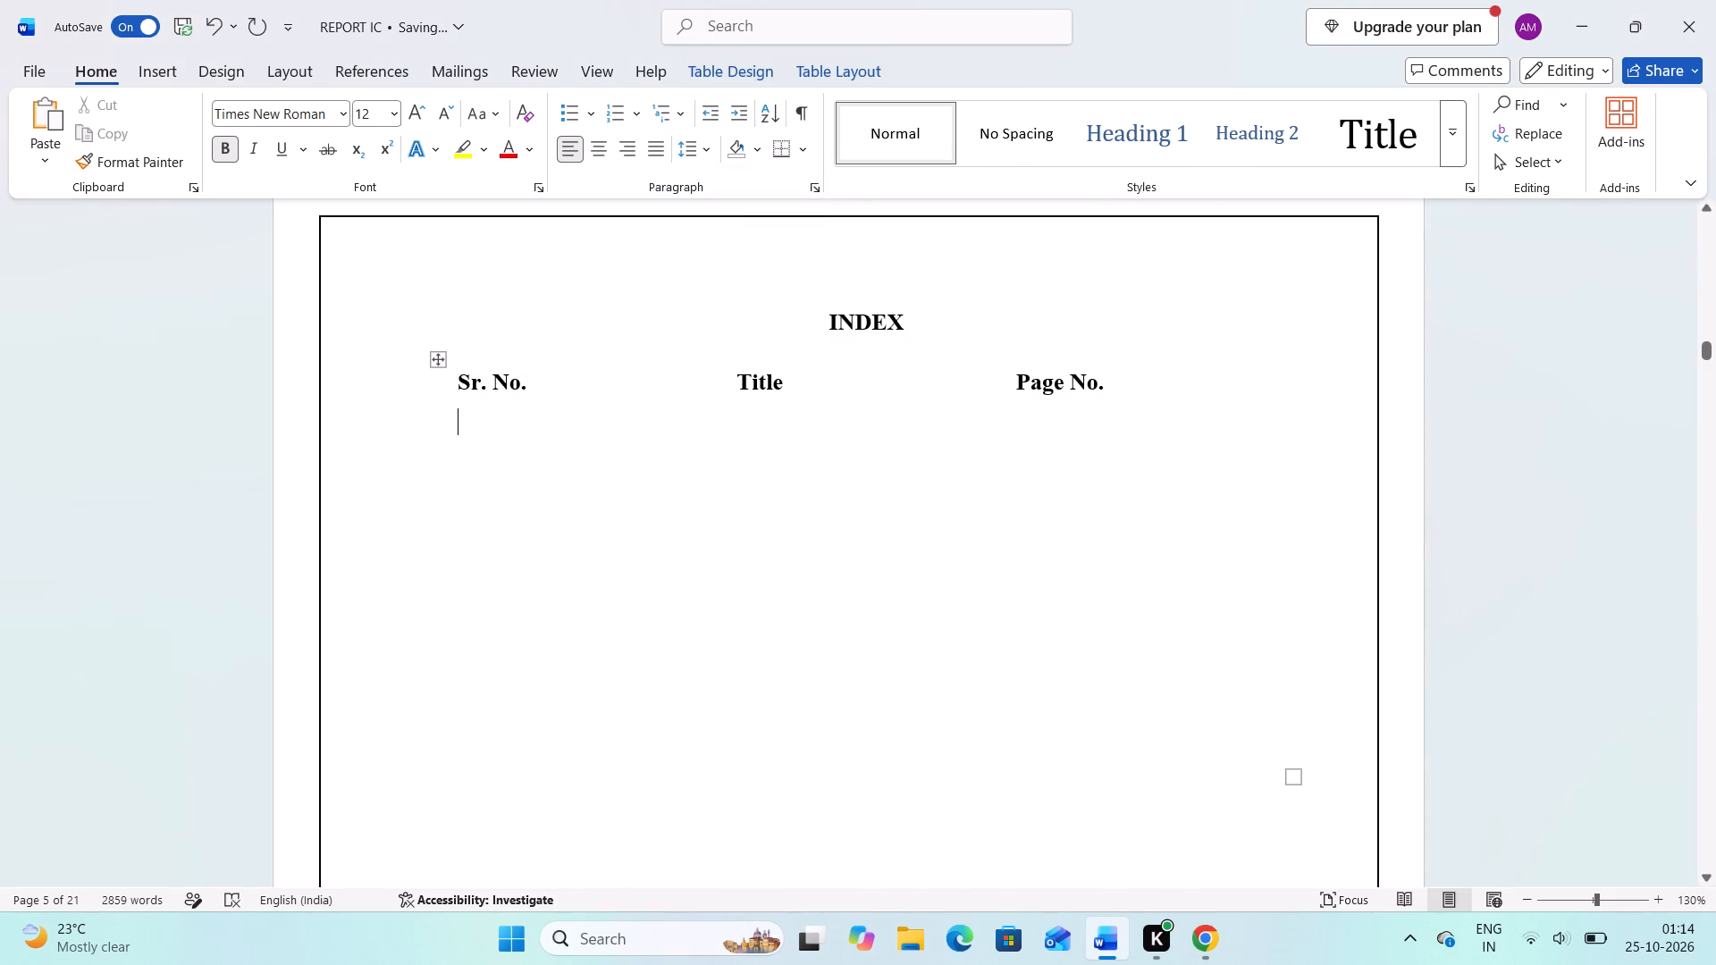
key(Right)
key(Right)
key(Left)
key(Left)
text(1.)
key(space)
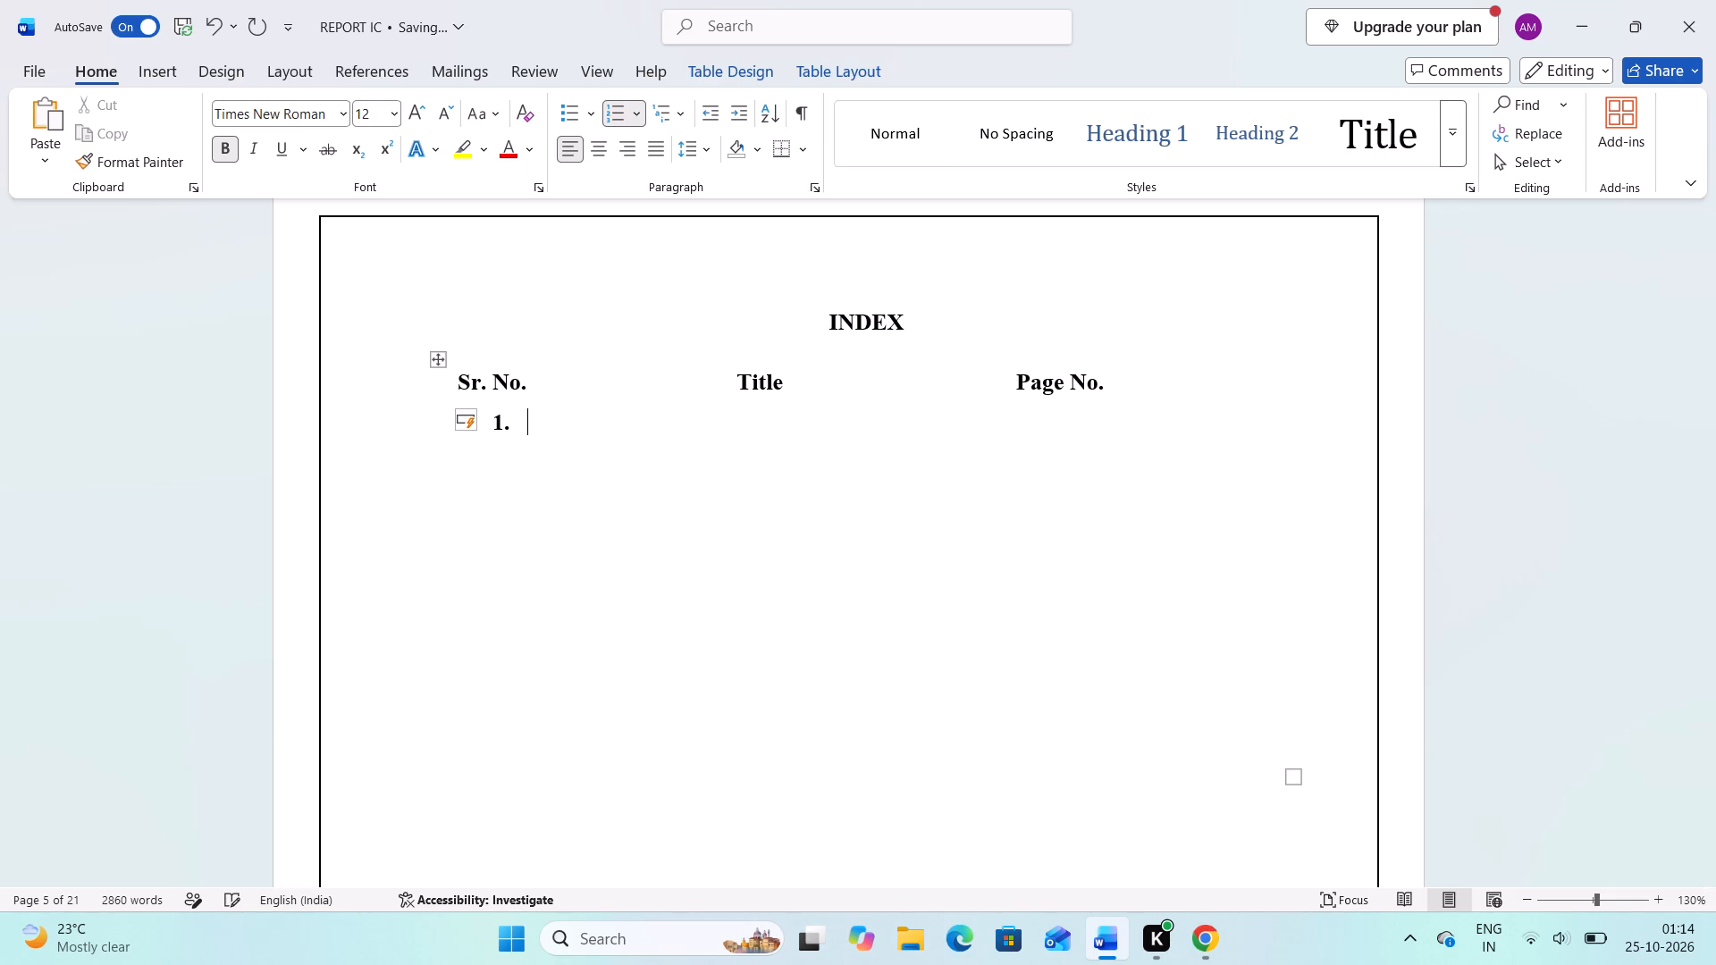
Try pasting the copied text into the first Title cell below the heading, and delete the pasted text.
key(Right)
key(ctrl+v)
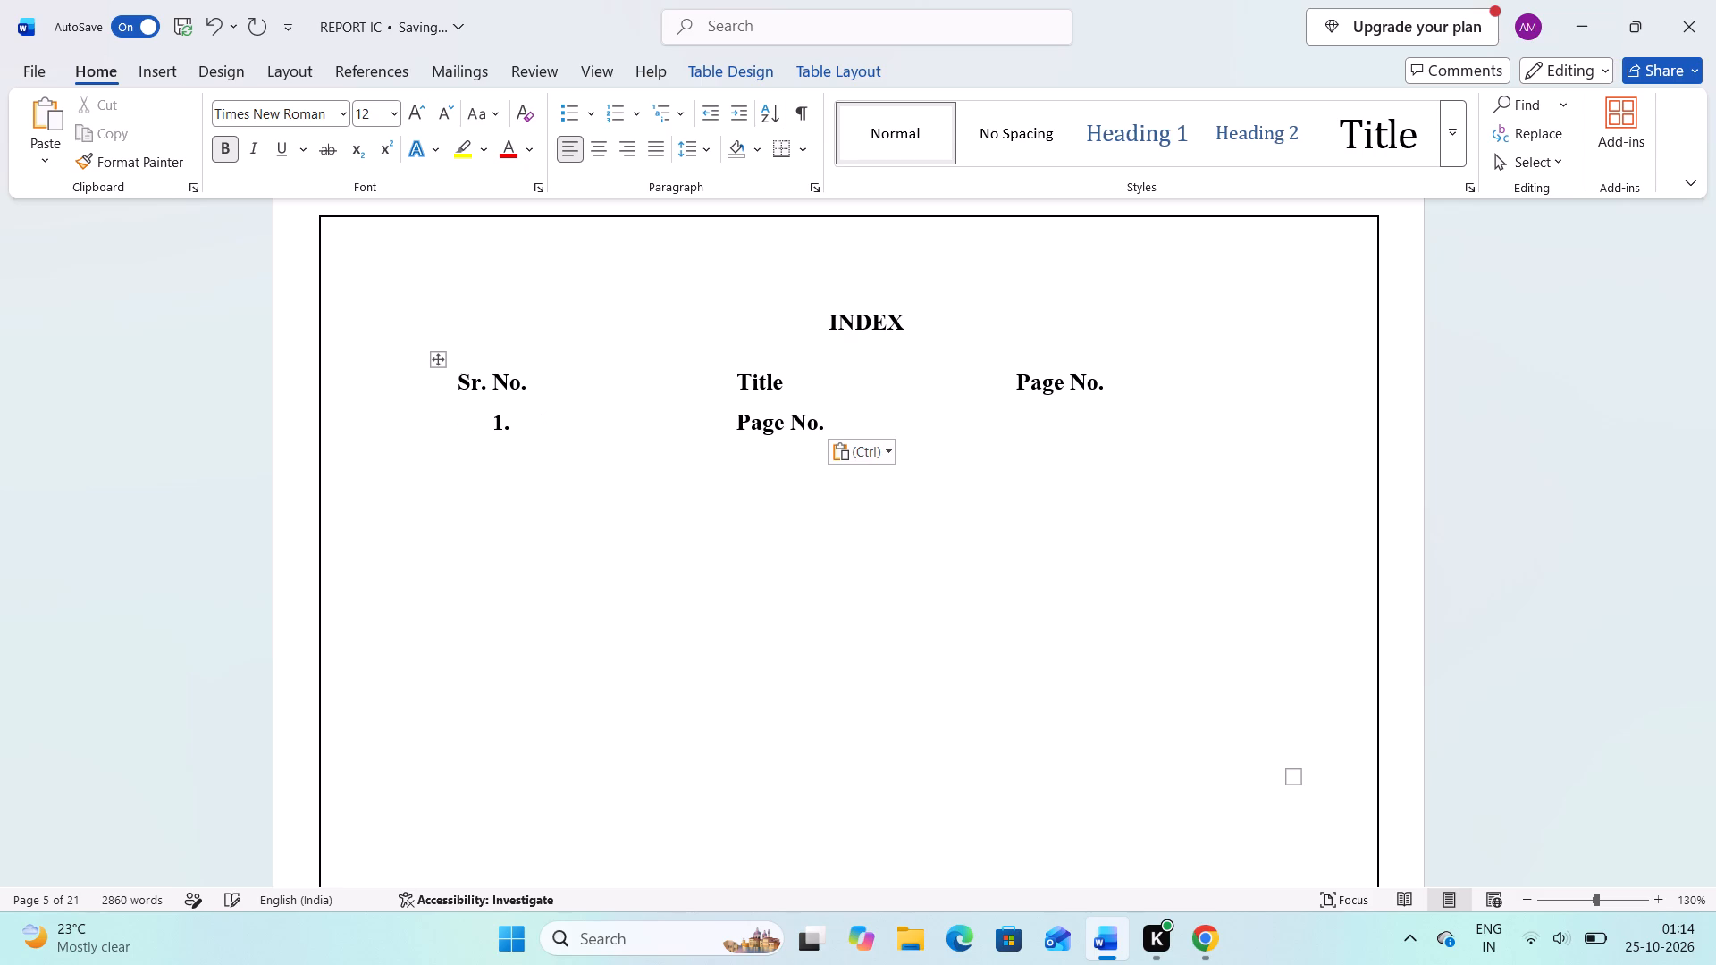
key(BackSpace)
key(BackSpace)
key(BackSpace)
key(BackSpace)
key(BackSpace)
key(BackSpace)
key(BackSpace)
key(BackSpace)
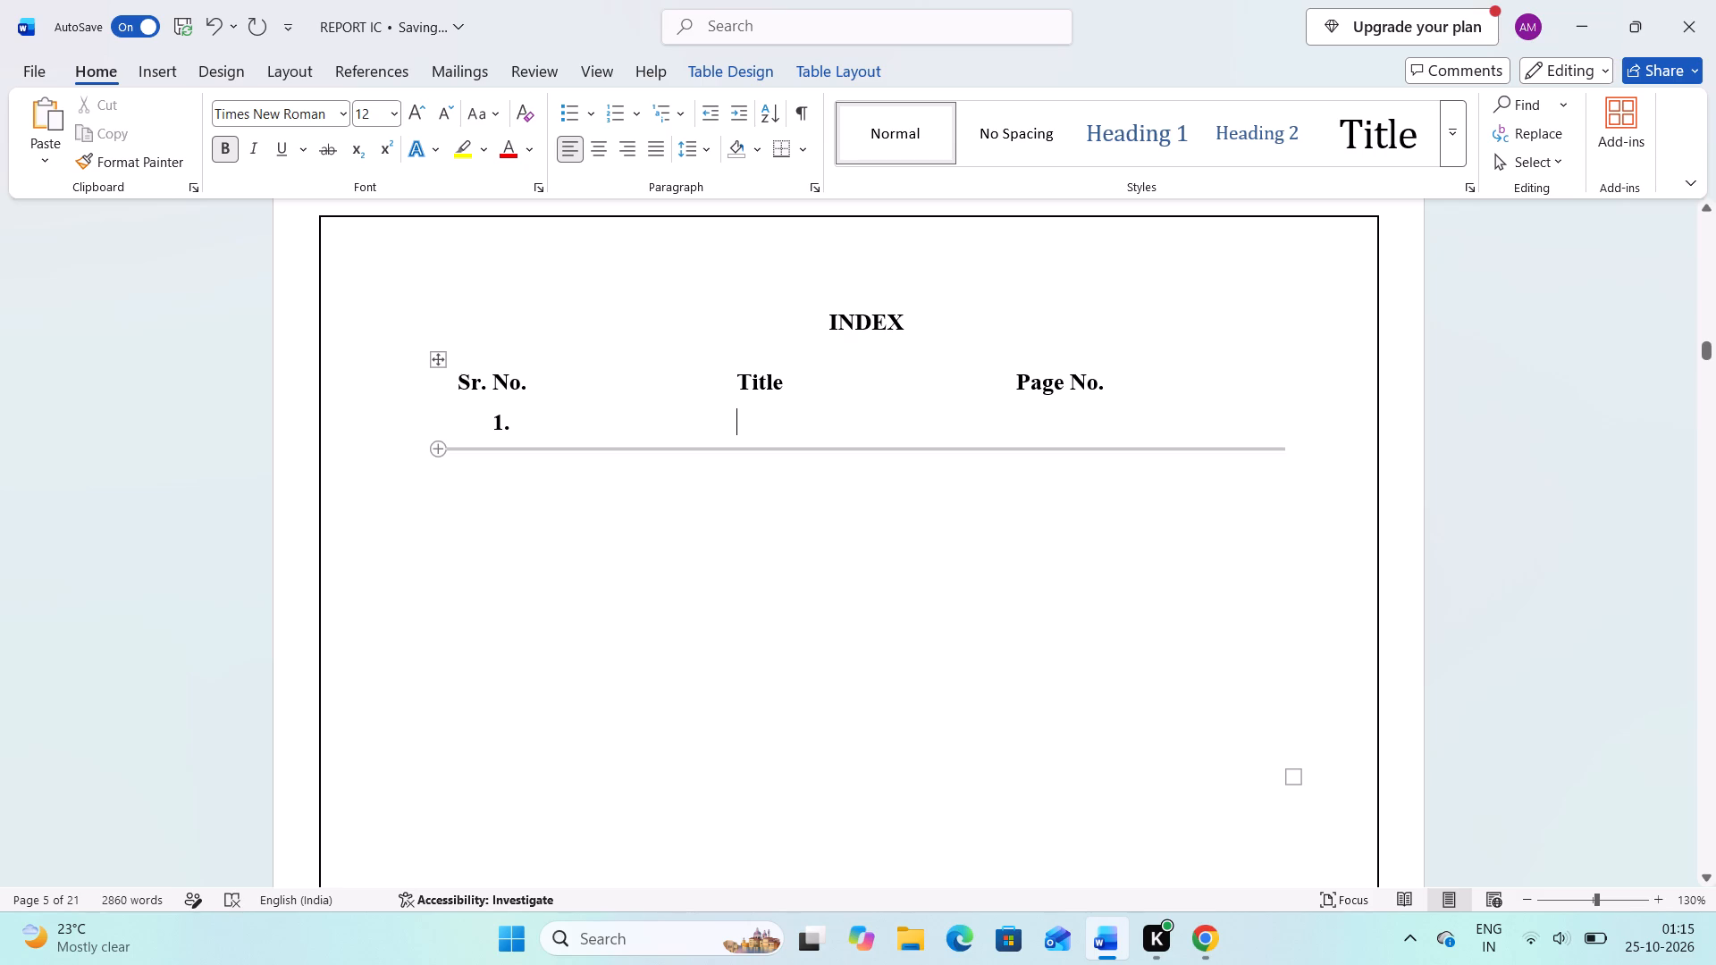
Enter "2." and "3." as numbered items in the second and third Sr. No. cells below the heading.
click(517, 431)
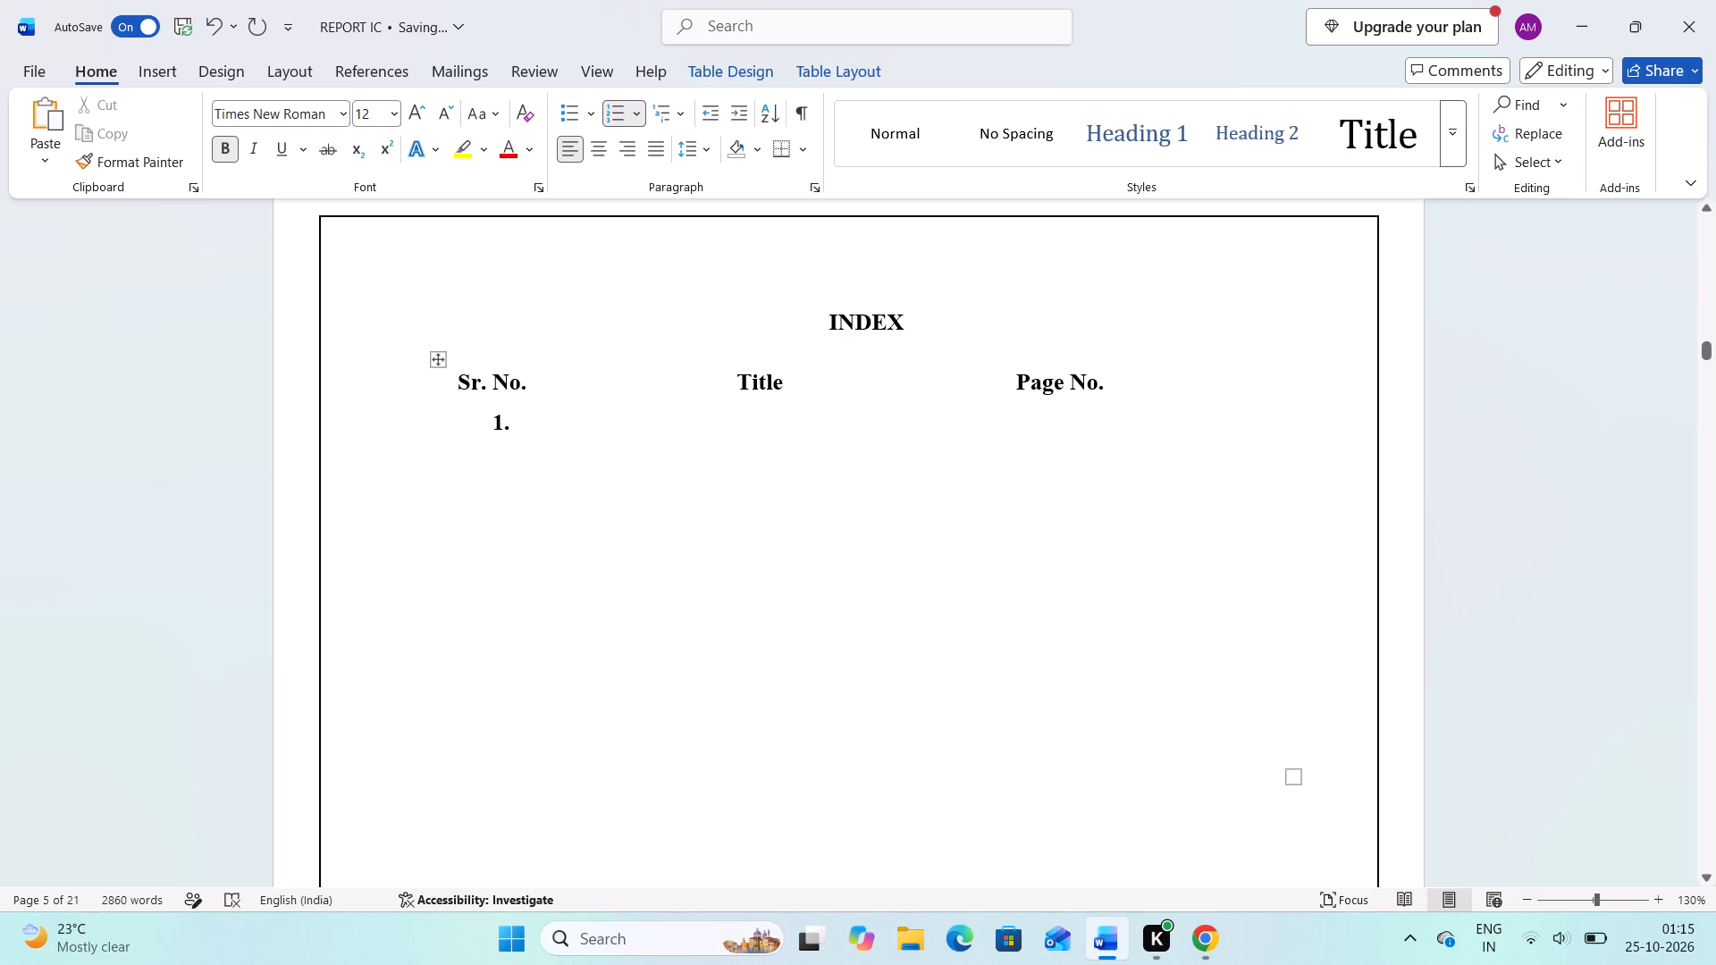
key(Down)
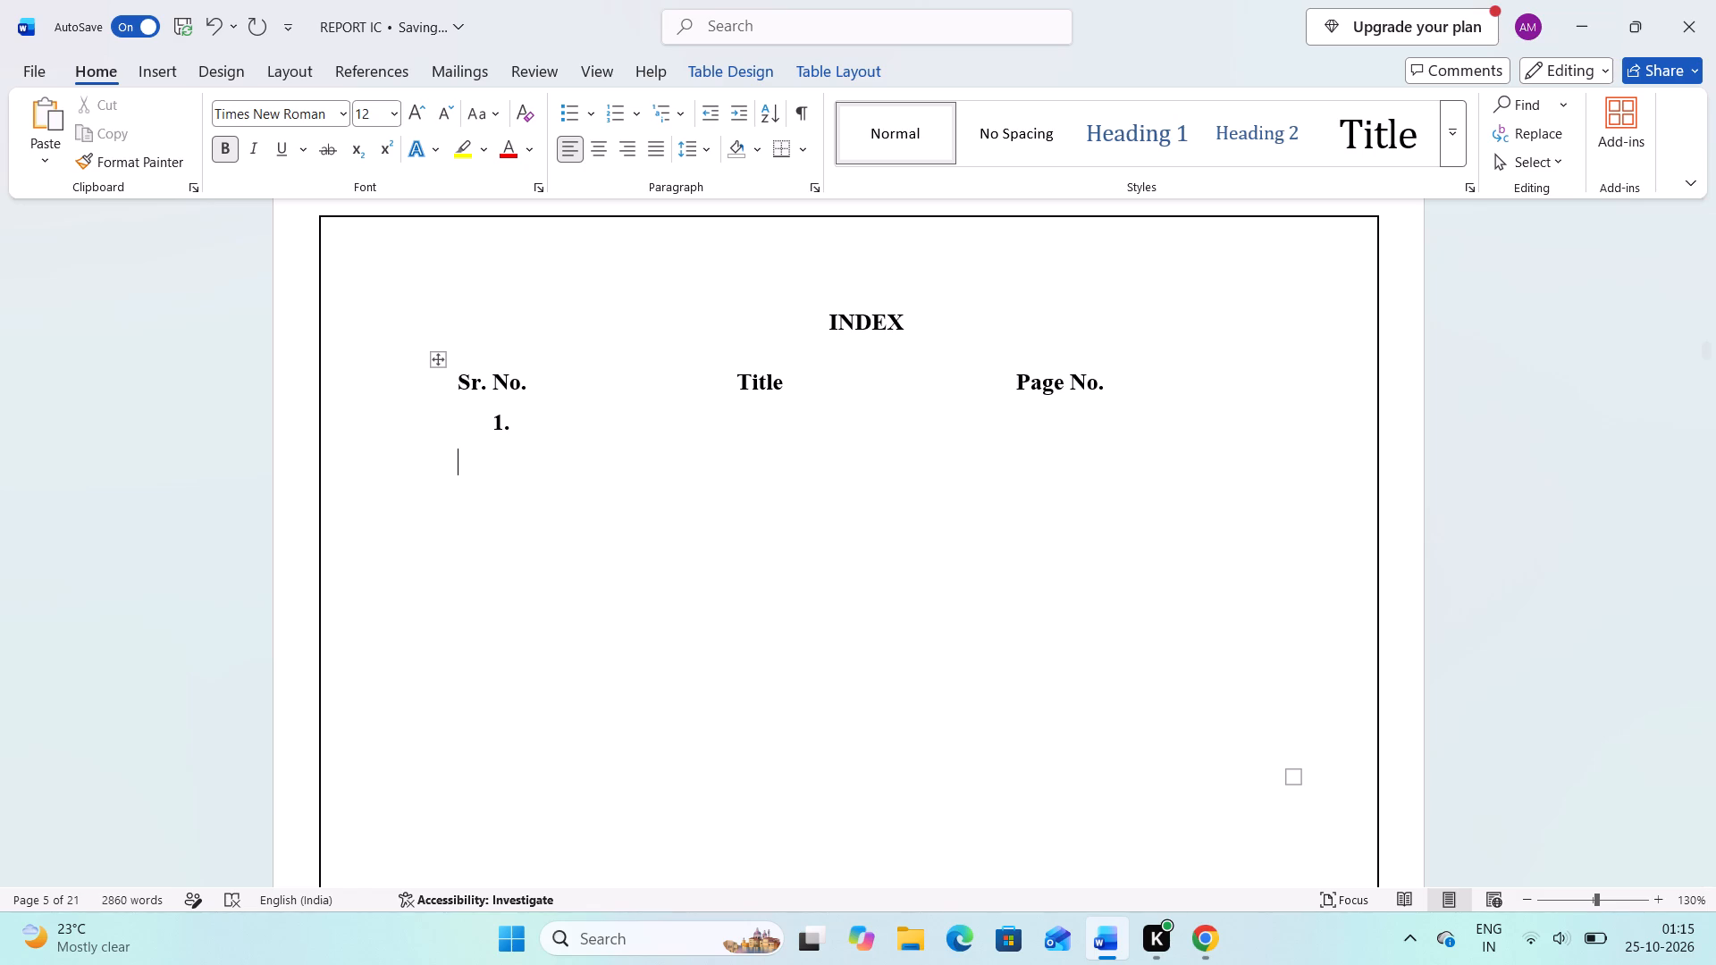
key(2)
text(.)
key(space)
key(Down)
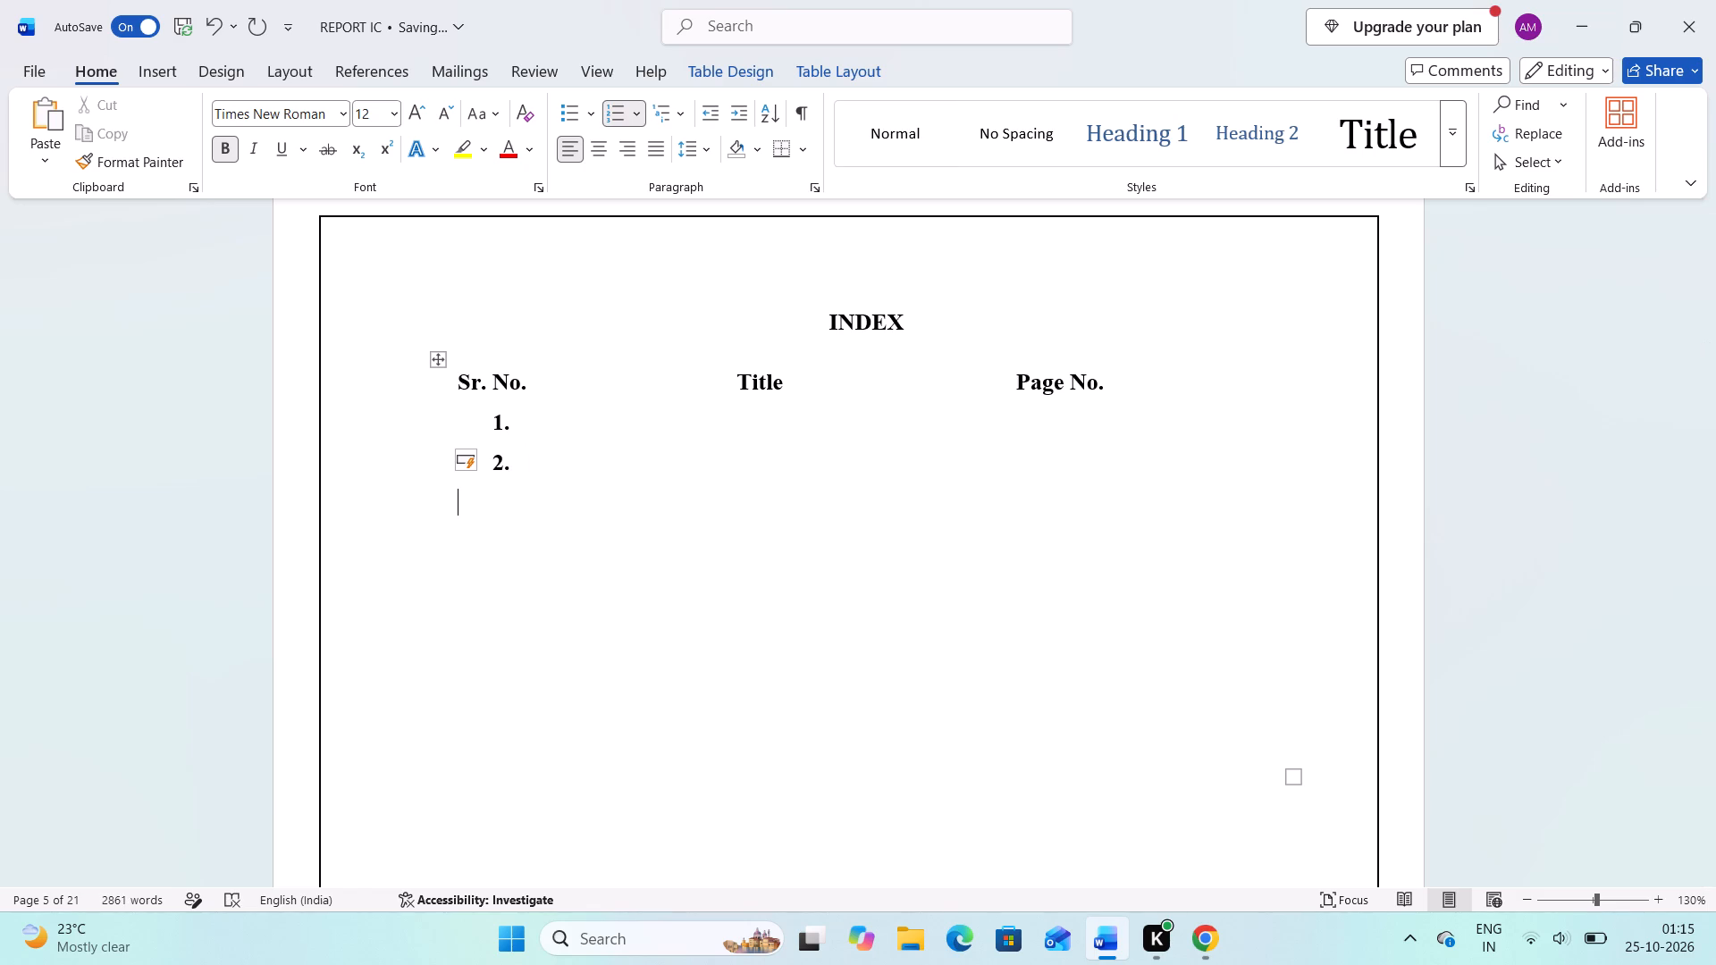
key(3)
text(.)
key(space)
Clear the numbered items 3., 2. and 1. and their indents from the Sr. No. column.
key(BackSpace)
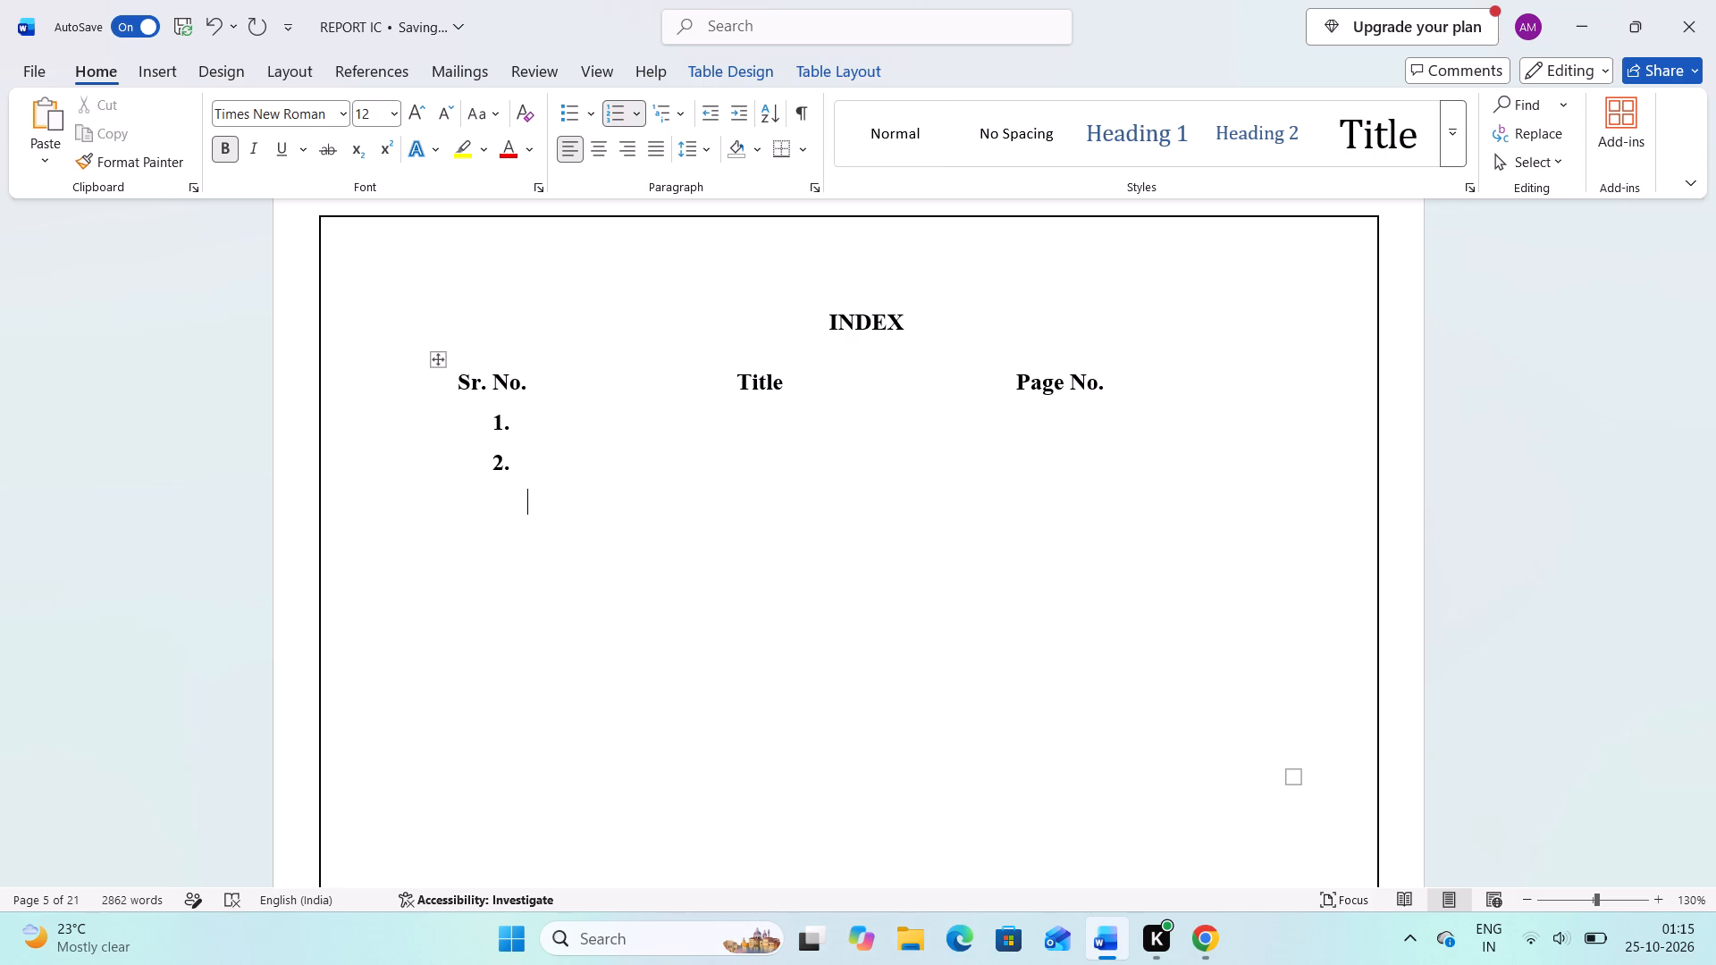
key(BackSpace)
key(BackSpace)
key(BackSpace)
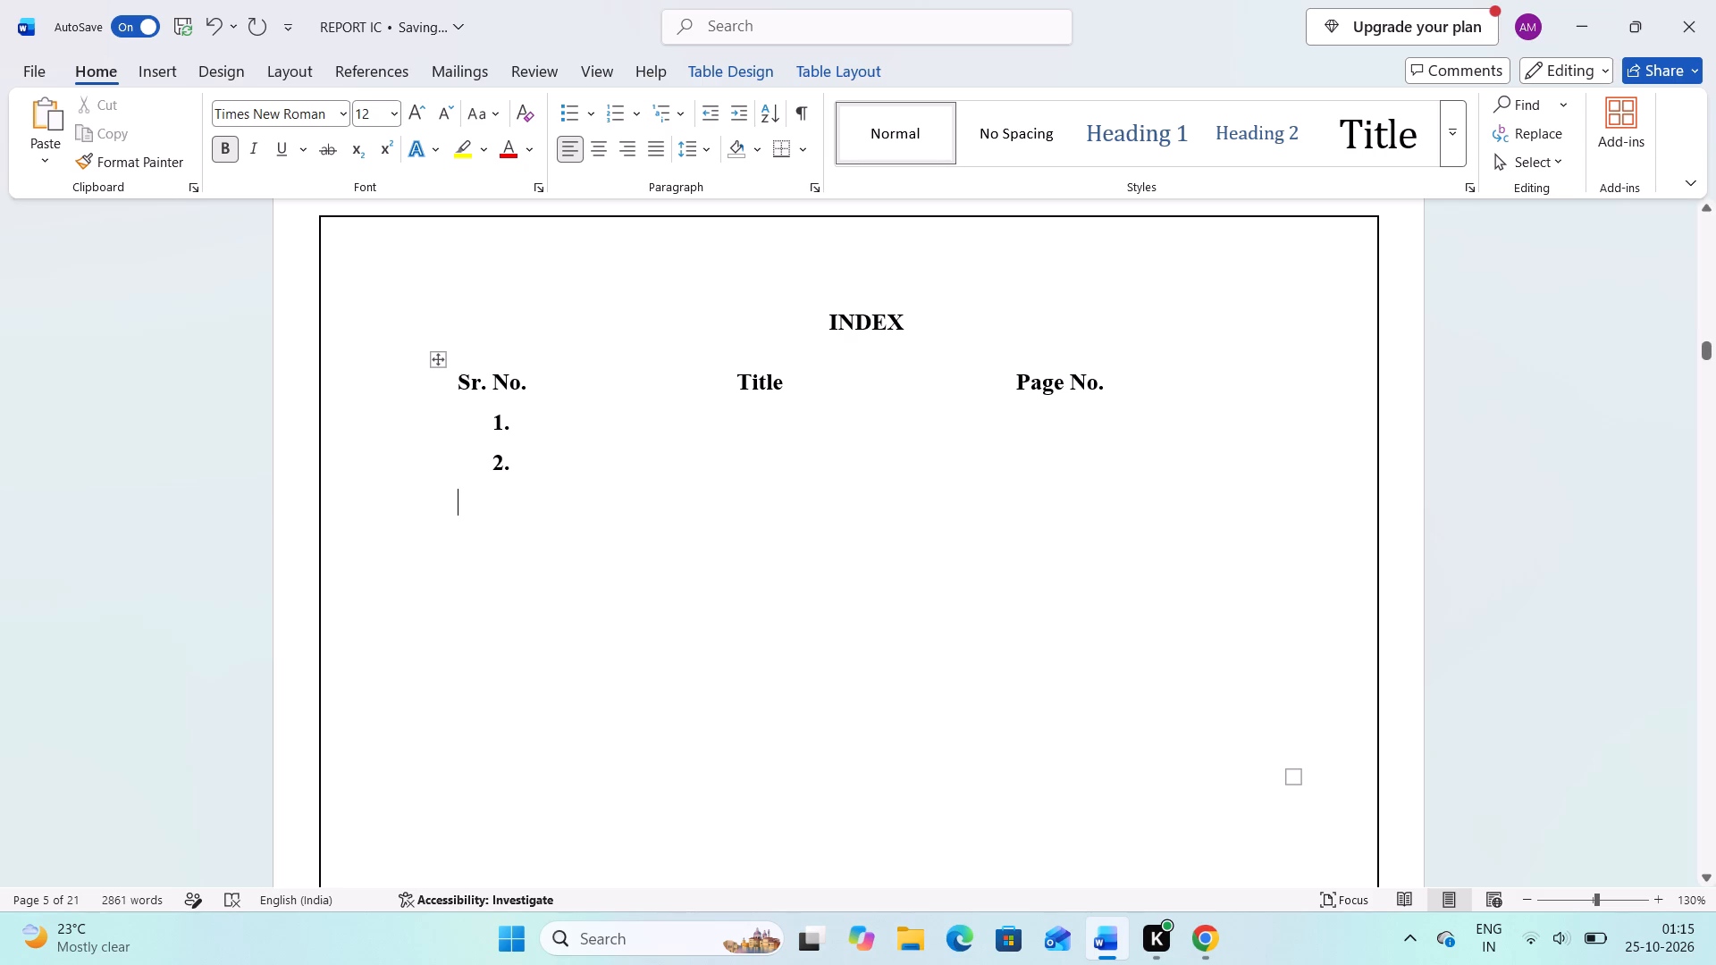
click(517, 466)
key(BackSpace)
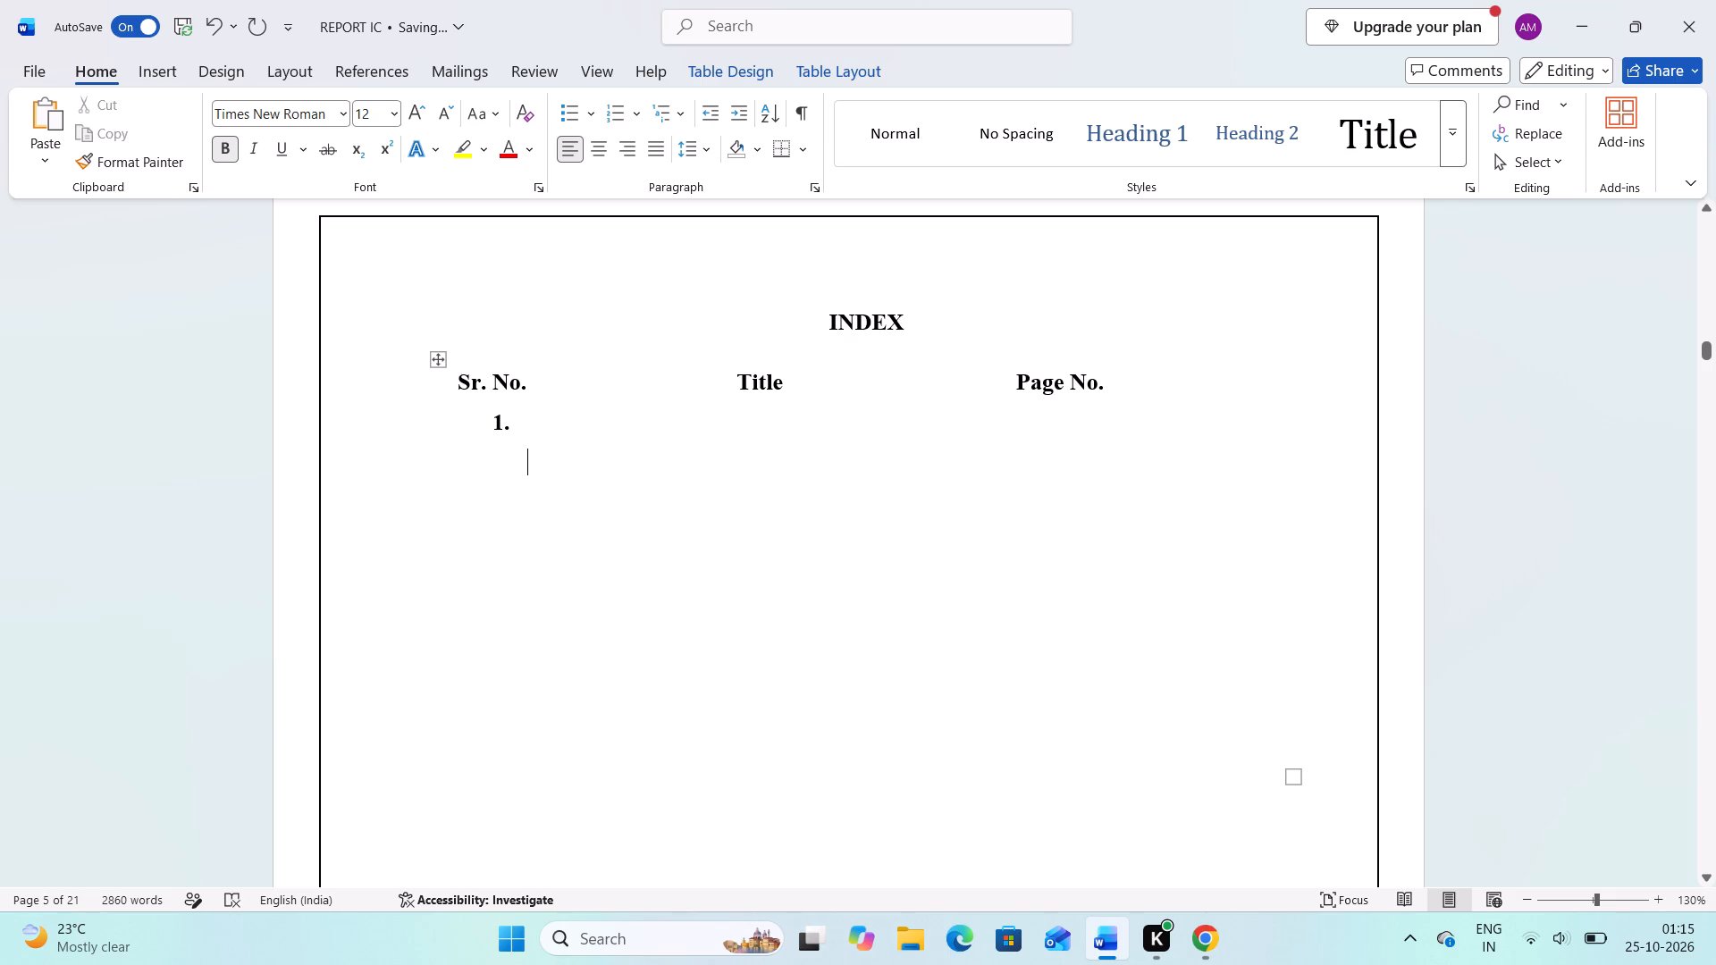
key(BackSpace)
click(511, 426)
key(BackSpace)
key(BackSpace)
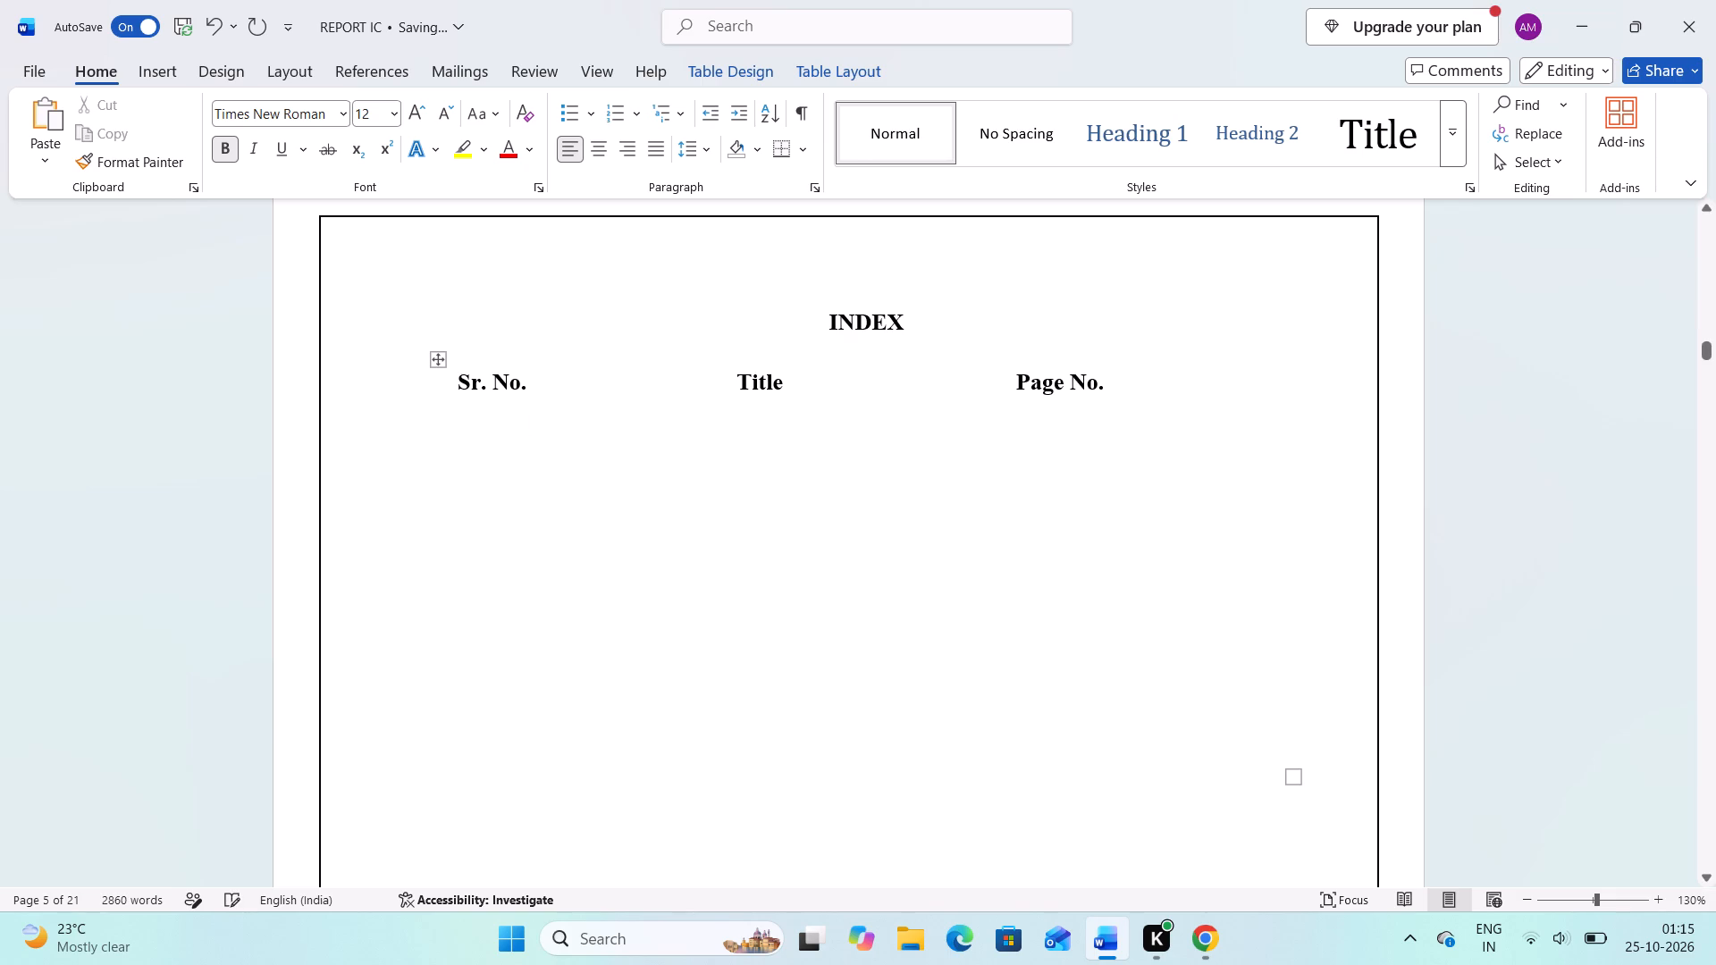
Enter the plain serial numbers 1 to 9, without periods, in the nine Sr. No. cells below the heading.
key(1)
key(Down)
key(2)
key(Down)
key(3)
key(Down)
key(4)
key(Down)
key(5)
key(Down)
key(6)
key(Down)
key(7)
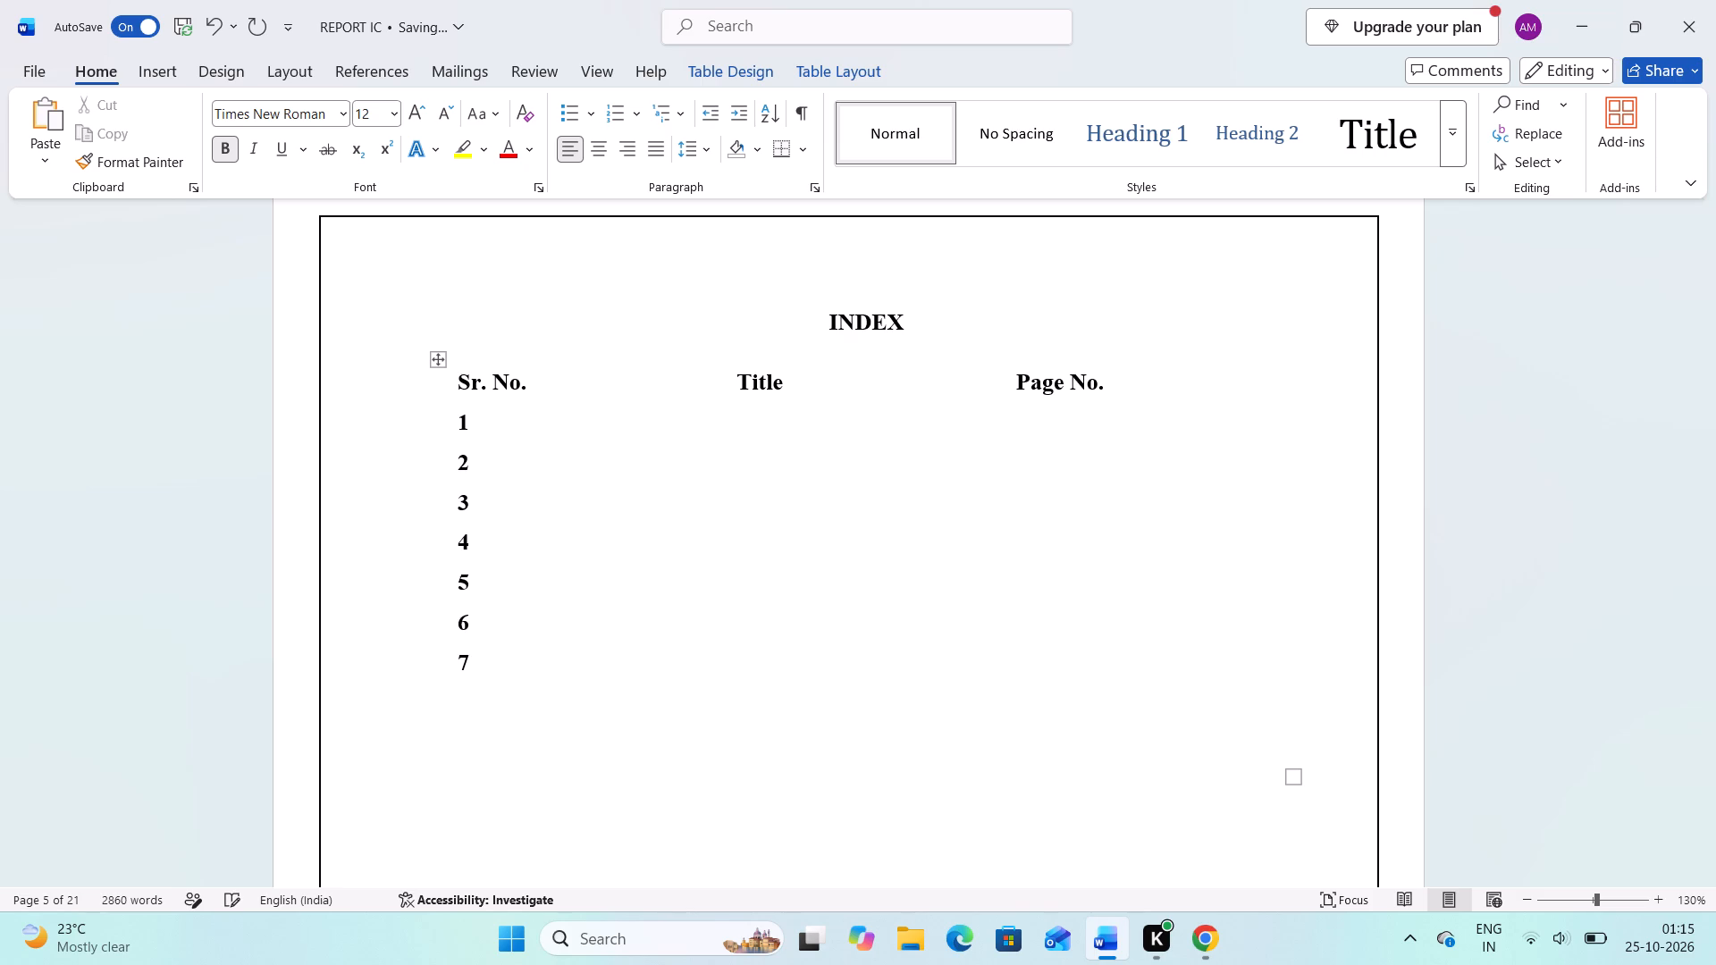
key(Down)
key(8)
key(Down)
key(9)
Enter serial number 10 on the line directly beneath the table's last row.
key(Down)
key(1)
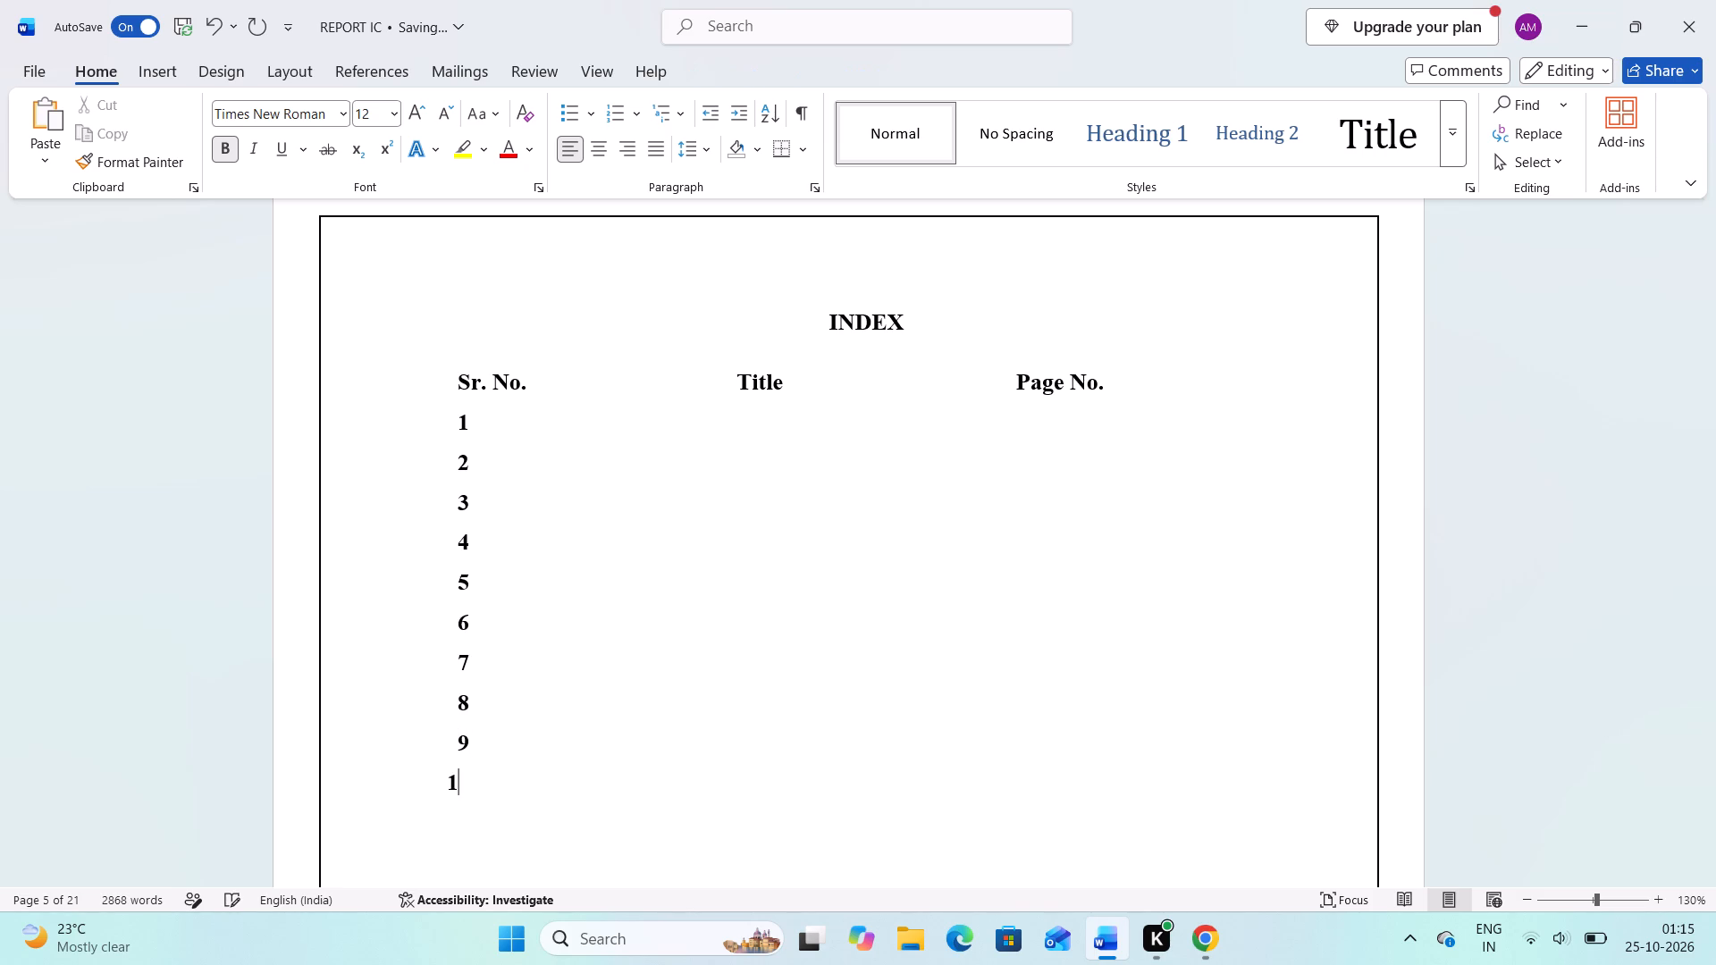
key(0)
key(Down)
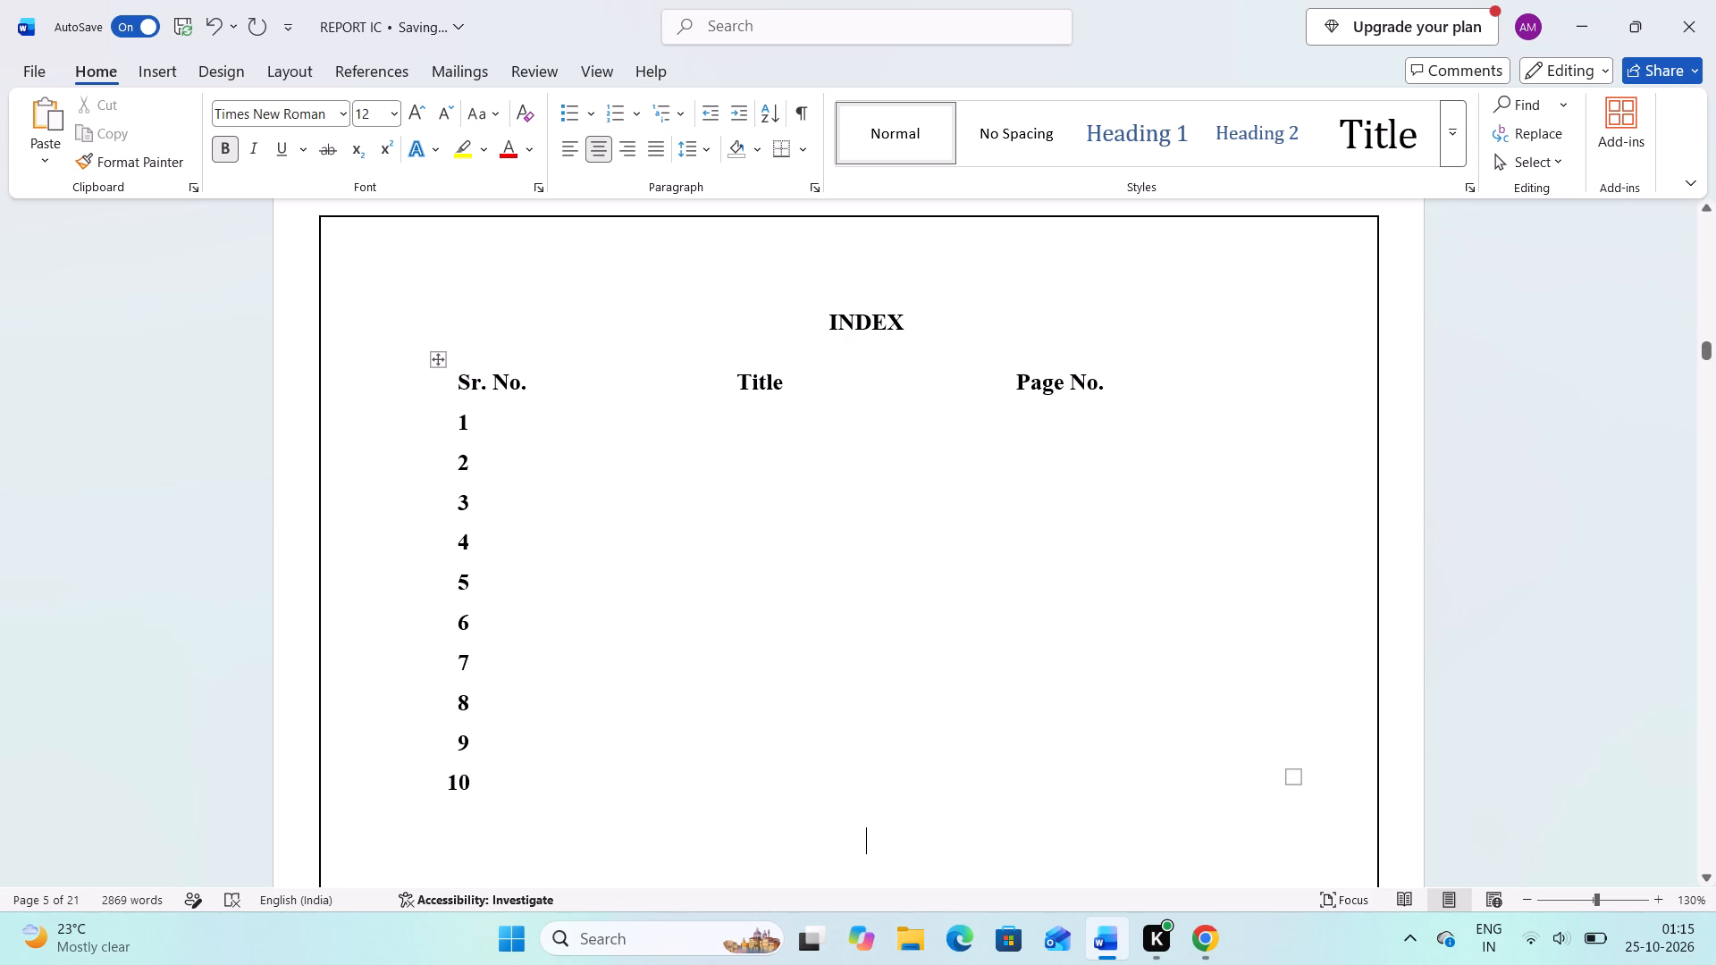
Copy the heading "CHAPTER 1: INTRODUCTION" from the chapter's first page into the Title cell of index row 1.
click(740, 436)
scroll(740, 436, down, 1)
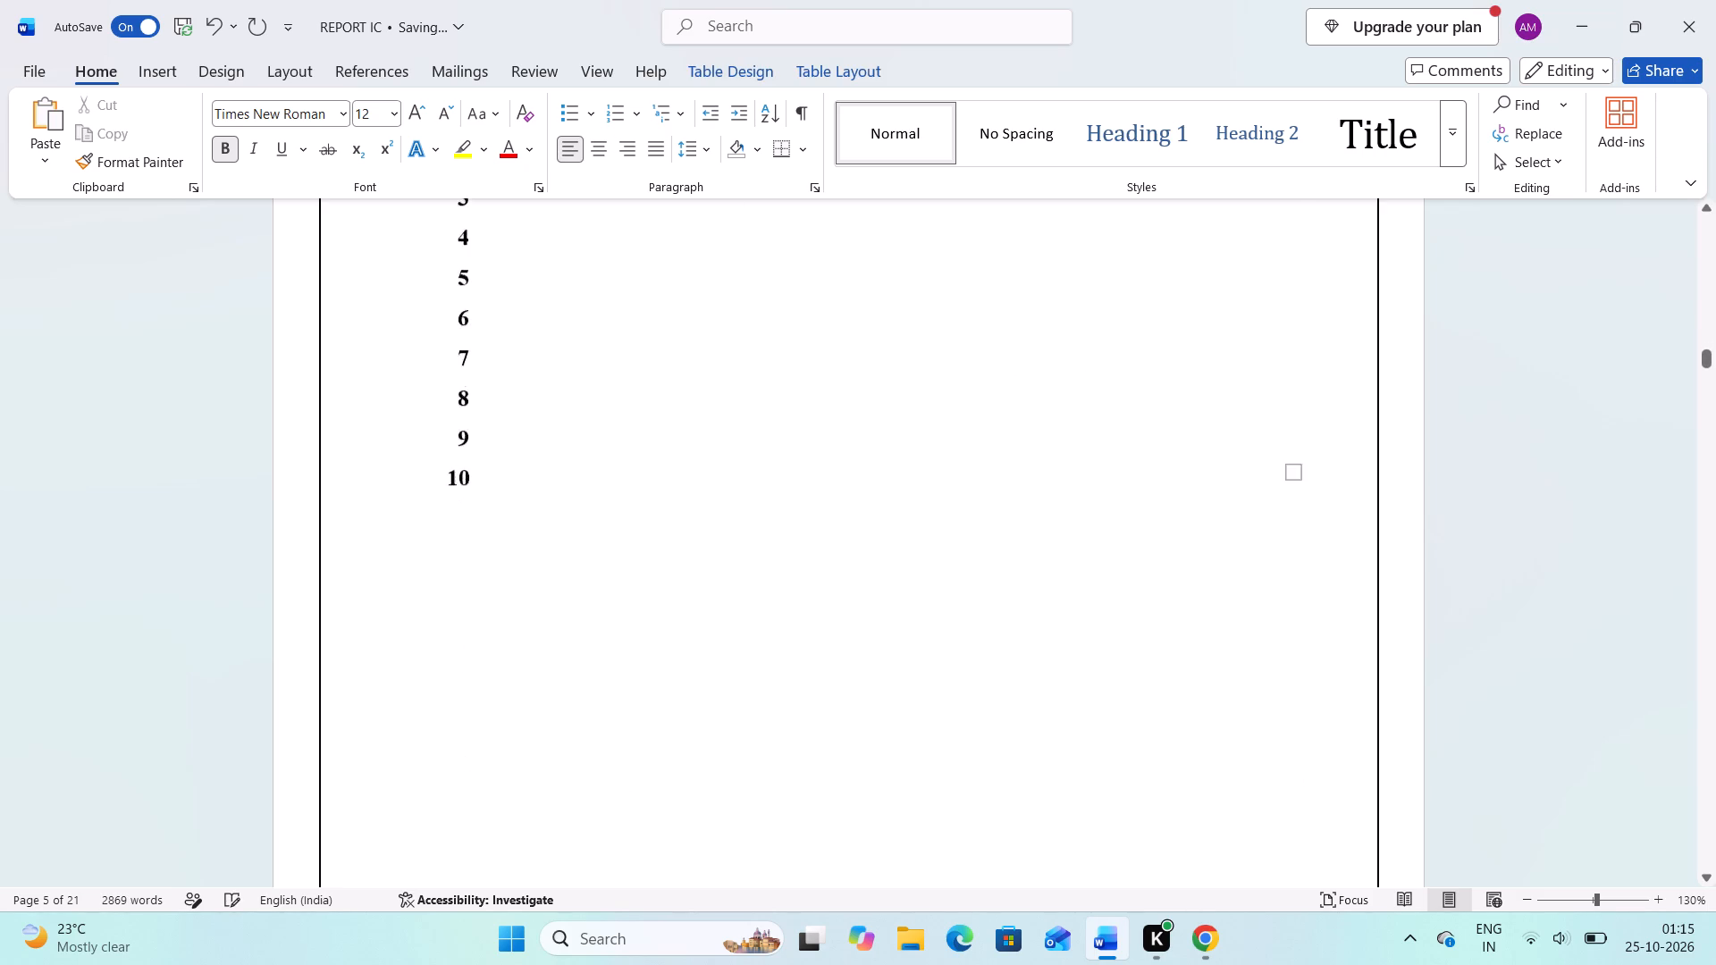
scroll(740, 436, down, 6)
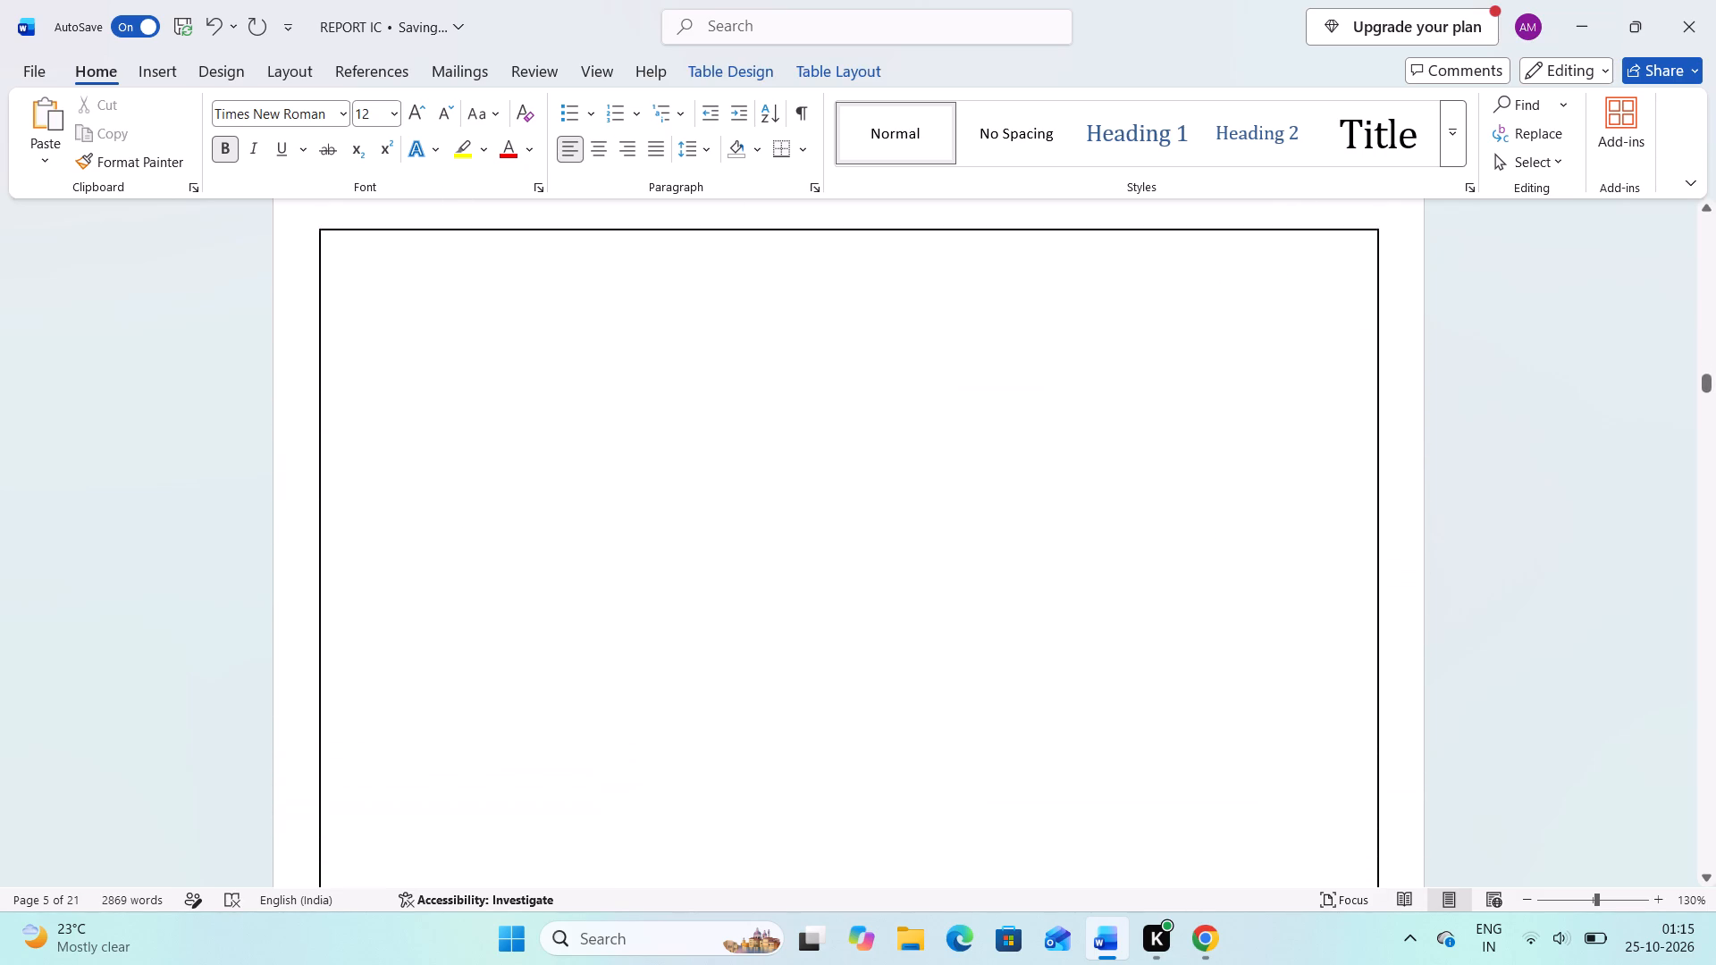
scroll(740, 436, down, 4)
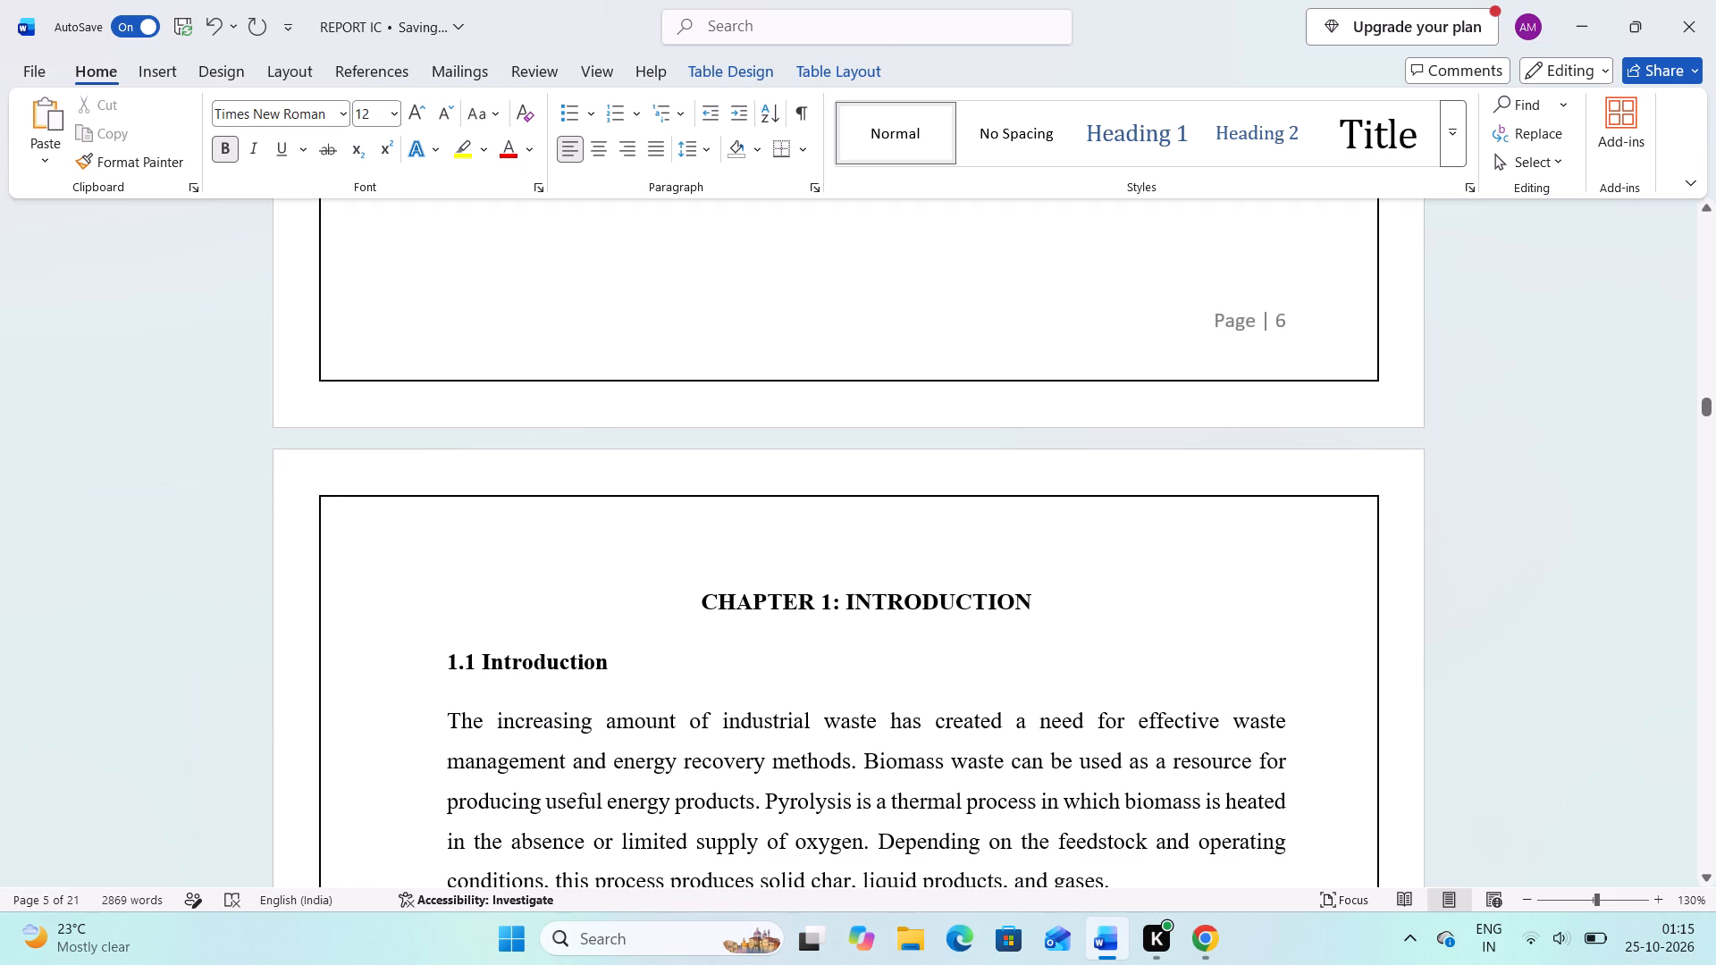
drag(1037, 593, 1020, 593)
drag(1020, 593, 728, 583)
key(ctrl+c)
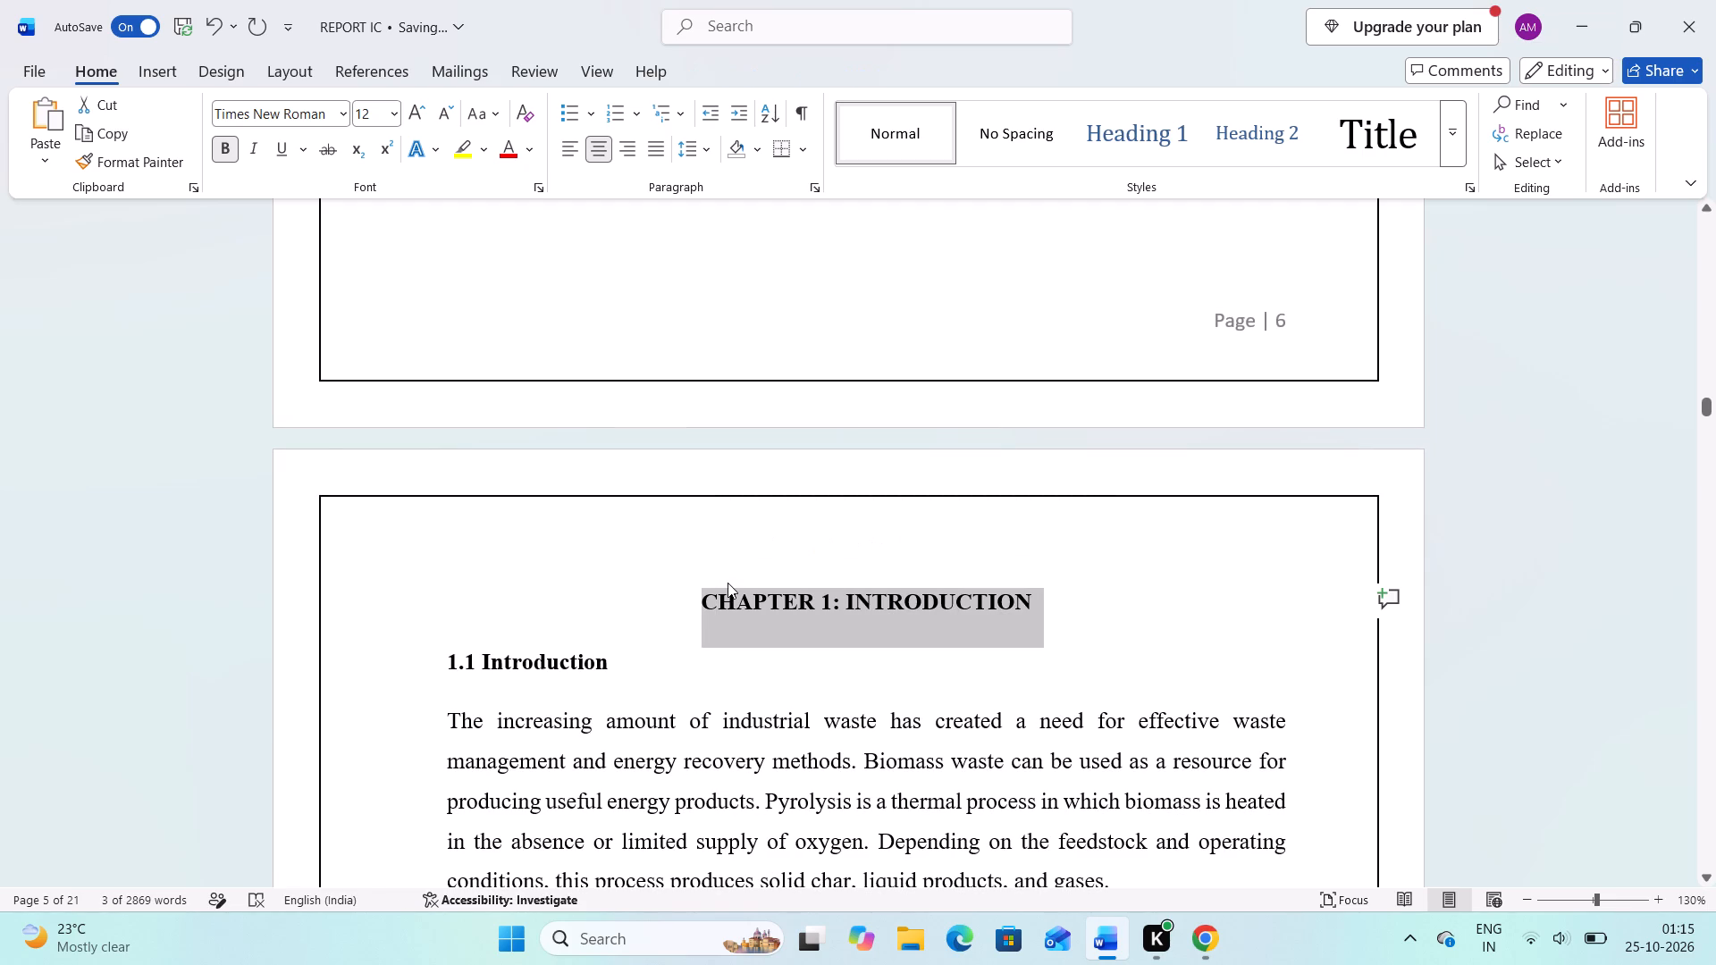
scroll(728, 583, up, 6)
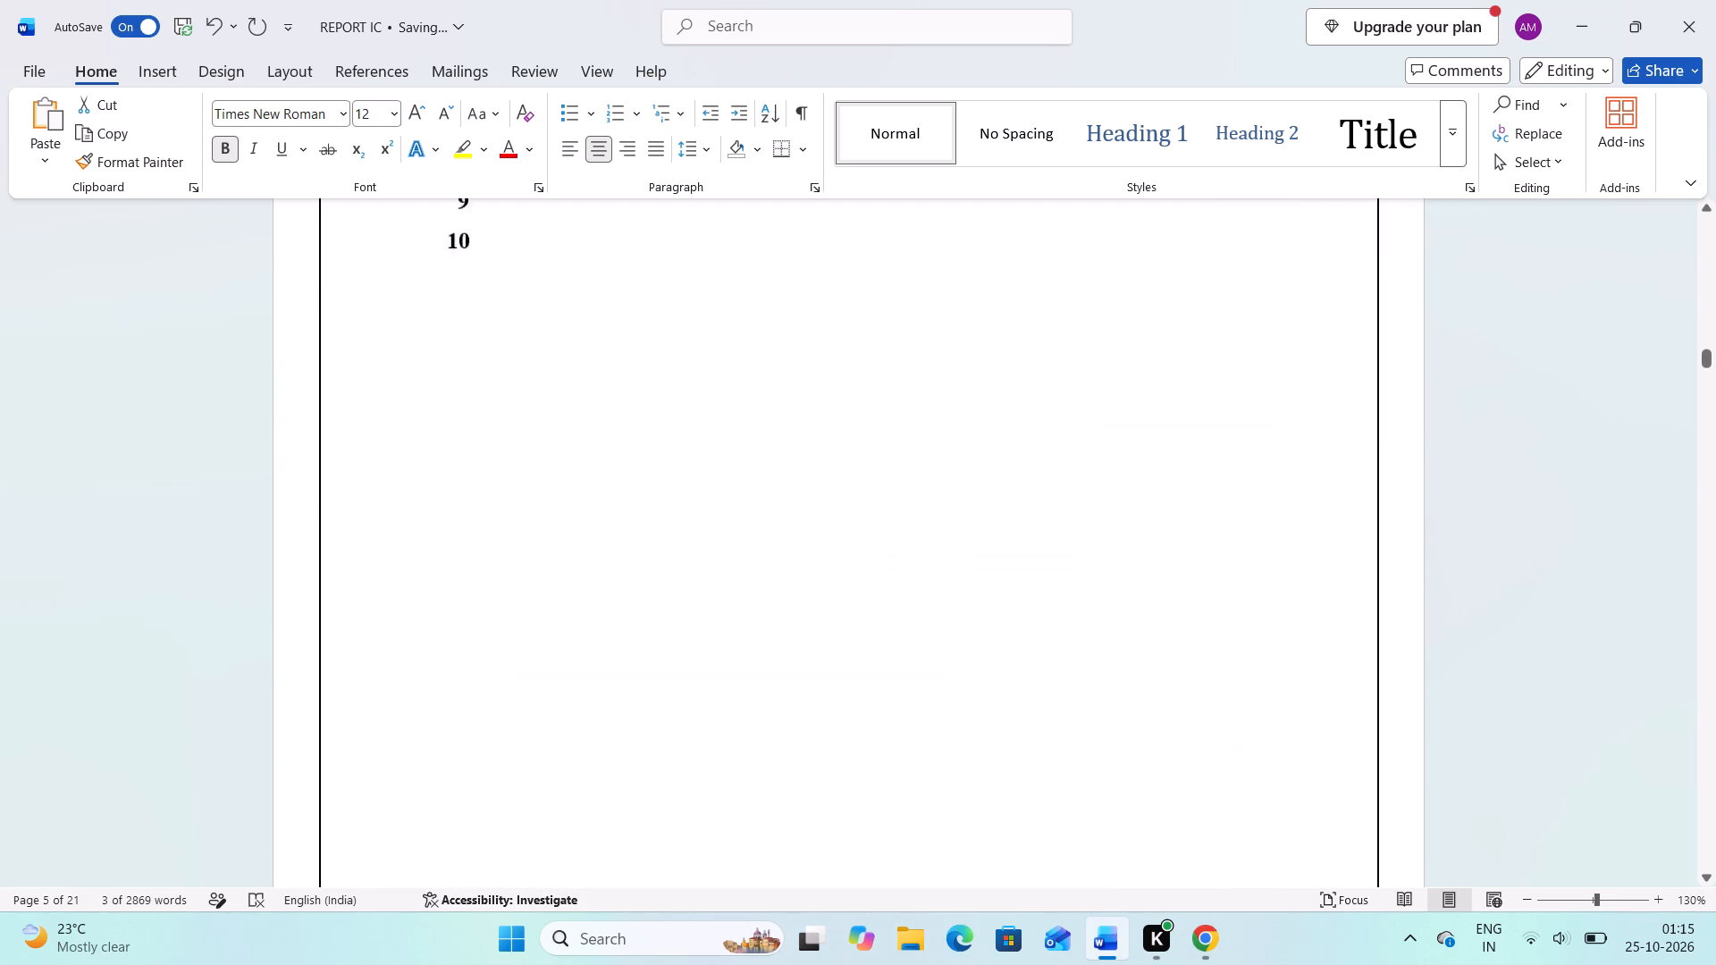
scroll(728, 583, up, 2)
click(750, 582)
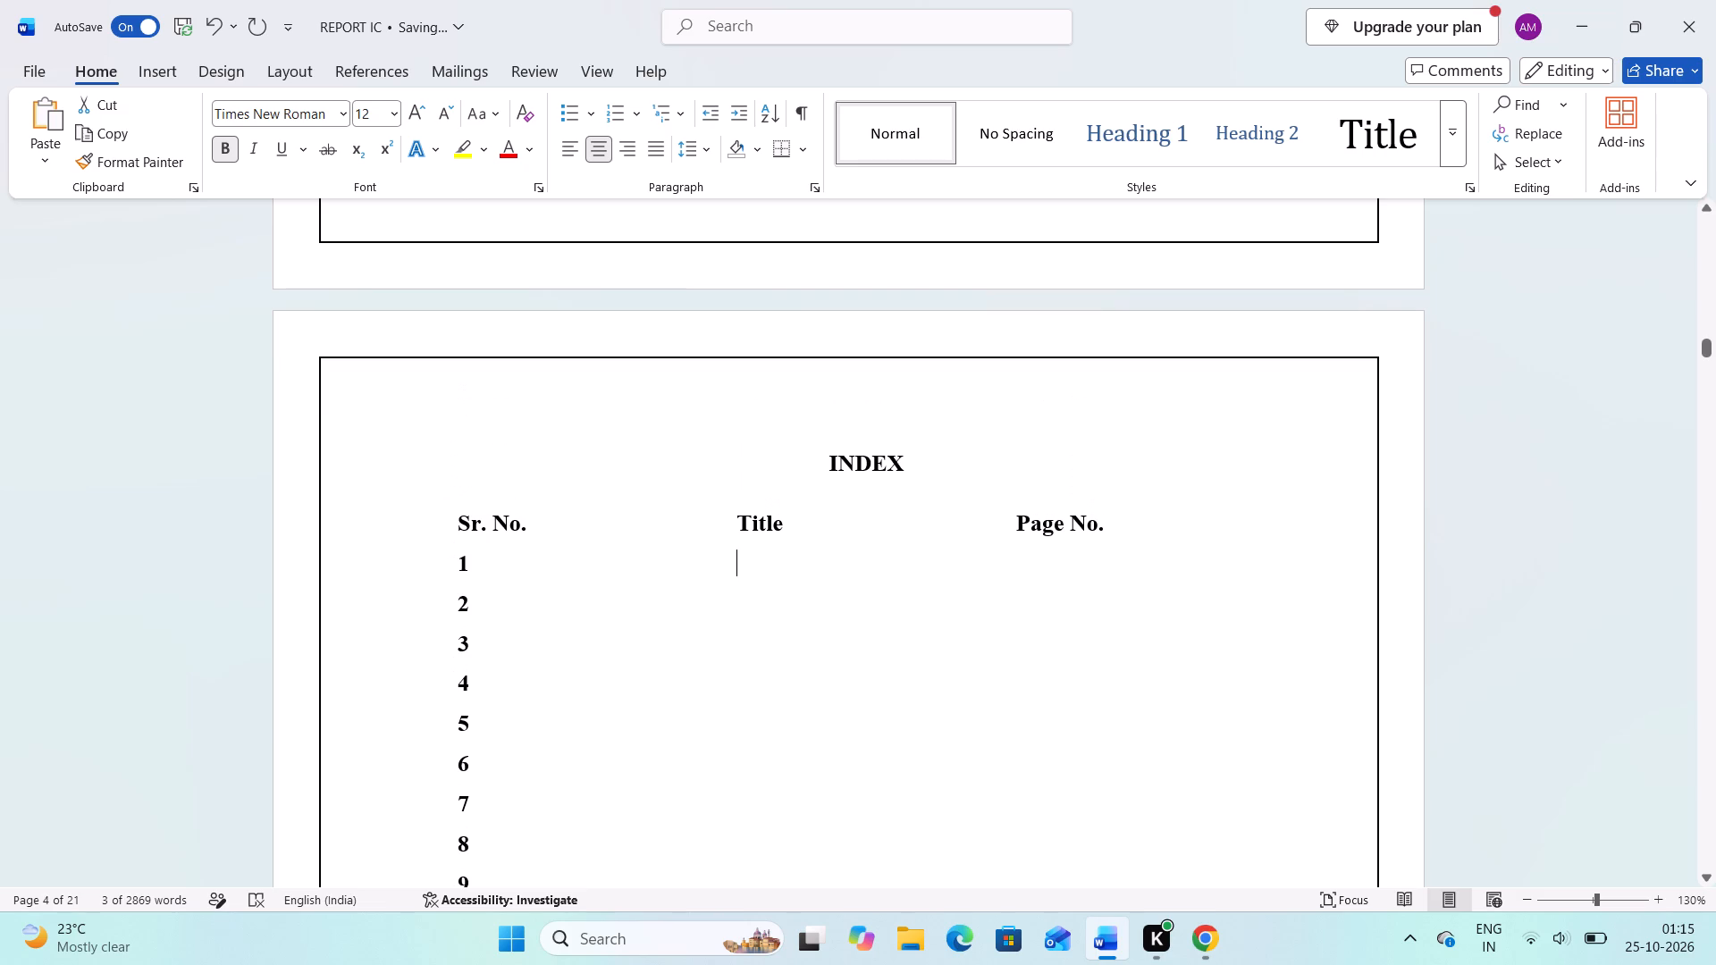
key(ctrl+v)
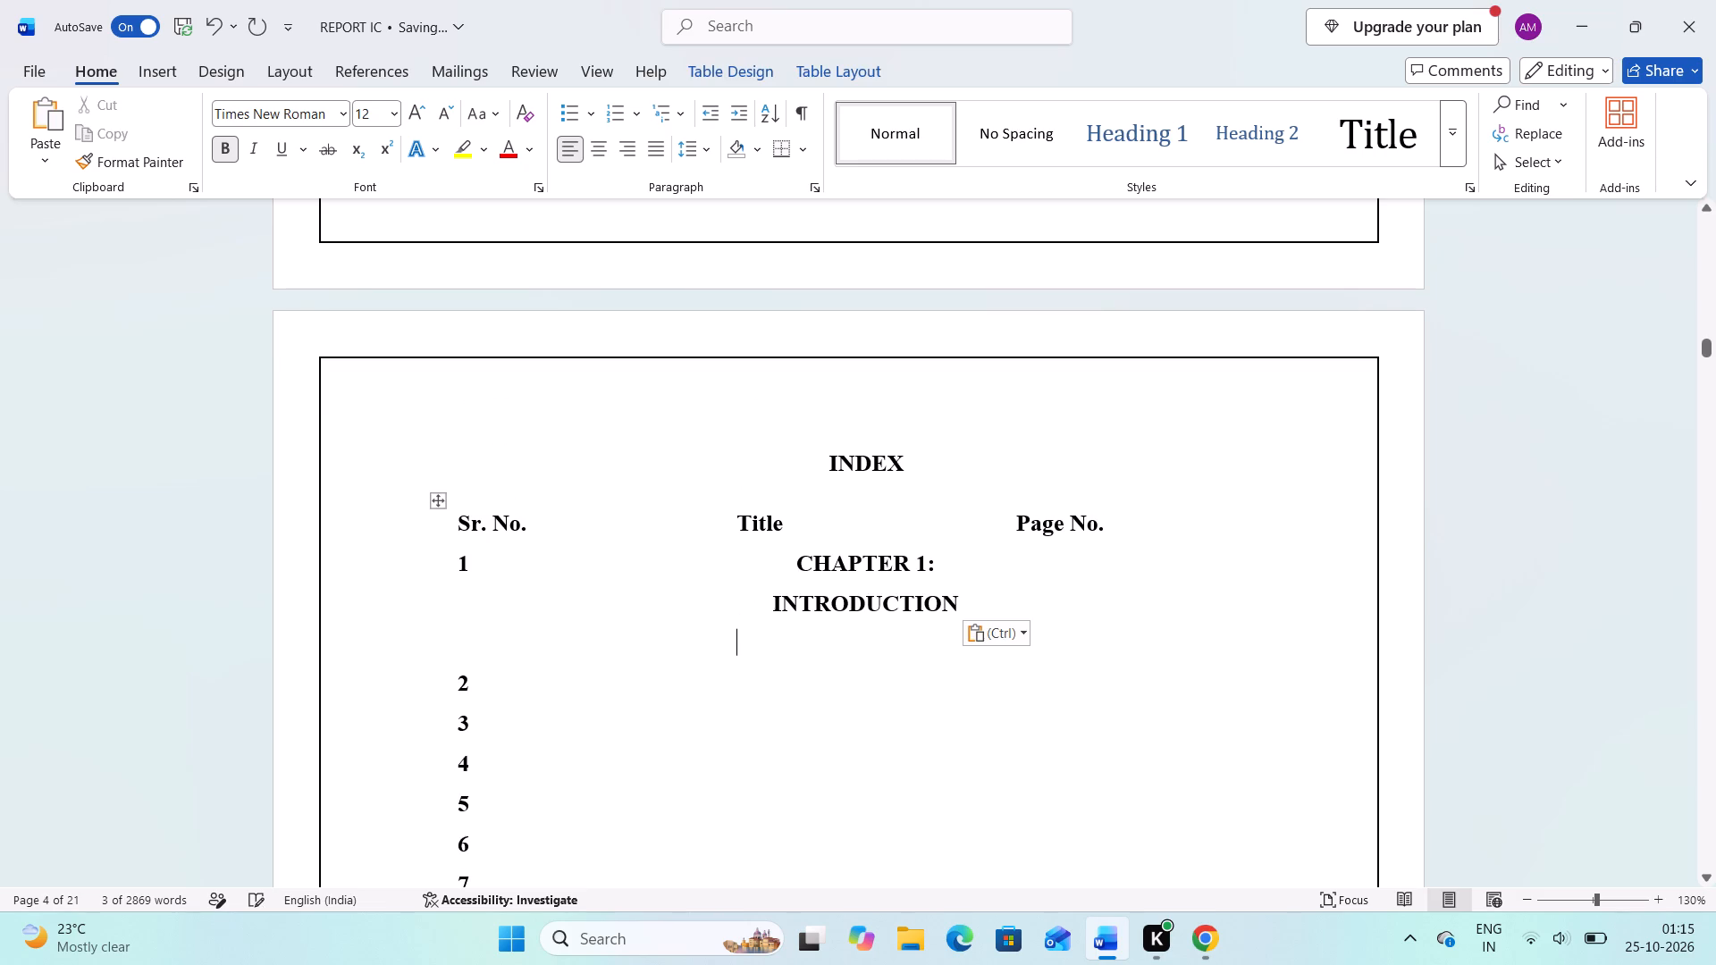
Left-align the chapter 1 heading in its Title cell.
click(787, 571)
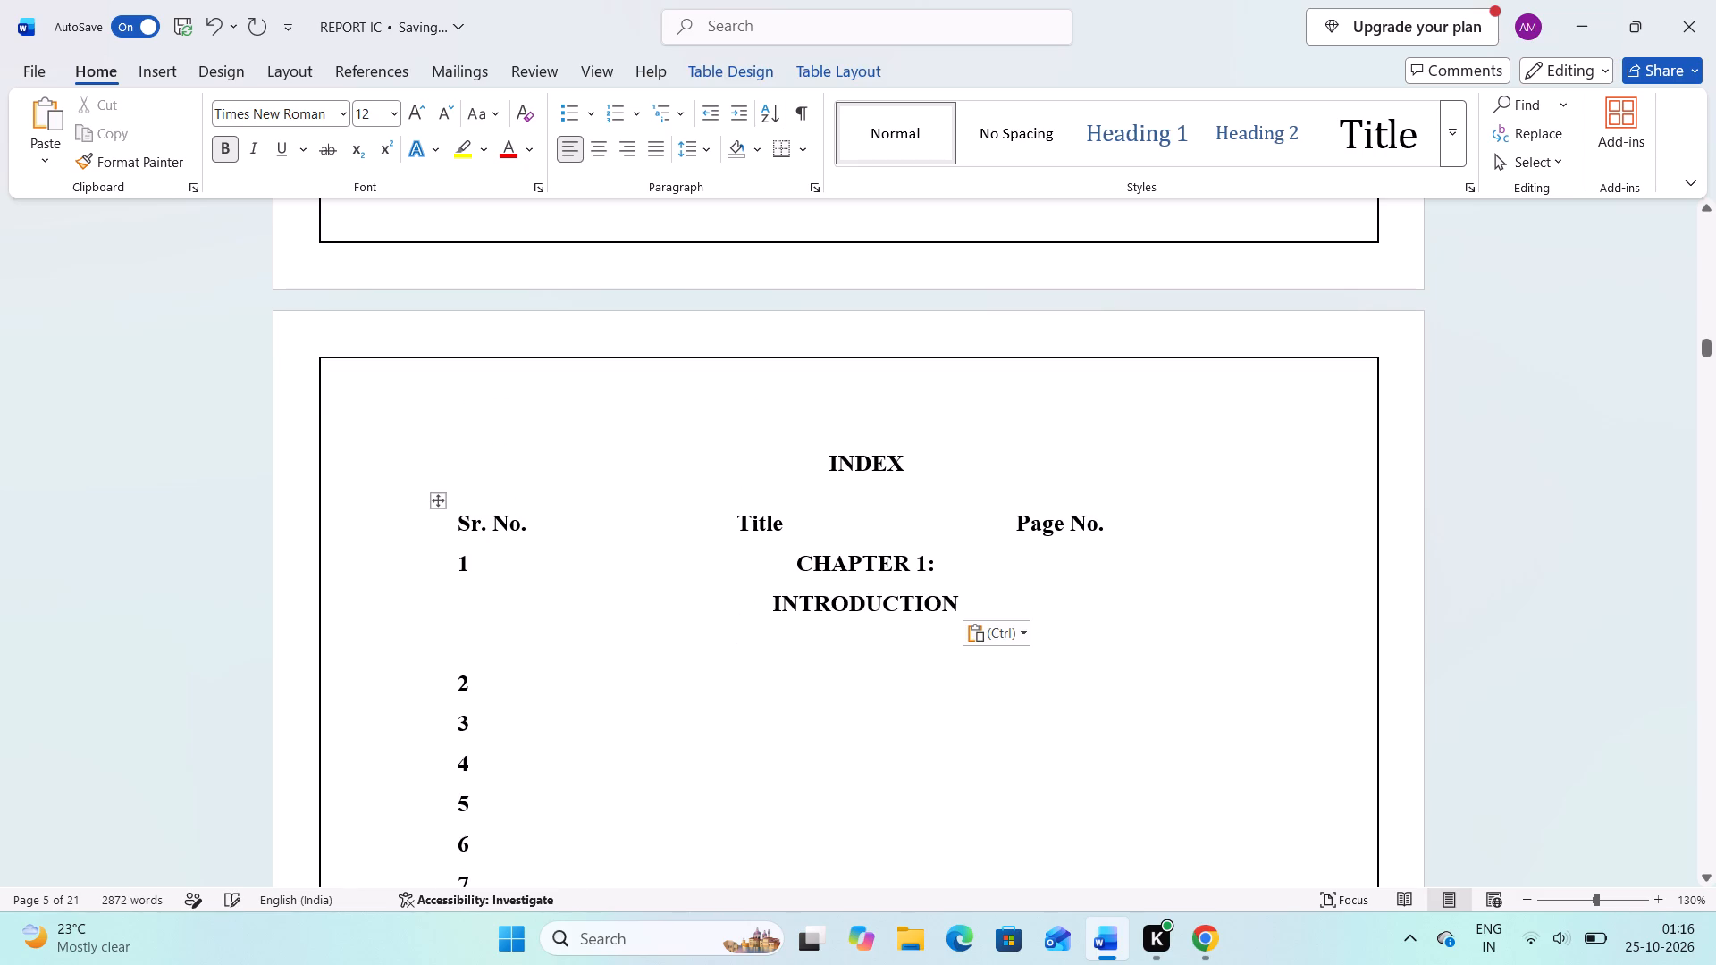
key(BackSpace)
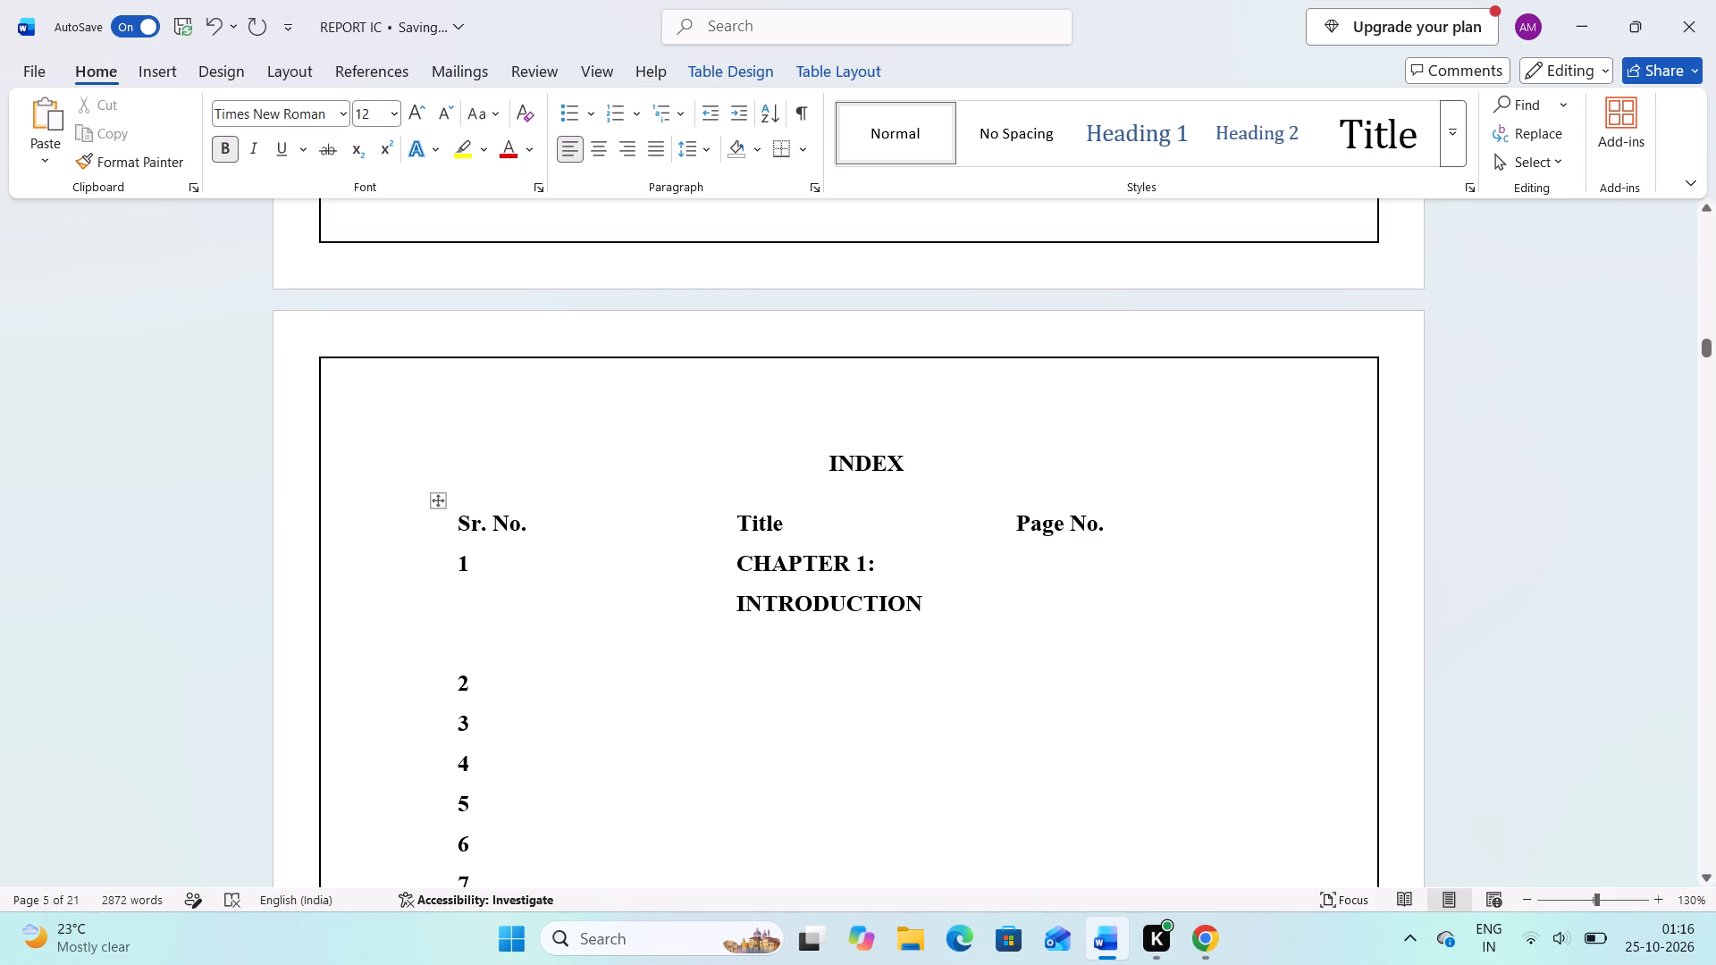
Widen the Title column toward the Page No. column until the chapter 1 heading fits on one line with room to spare.
drag(1005, 571, 1103, 573)
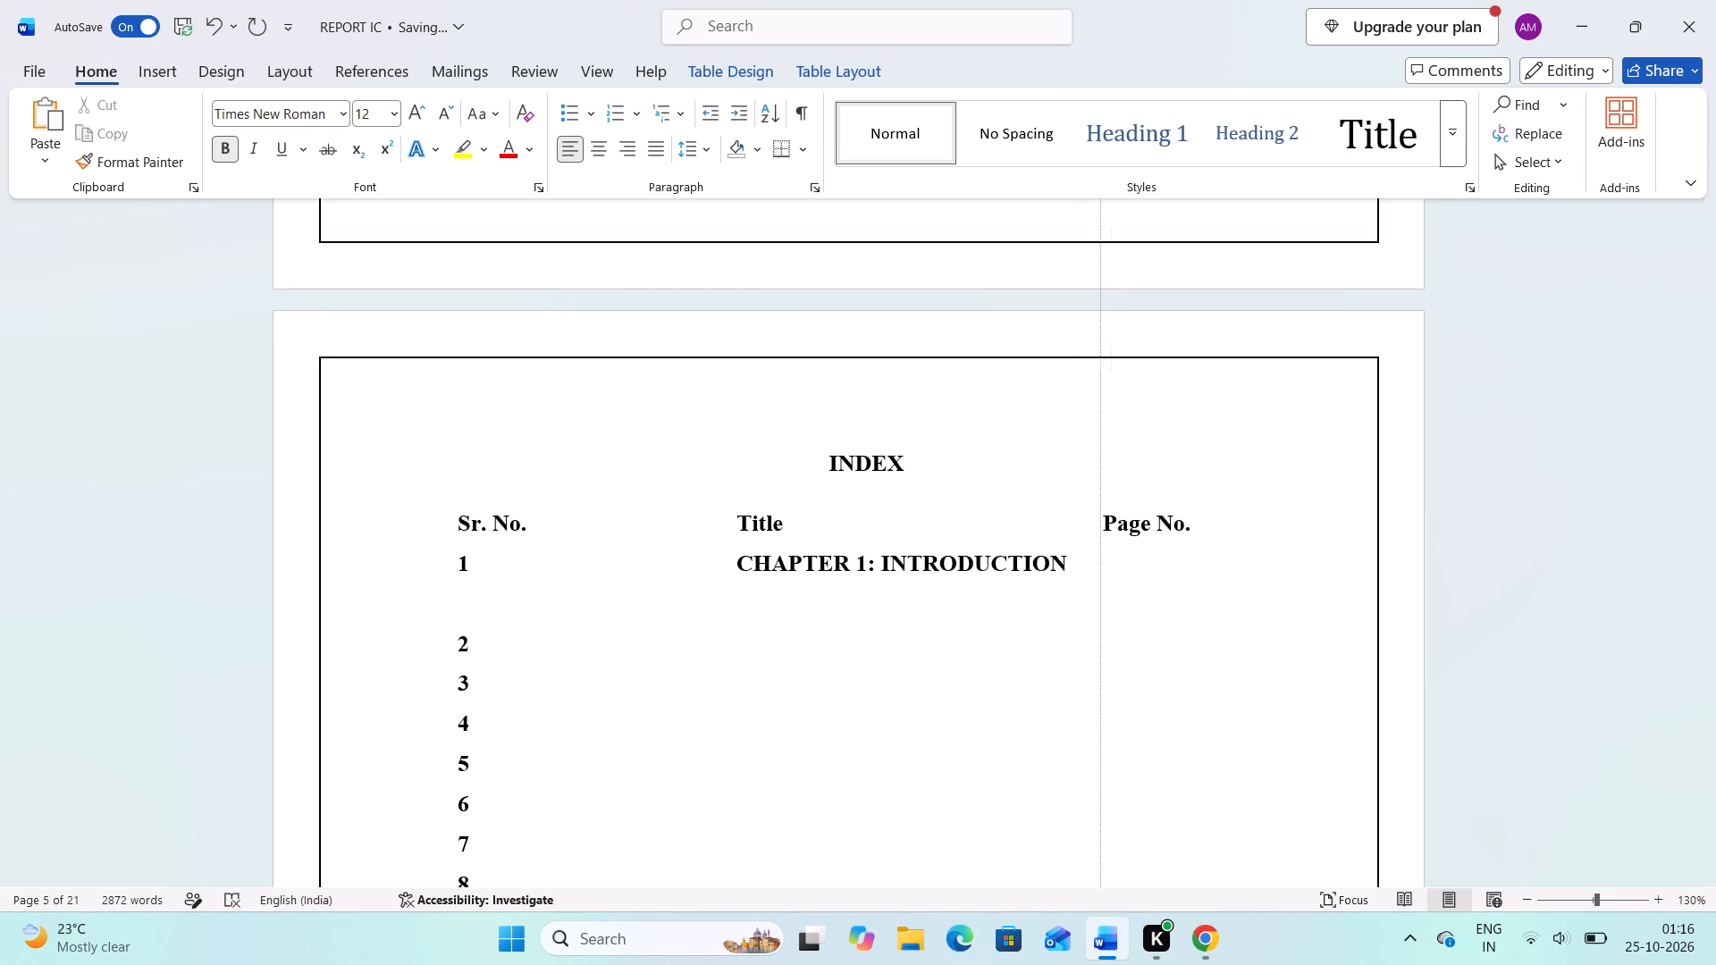
drag(1103, 573, 1163, 569)
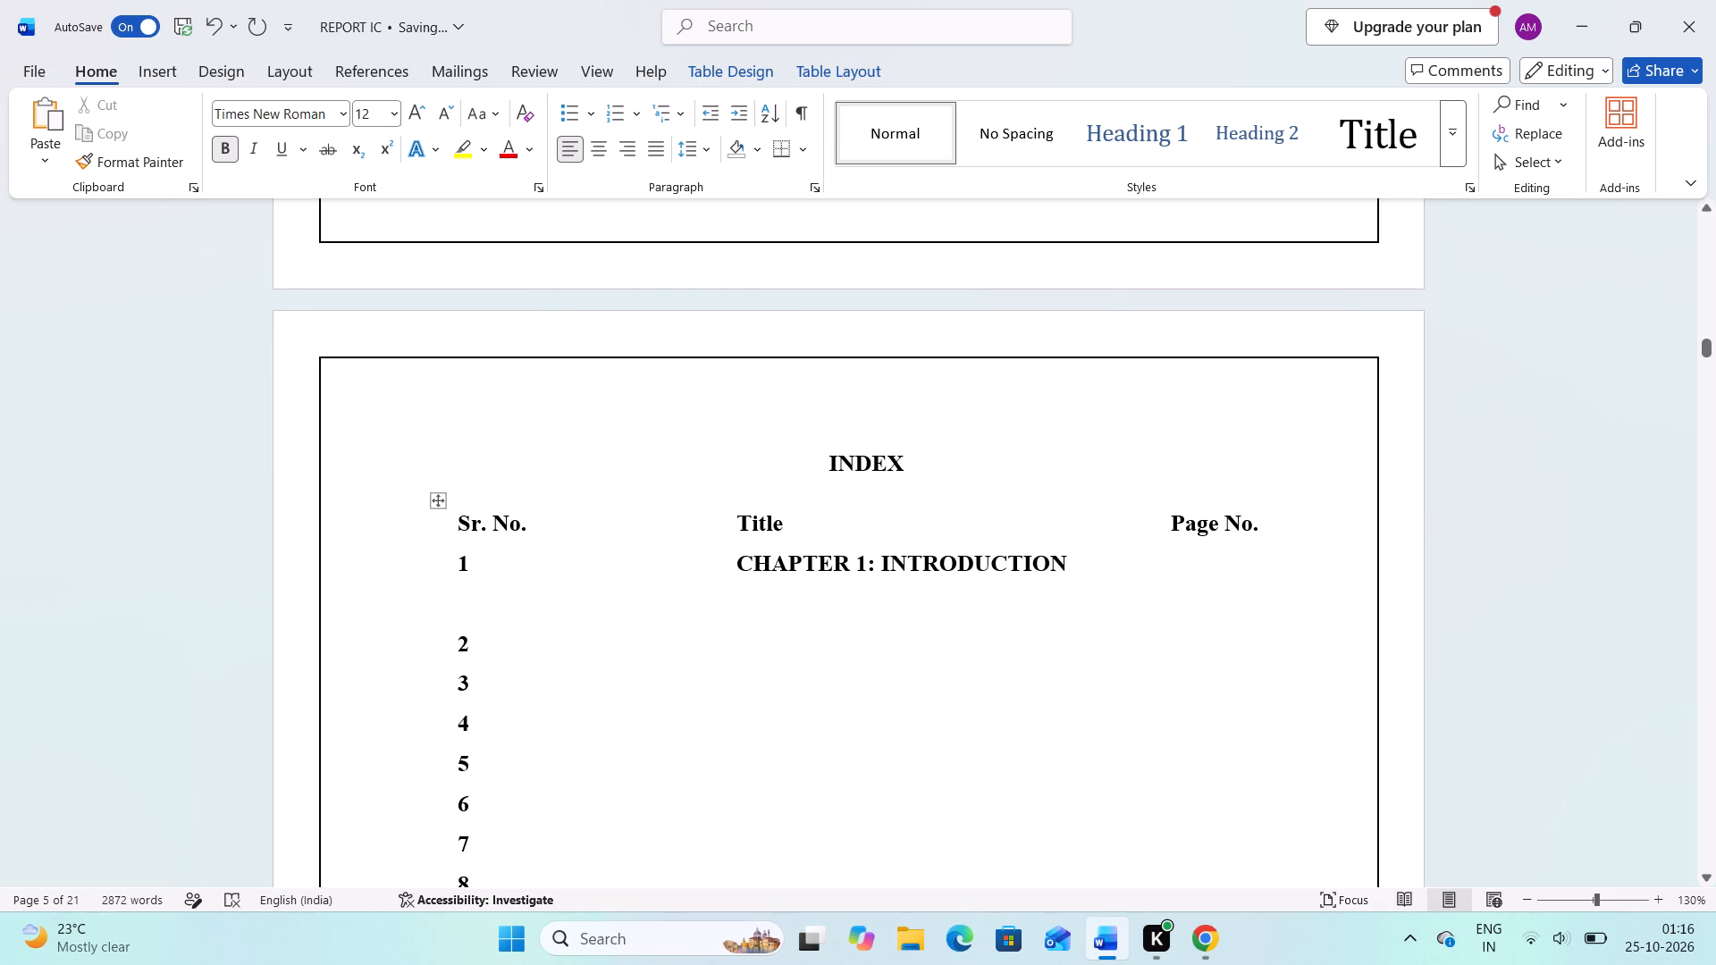
Extend only row 1's Title cell toward the serial number, so the chapter 1 heading starts just past the Sr. No. heading.
click(727, 564)
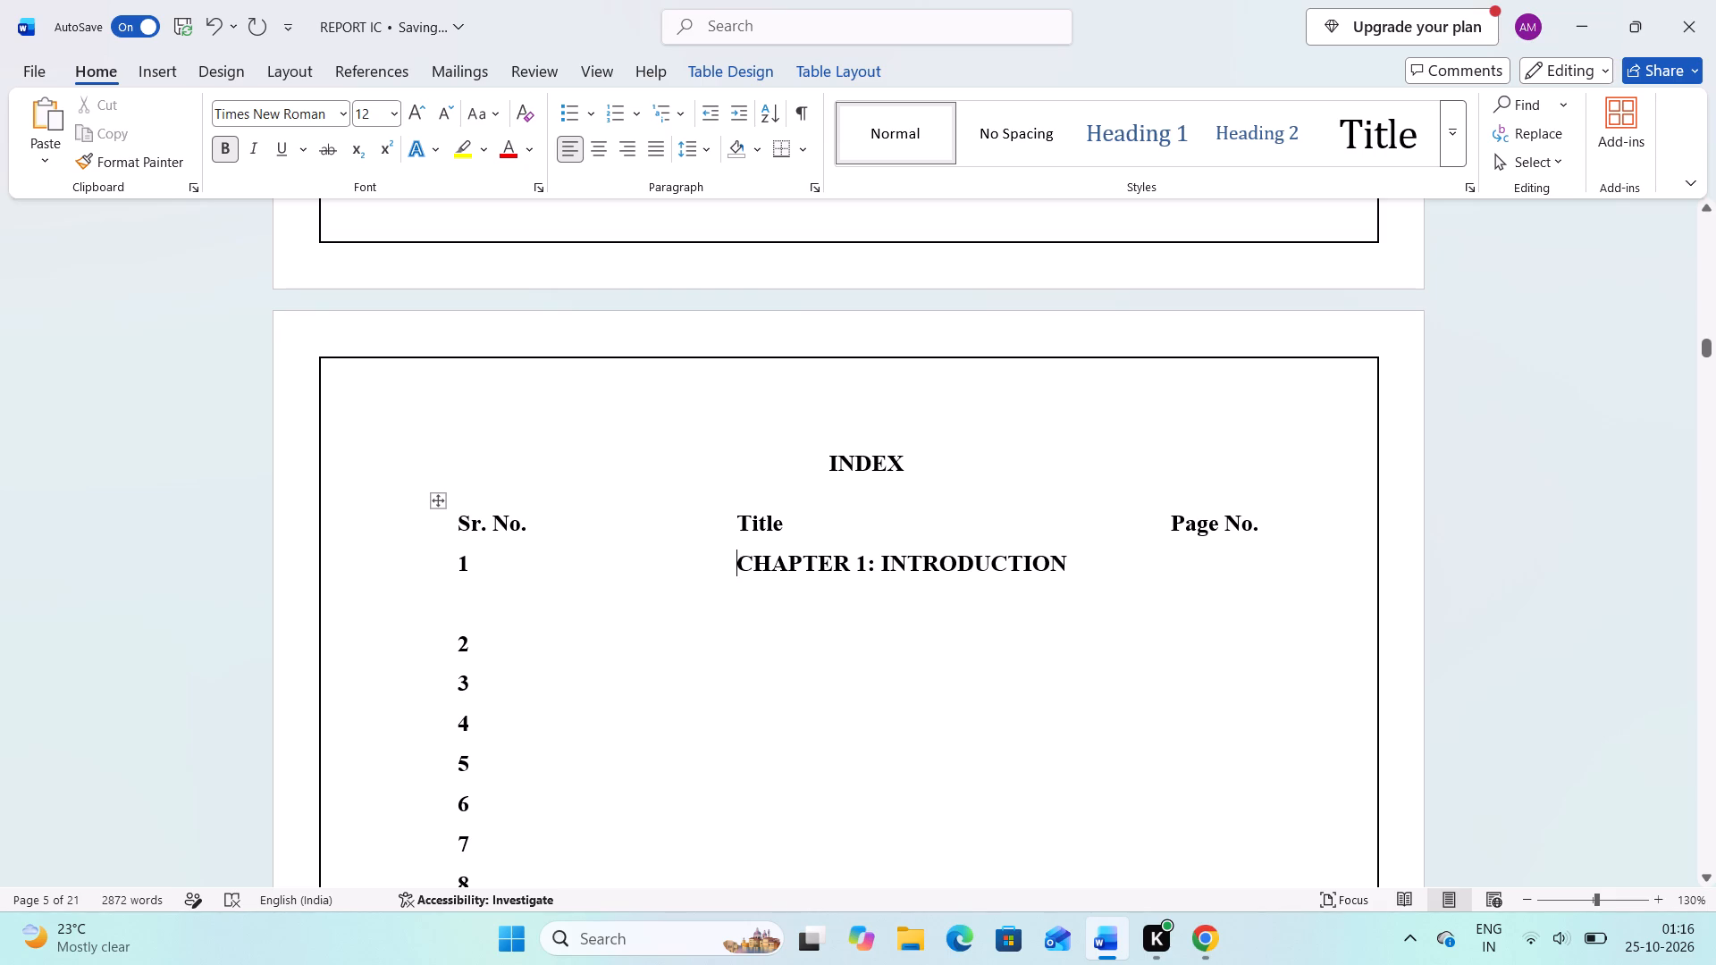
click(727, 564)
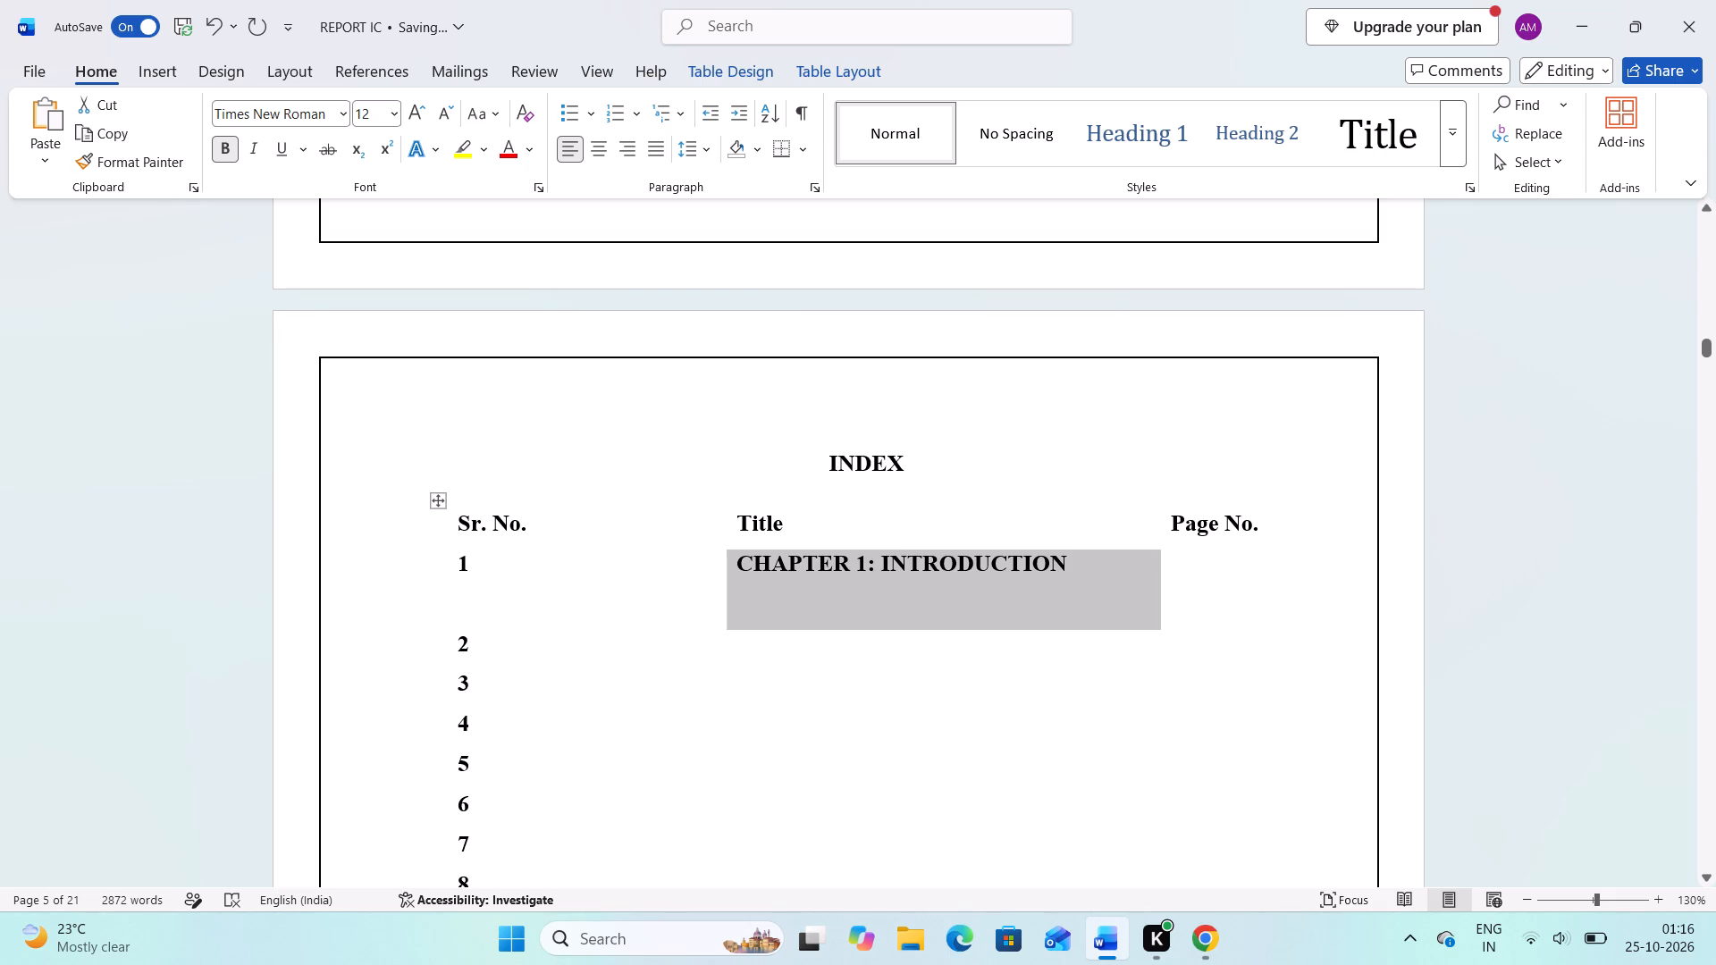
drag(724, 566, 589, 570)
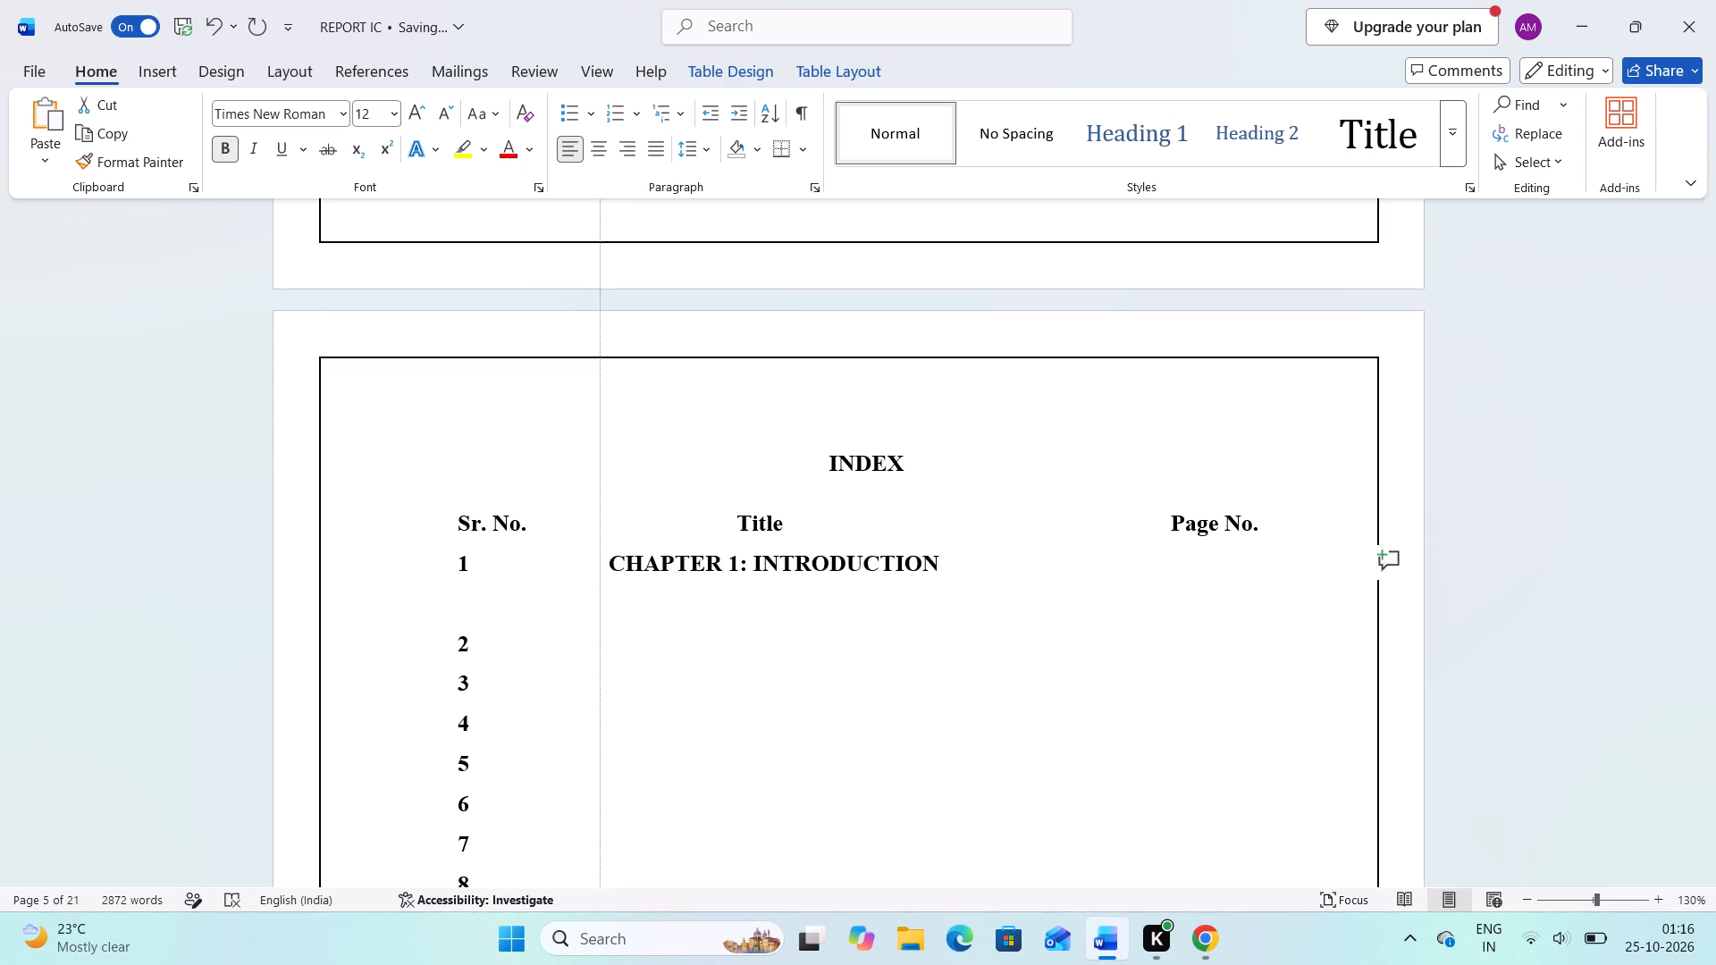
drag(589, 570, 560, 566)
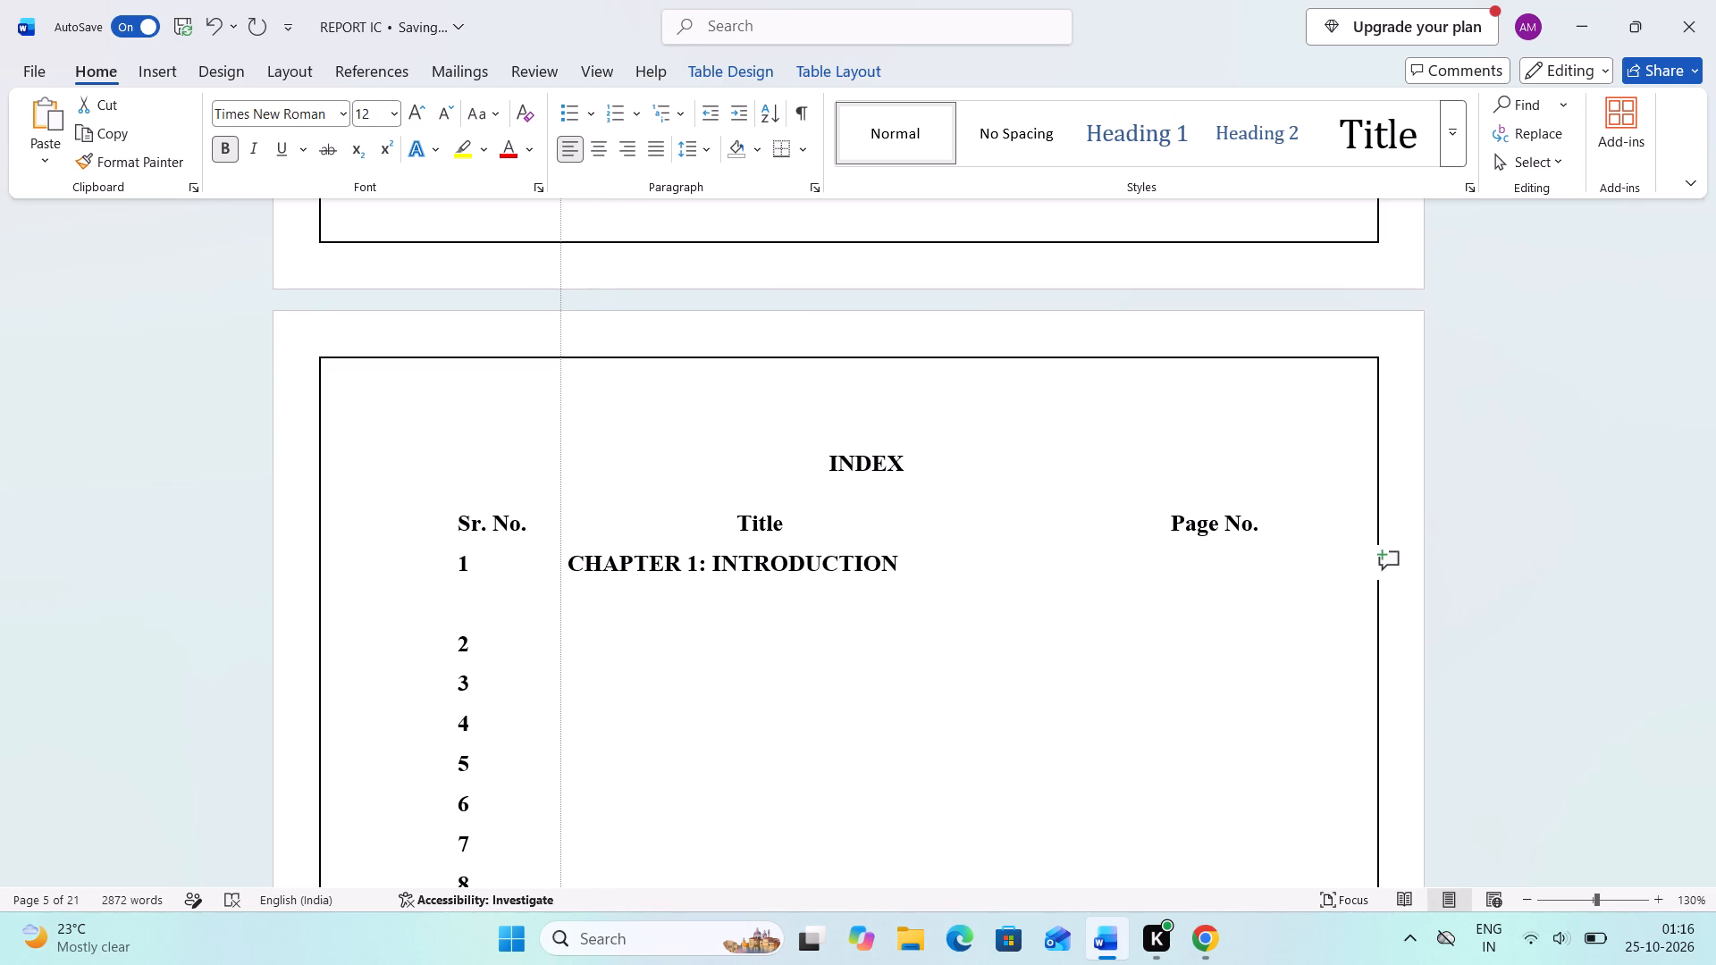
drag(560, 566, 548, 561)
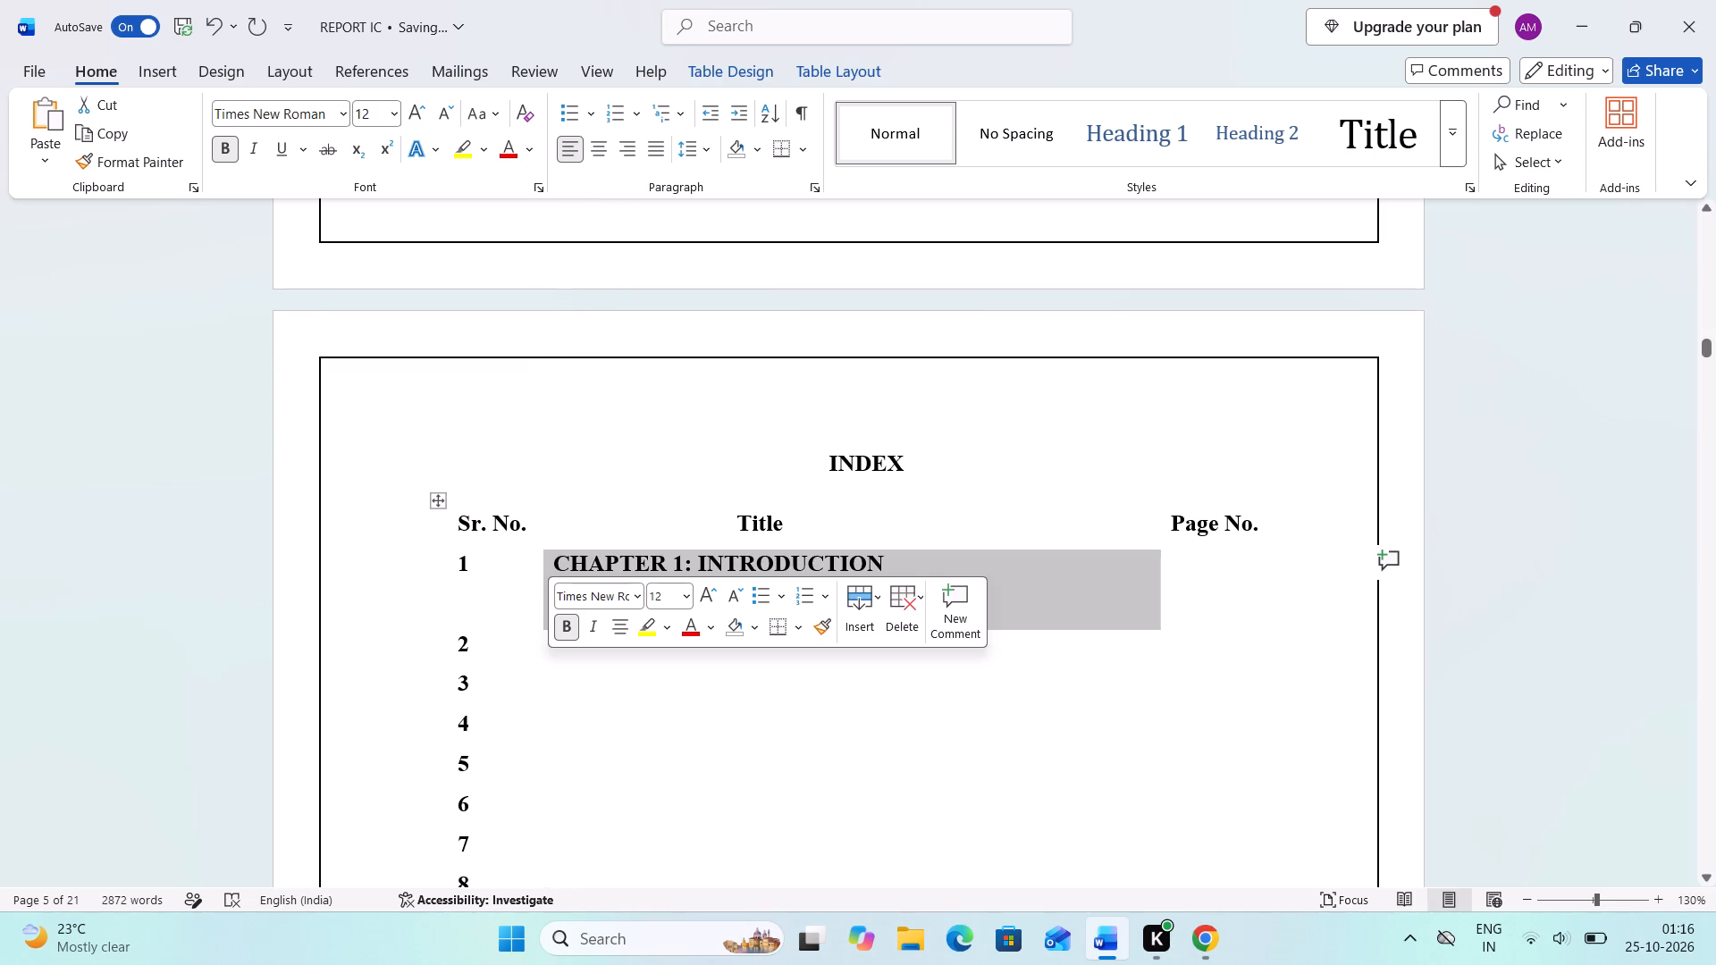
click(960, 556)
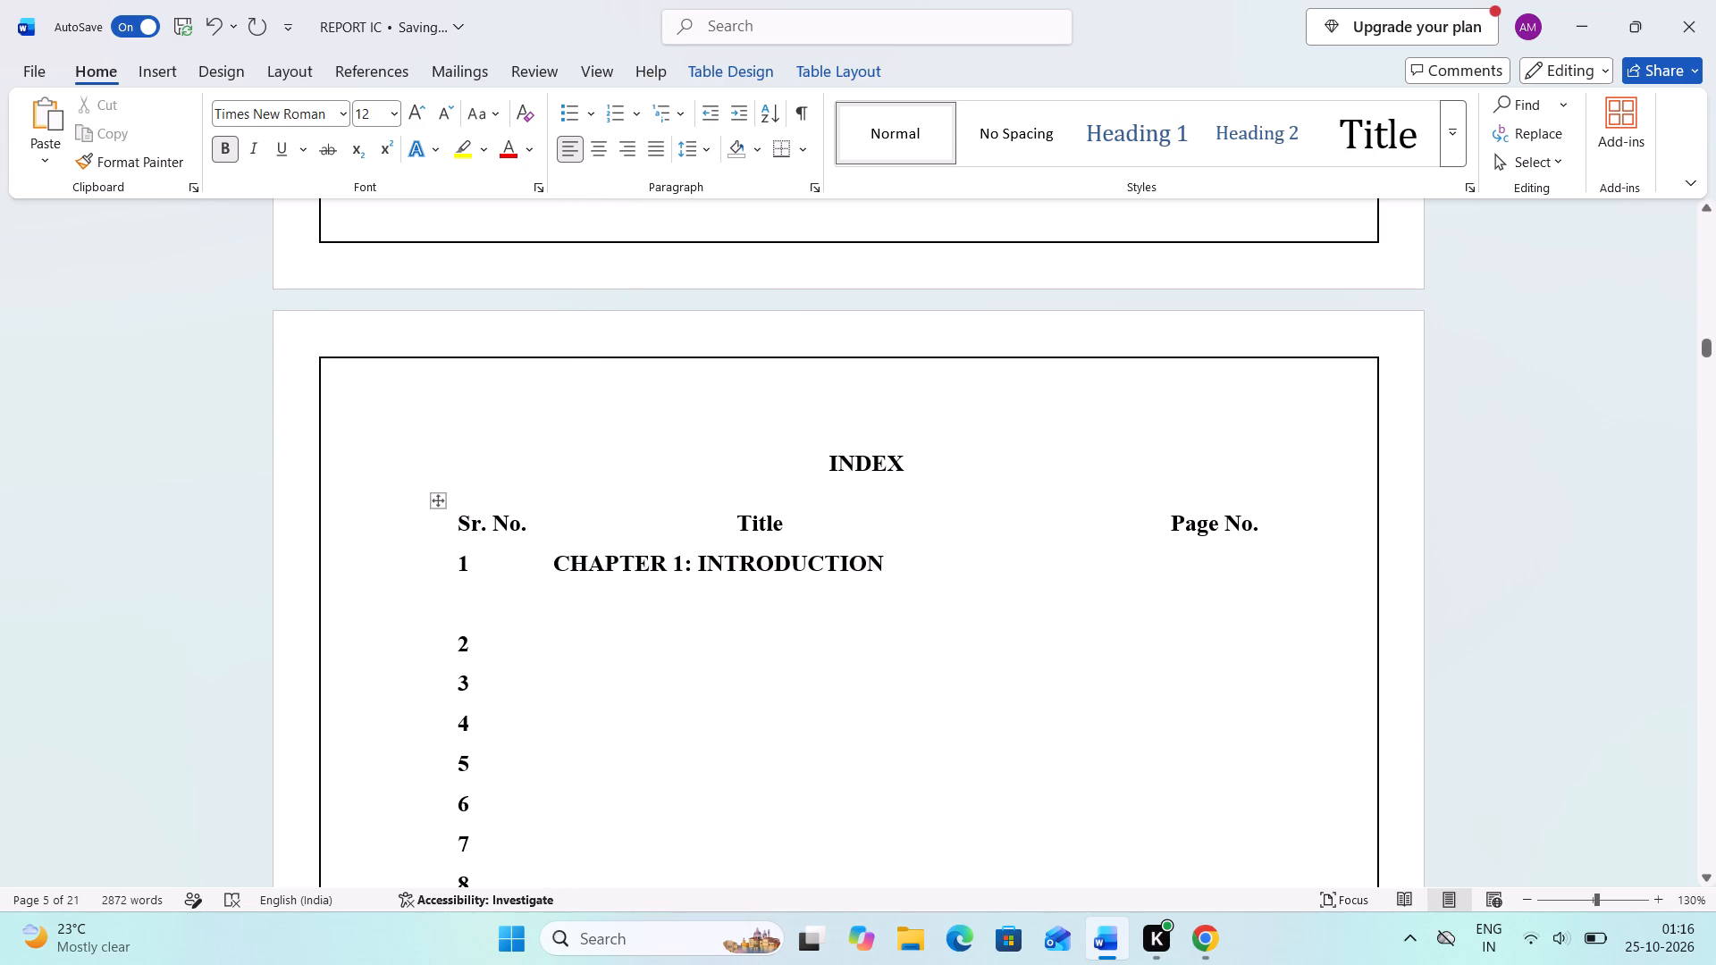
click(736, 523)
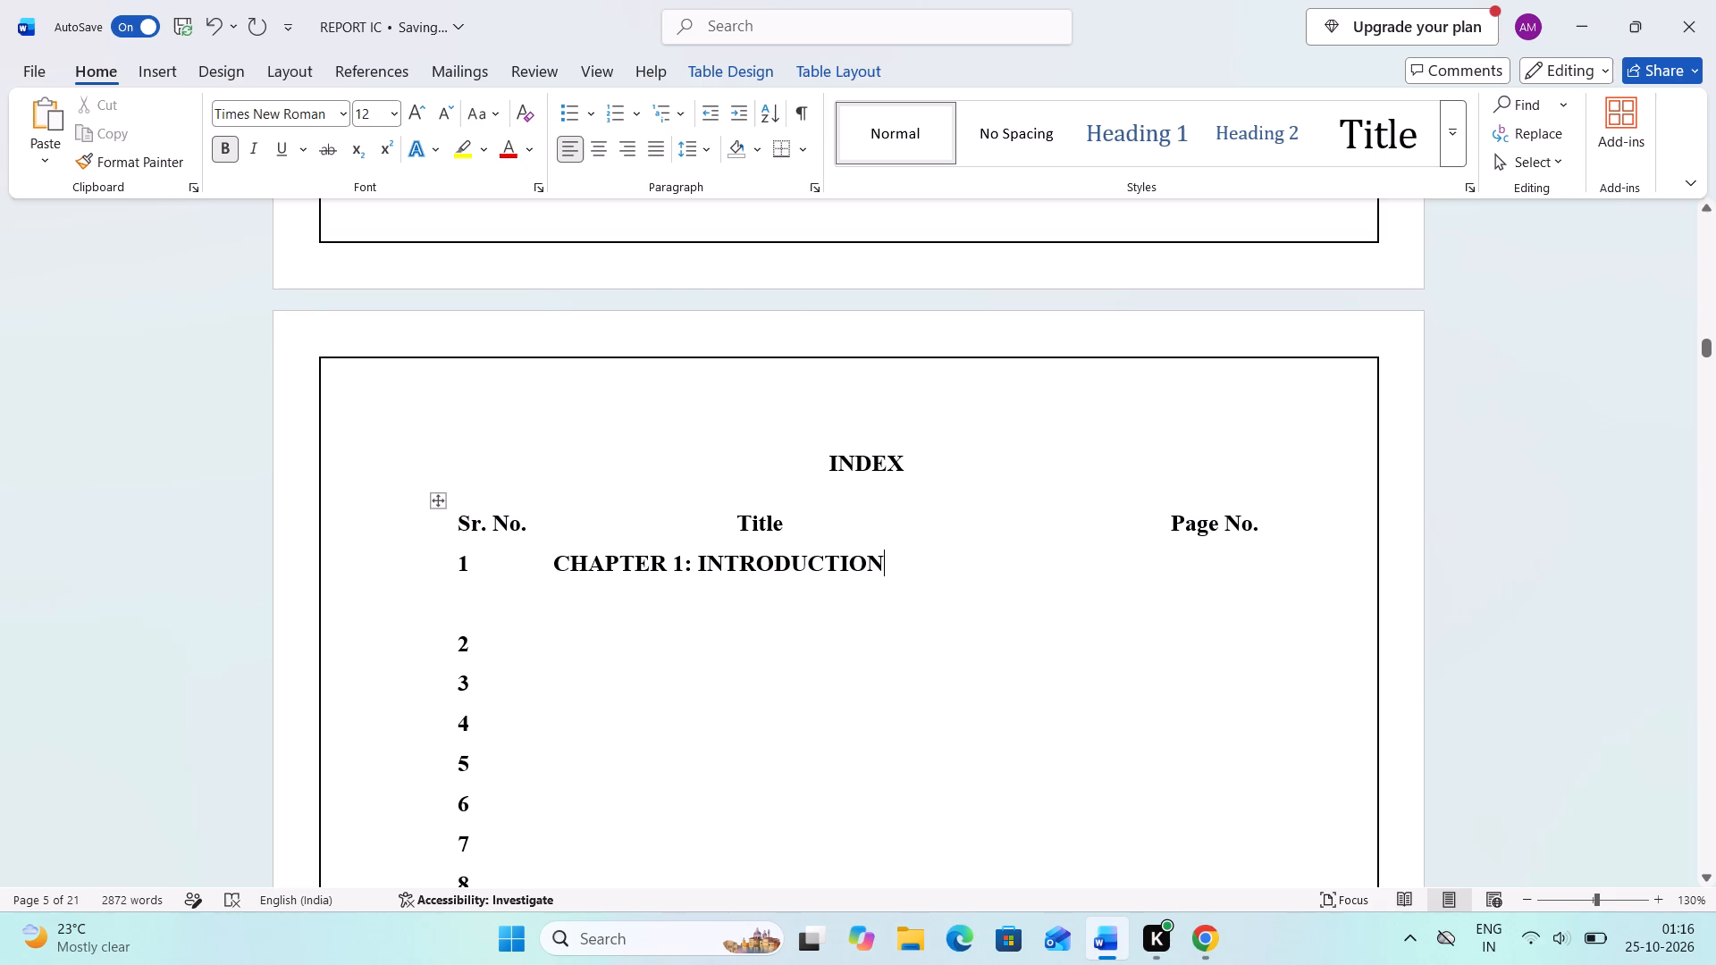
click(736, 523)
Delete the blank line beneath the chapter 1 heading in row 1's Title cell.
click(571, 607)
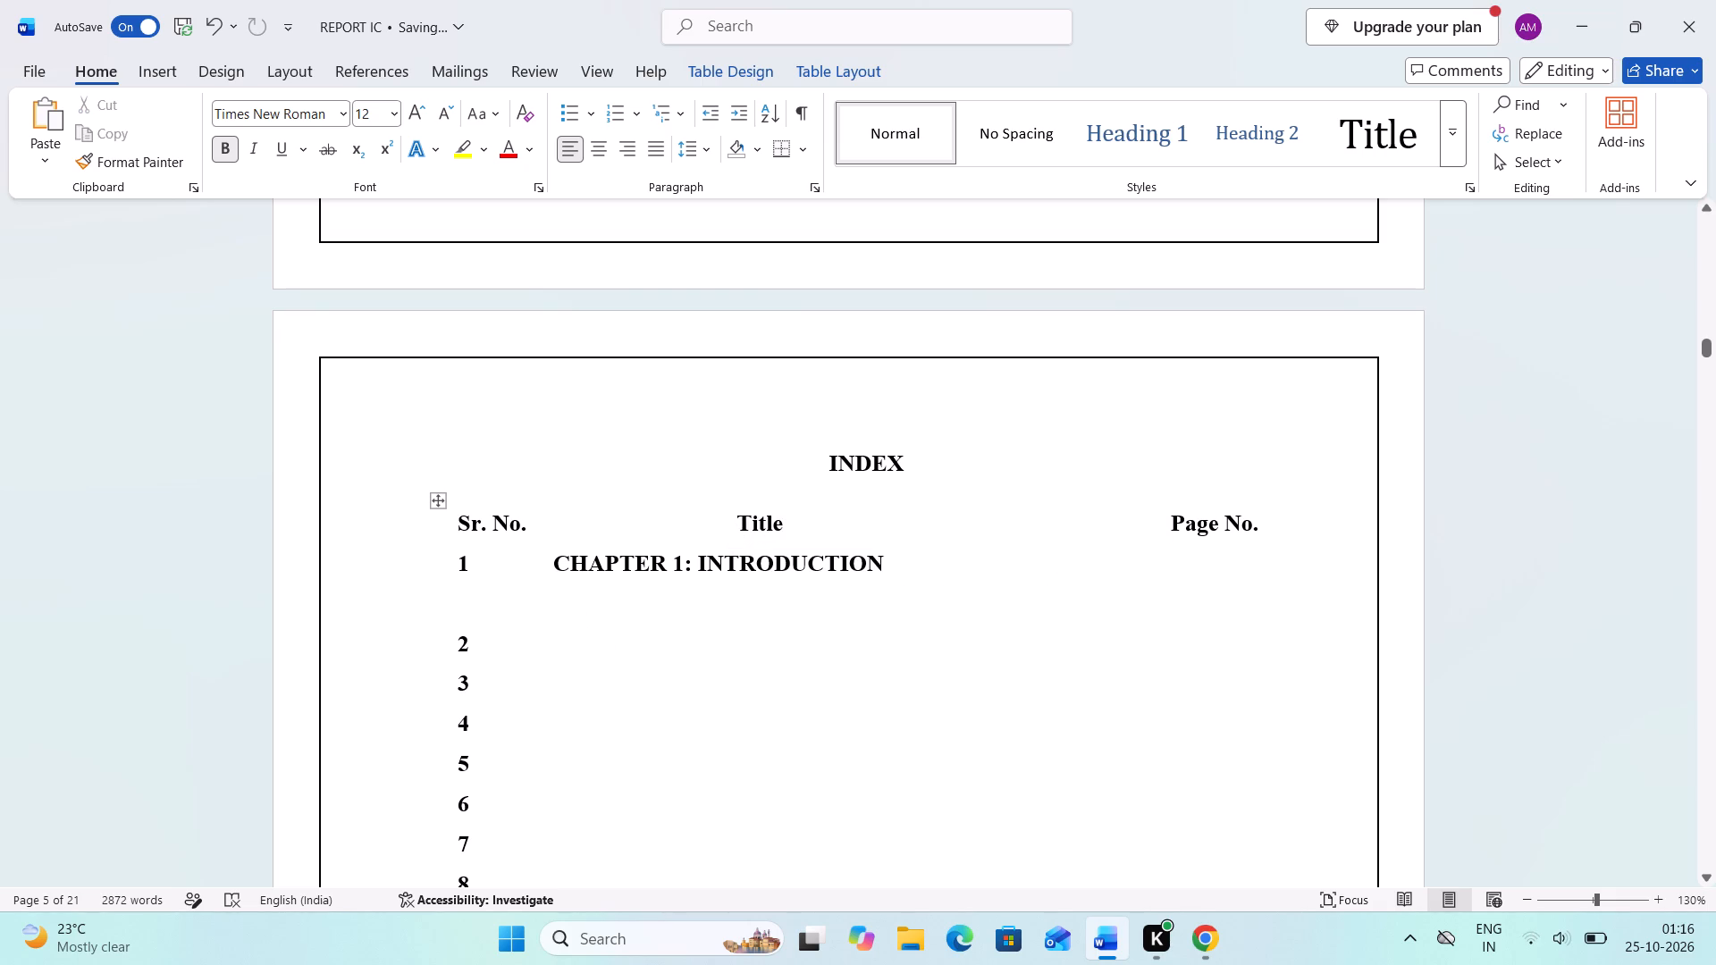
click(571, 607)
key(BackSpace)
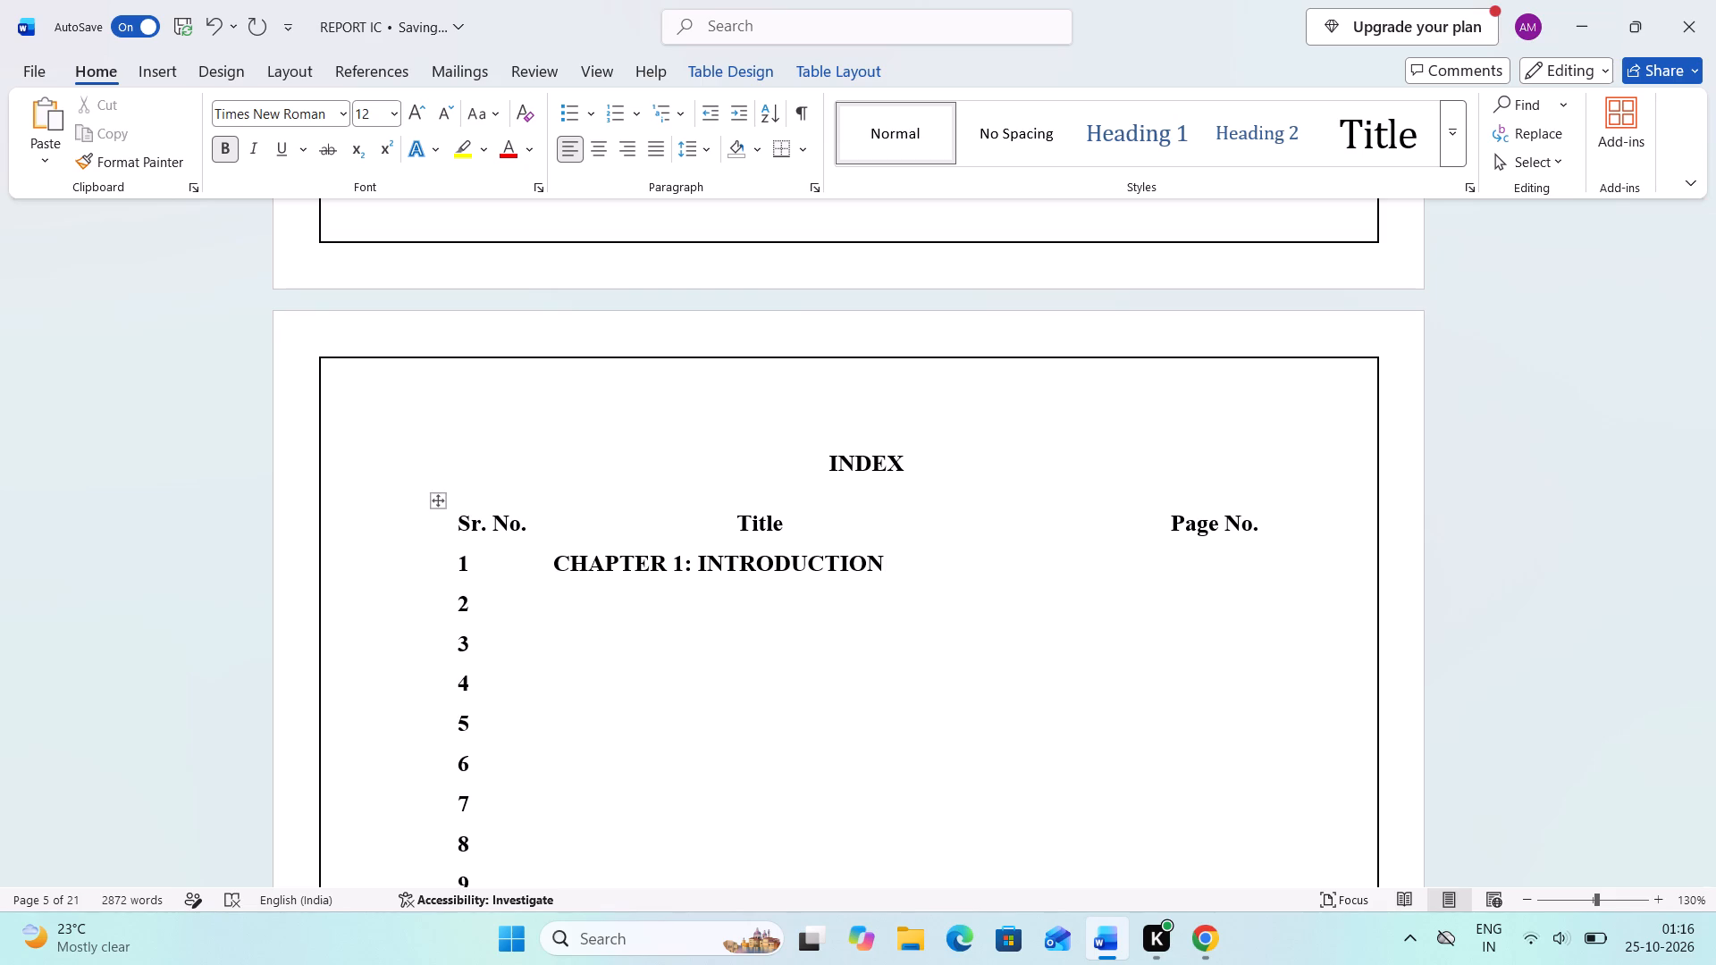
Copy the heading "CHAPTER 2: PROBLEM STATEMENT" from its chapter page into the Title cell of index row 2.
scroll(571, 607, down, 2)
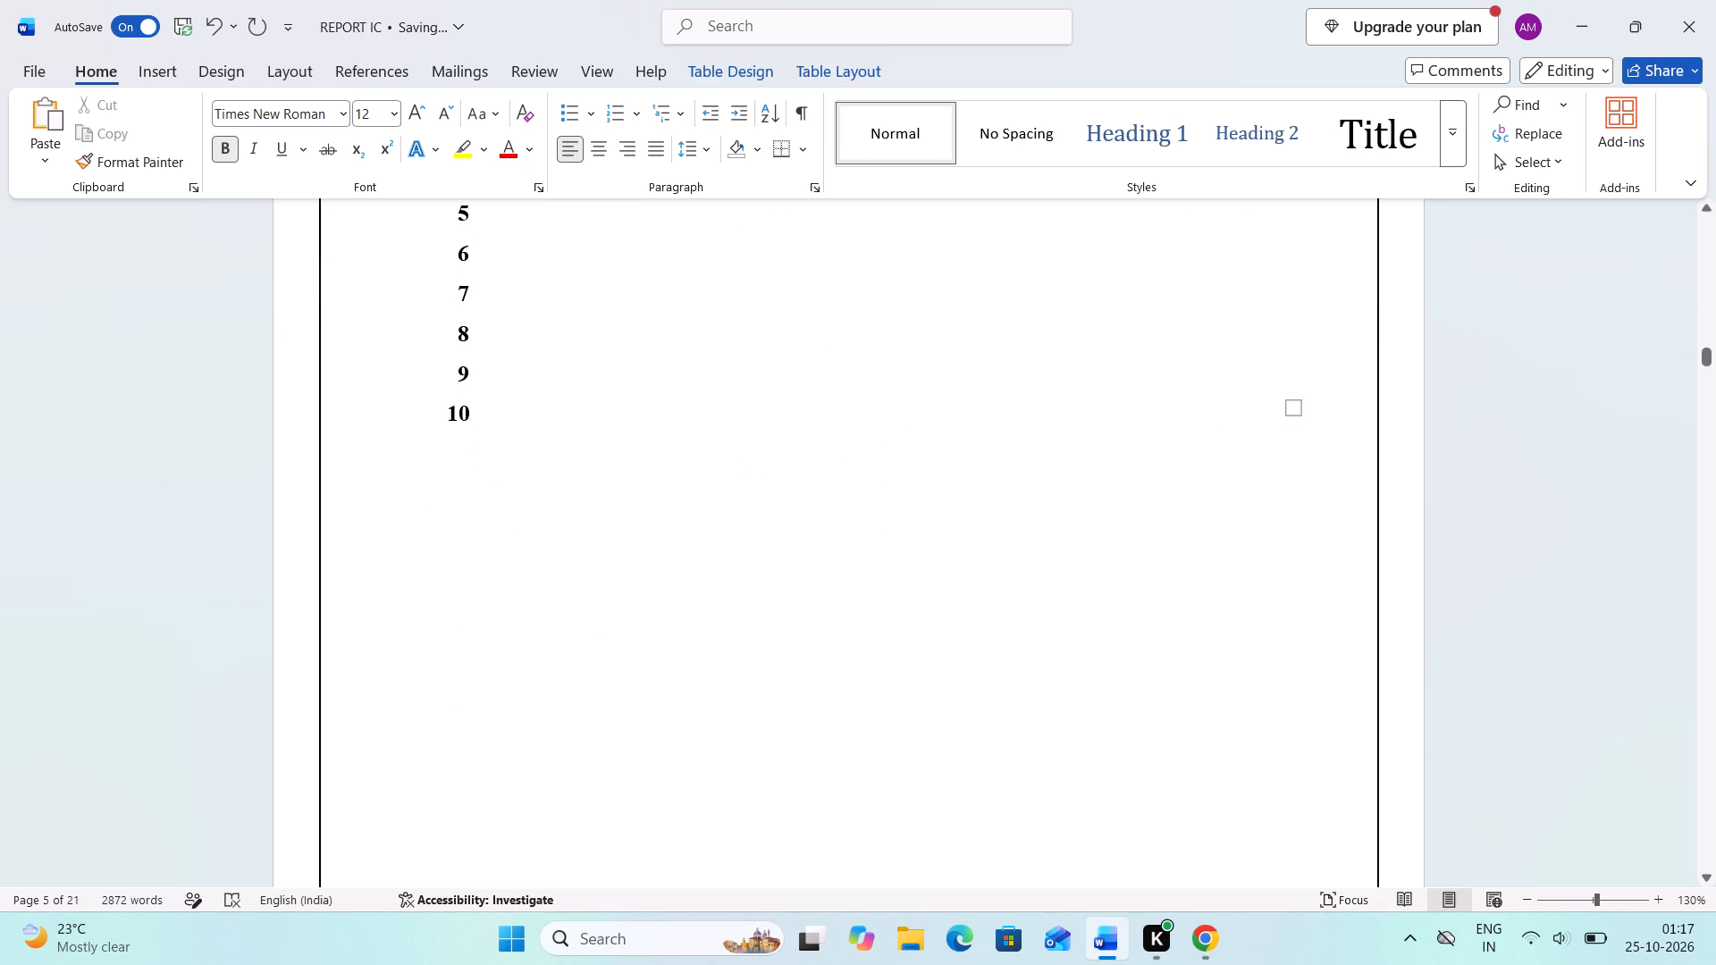
scroll(571, 607, down, 1)
scroll(571, 607, up, 1)
ctrl+scroll(571, 607, down, 7)
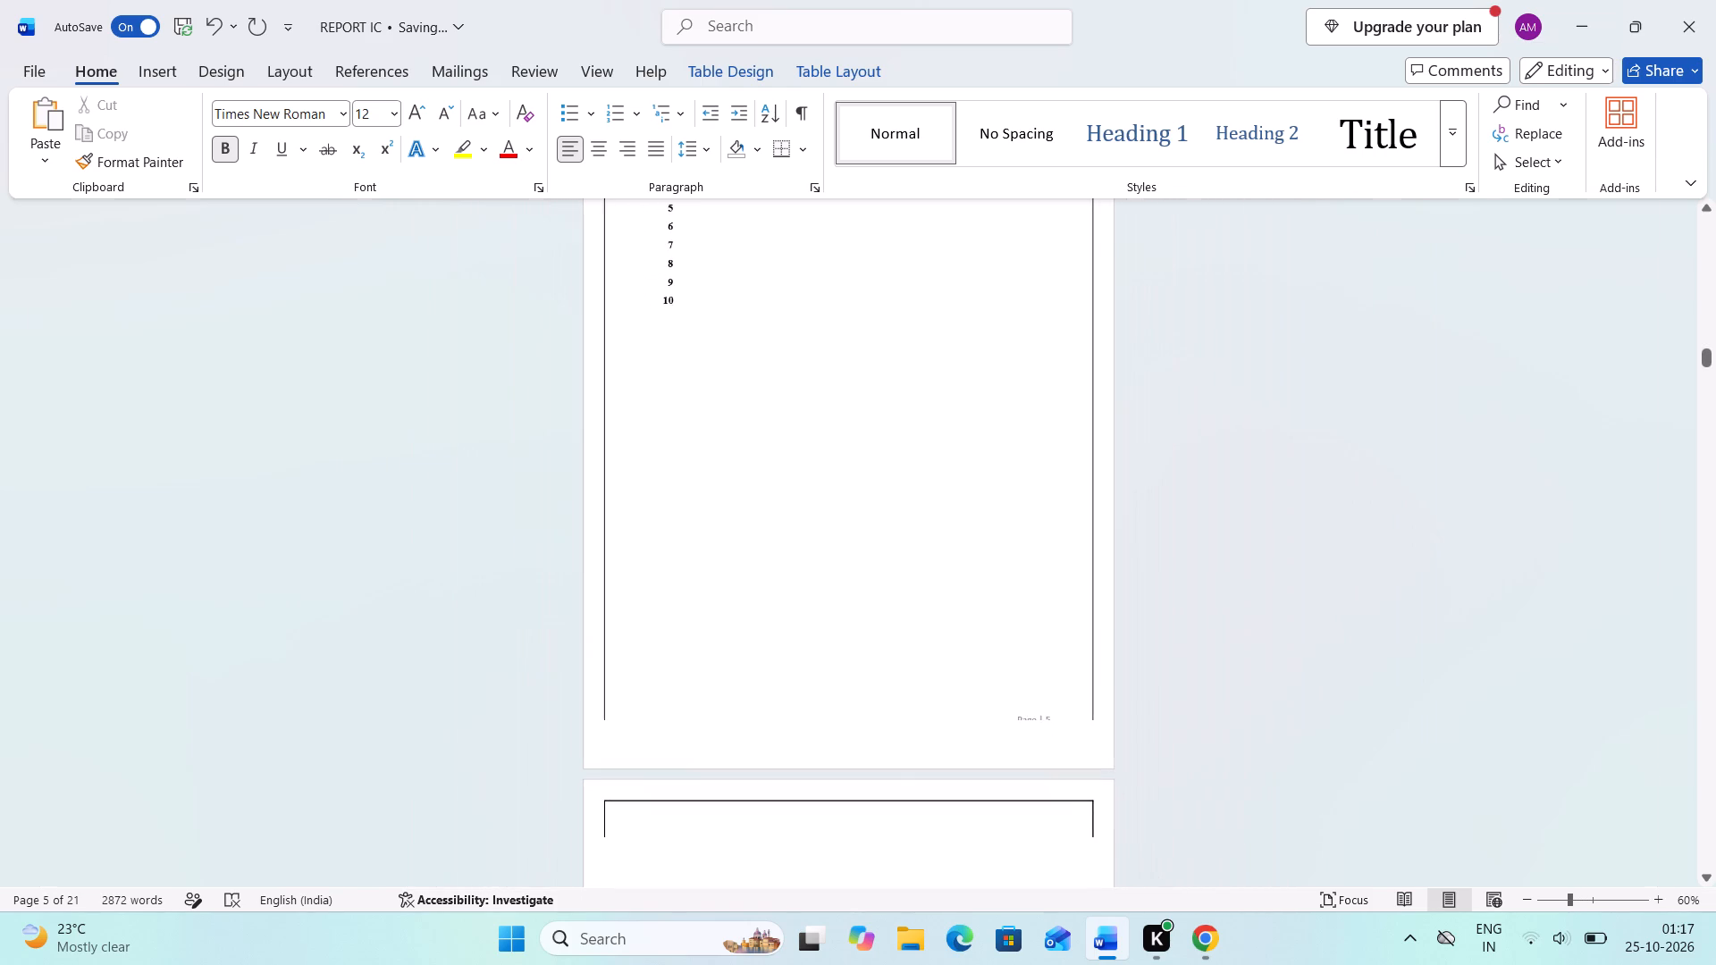
scroll(571, 607, down, 1)
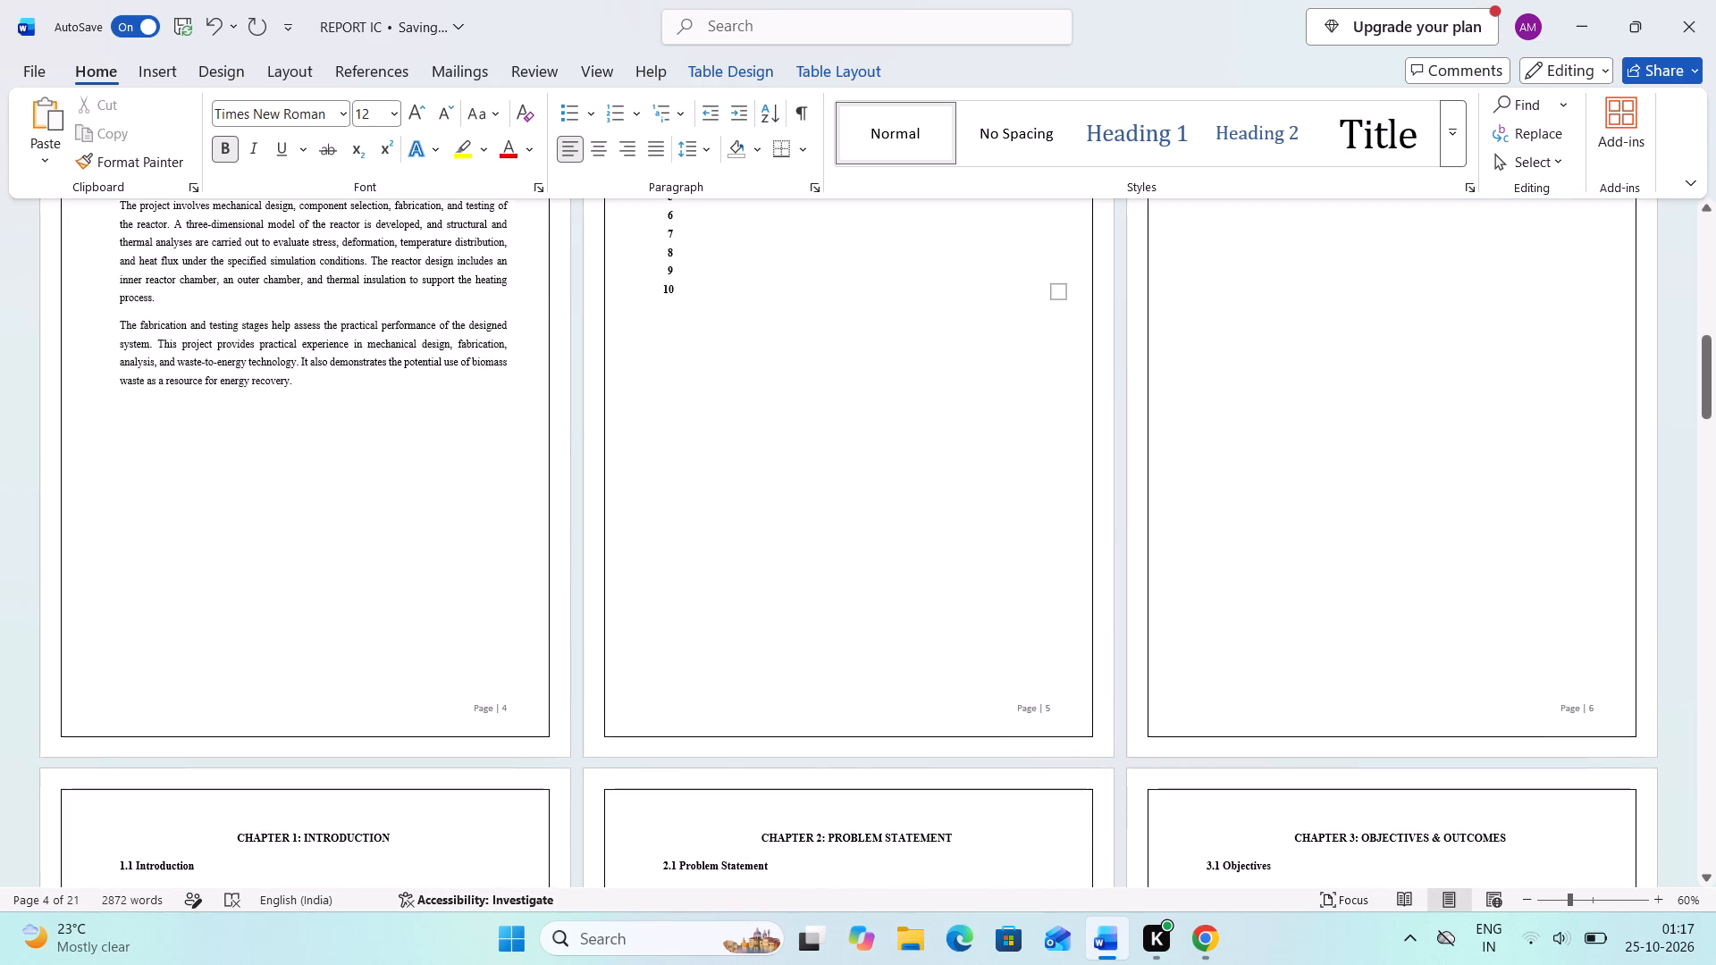
scroll(571, 607, down, 1)
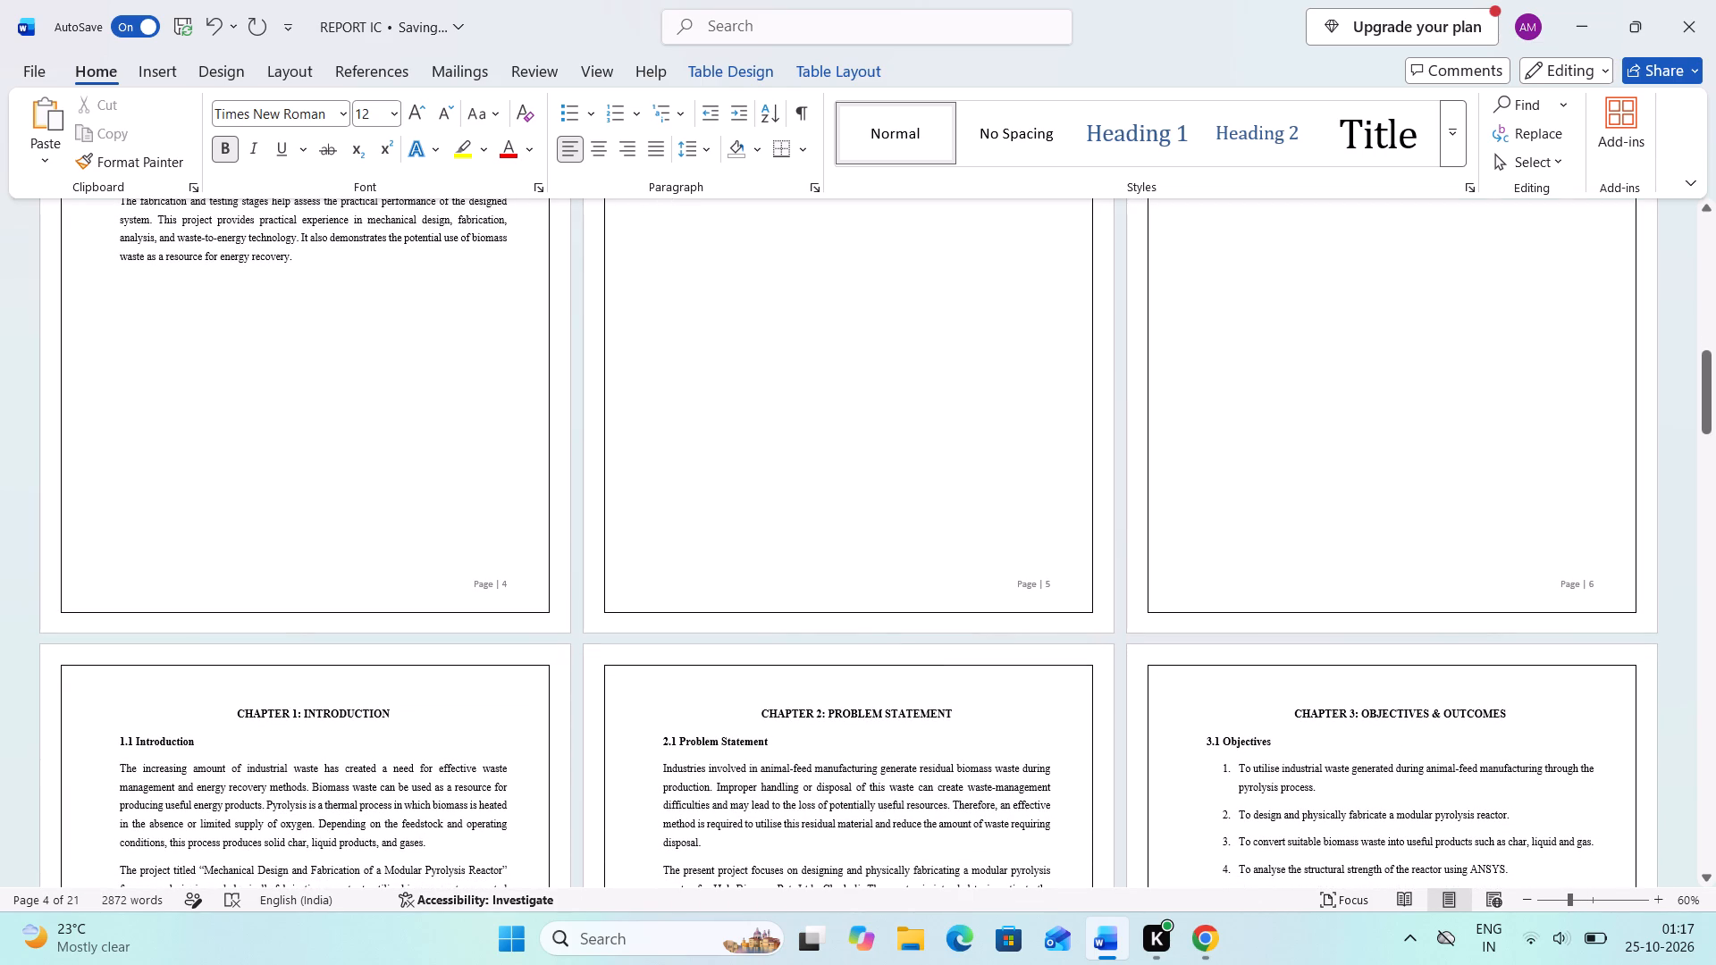
drag(960, 713, 755, 718)
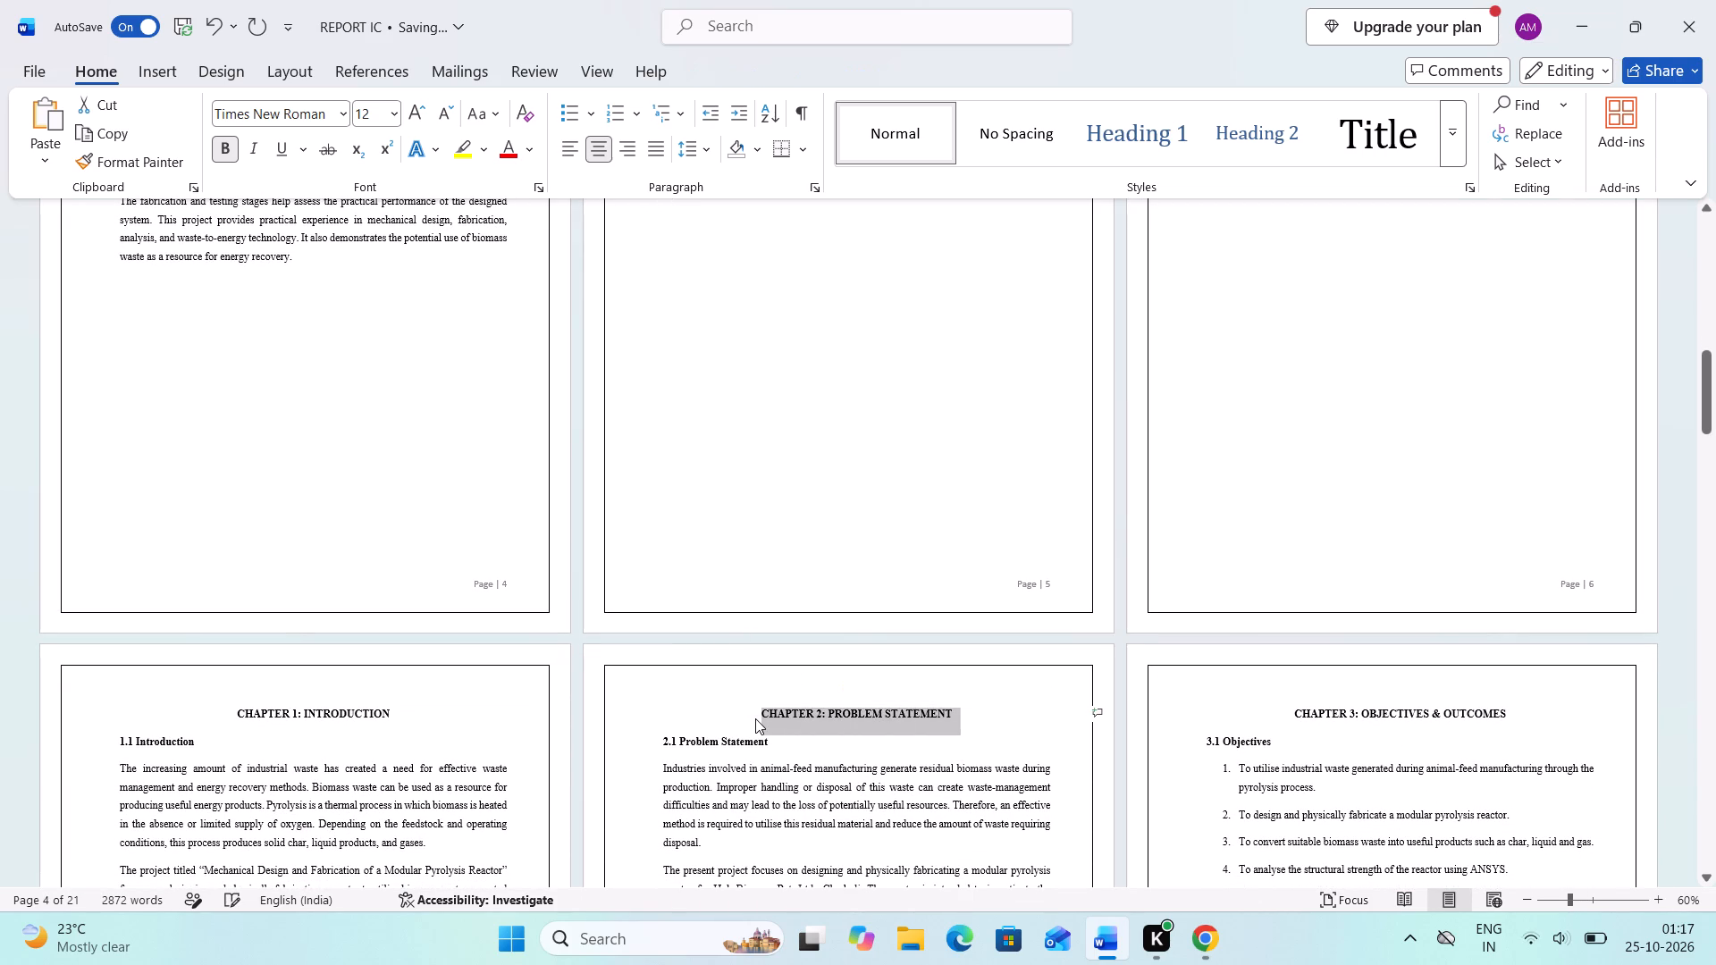
key(ctrl+c)
scroll(755, 718, up, 3)
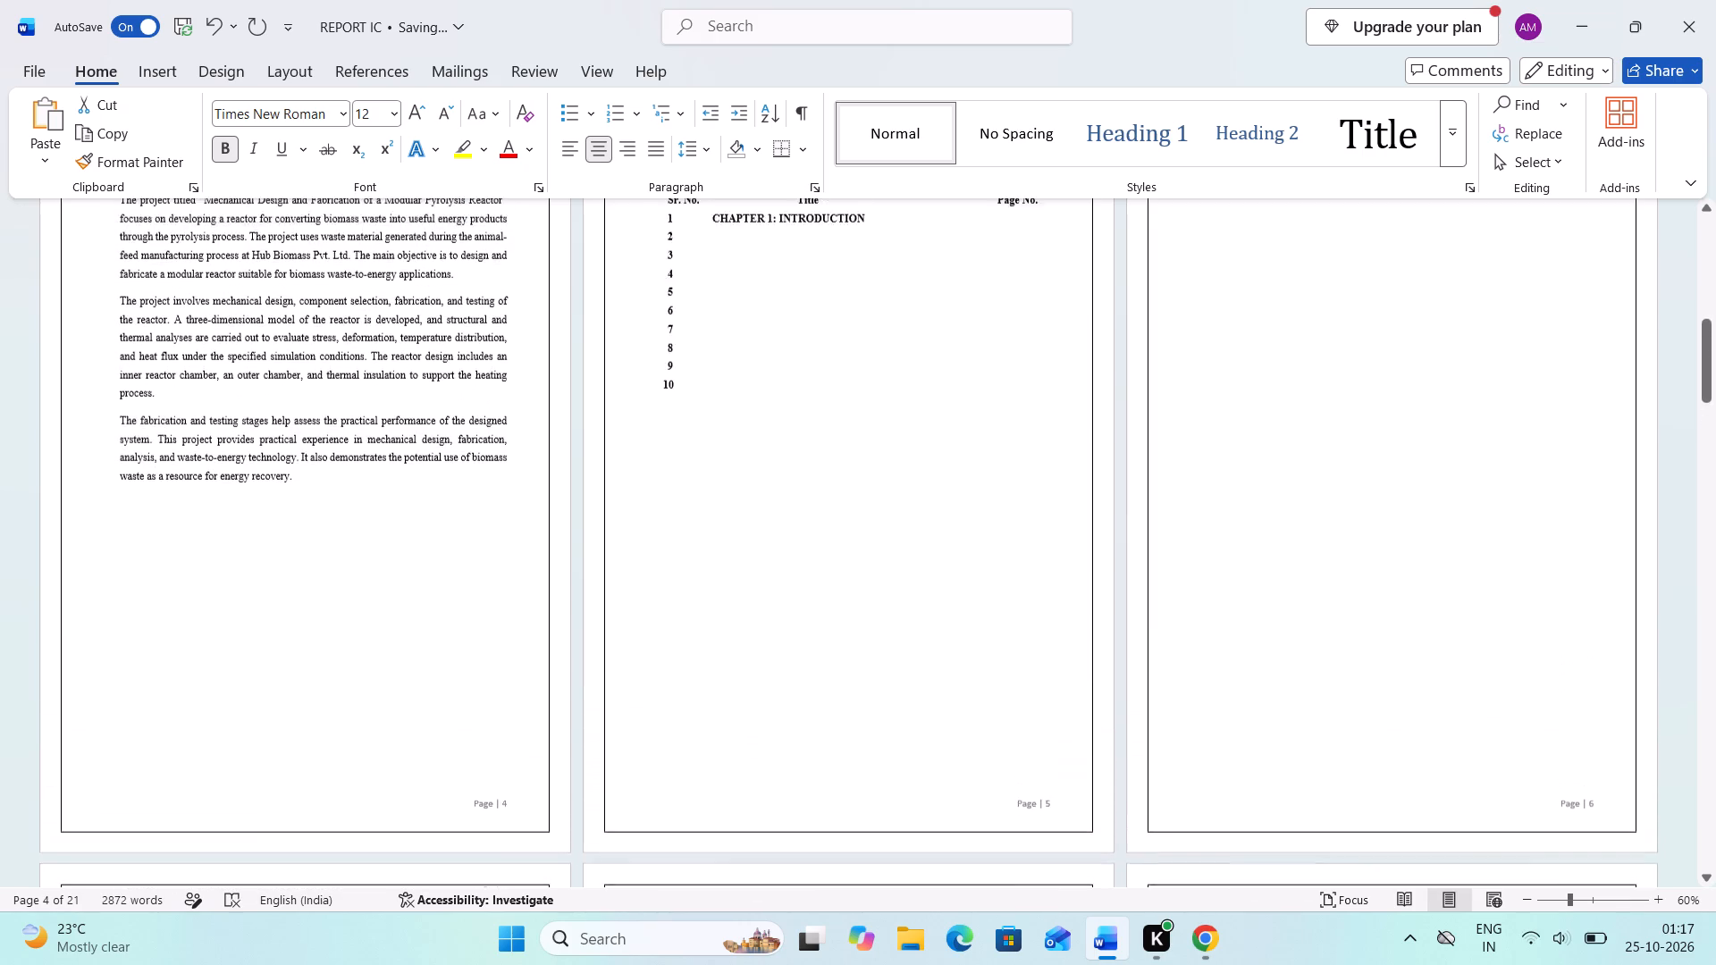
scroll(755, 718, up, 2)
click(723, 387)
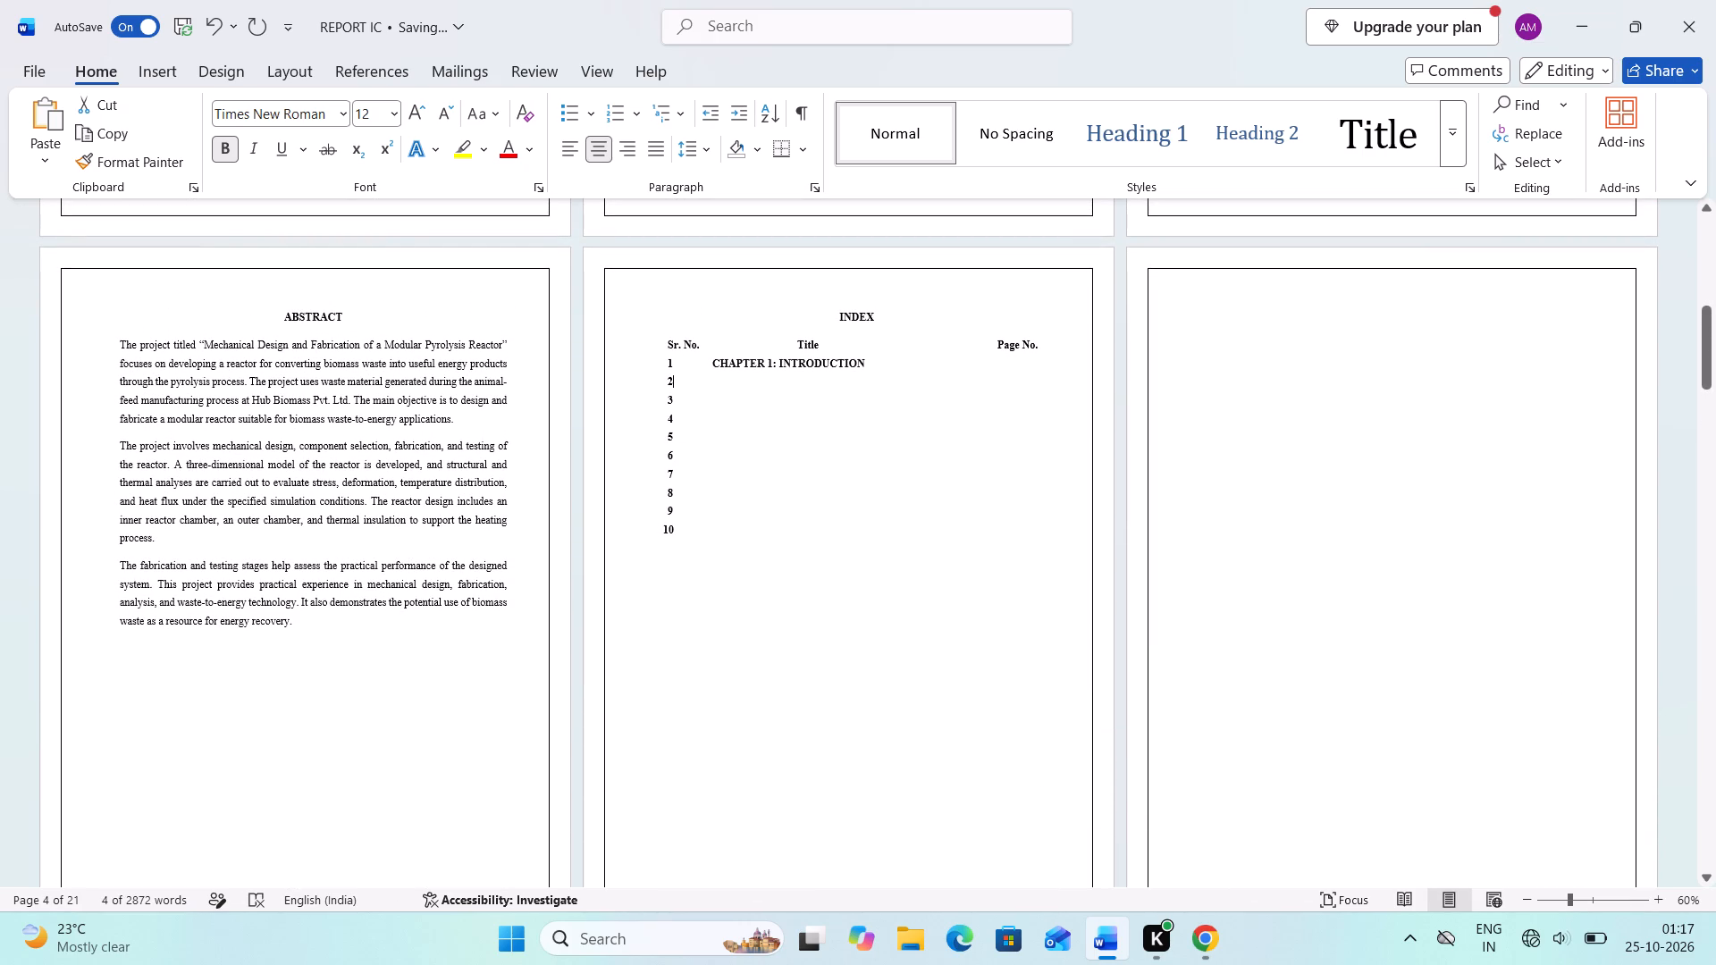
click(746, 375)
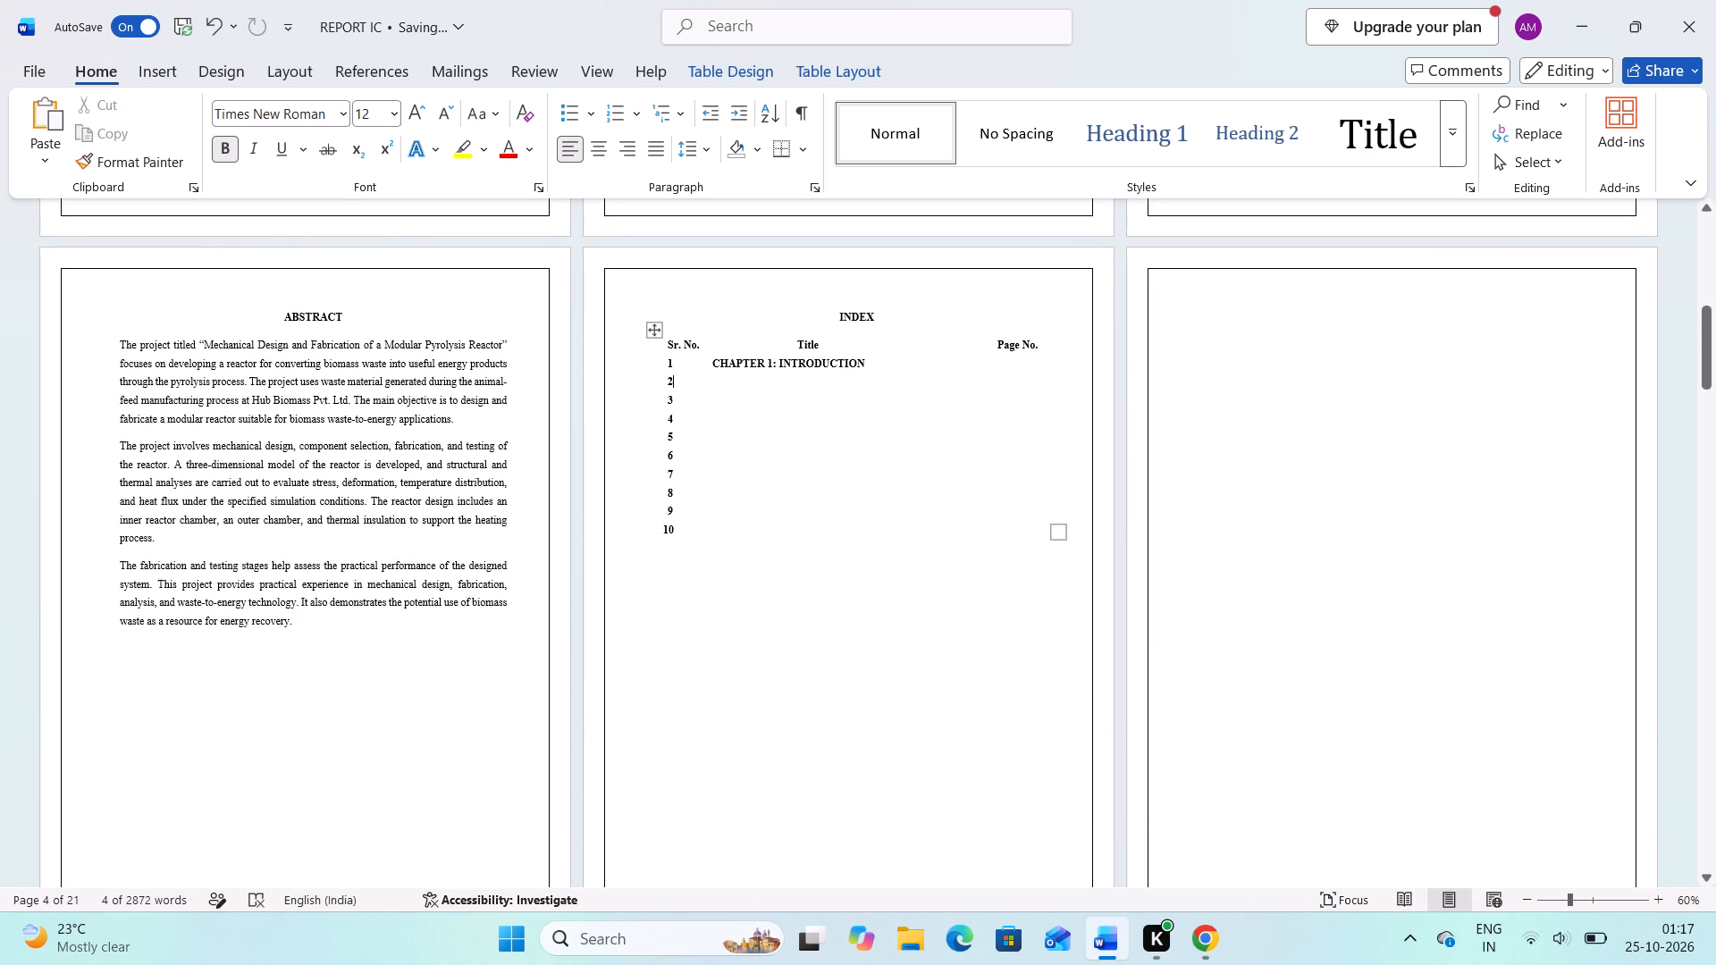
click(746, 373)
double_click(746, 373)
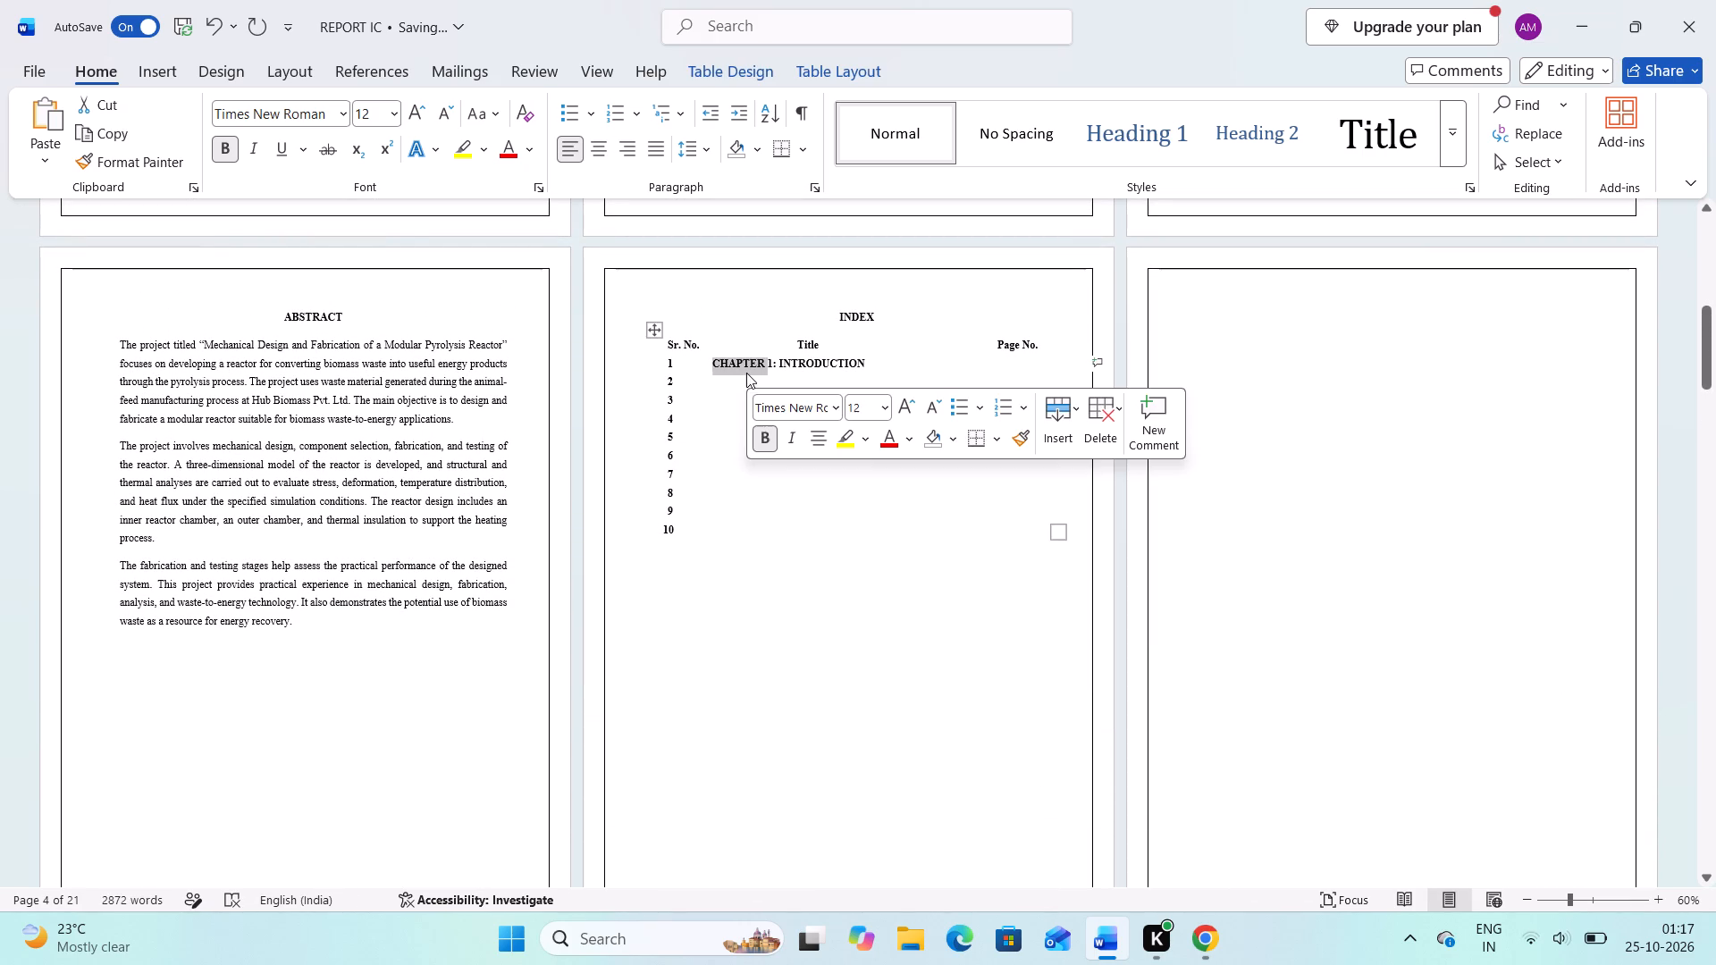
click(870, 364)
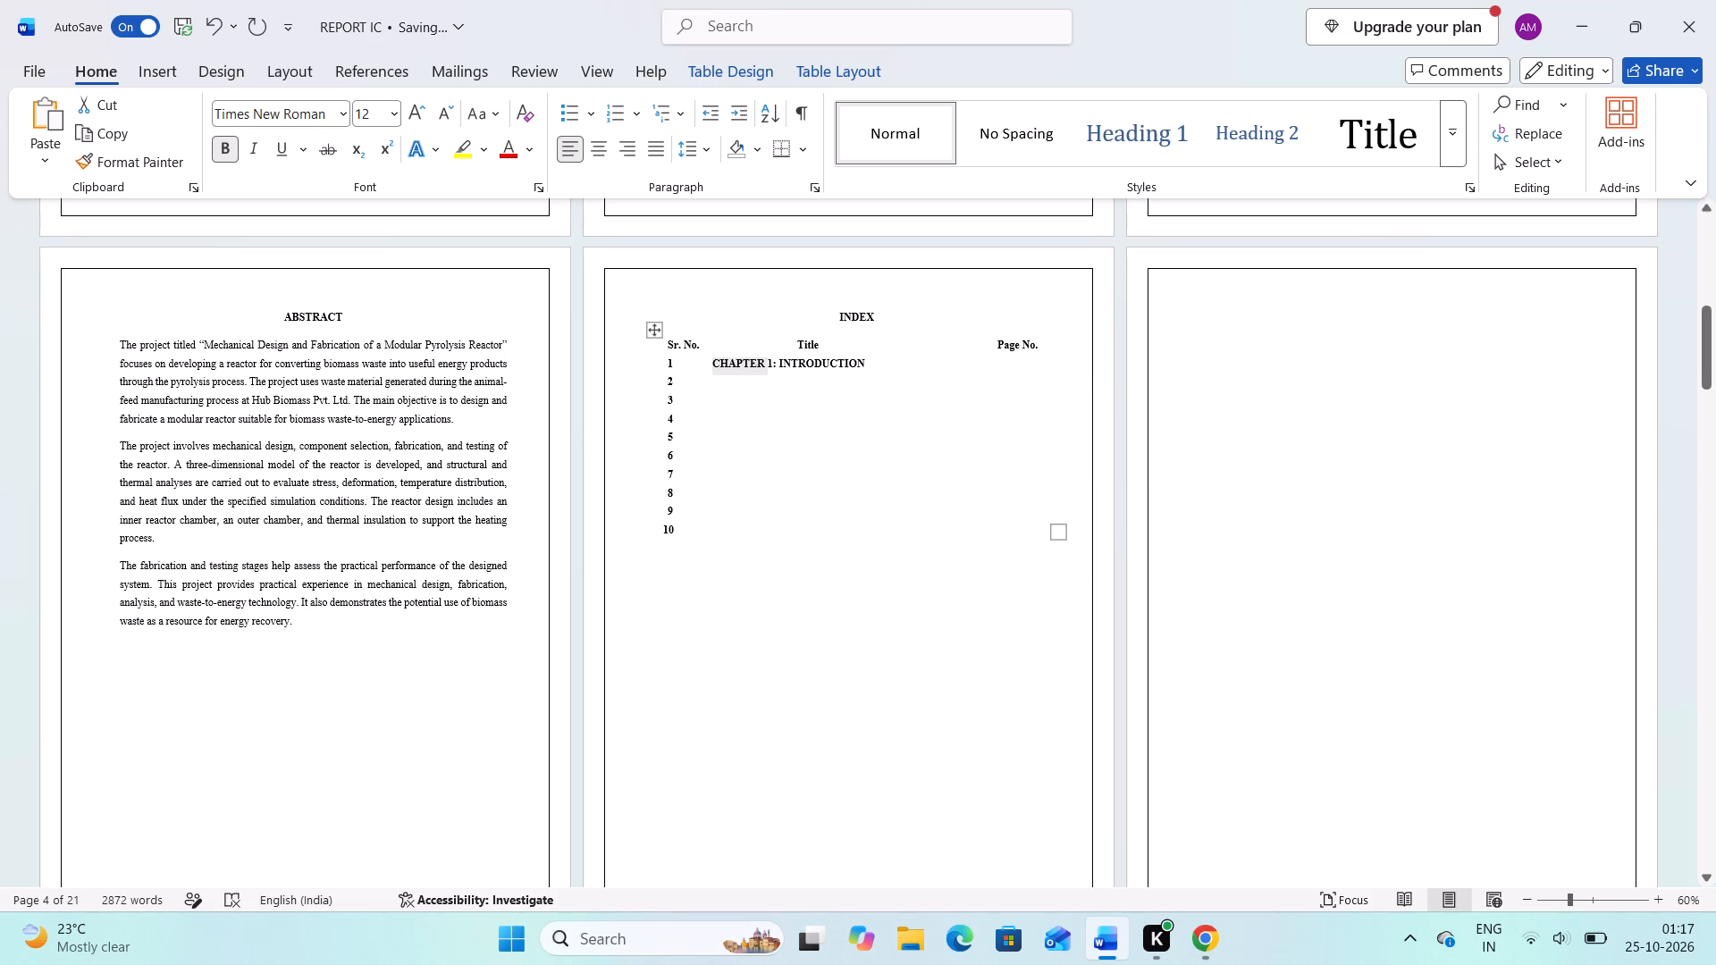
key(Down)
key(ctrl+v)
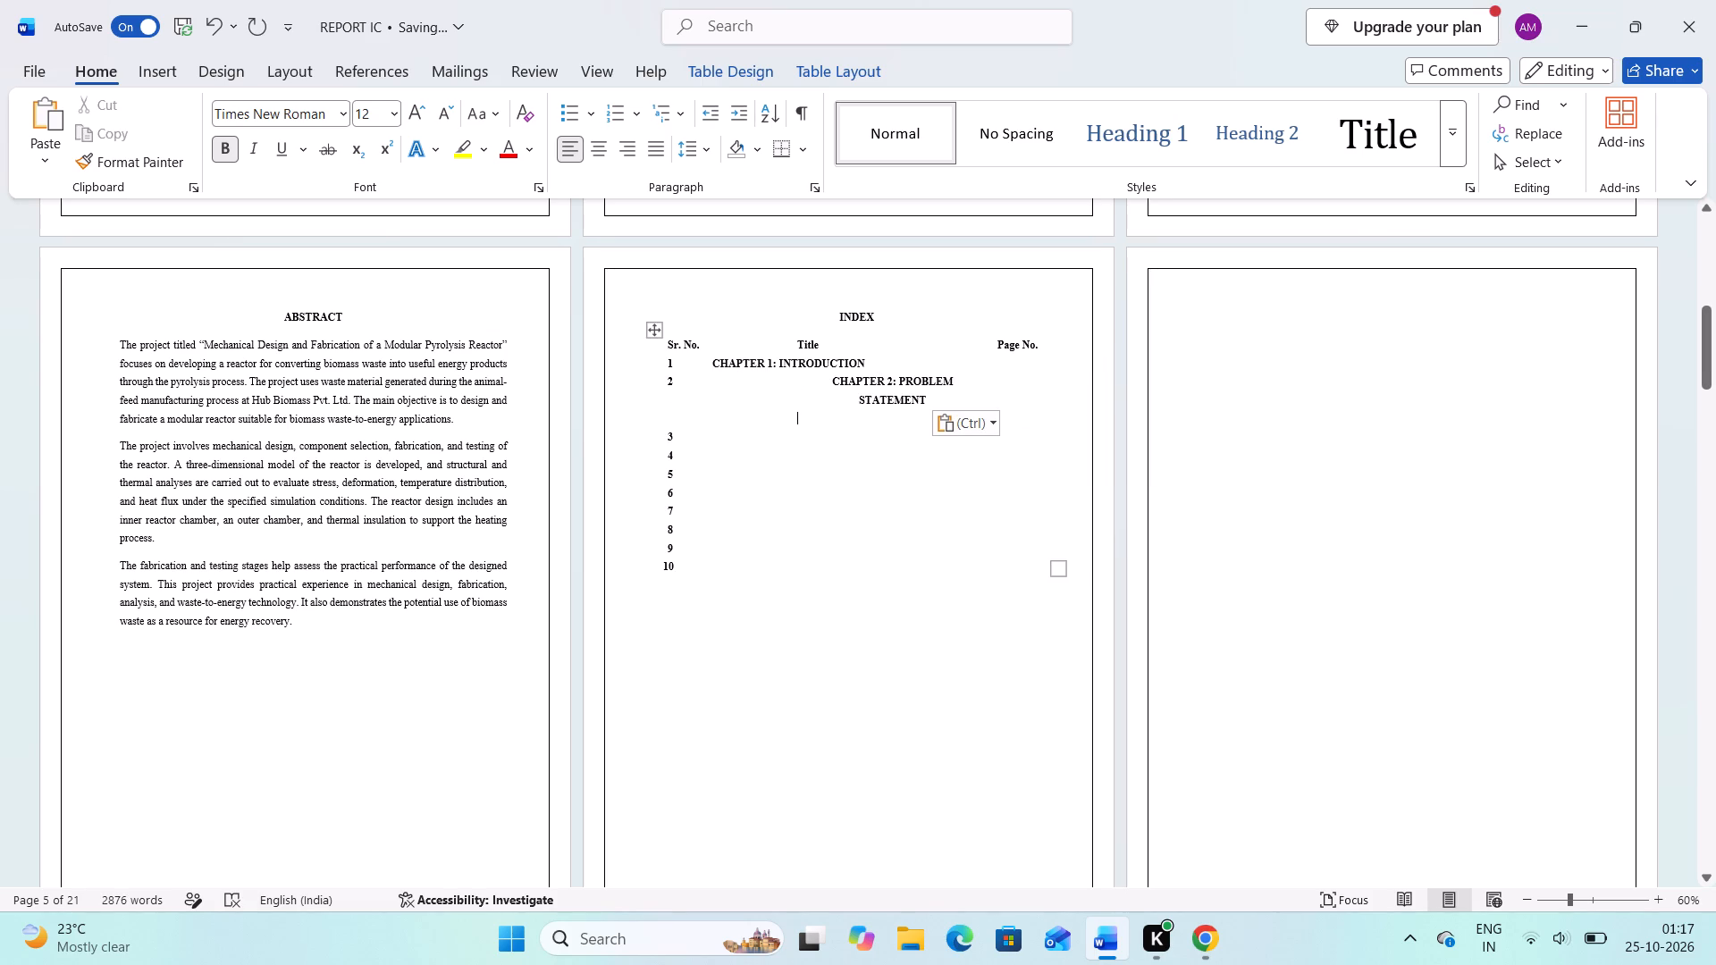
Remove the centring from the chapter 2 heading in index row 2 so it starts at the Title cell's left edge.
click(832, 382)
key(BackSpace)
key(BackSpace)
key(BackSpace)
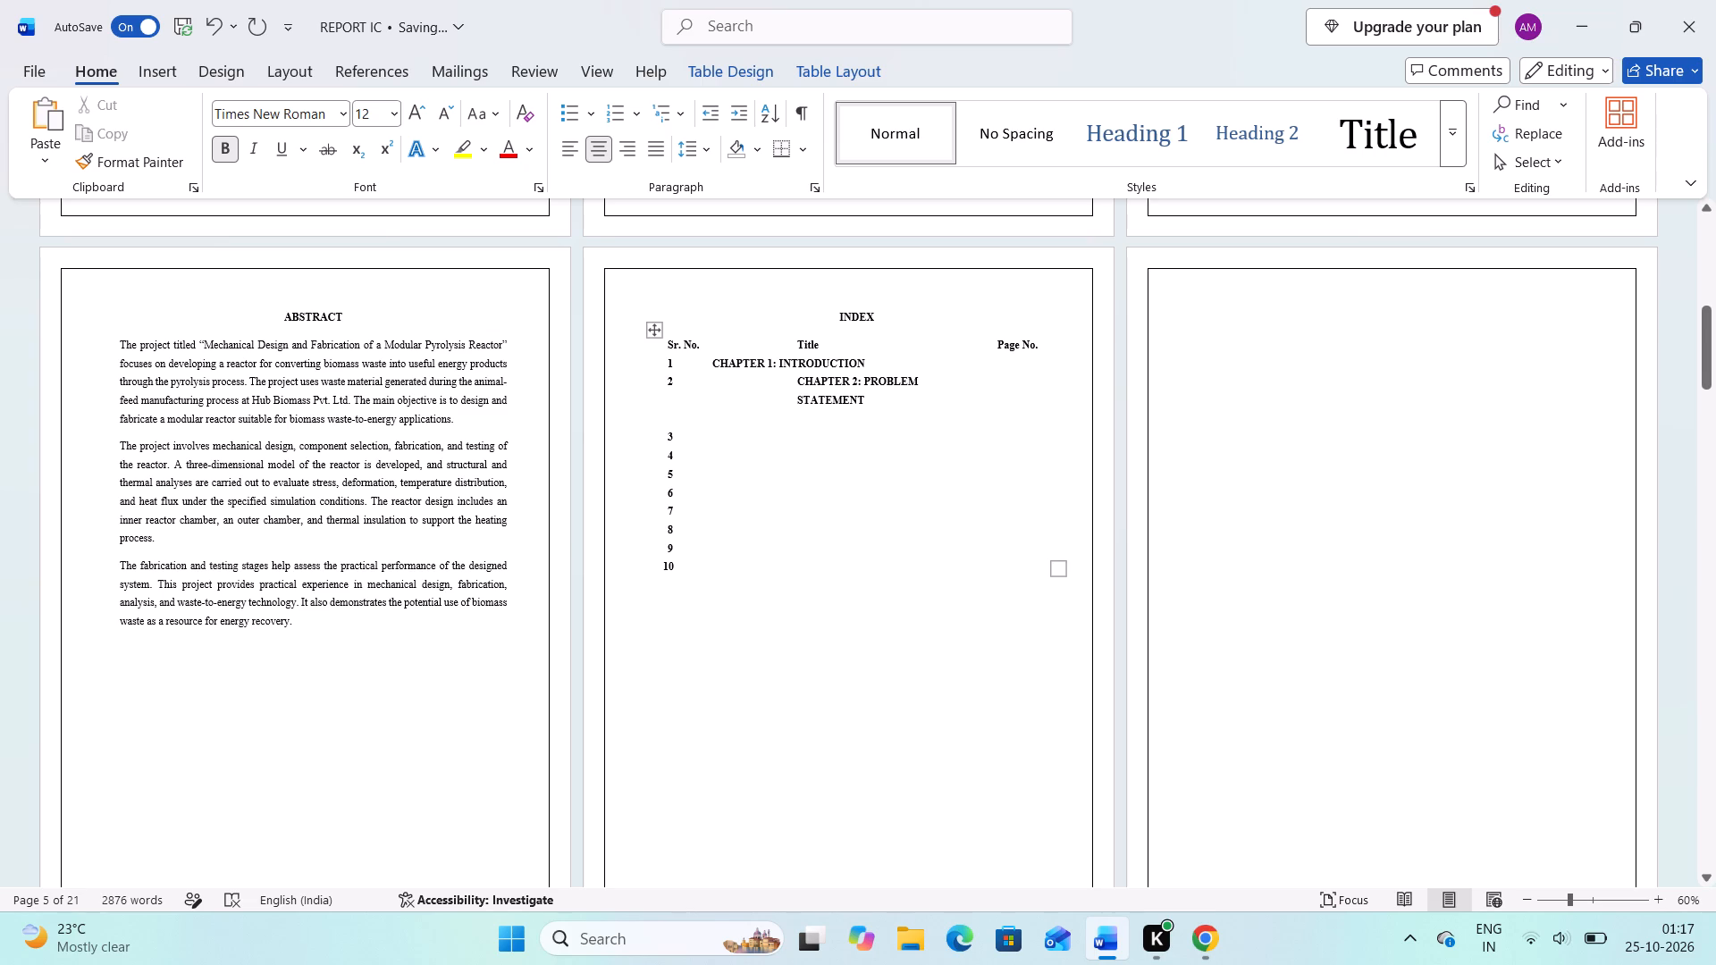
key(BackSpace)
Widen the Title column toward the serial numbers until its heading and the chapter 2 title line up with the chapter 1 title.
drag(791, 388, 731, 395)
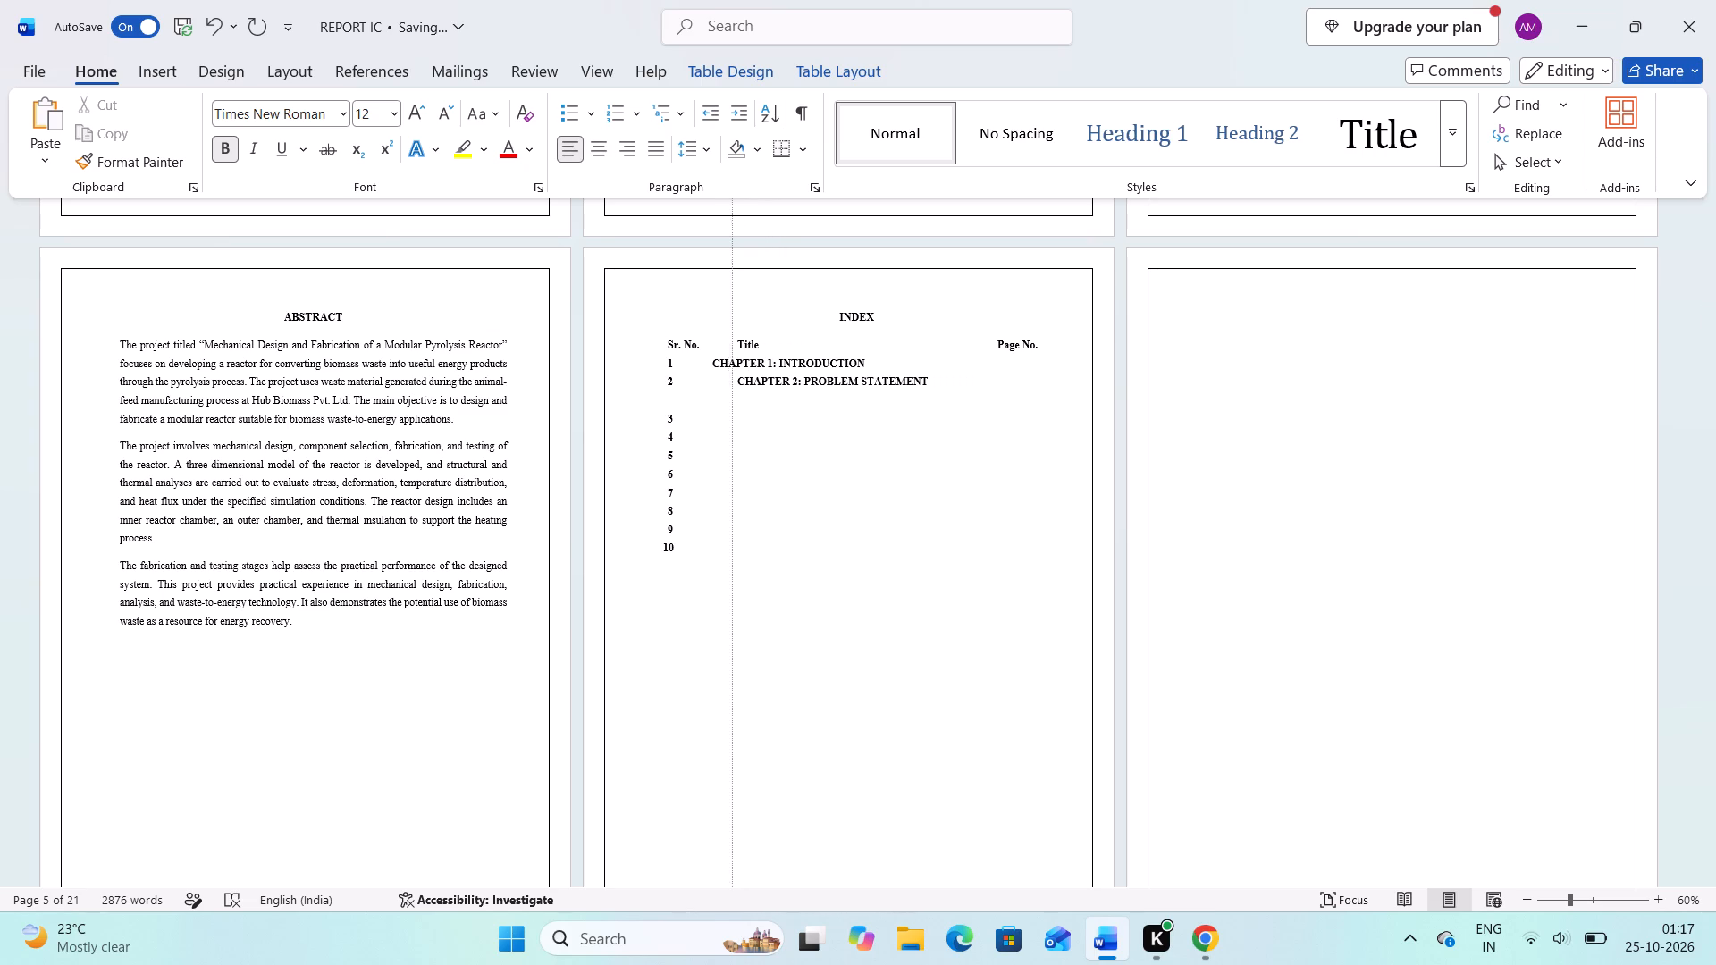
drag(731, 395, 715, 390)
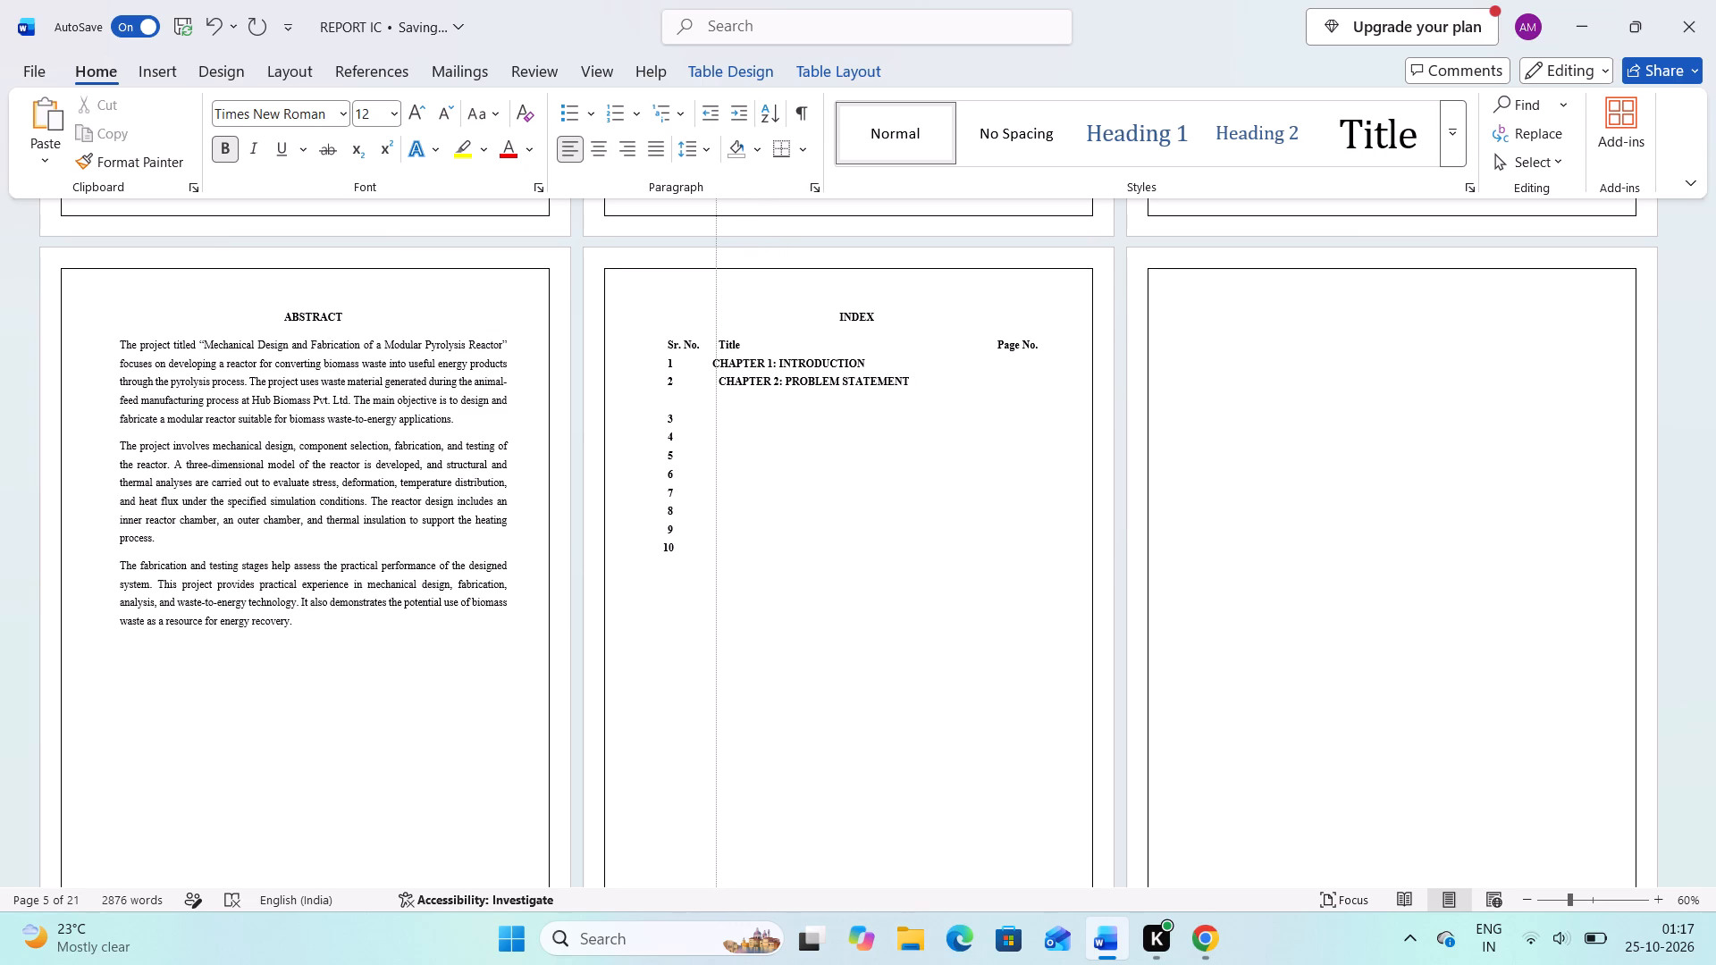
drag(715, 390, 709, 386)
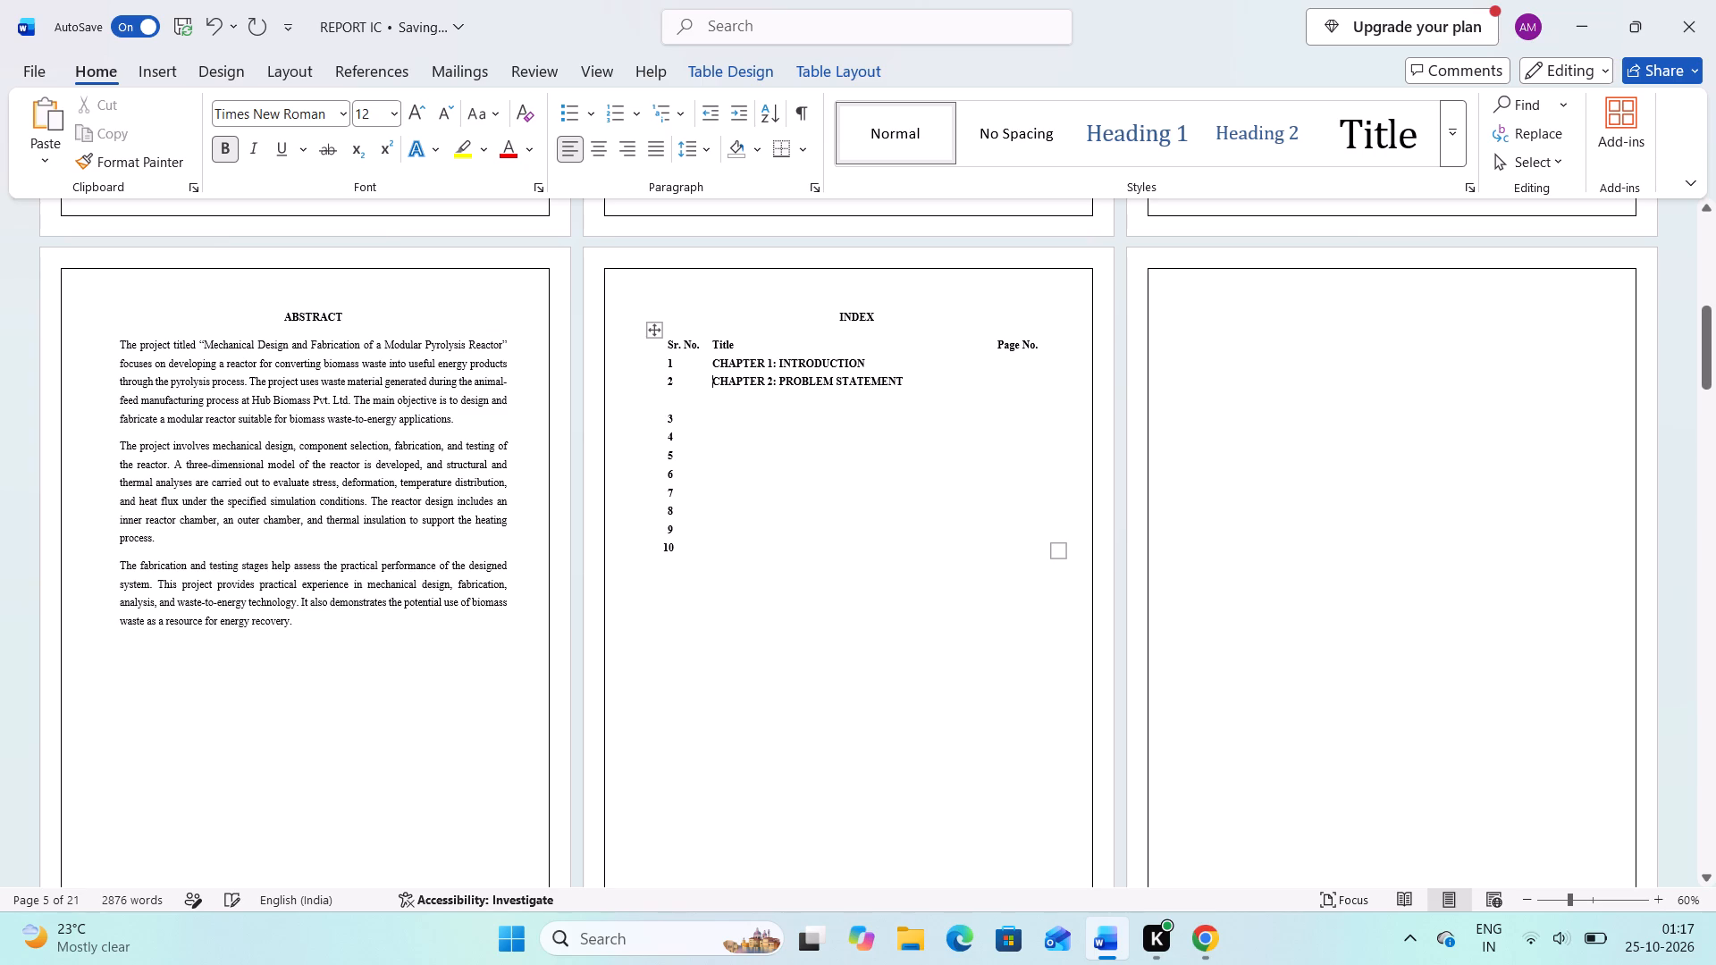
Delete the blank line beneath the chapter 2 heading in row 2's Title cell.
click(683, 403)
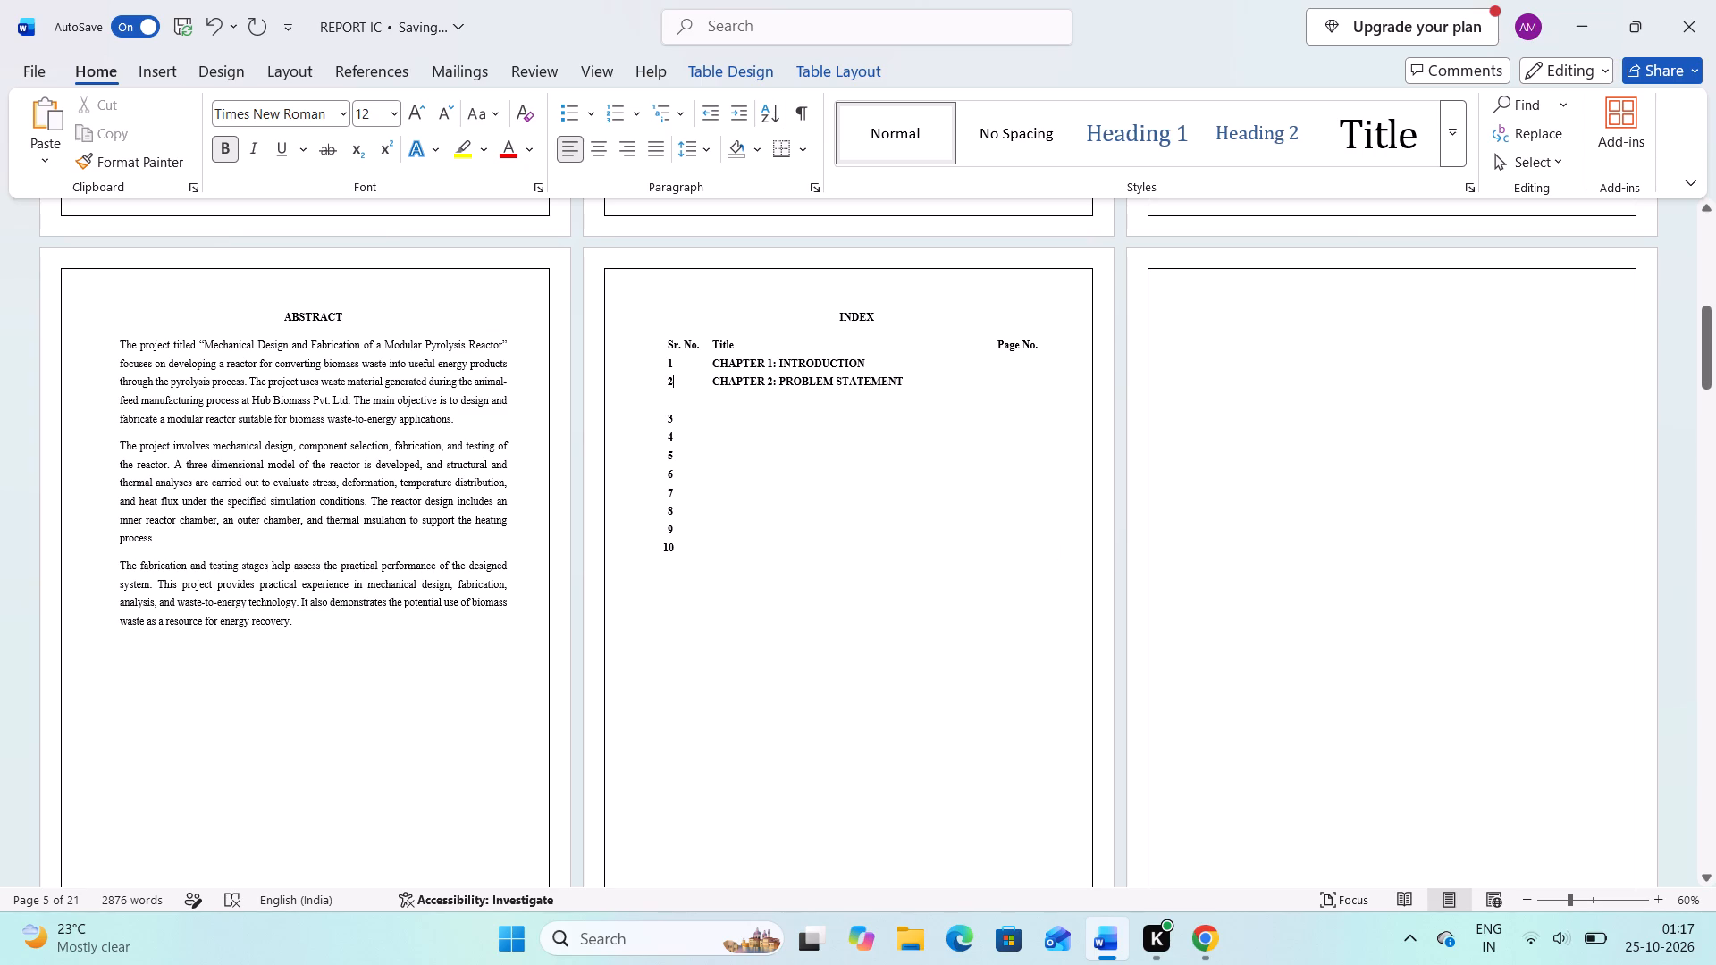
click(674, 403)
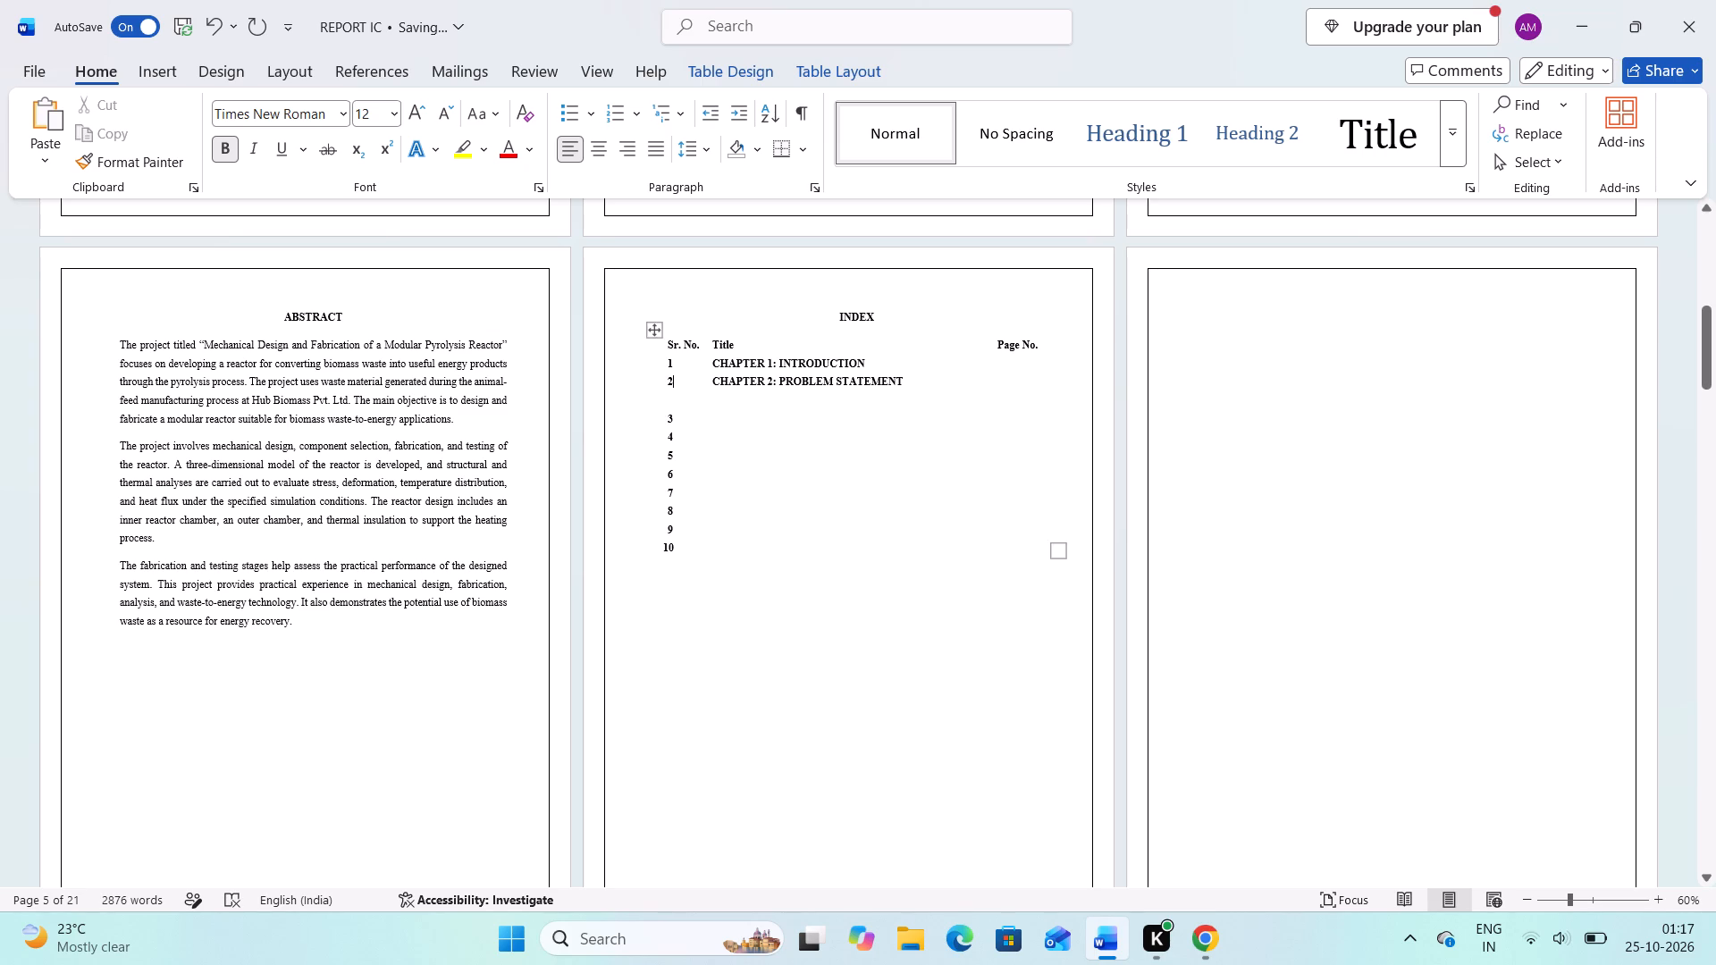
double_click(674, 403)
click(792, 404)
key(BackSpace)
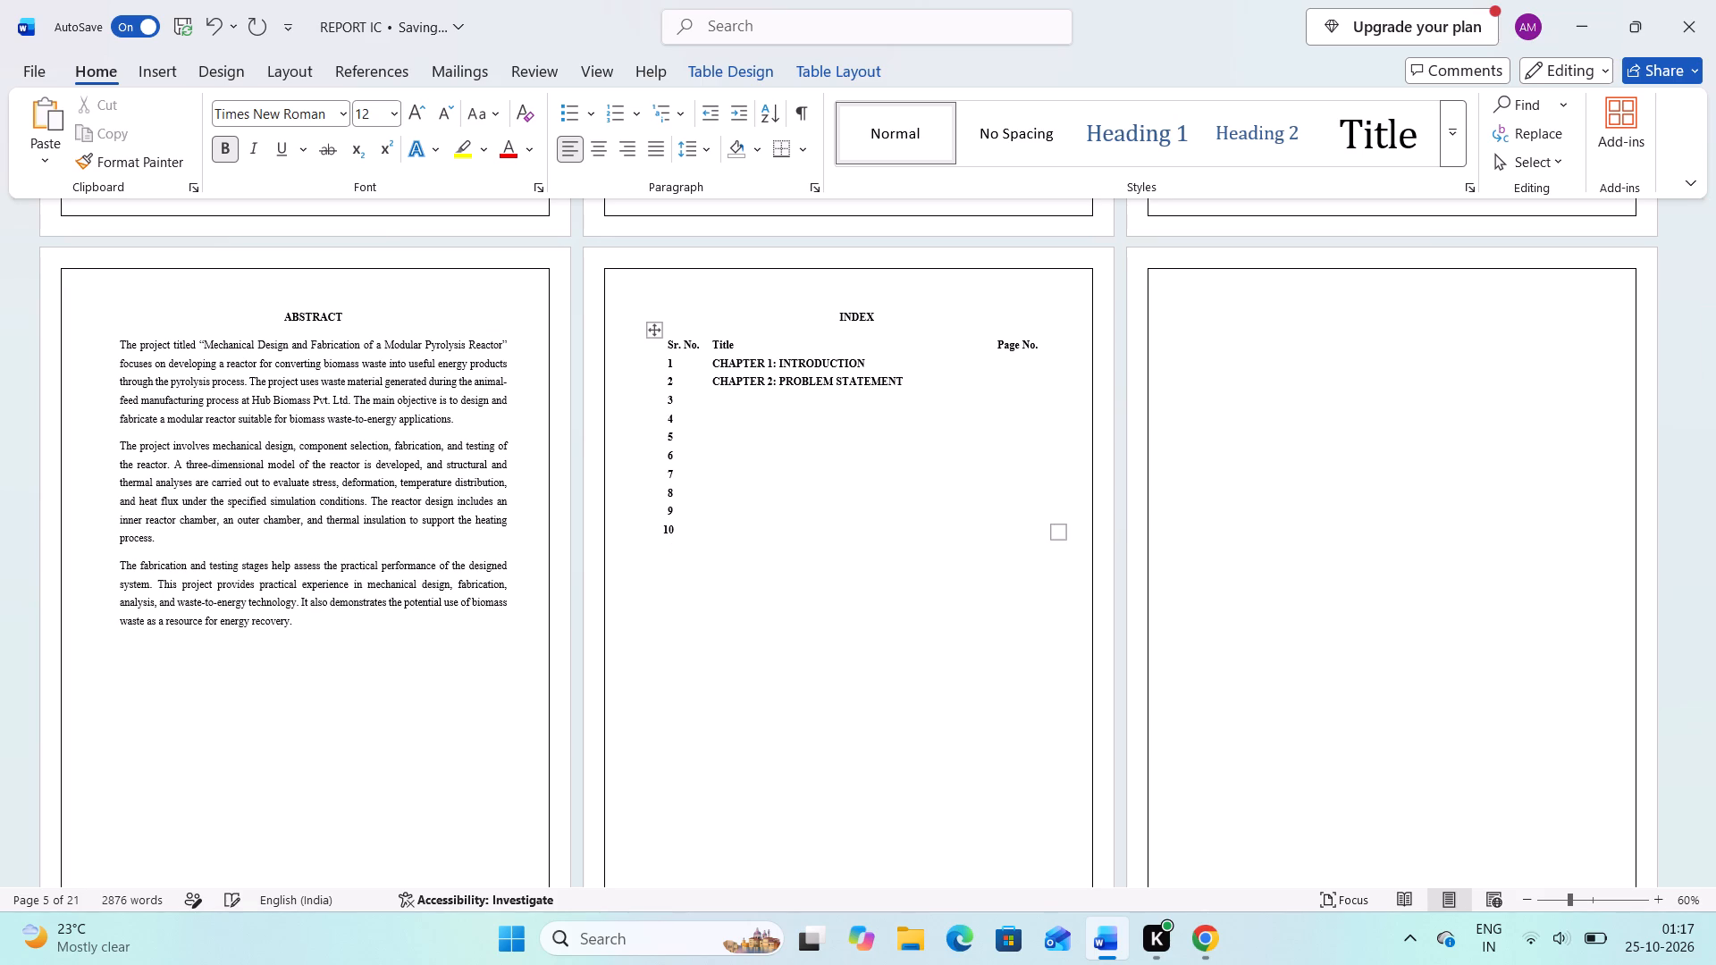
Copy the heading "CHAPTER 3: OBJECTIVES & OUTCOMES" from its chapter page into index row 3's Title cell, without a blank line beneath it.
scroll(792, 404, down, 4)
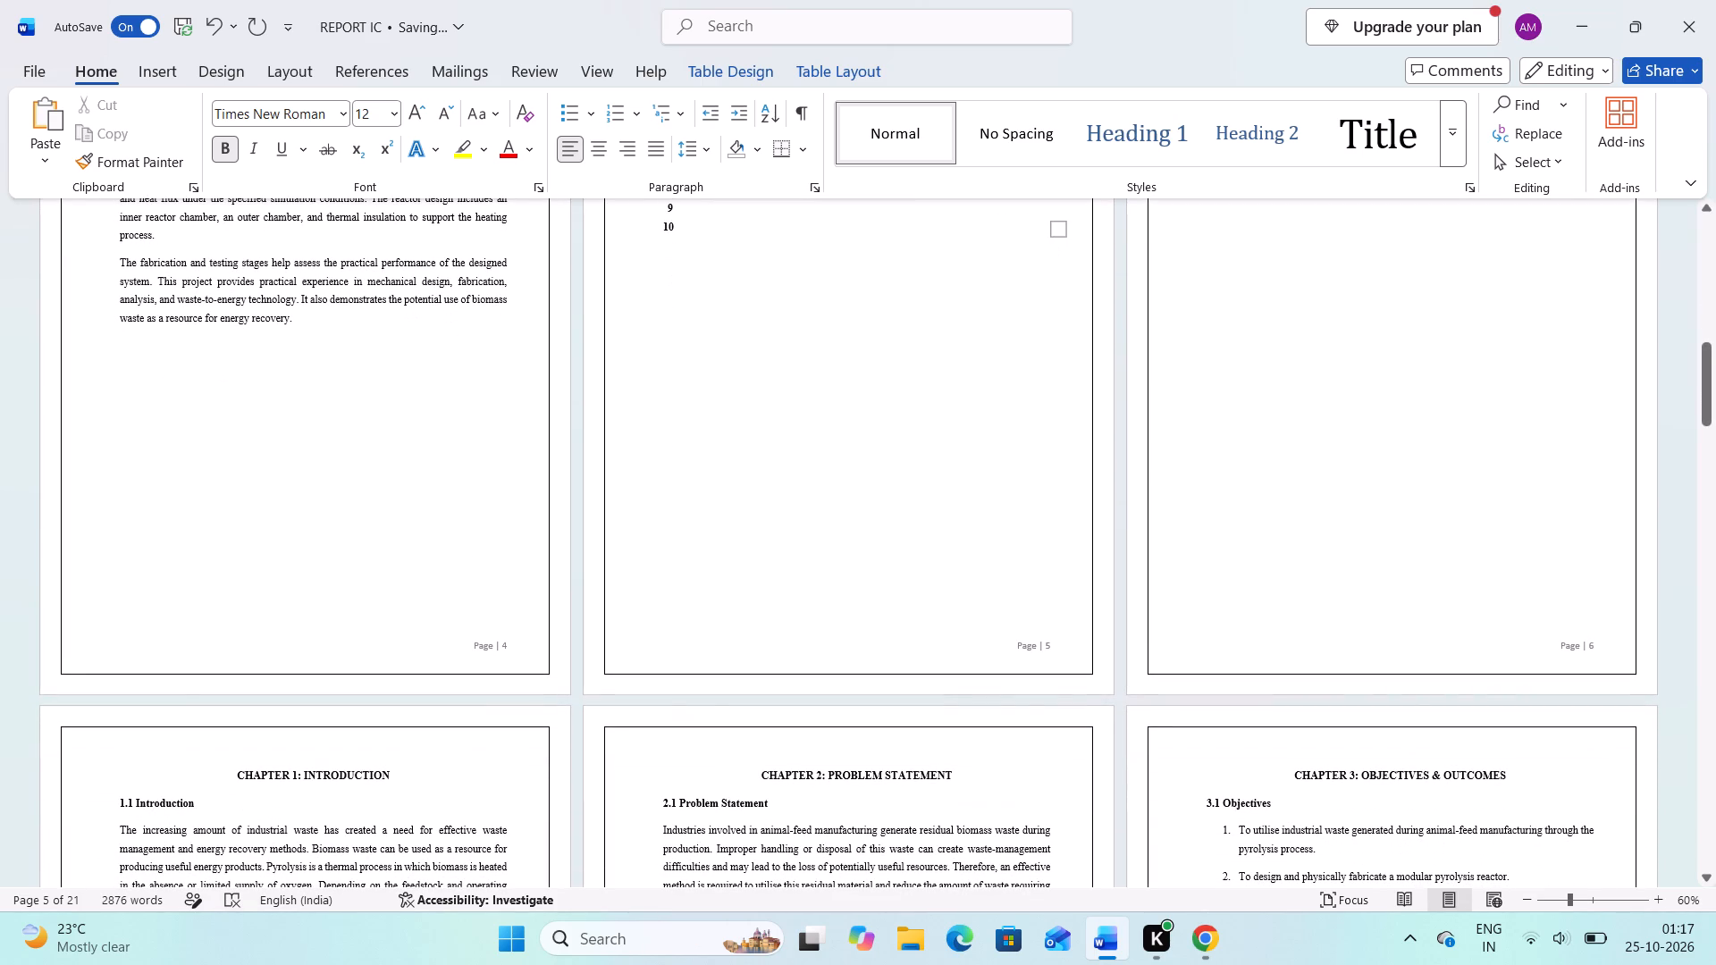
drag(1507, 775, 1432, 778)
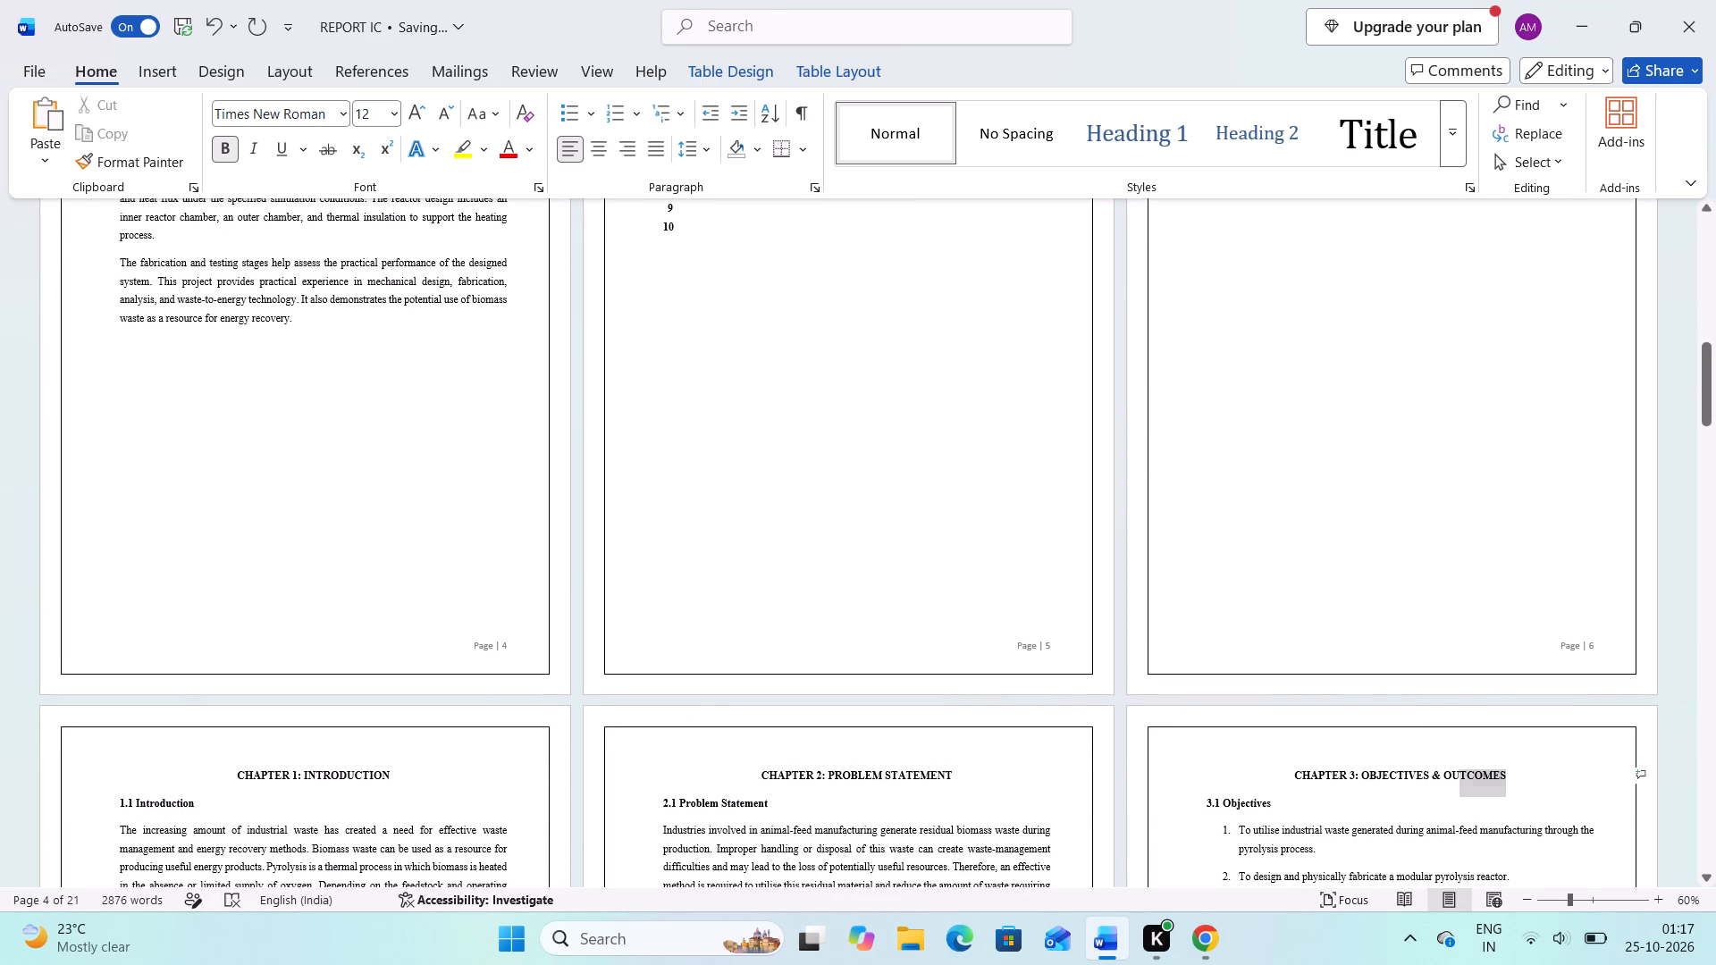
drag(1432, 778, 1311, 773)
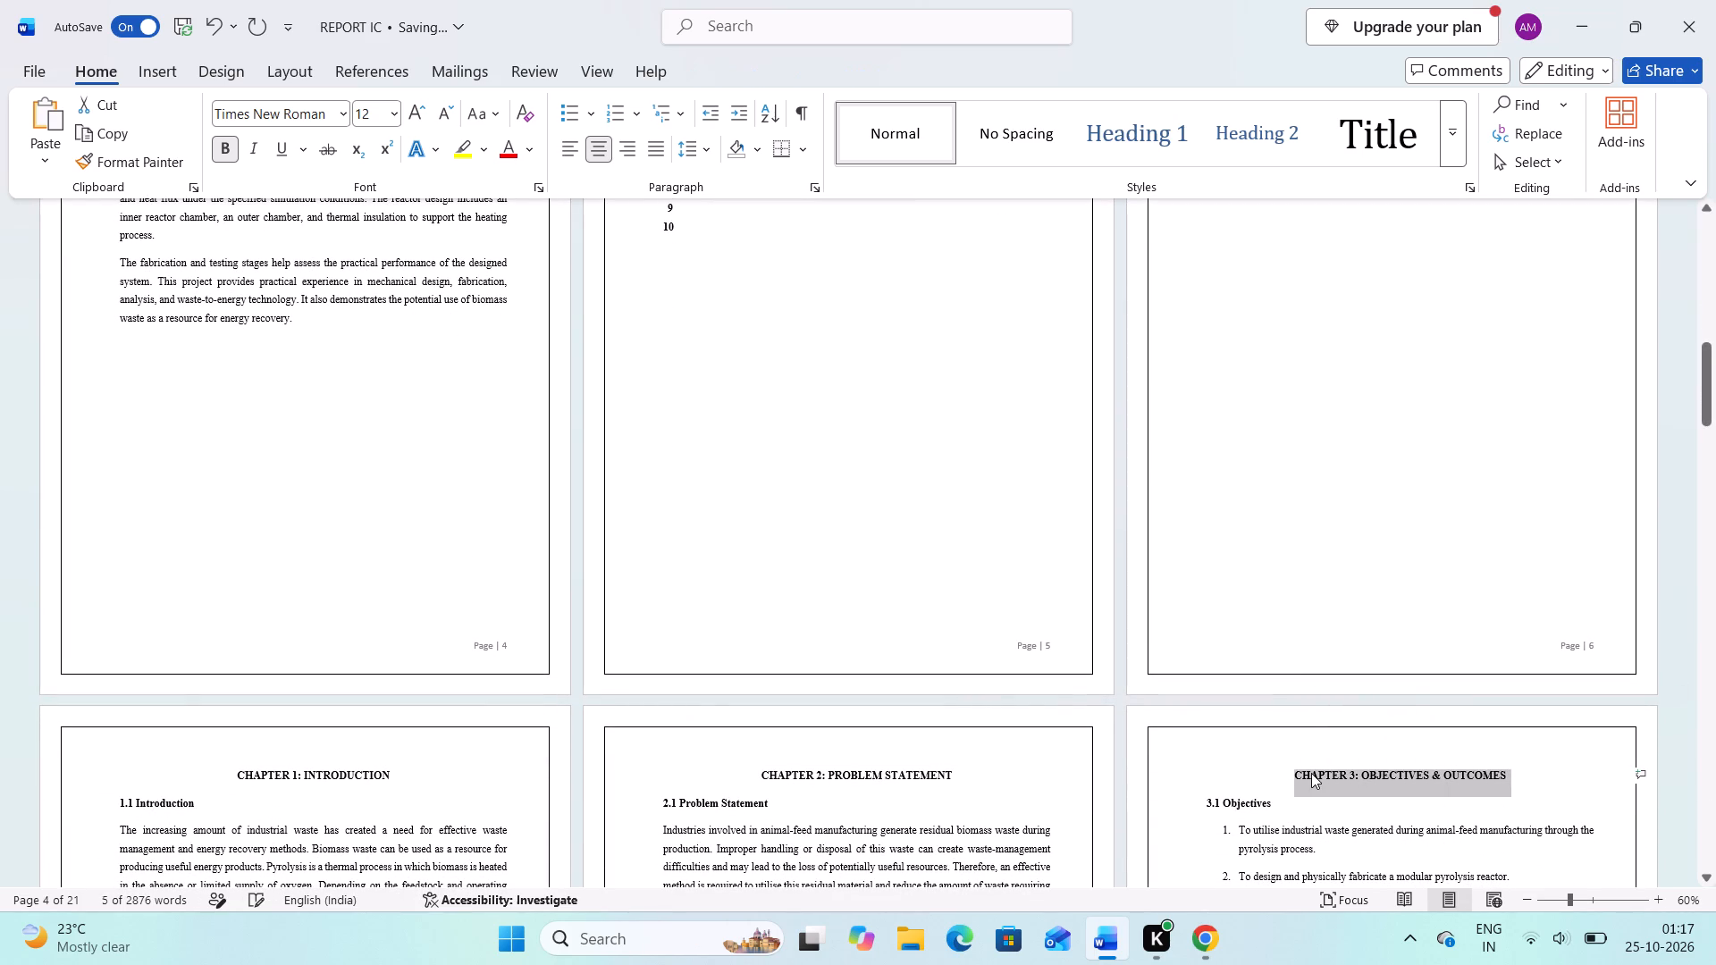
key(ctrl+c)
scroll(1220, 565, up, 2)
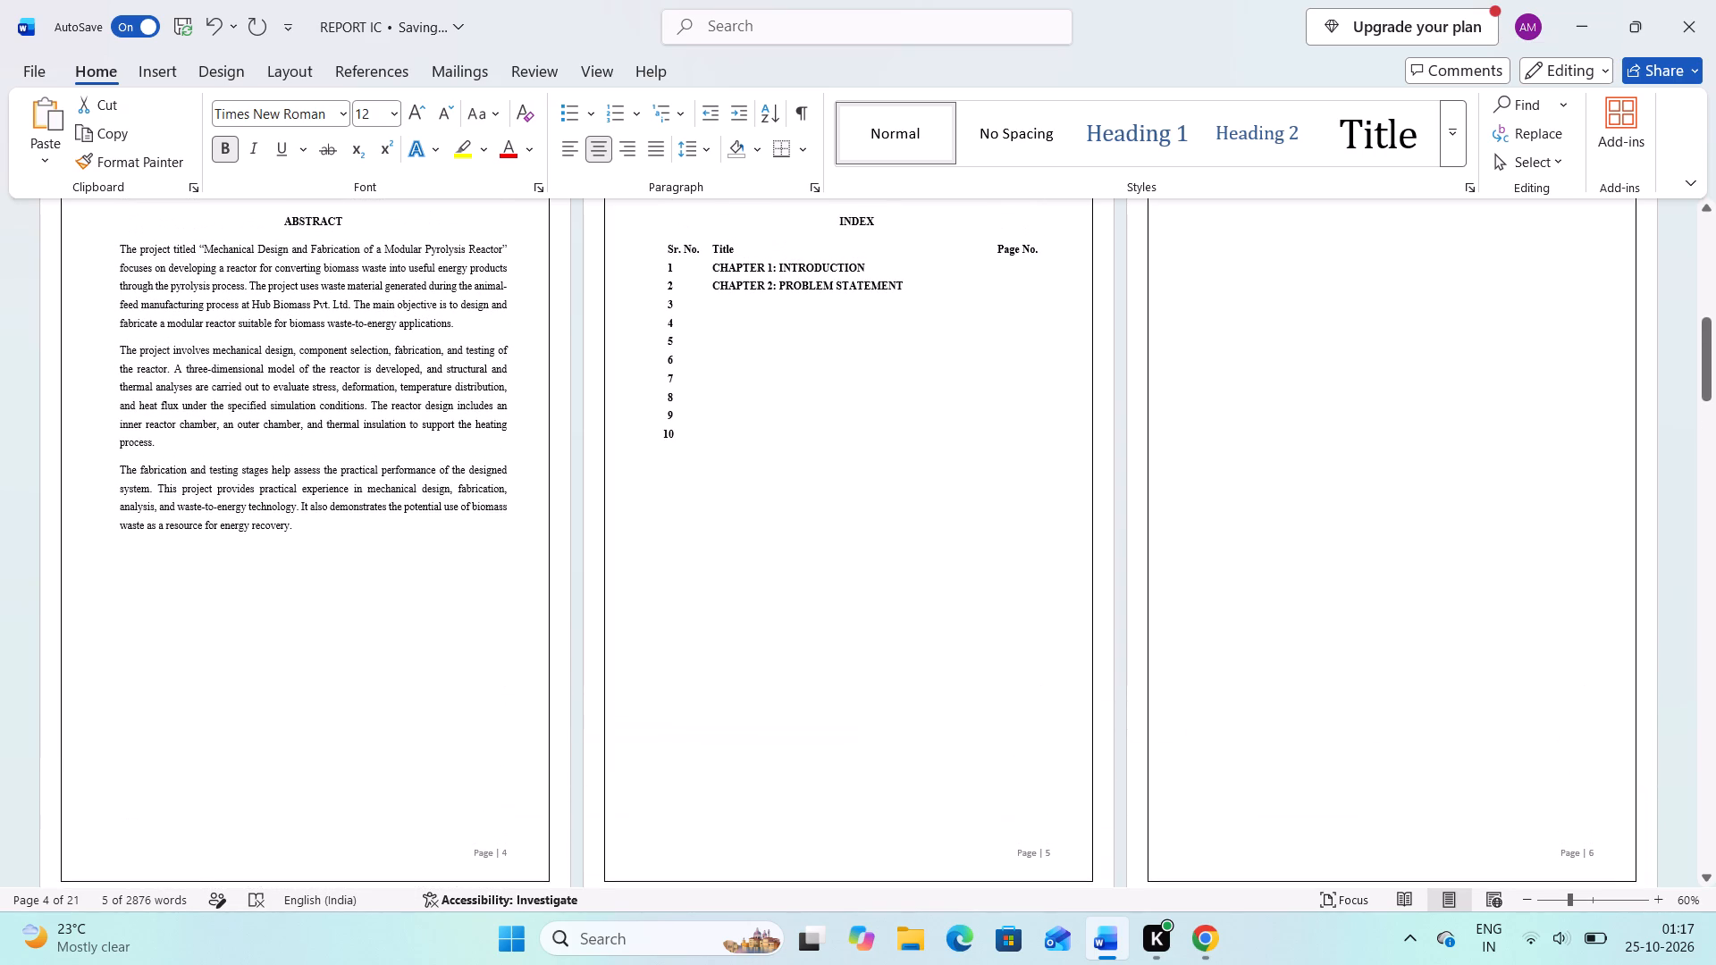
click(908, 278)
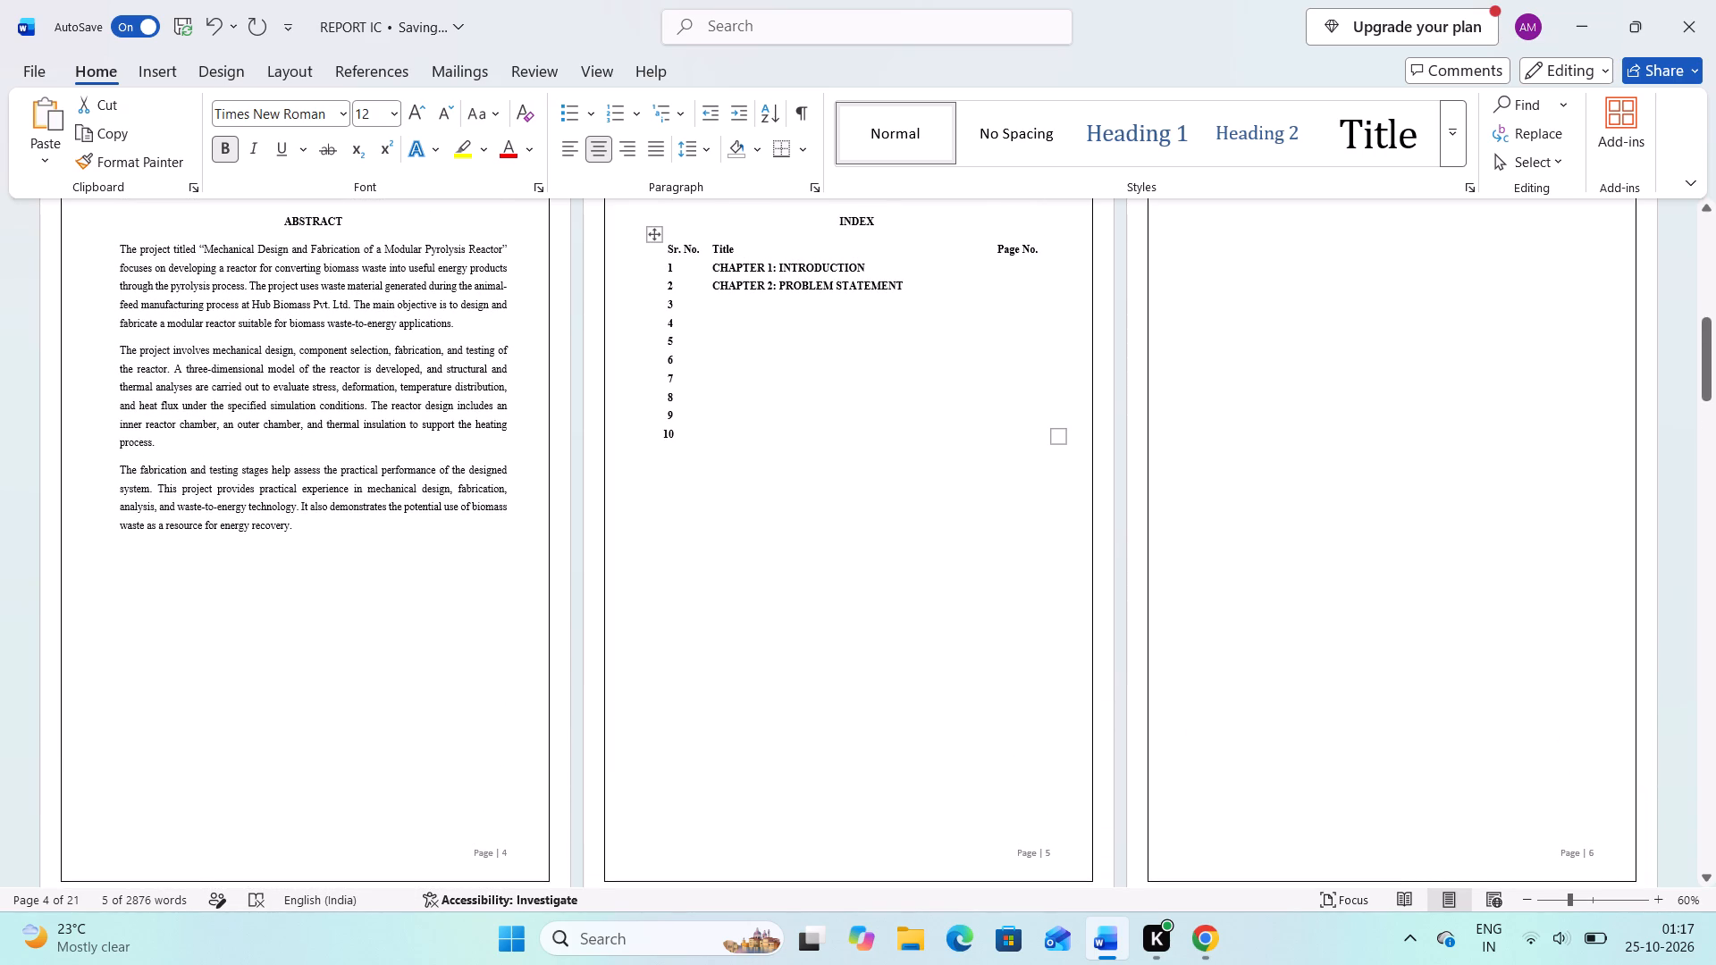
click(910, 286)
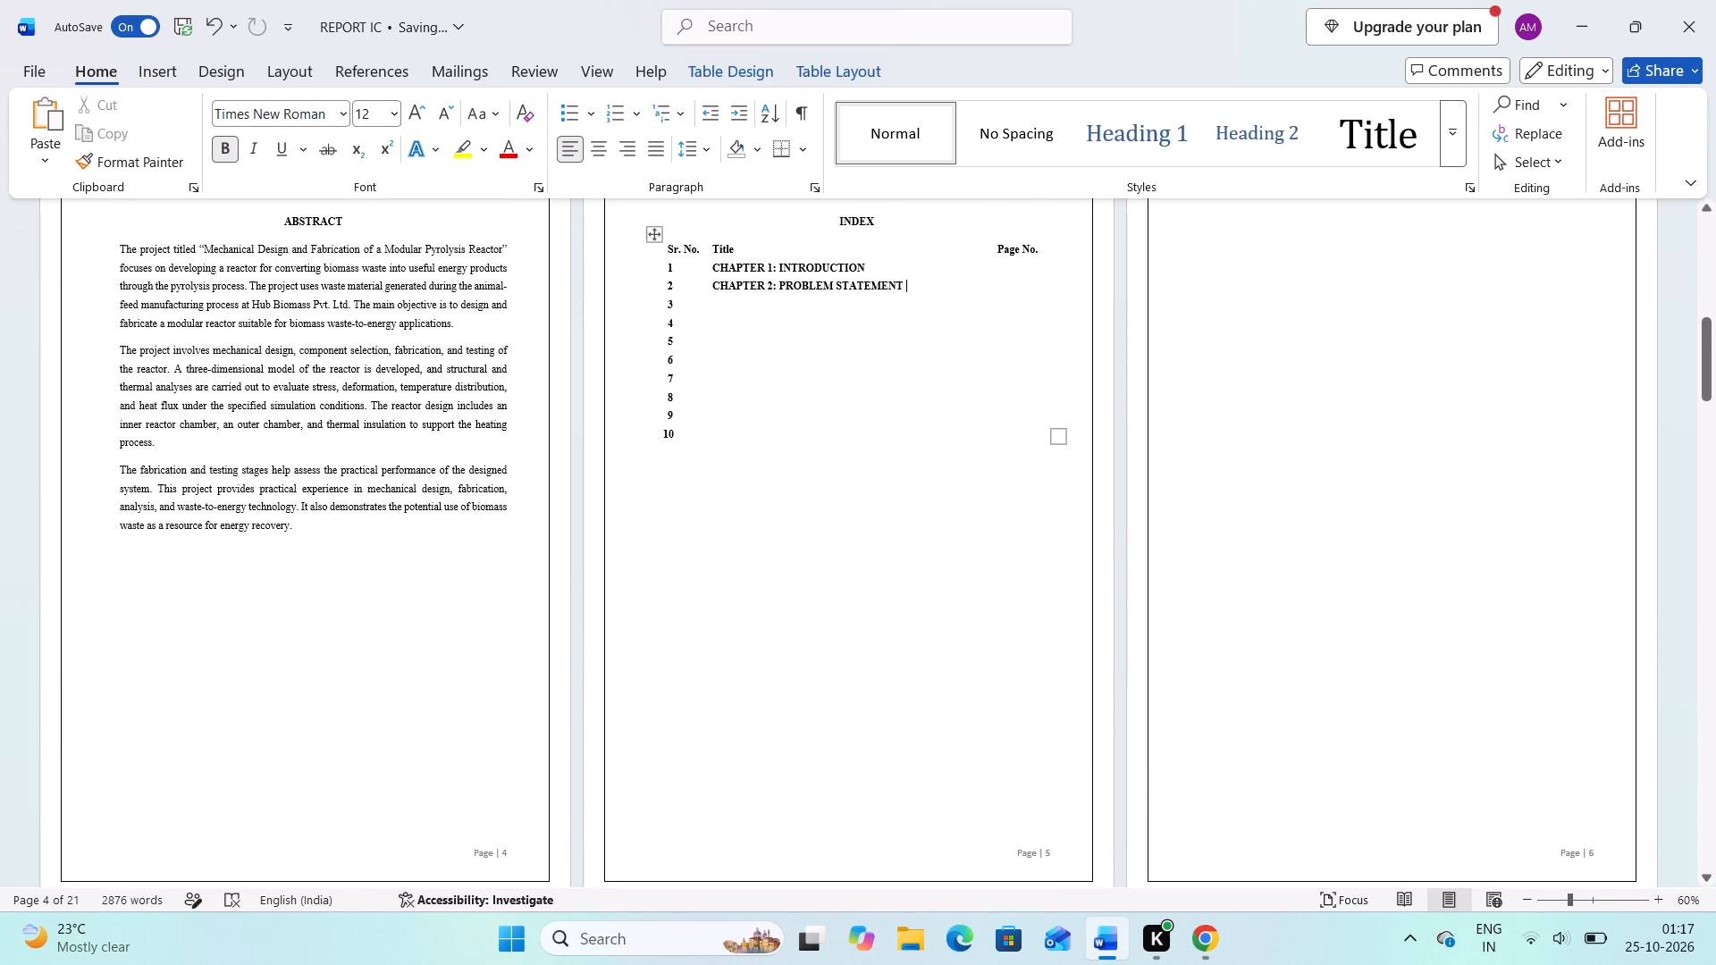
key(Down)
key(ctrl+v)
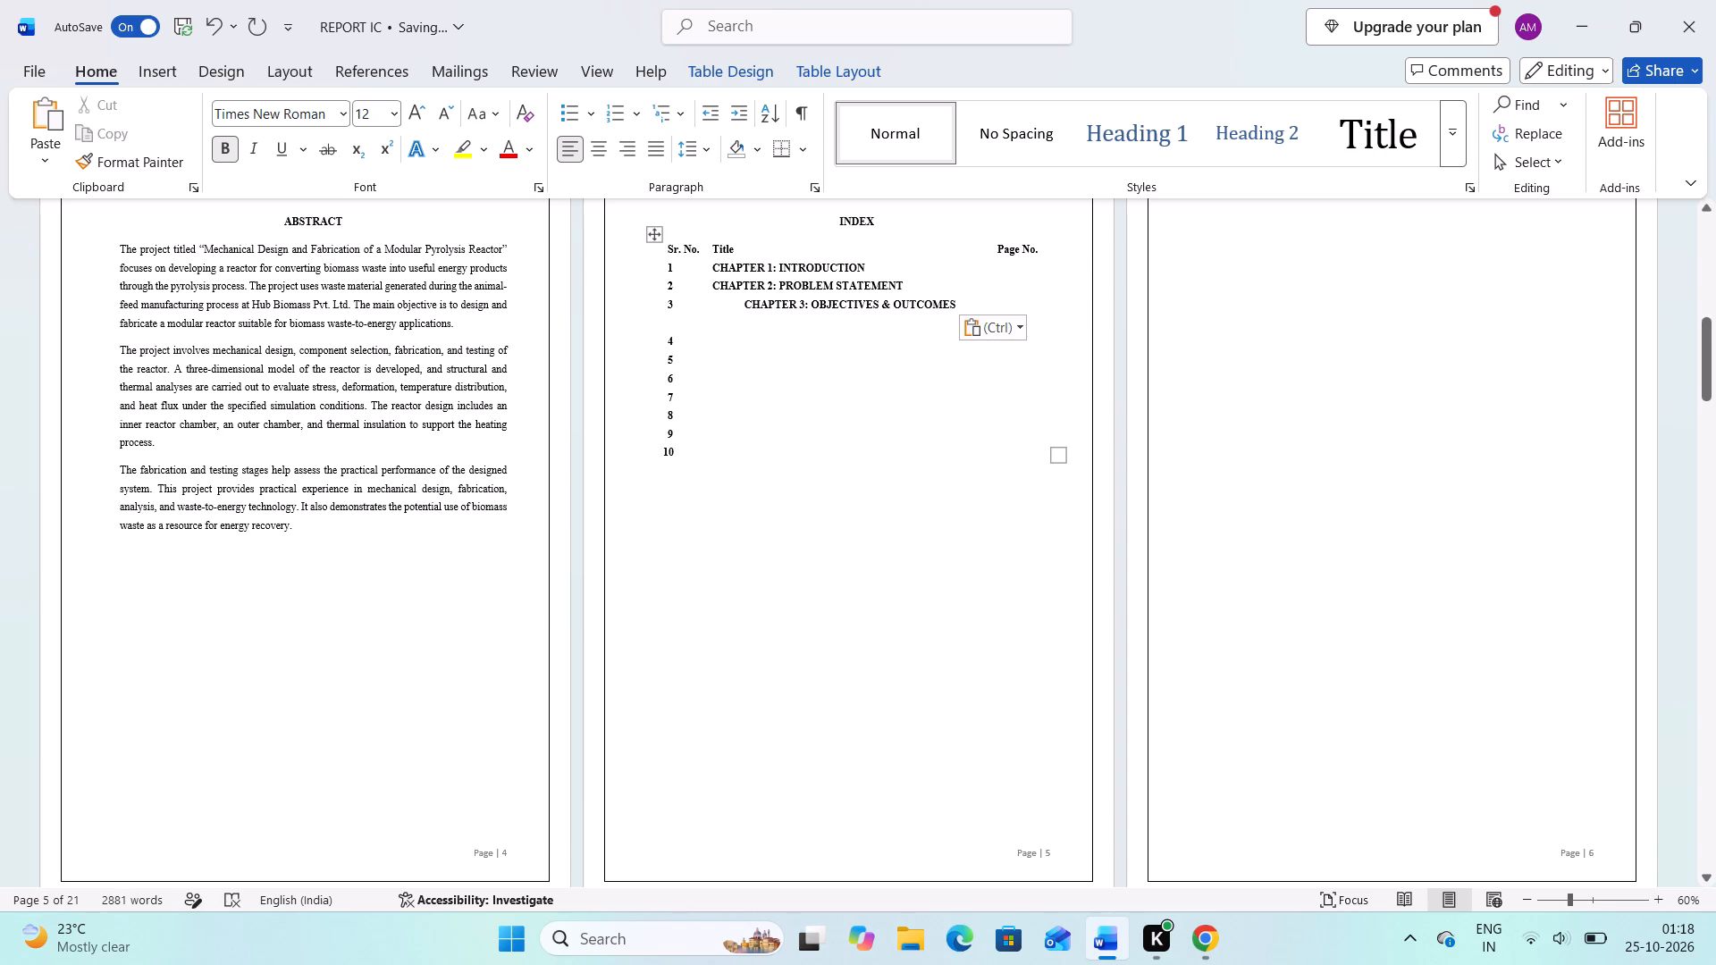
scroll(910, 286, down, 2)
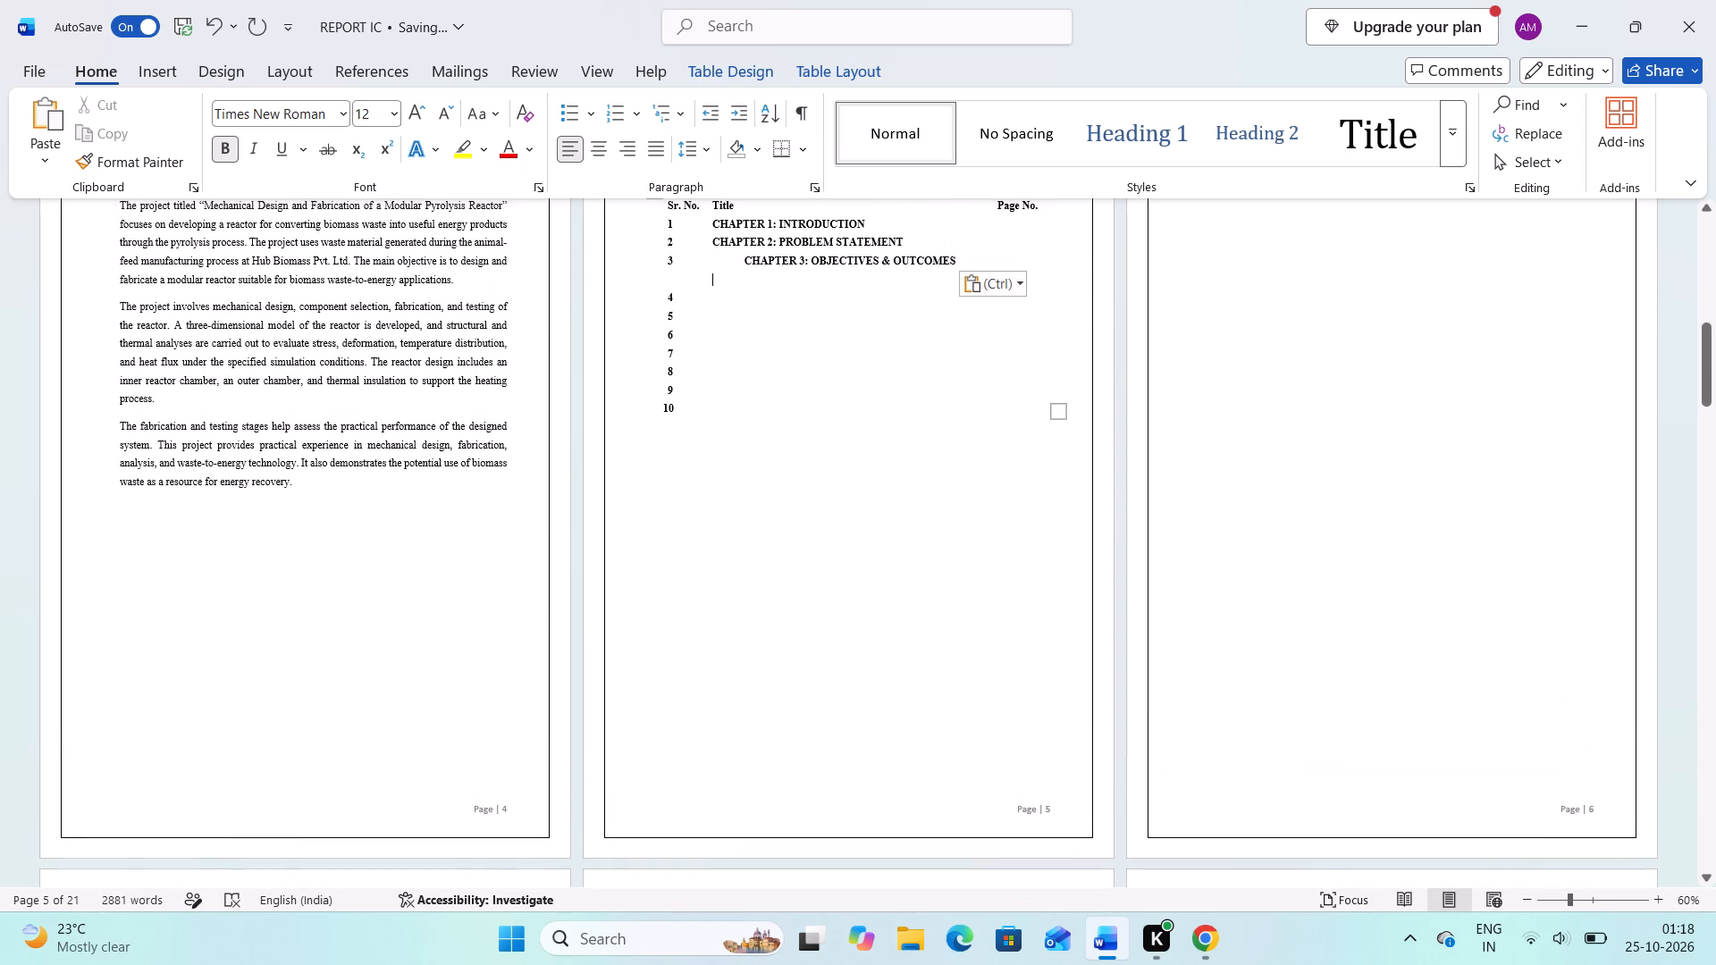
scroll(910, 286, down, 1)
key(BackSpace)
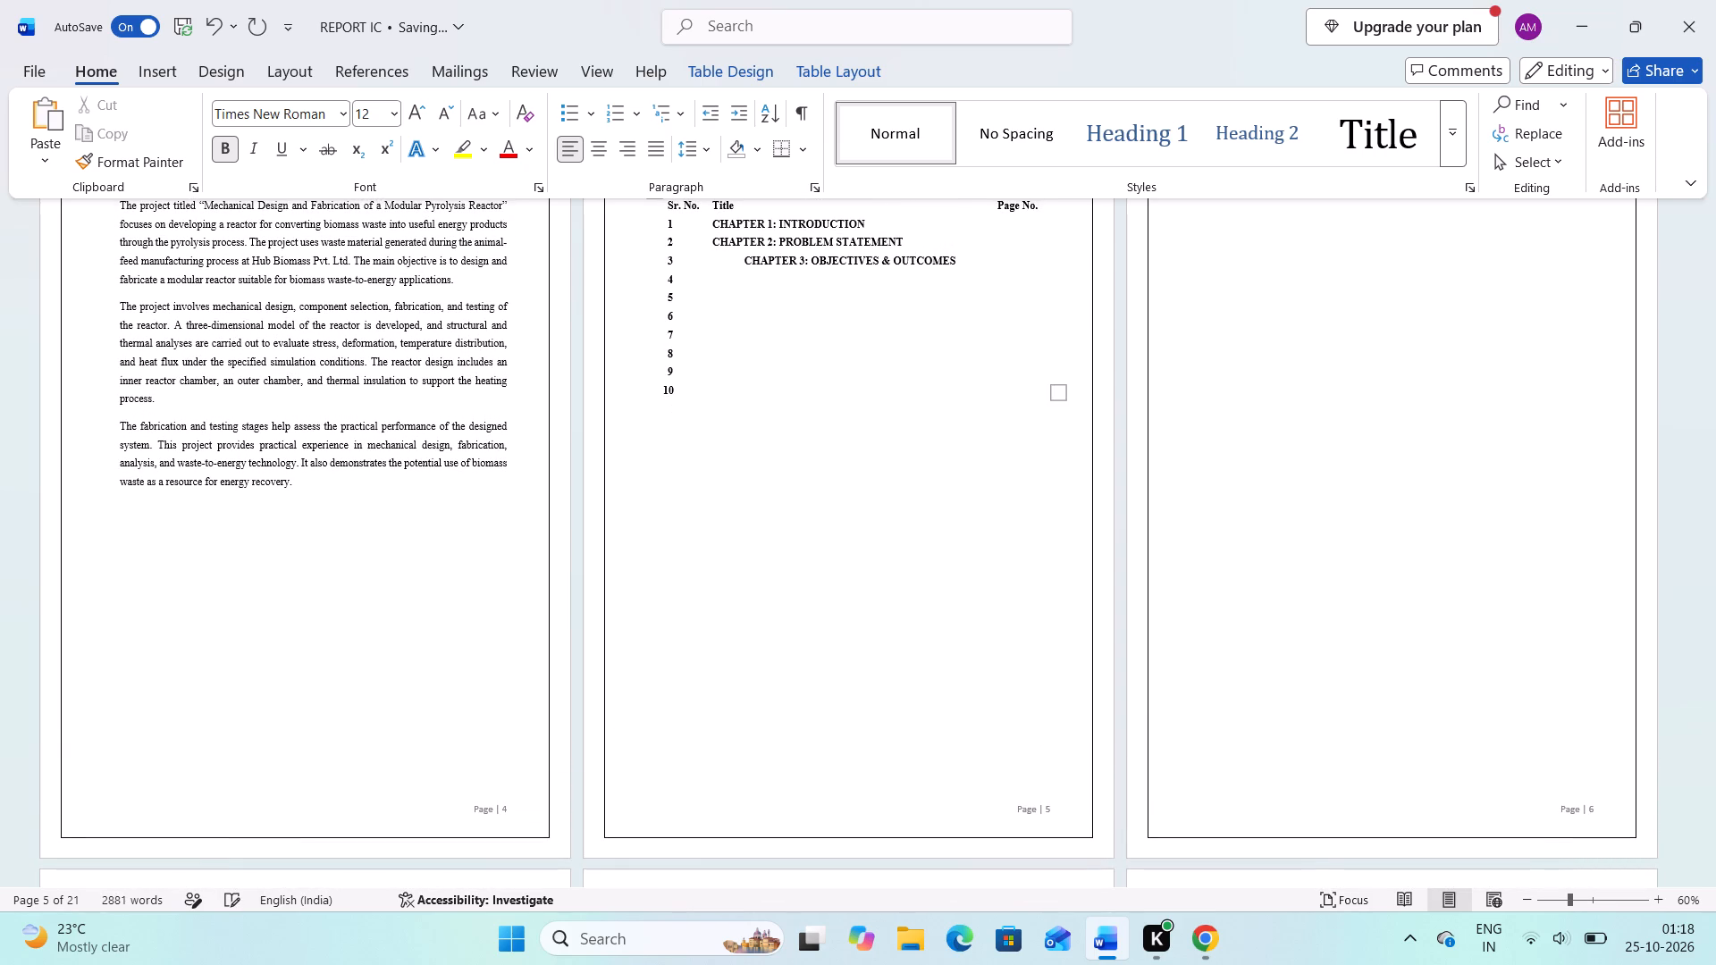
Copy the heading "CHAPTER 4: LITERATURE REVIEW" from its chapter page into the Title cell of index row 4.
scroll(910, 286, down, 6)
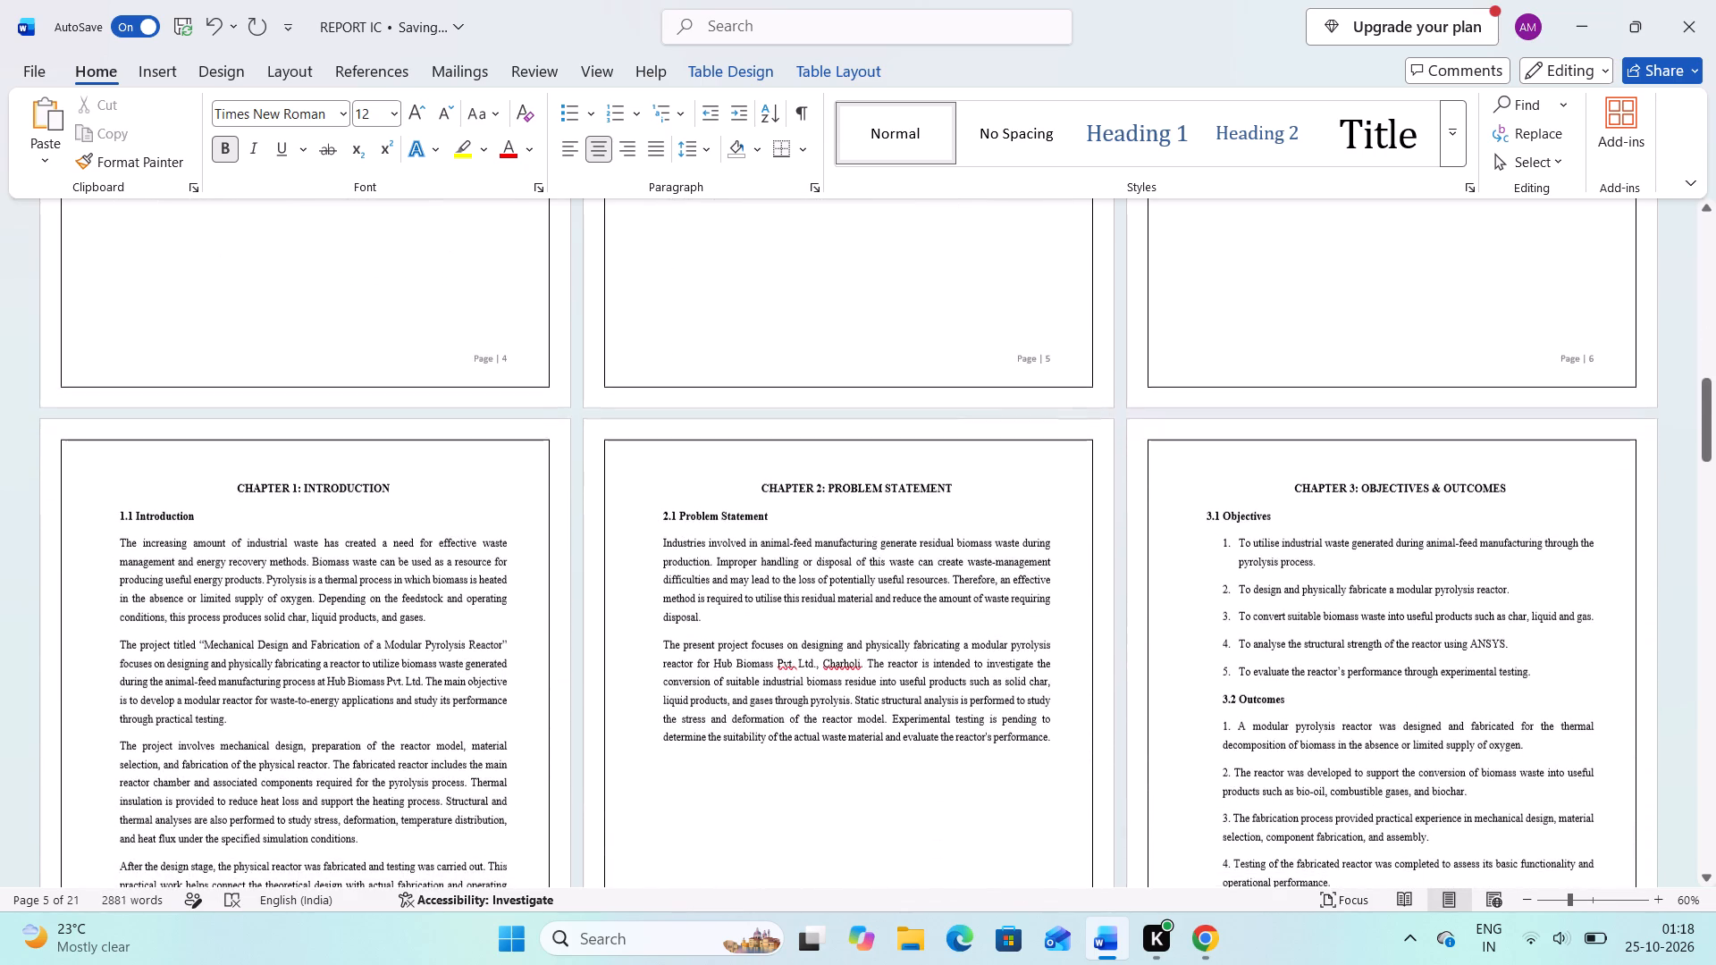
scroll(910, 286, down, 7)
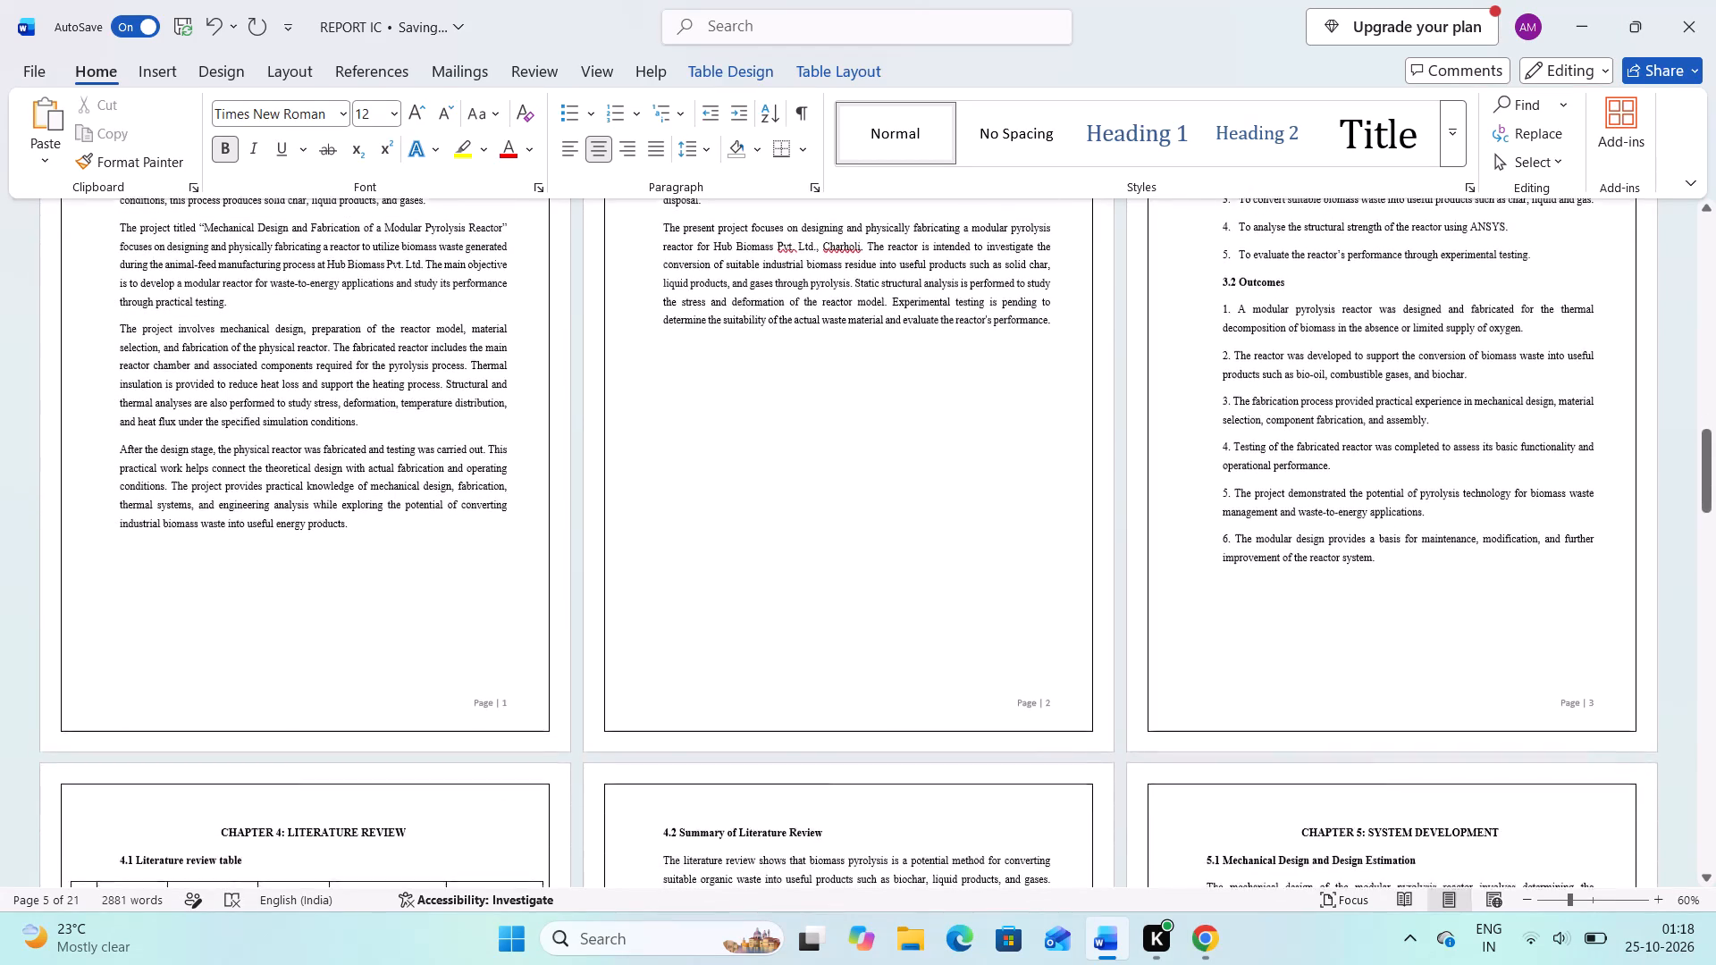
scroll(910, 286, down, 1)
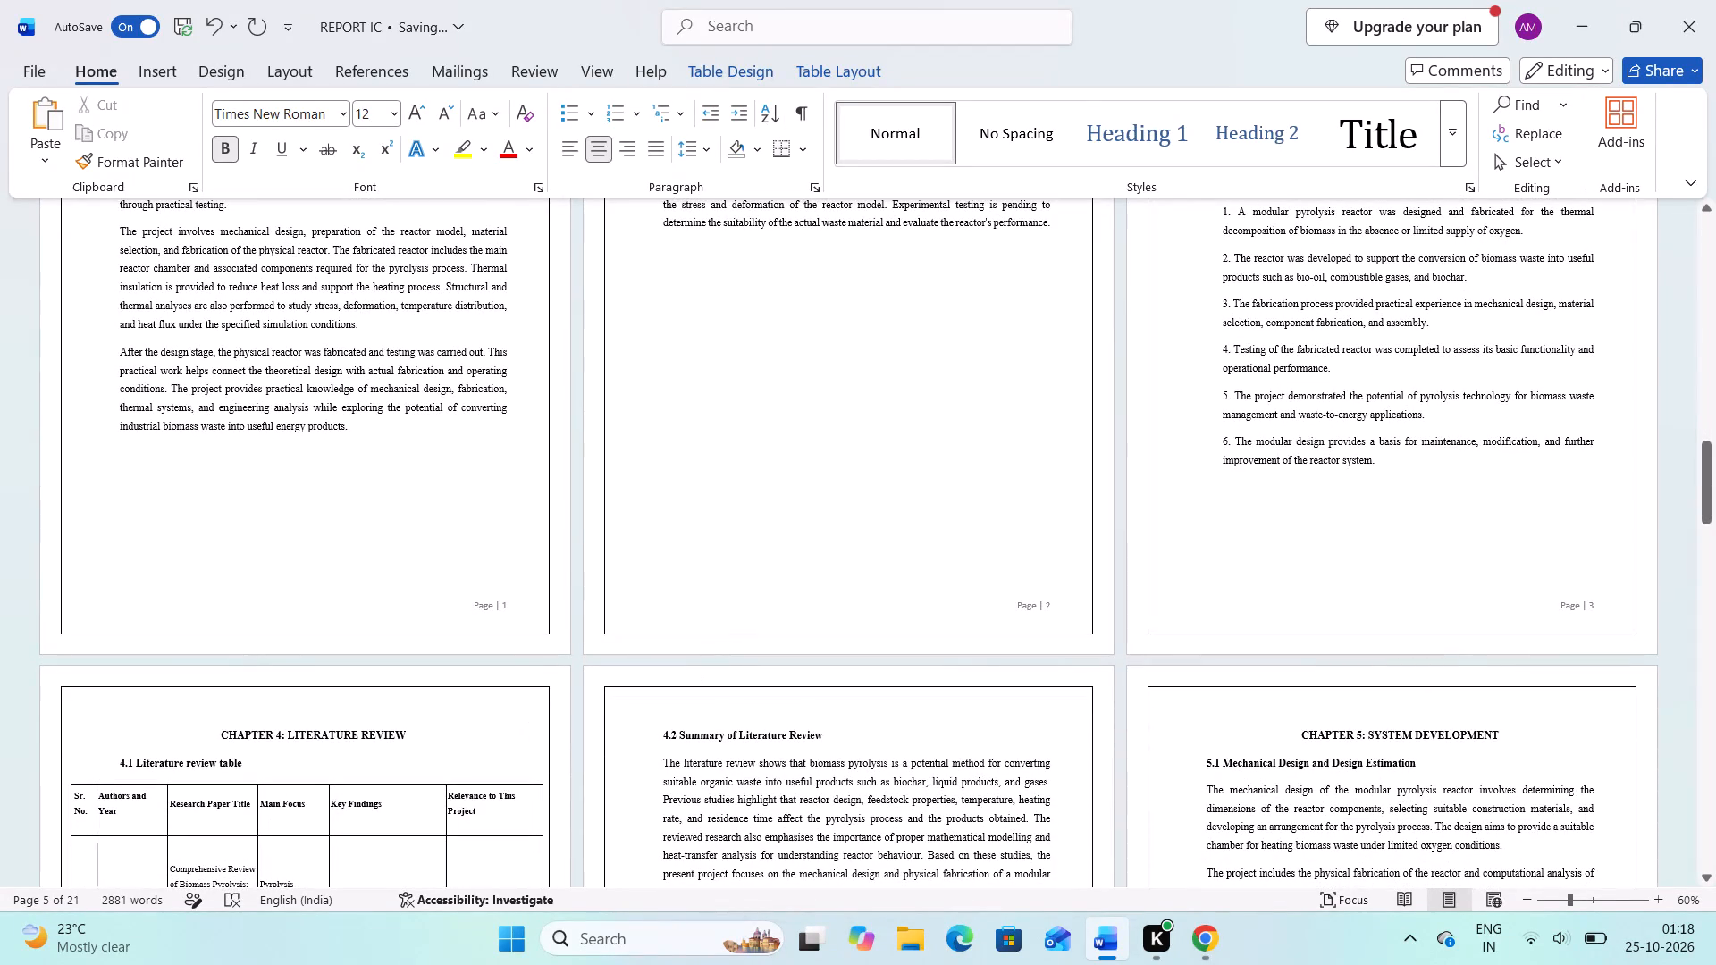
drag(416, 731, 247, 728)
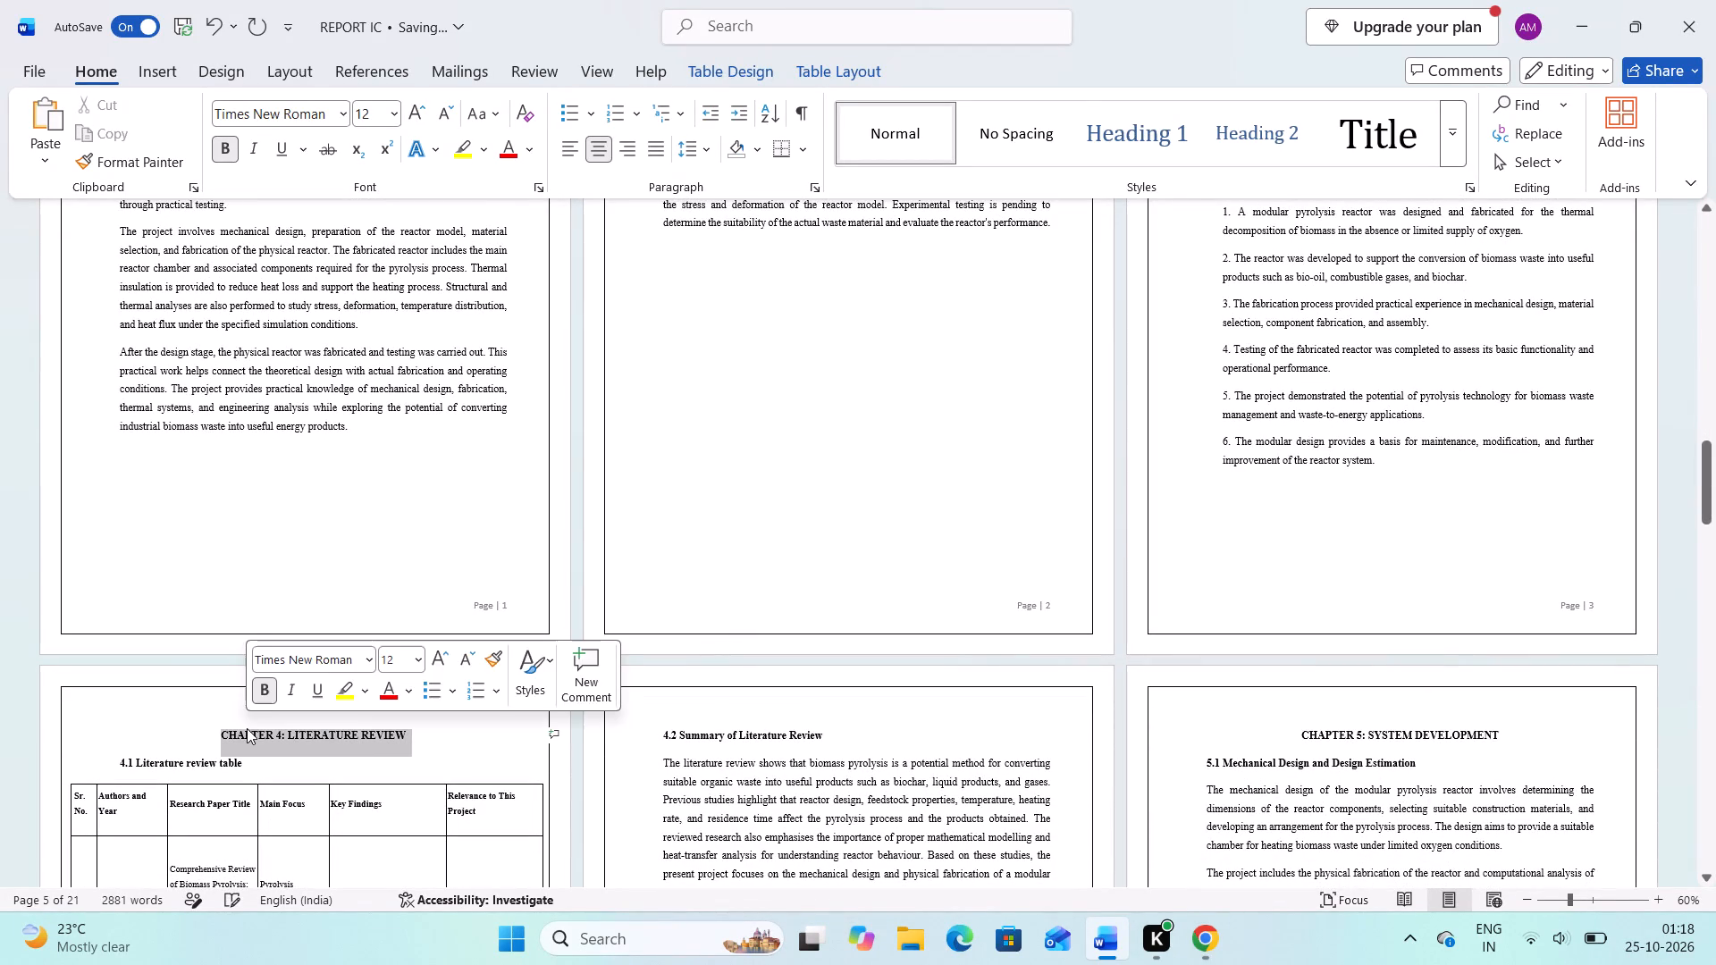
key(ctrl+c)
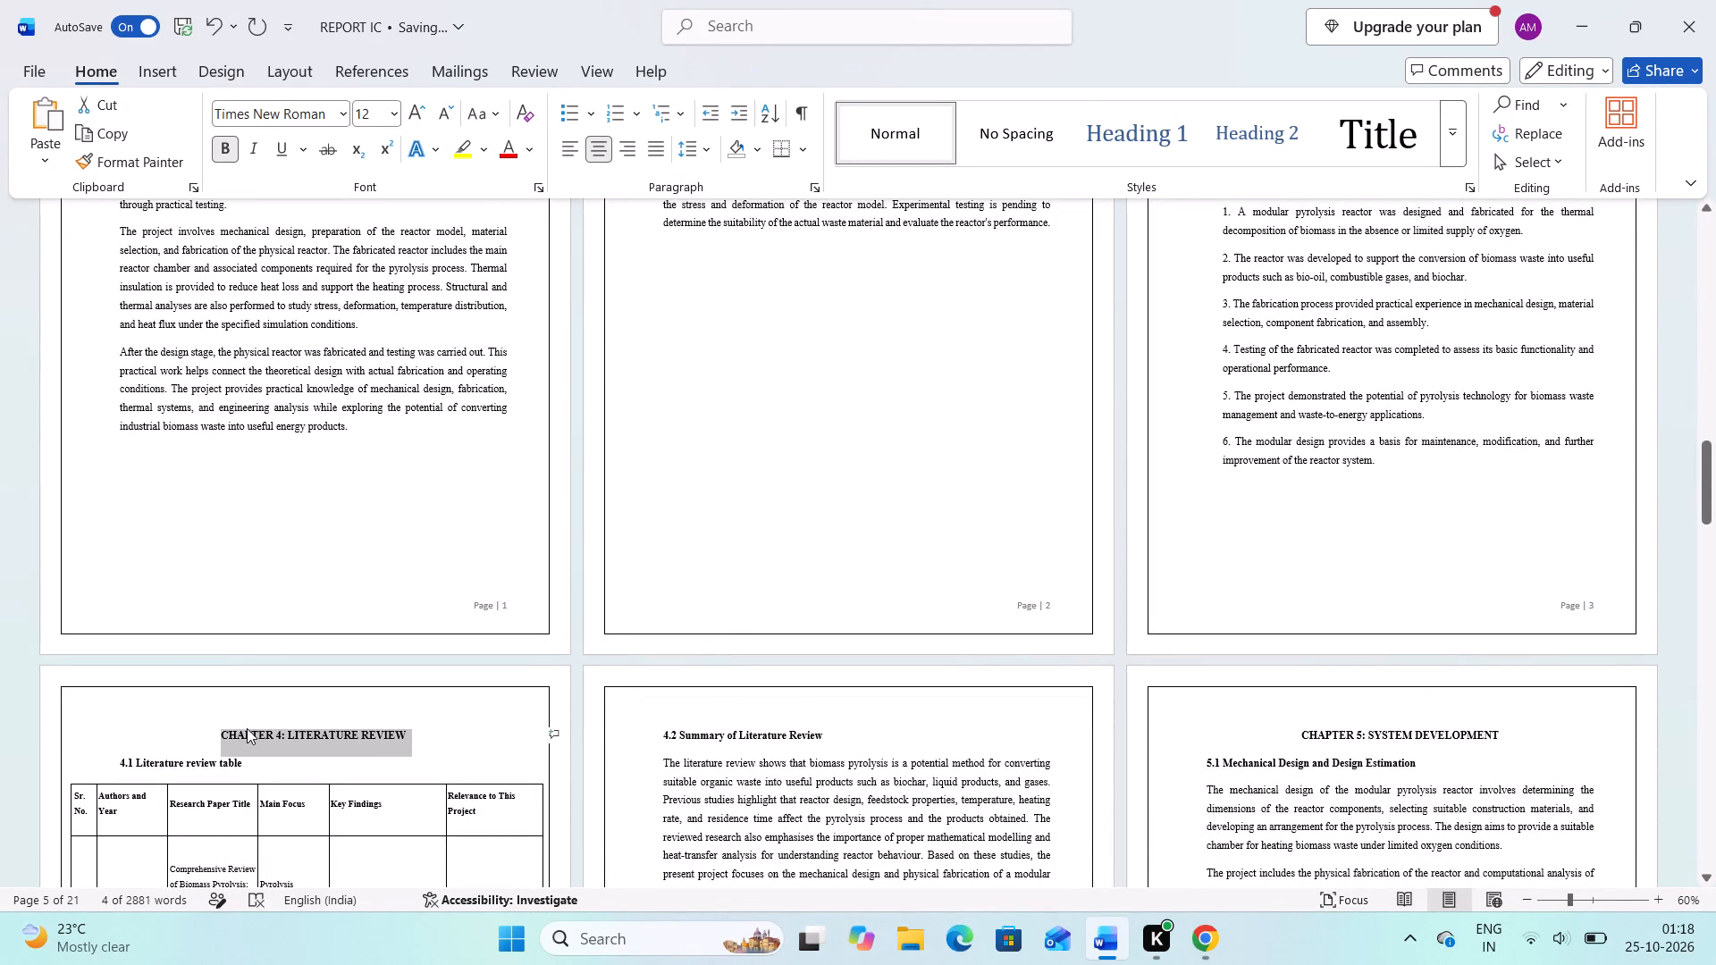
scroll(247, 728, up, 11)
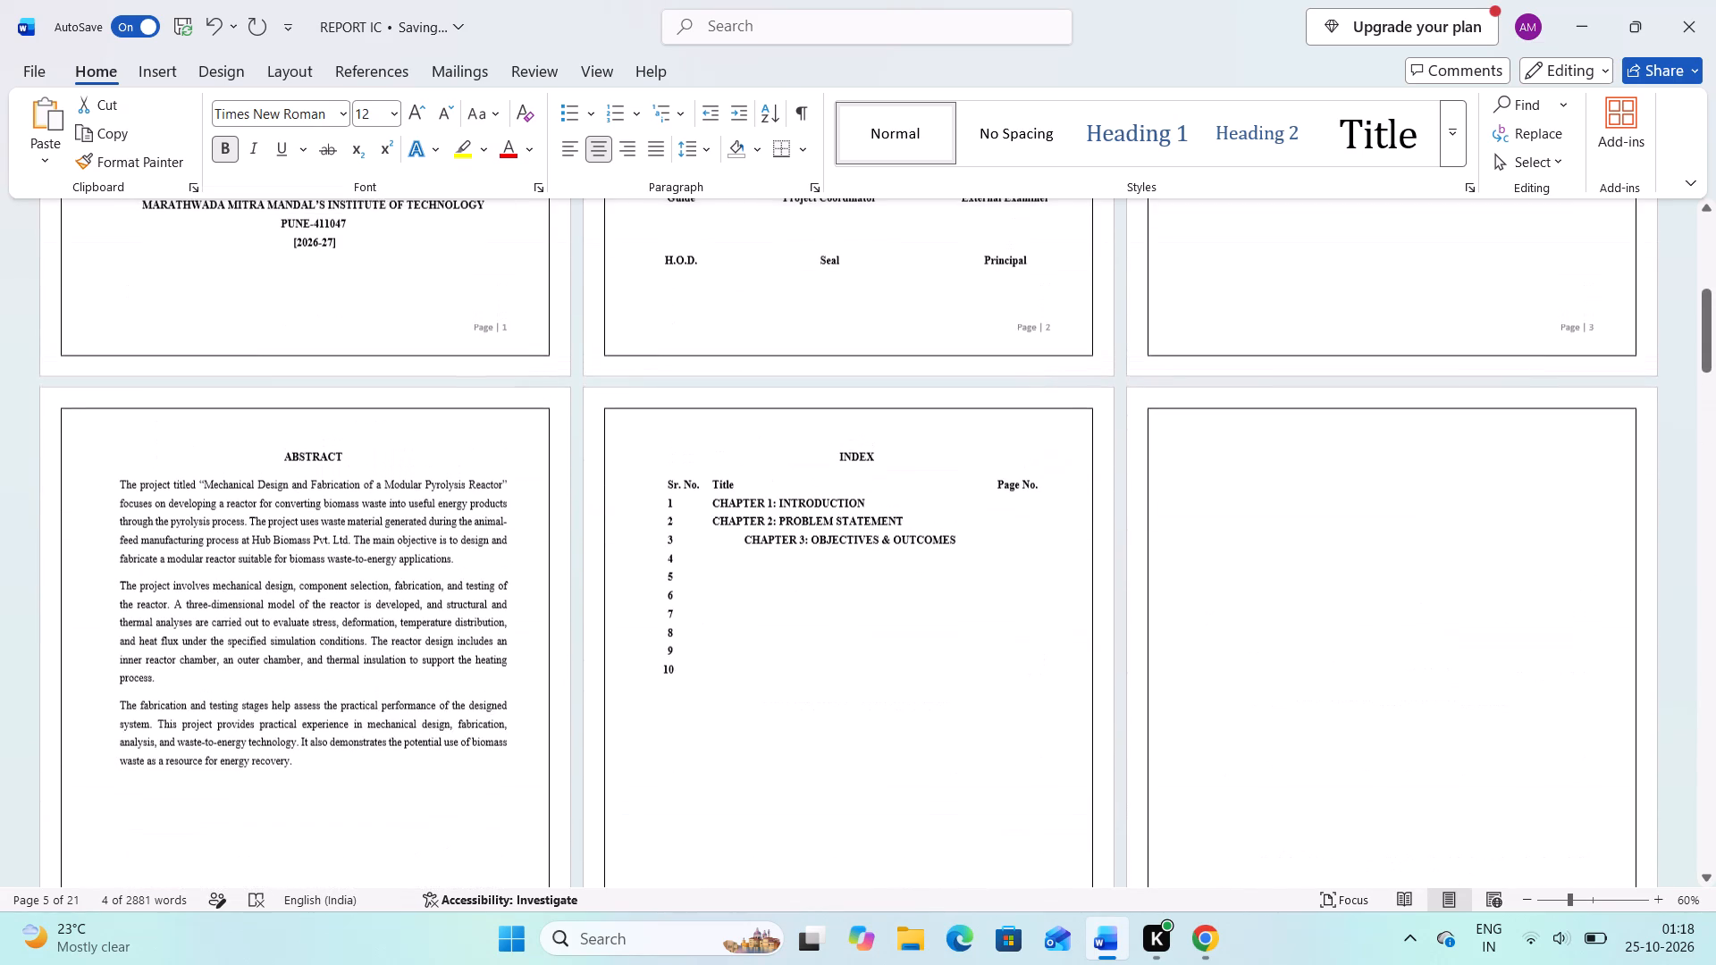
click(965, 541)
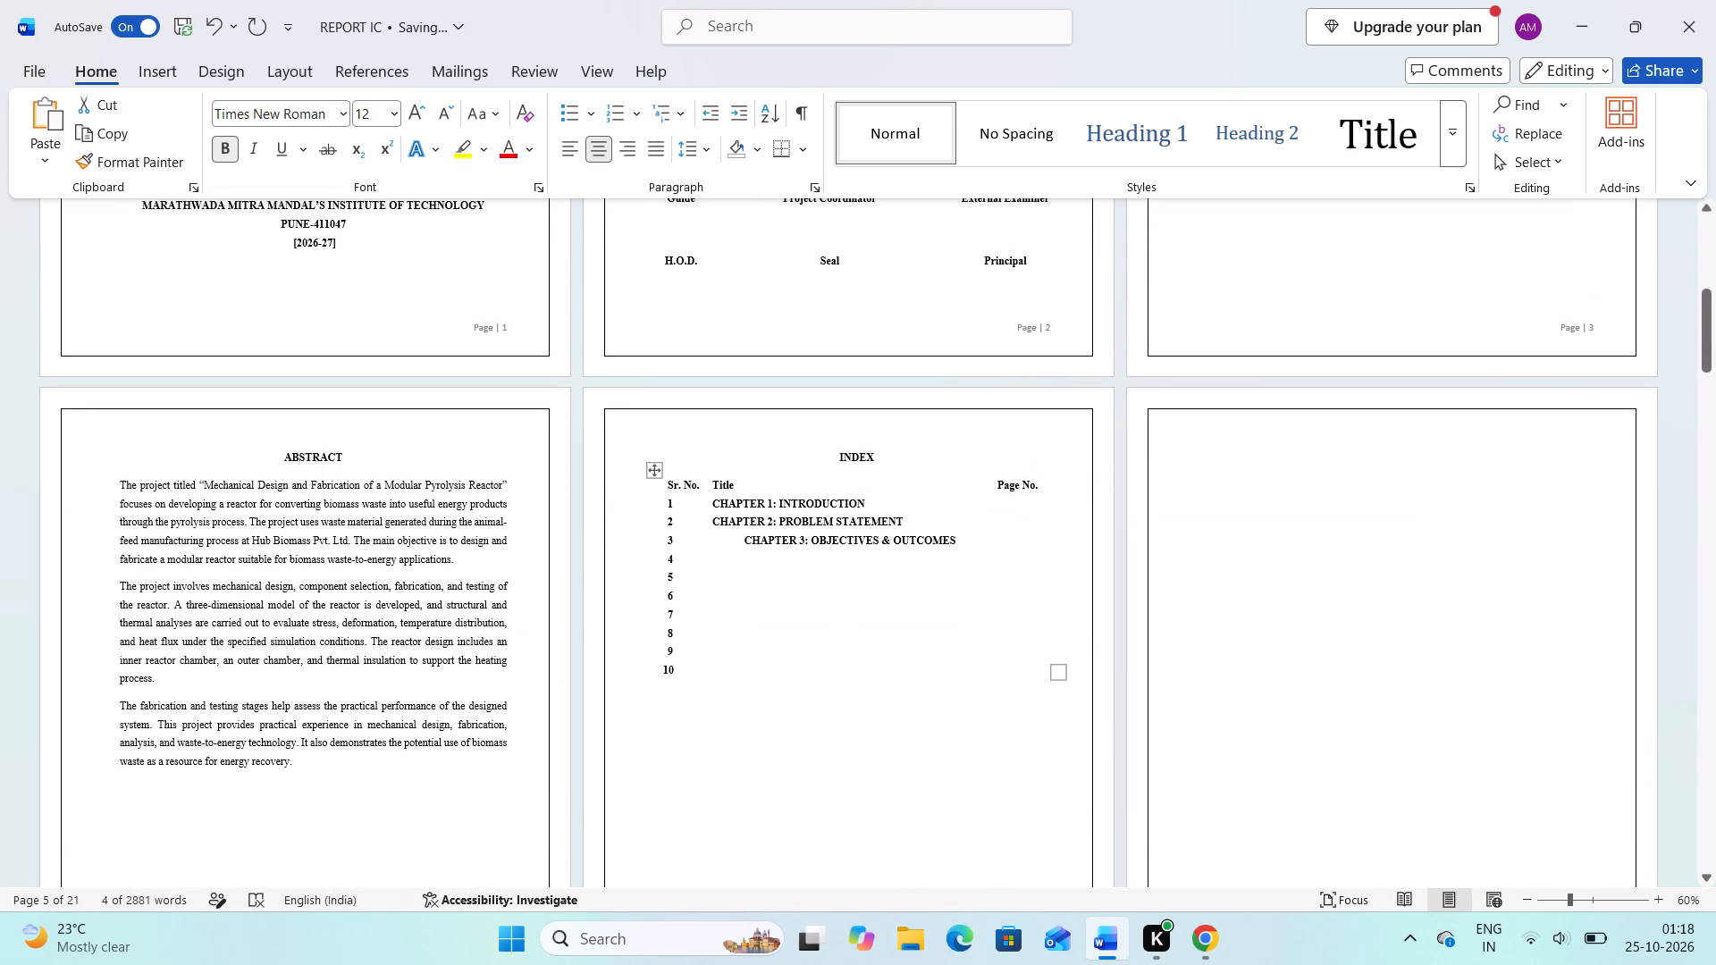
key(Down)
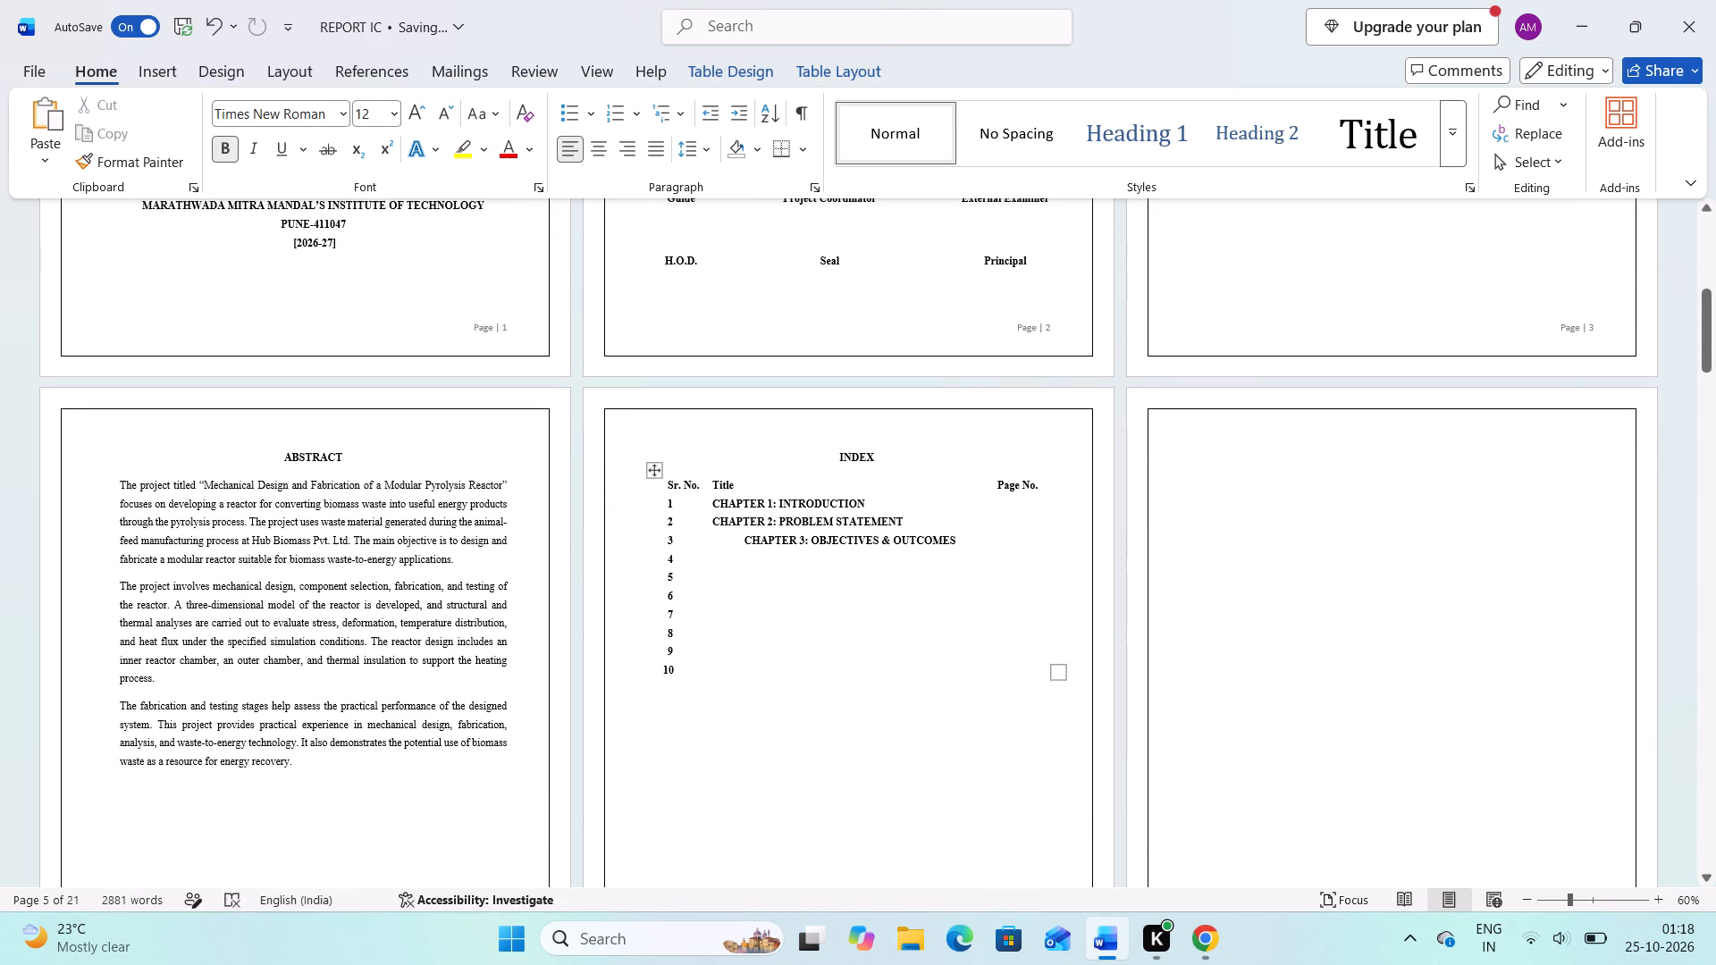
key(ctrl+v)
Copy the heading "CHAPTER 5: SYSTEM DEVELOPMENT" from its chapter page into the Title cell of index row 5.
scroll(965, 541, down, 2)
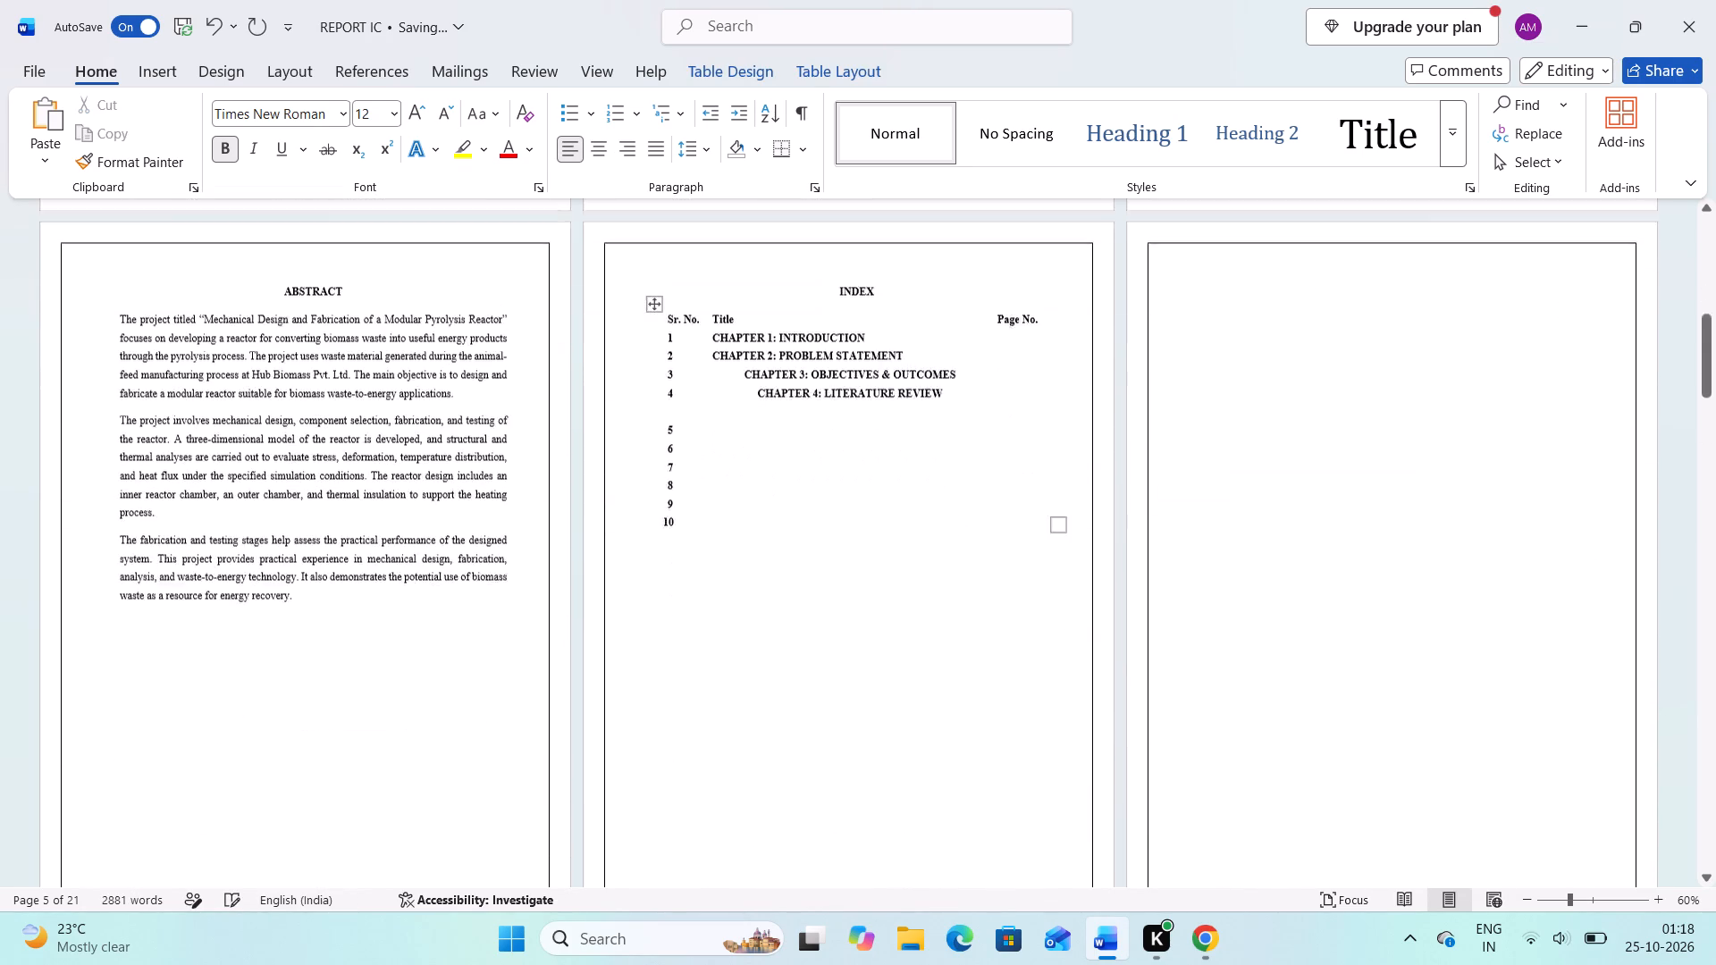
scroll(965, 541, down, 6)
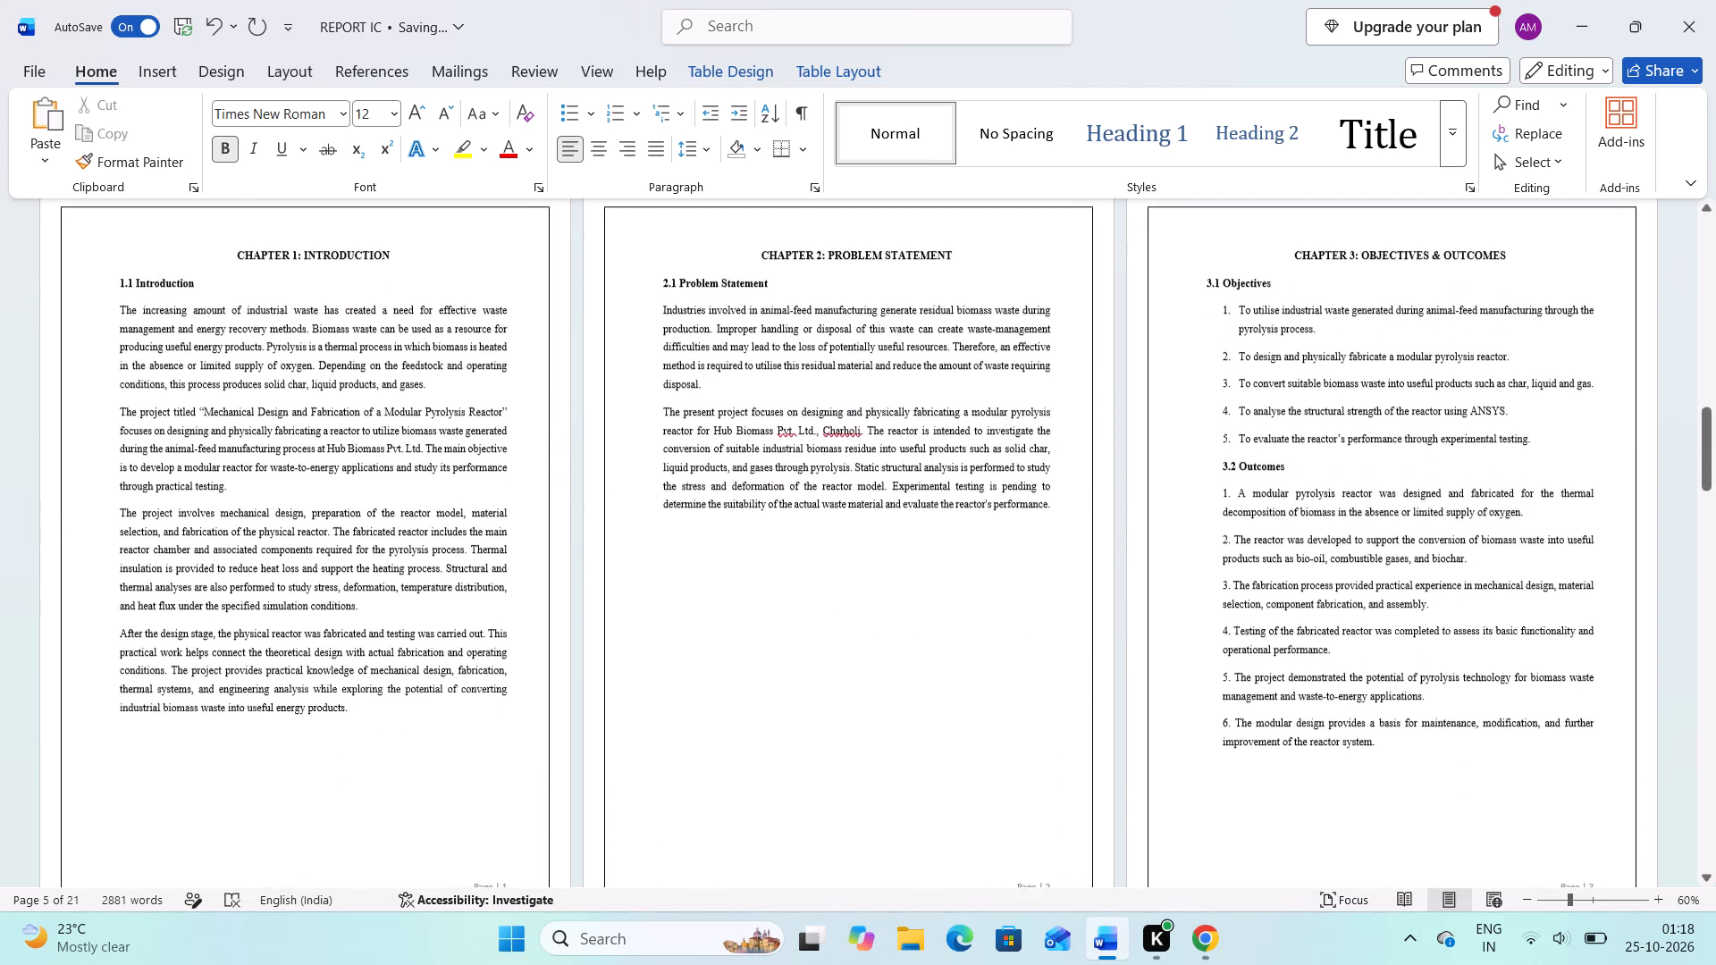
scroll(965, 541, down, 4)
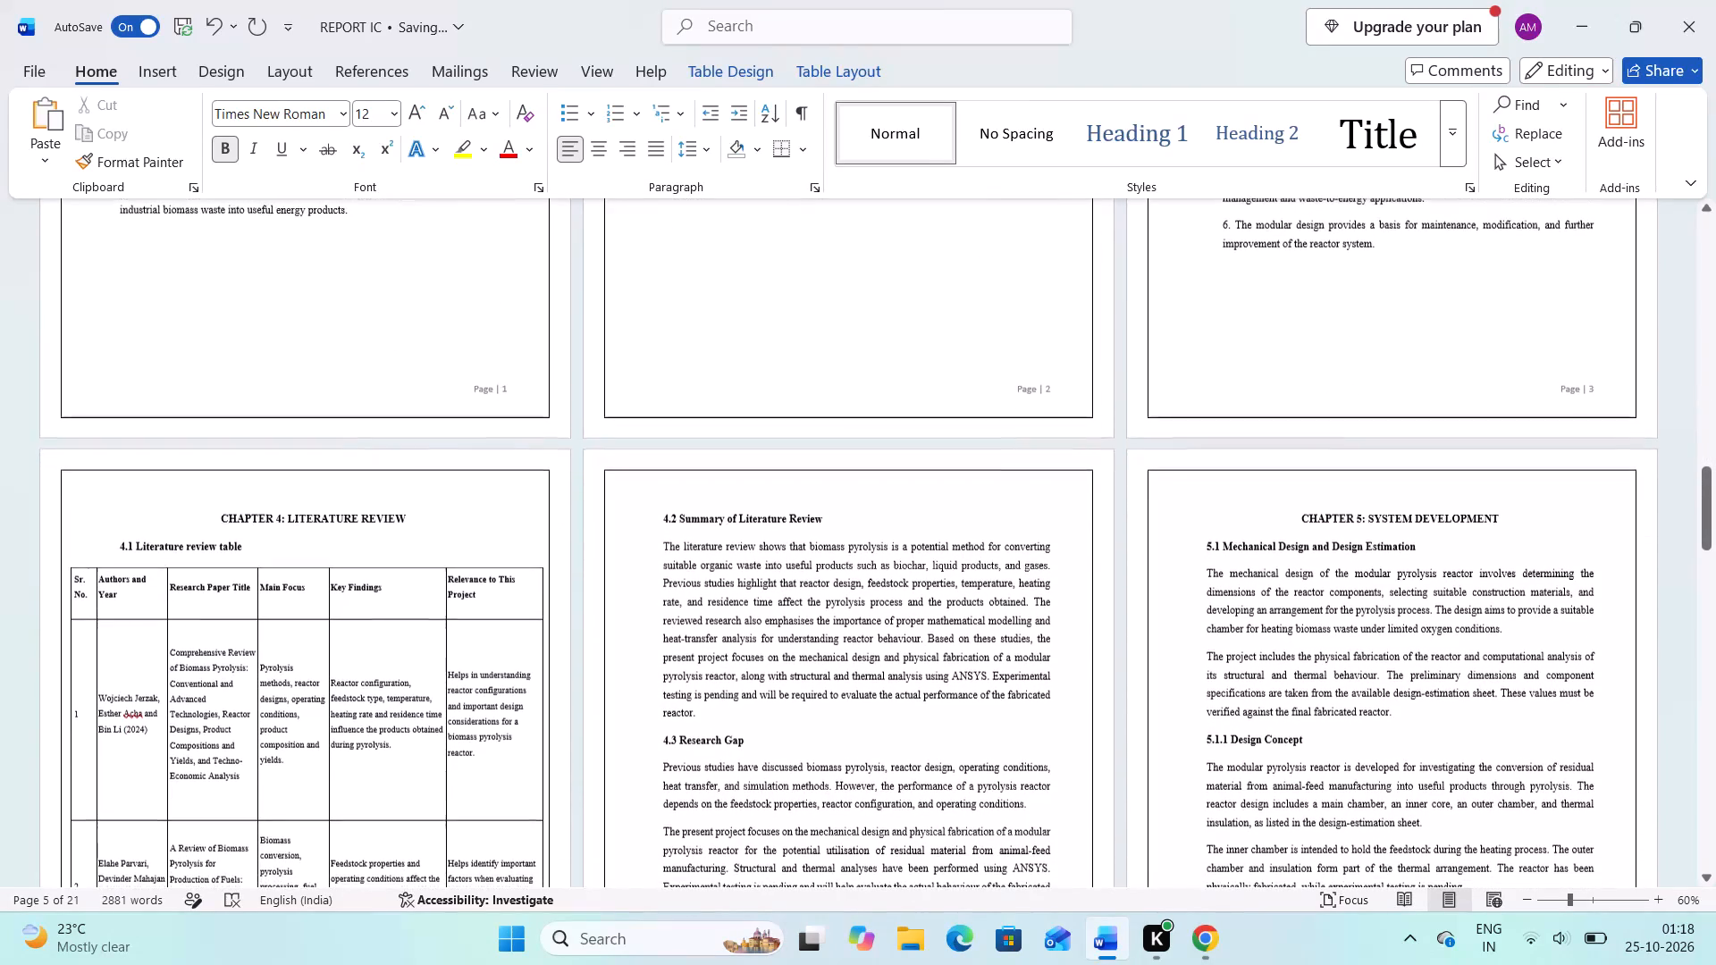
drag(1502, 515, 1489, 515)
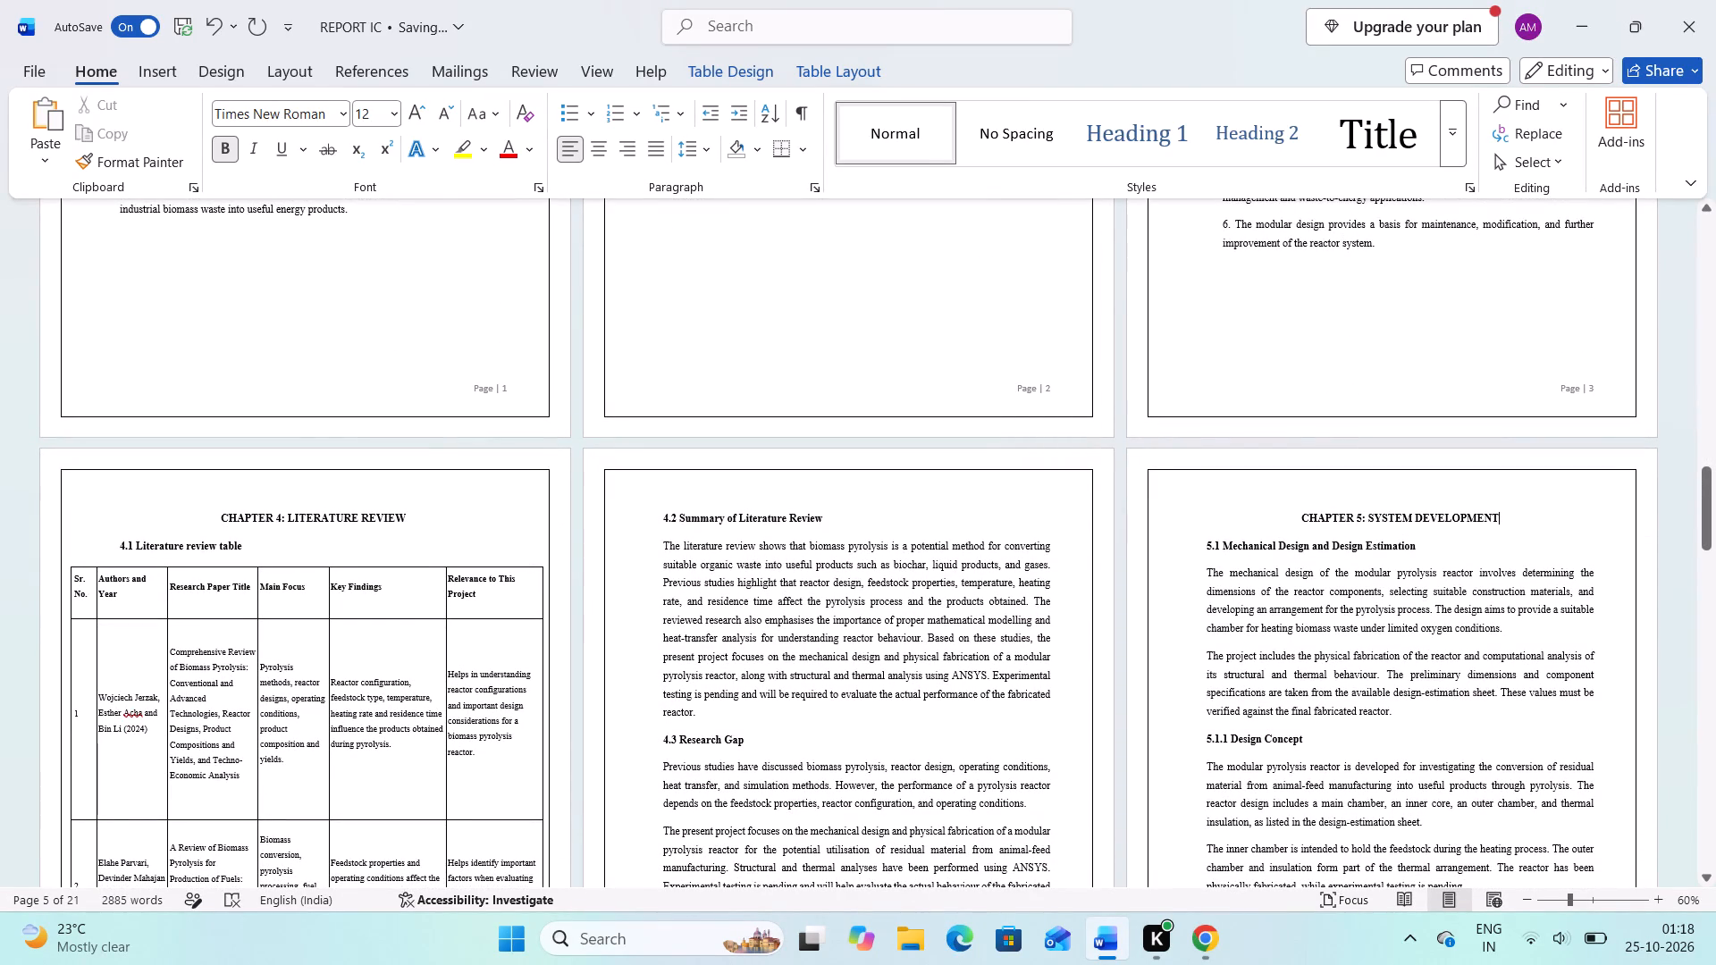
drag(1489, 515, 1317, 517)
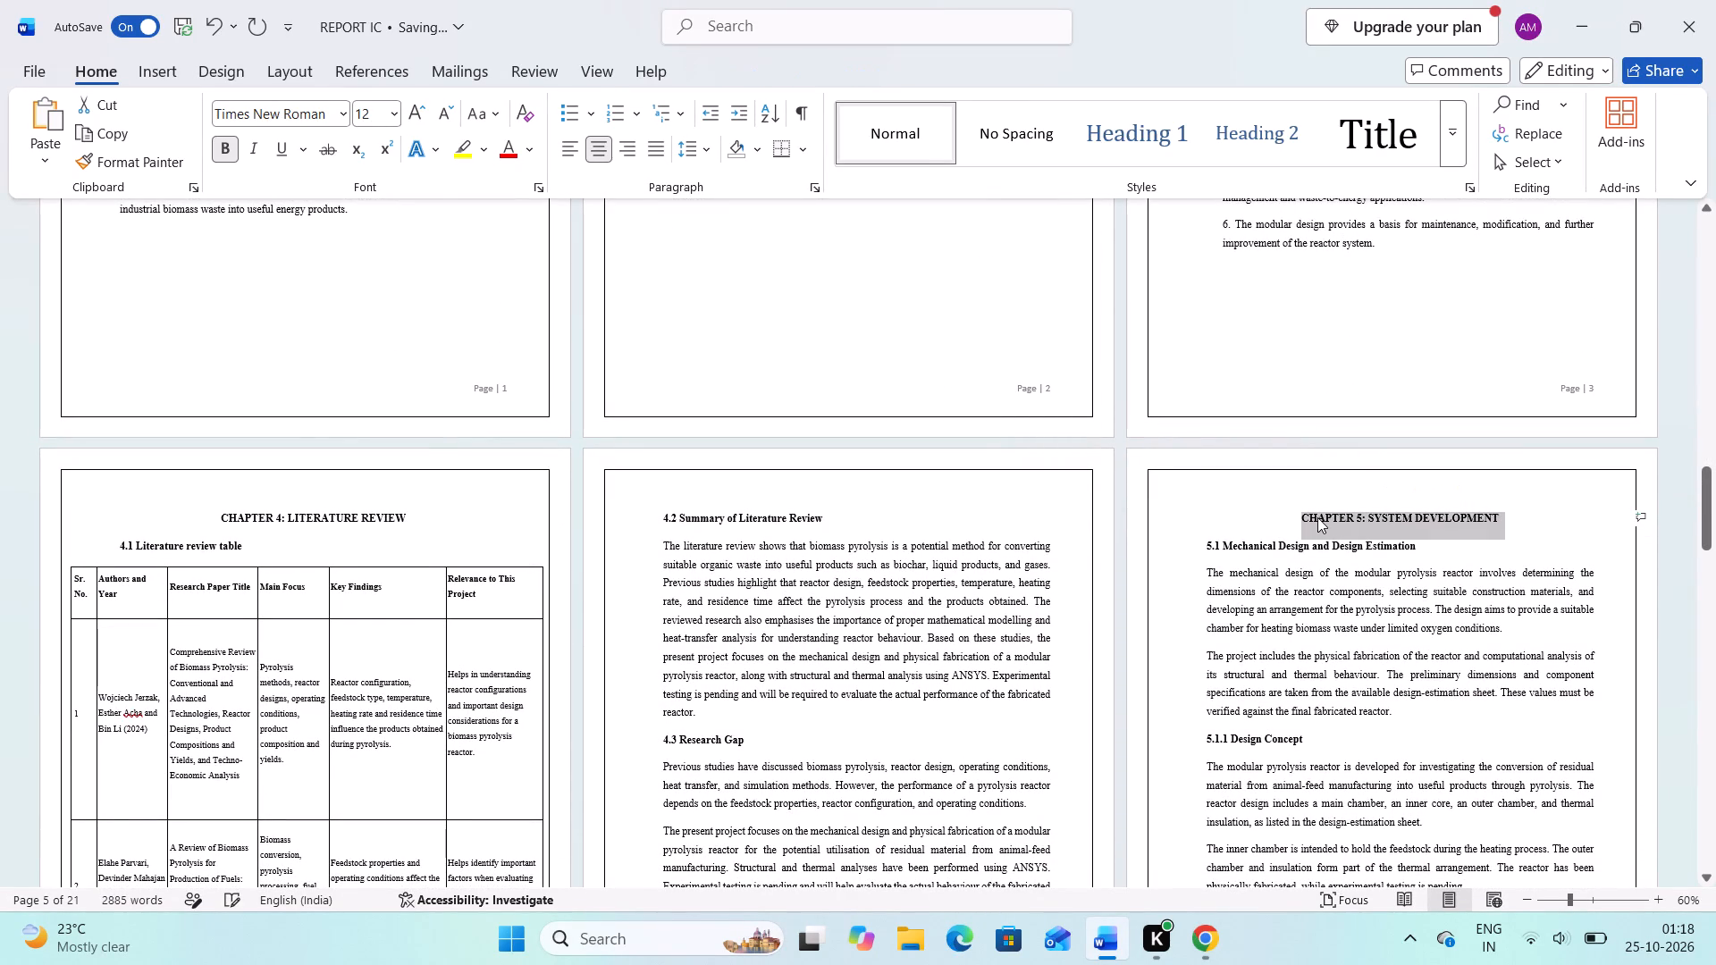
key(ctrl+c)
scroll(1317, 517, up, 8)
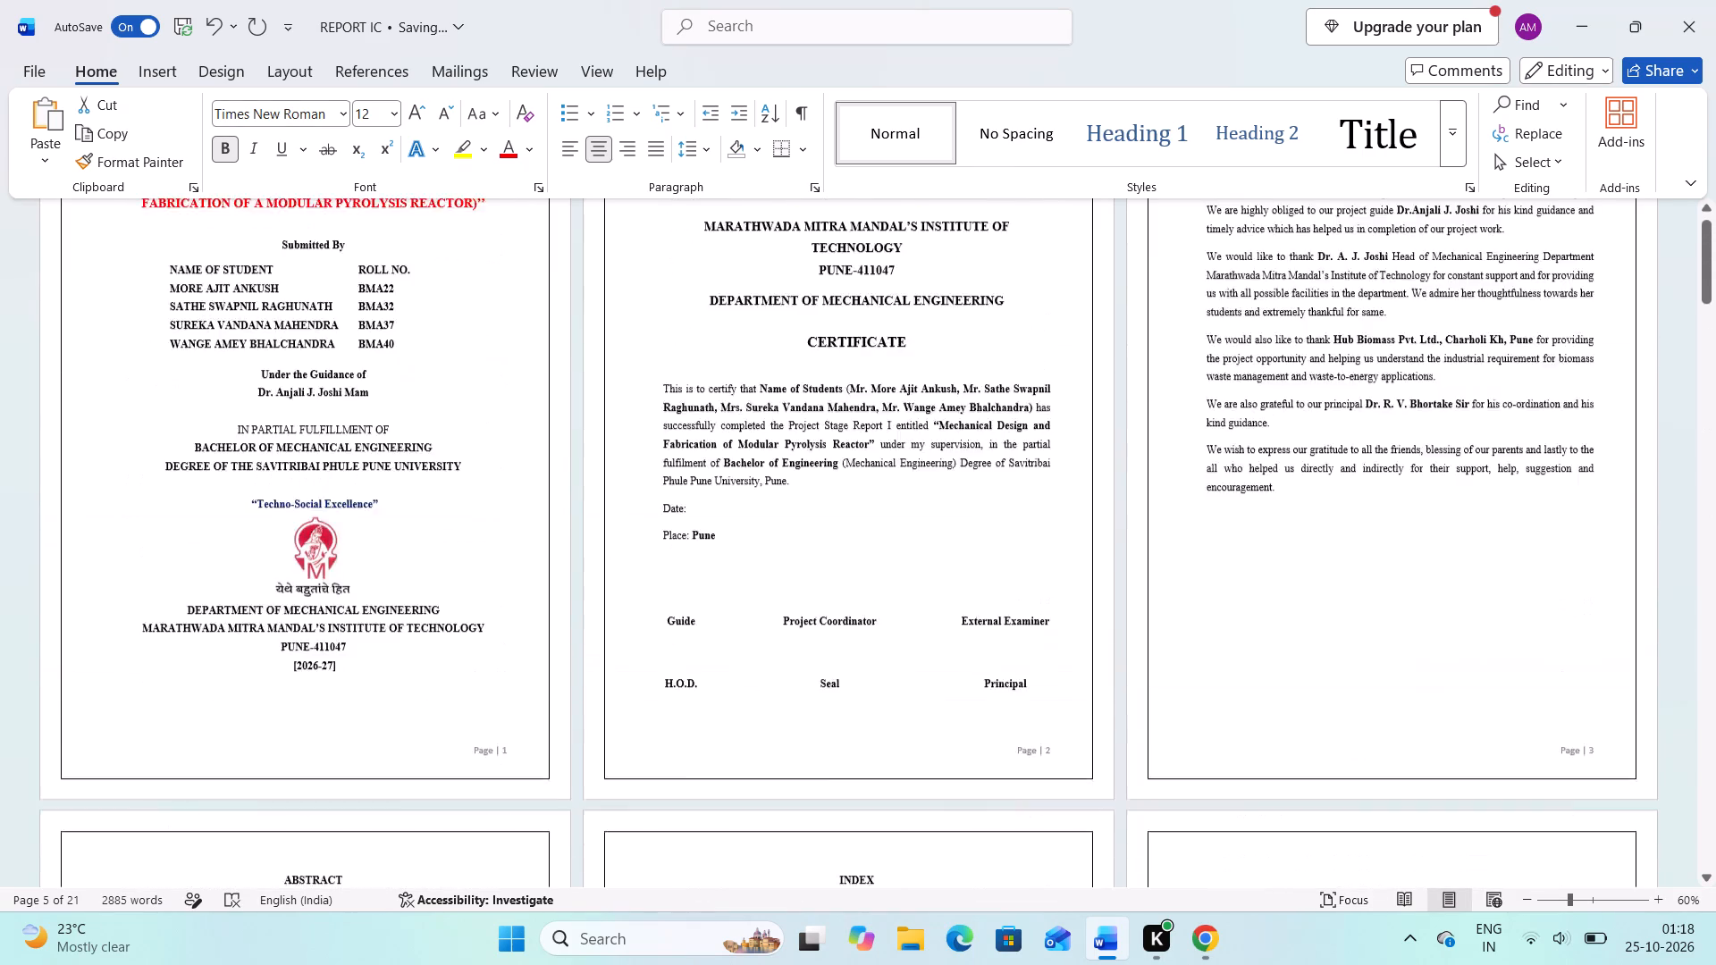
scroll(1317, 517, down, 5)
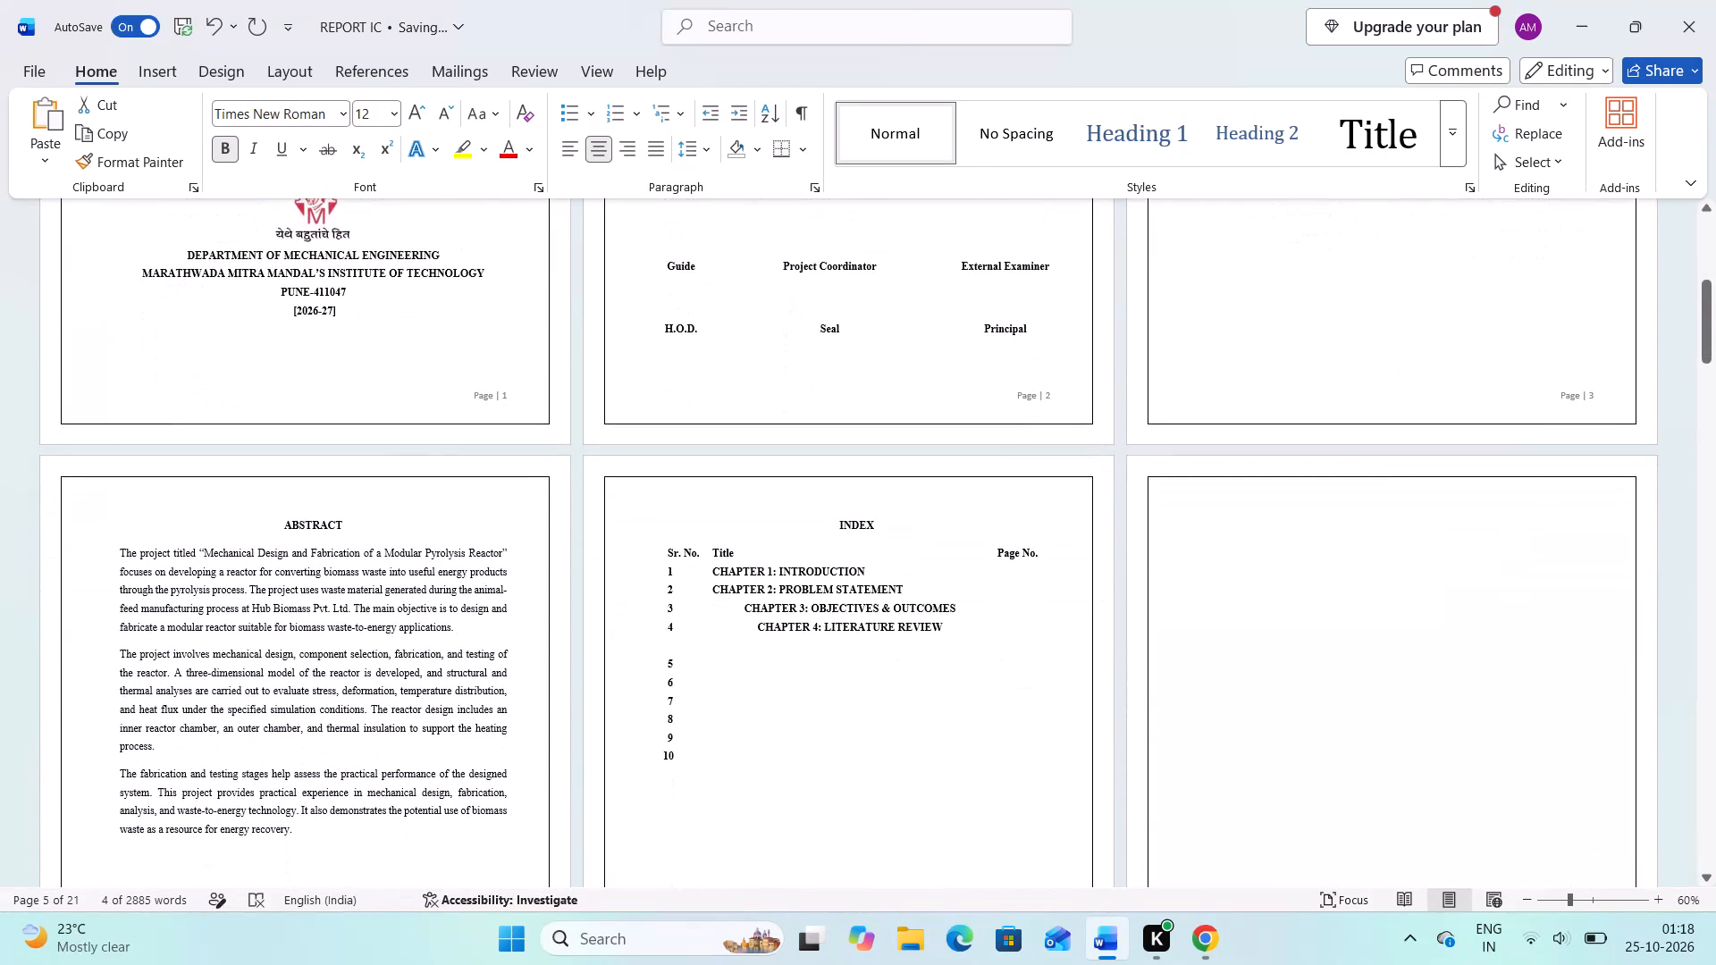
click(944, 627)
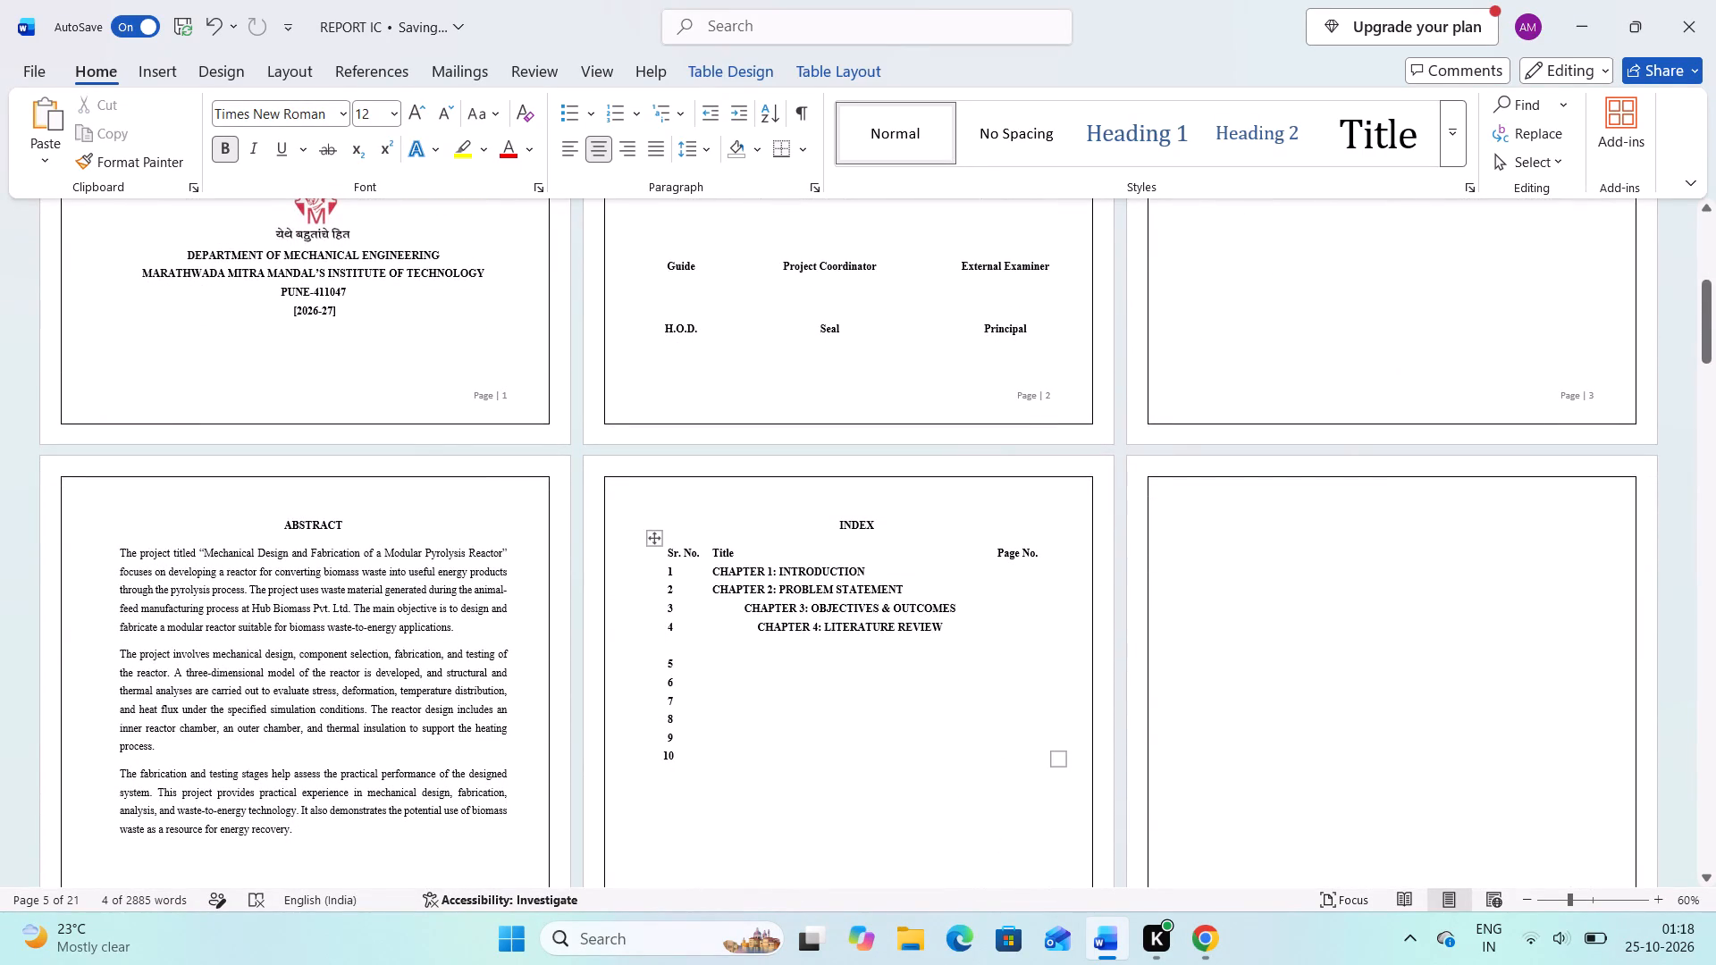
key(Down)
key(Down)
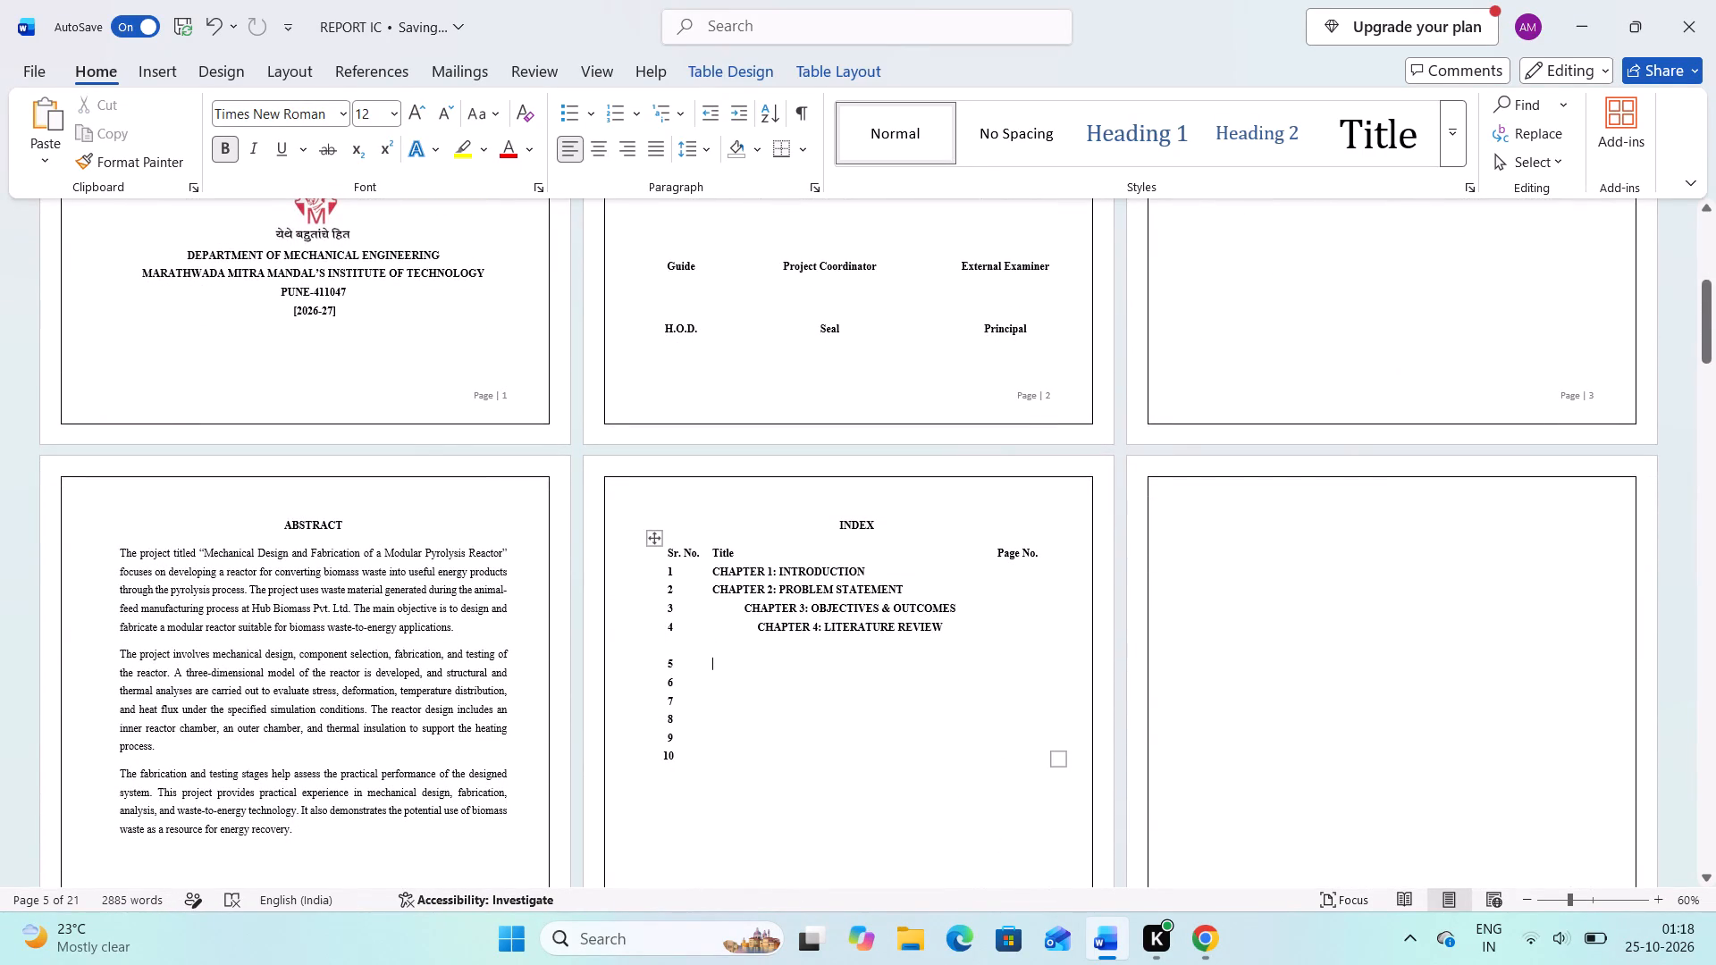
key(ctrl+v)
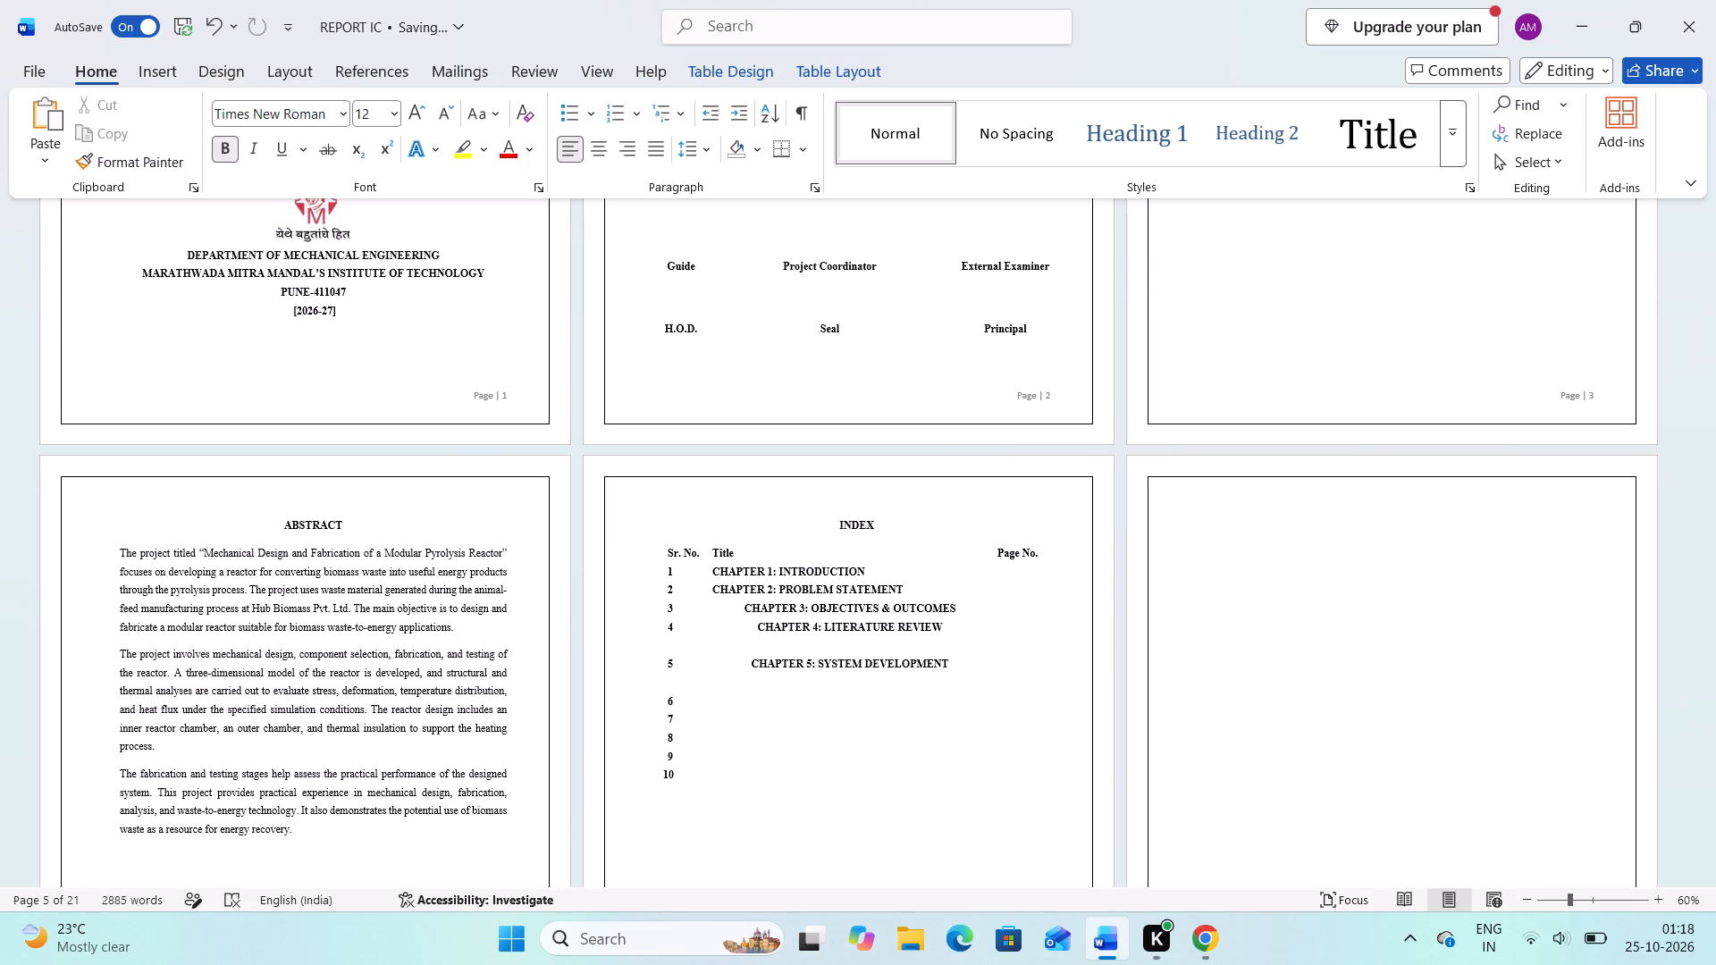
Copy the two-line heading "CHAPTER 6 COMPUTATIONAL ANALYSIS USING ANSYS" from its chapter page into the Title cell of index row 6.
scroll(944, 627, down, 5)
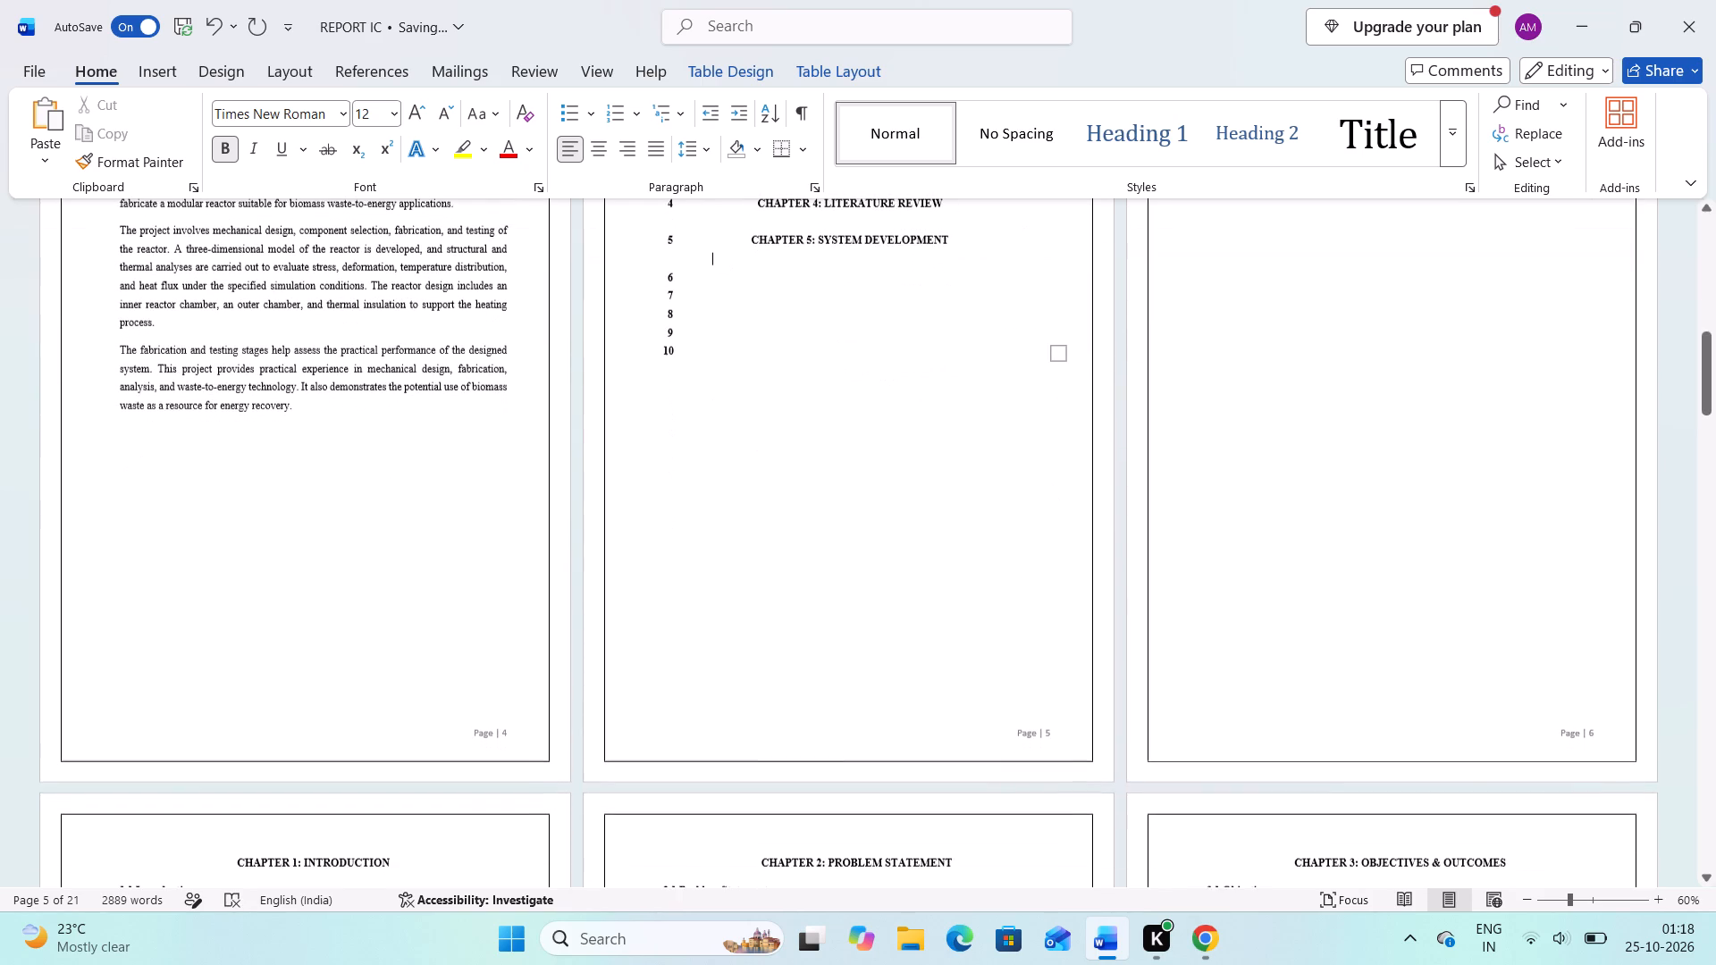
scroll(944, 627, down, 4)
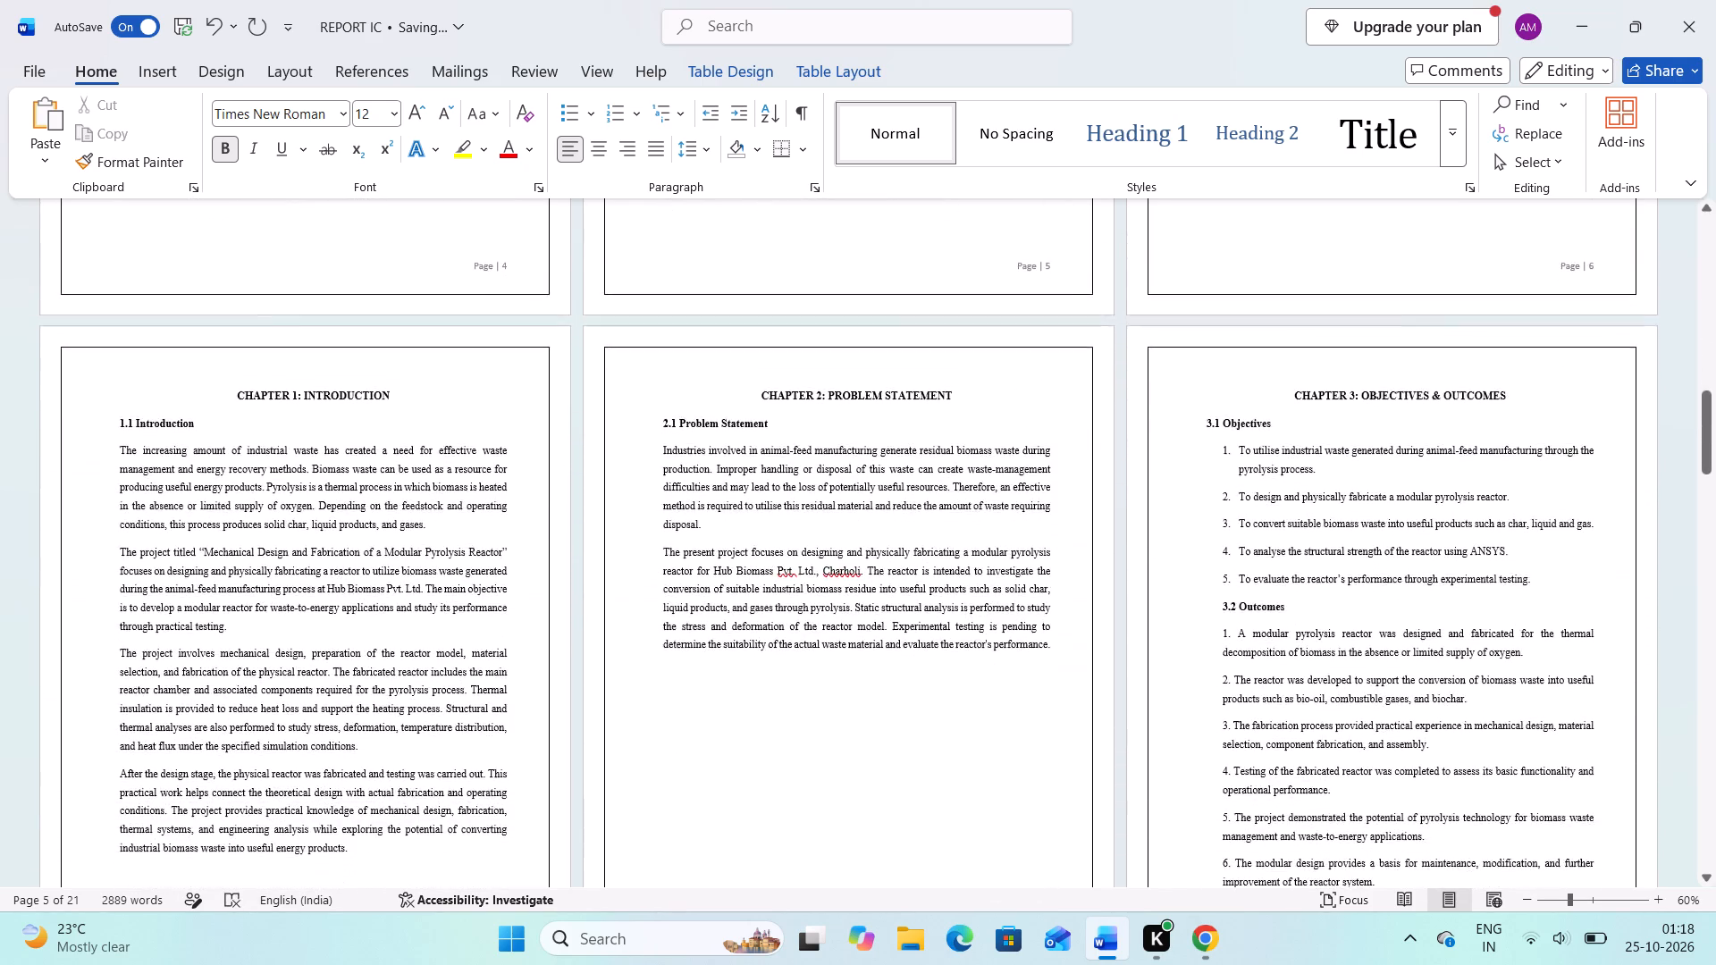
scroll(944, 627, down, 5)
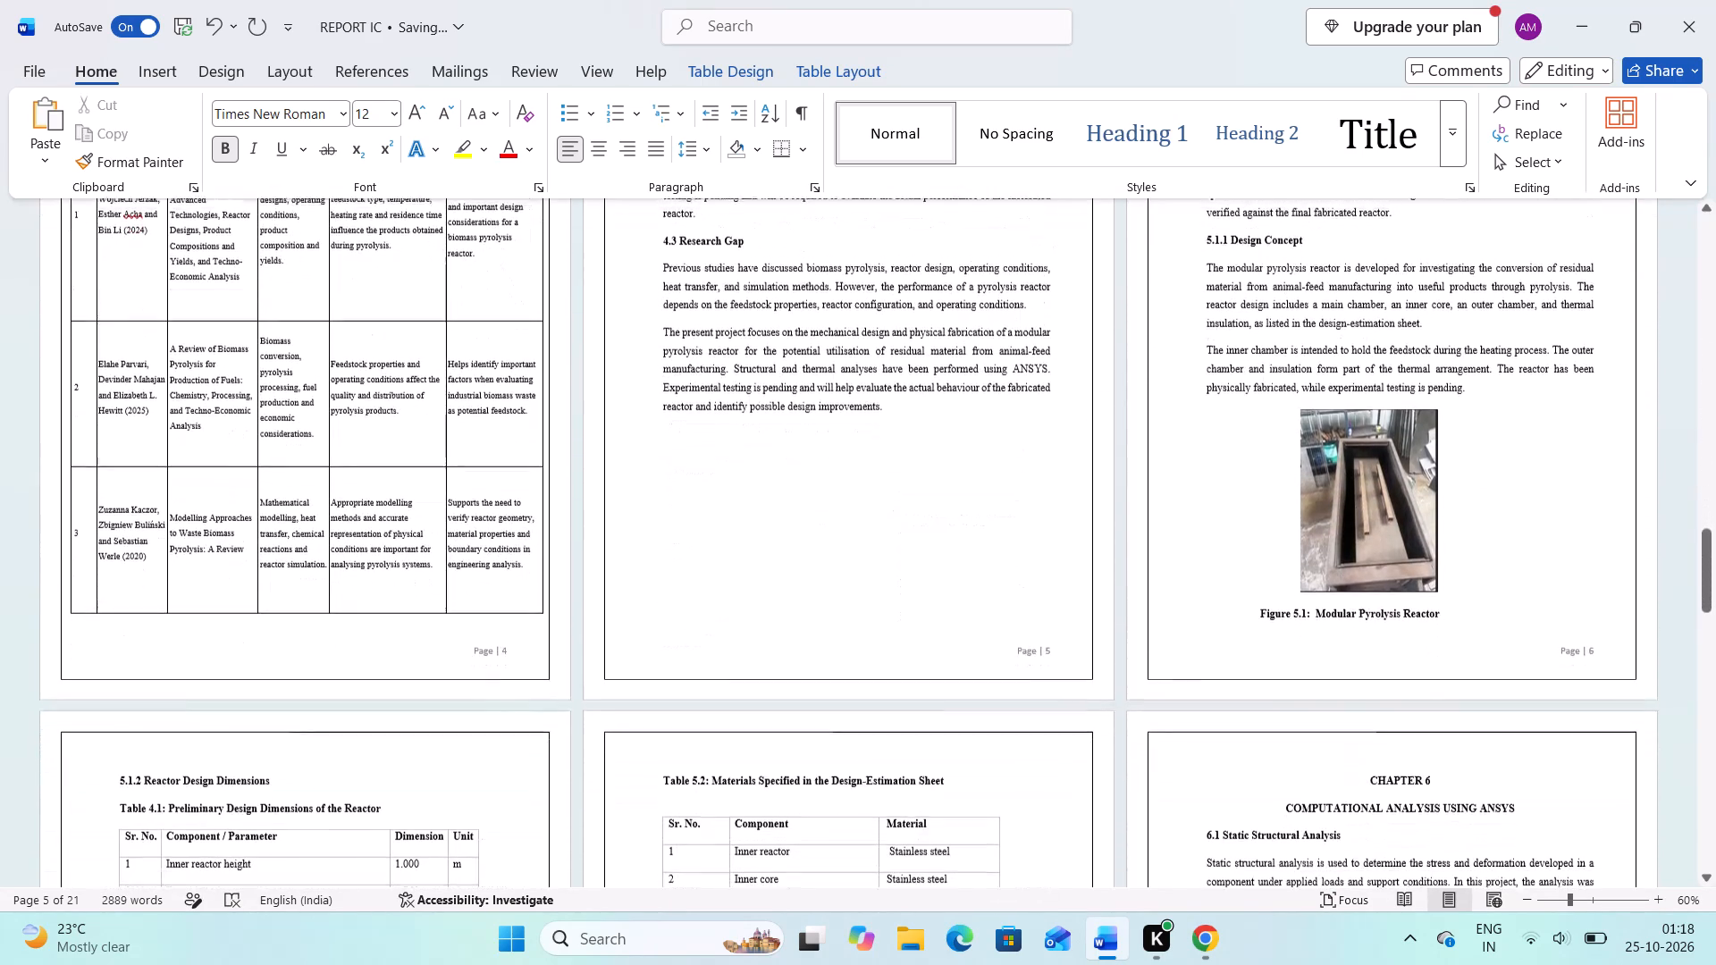
scroll(944, 627, down, 1)
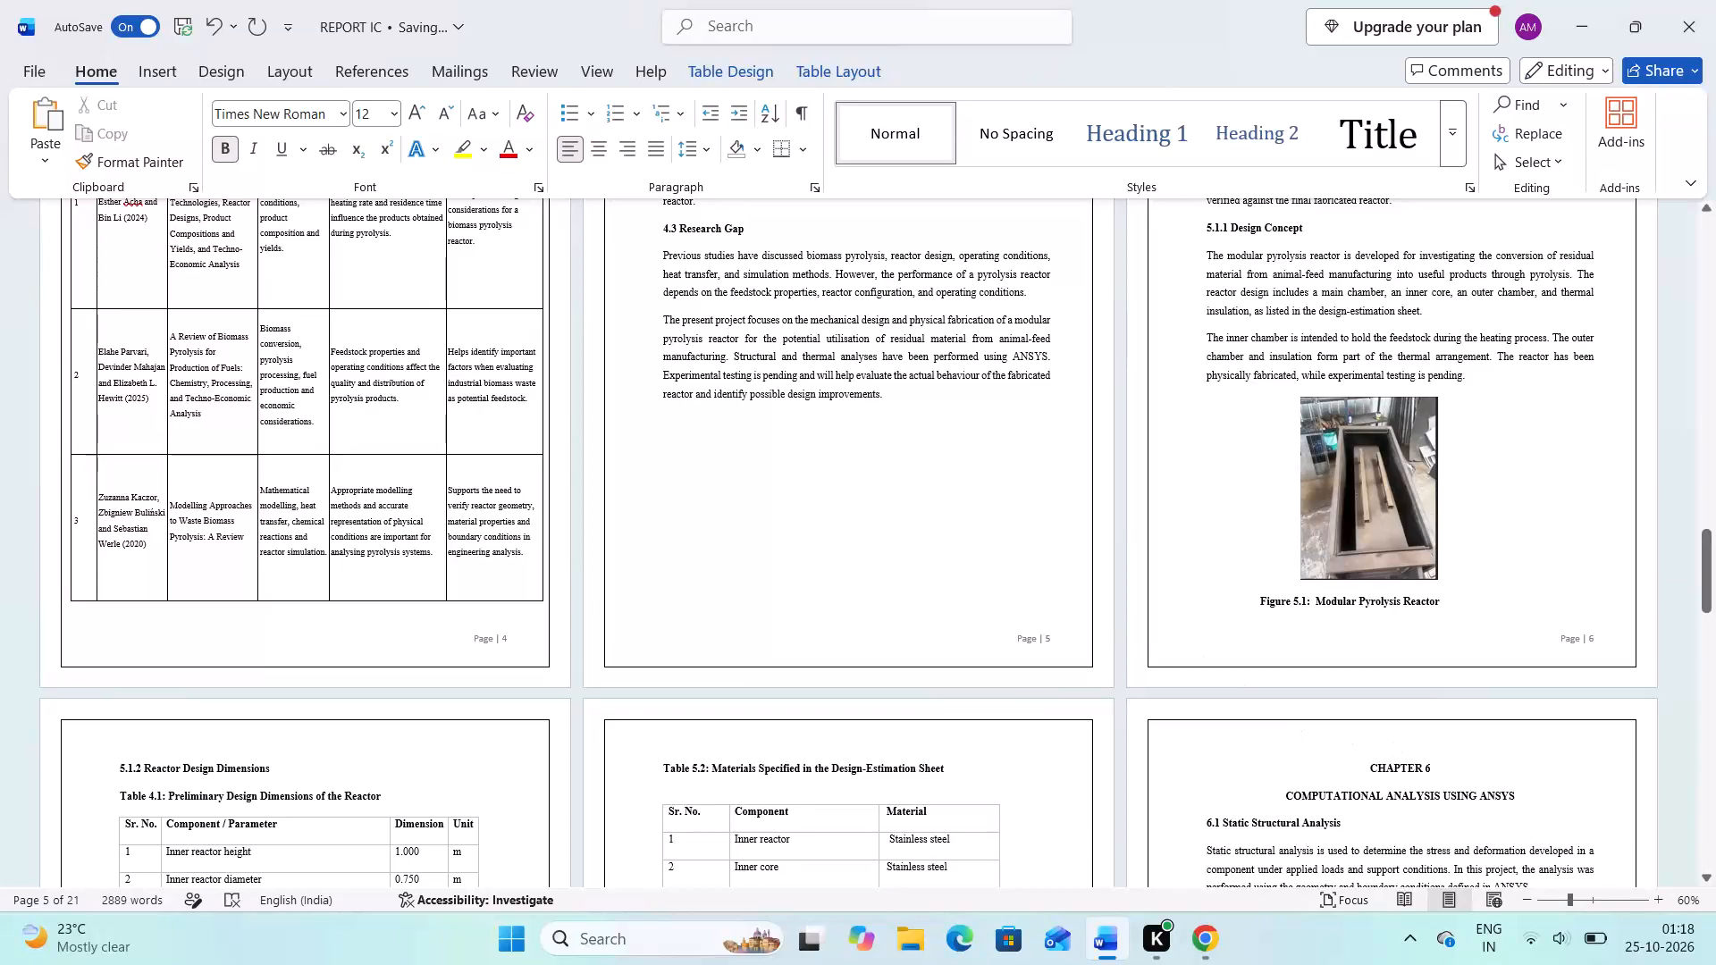
drag(1517, 793, 1375, 776)
key(ctrl+c)
scroll(1375, 776, up, 2)
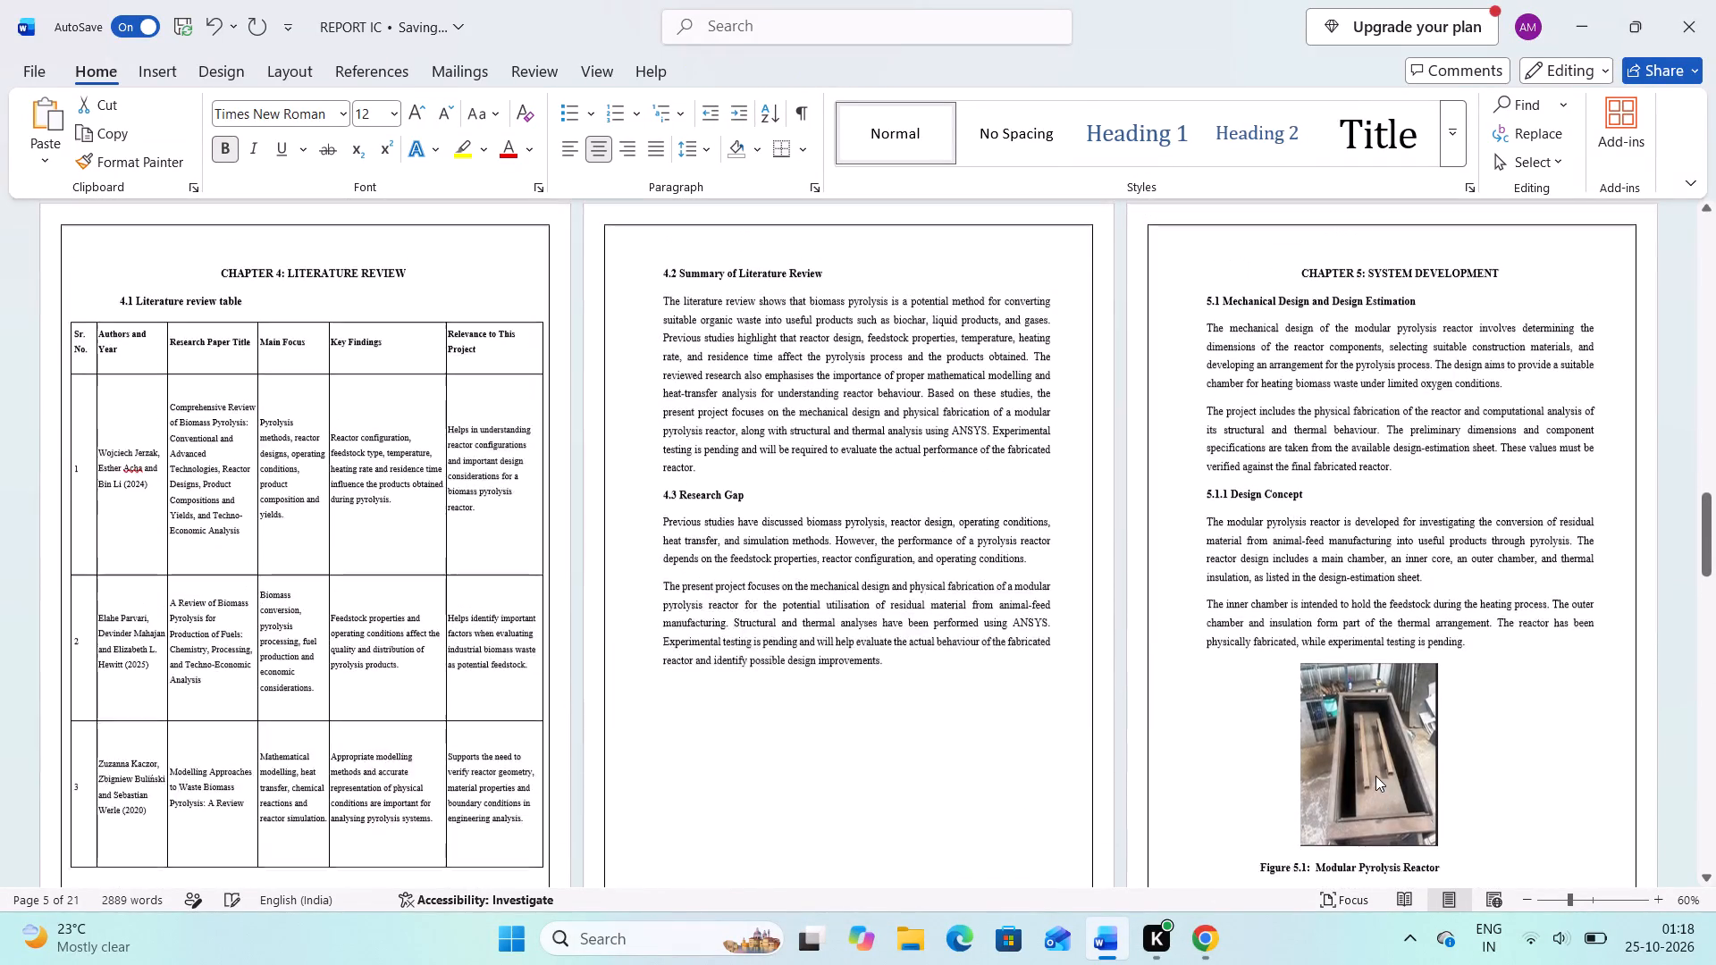
scroll(1375, 776, up, 8)
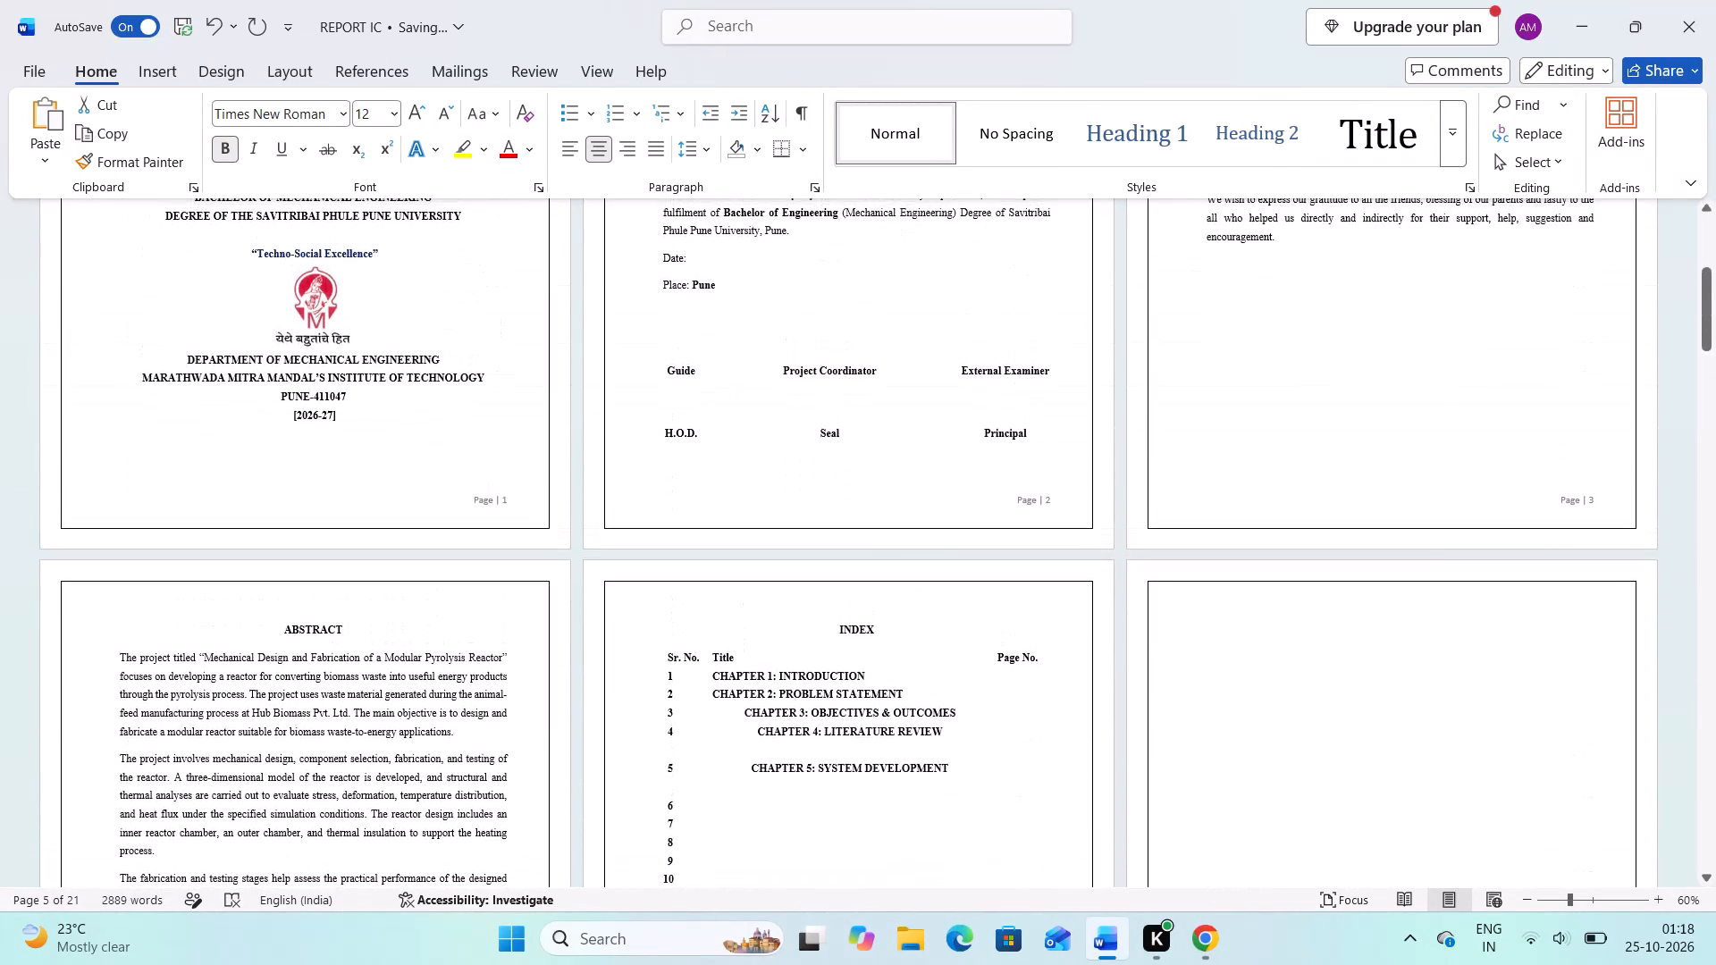
scroll(1348, 731, down, 1)
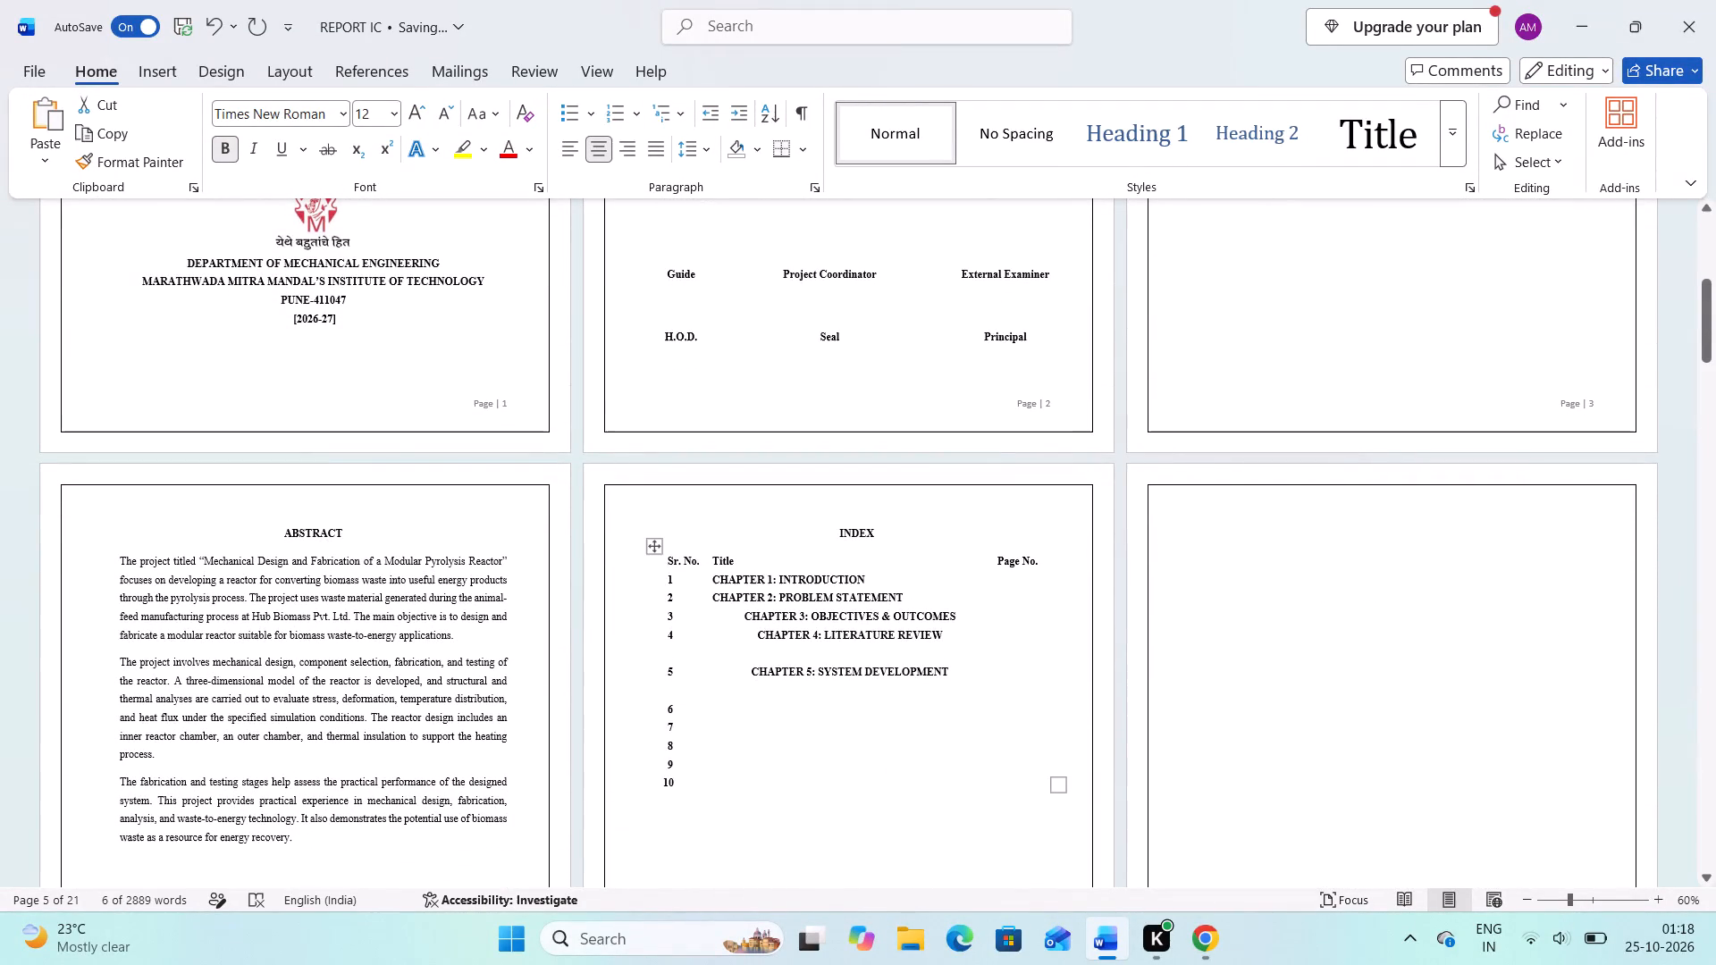
click(977, 669)
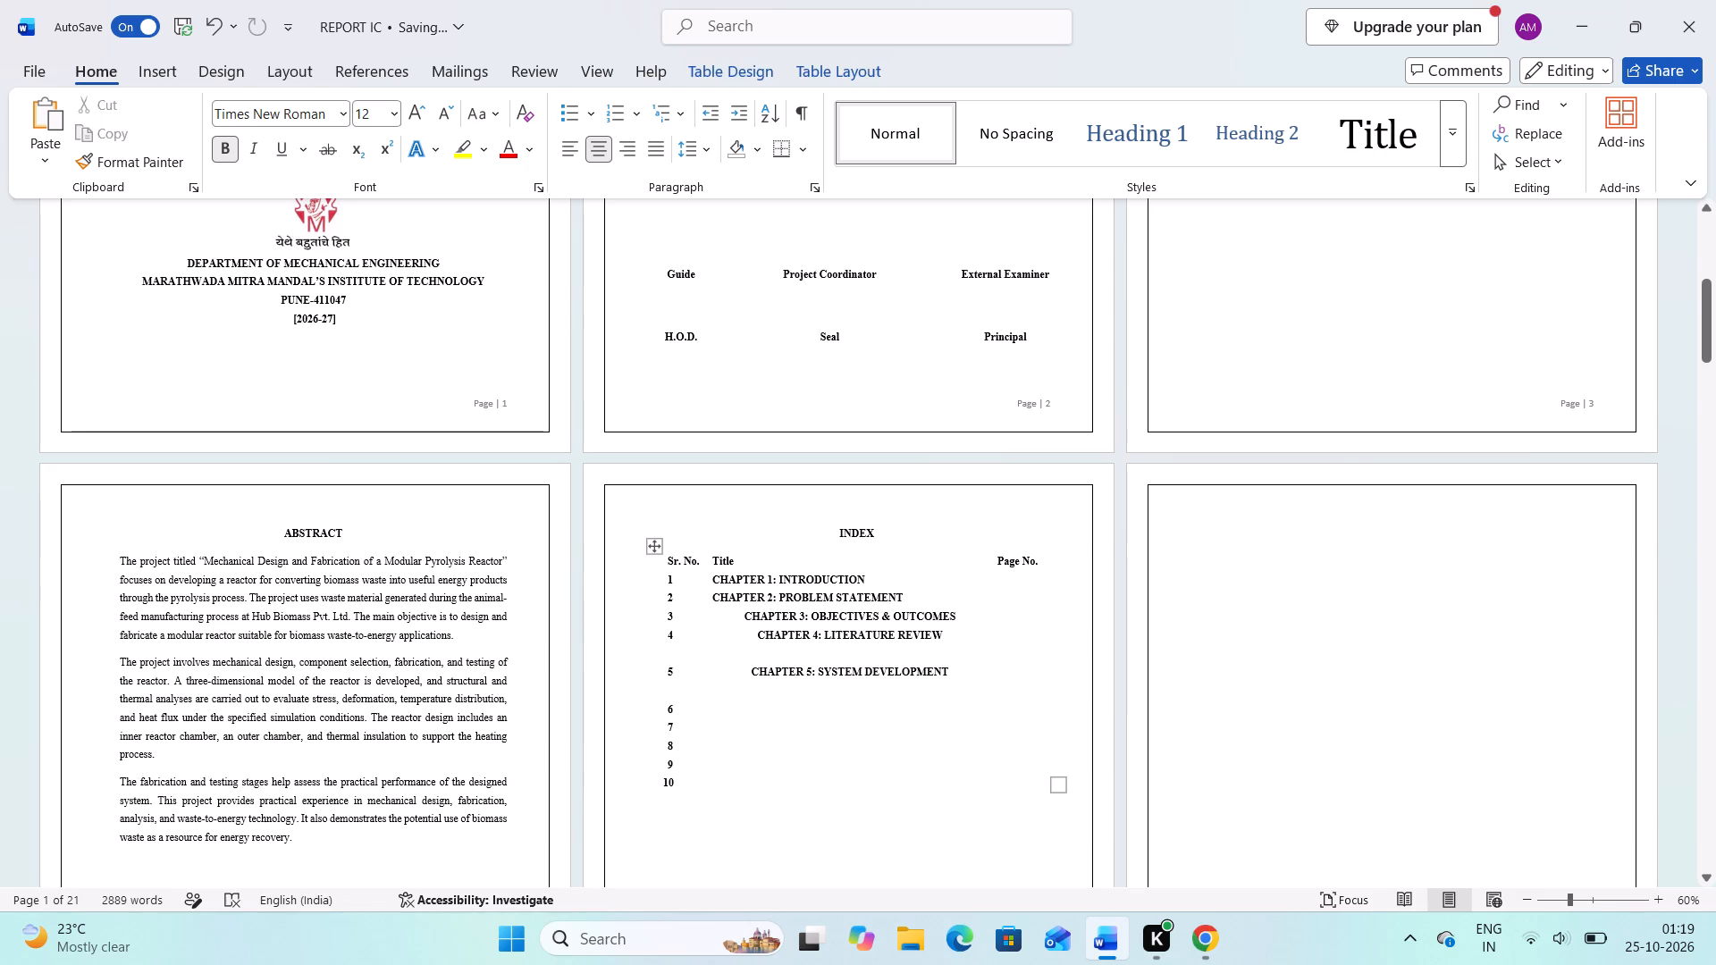
key(Down)
key(Down)
key(ctrl+v)
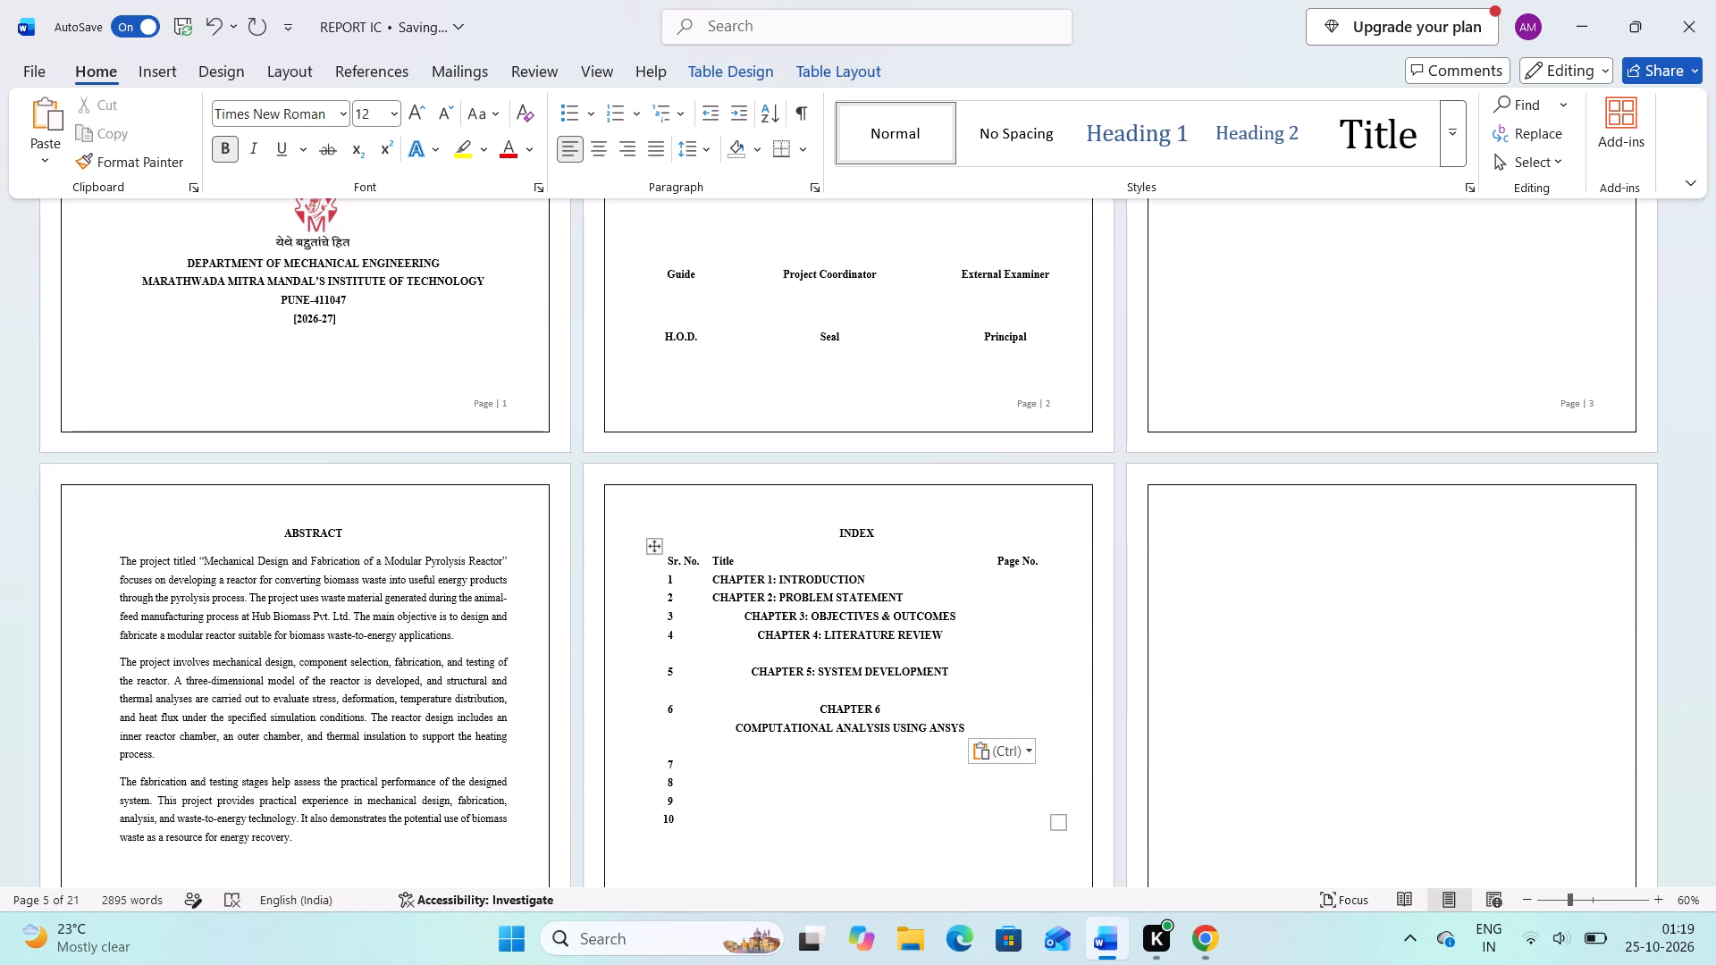
Copy the heading "CHAPTER 7: RESULTS" from its chapter page into the Title cell of index row 7.
key(Down)
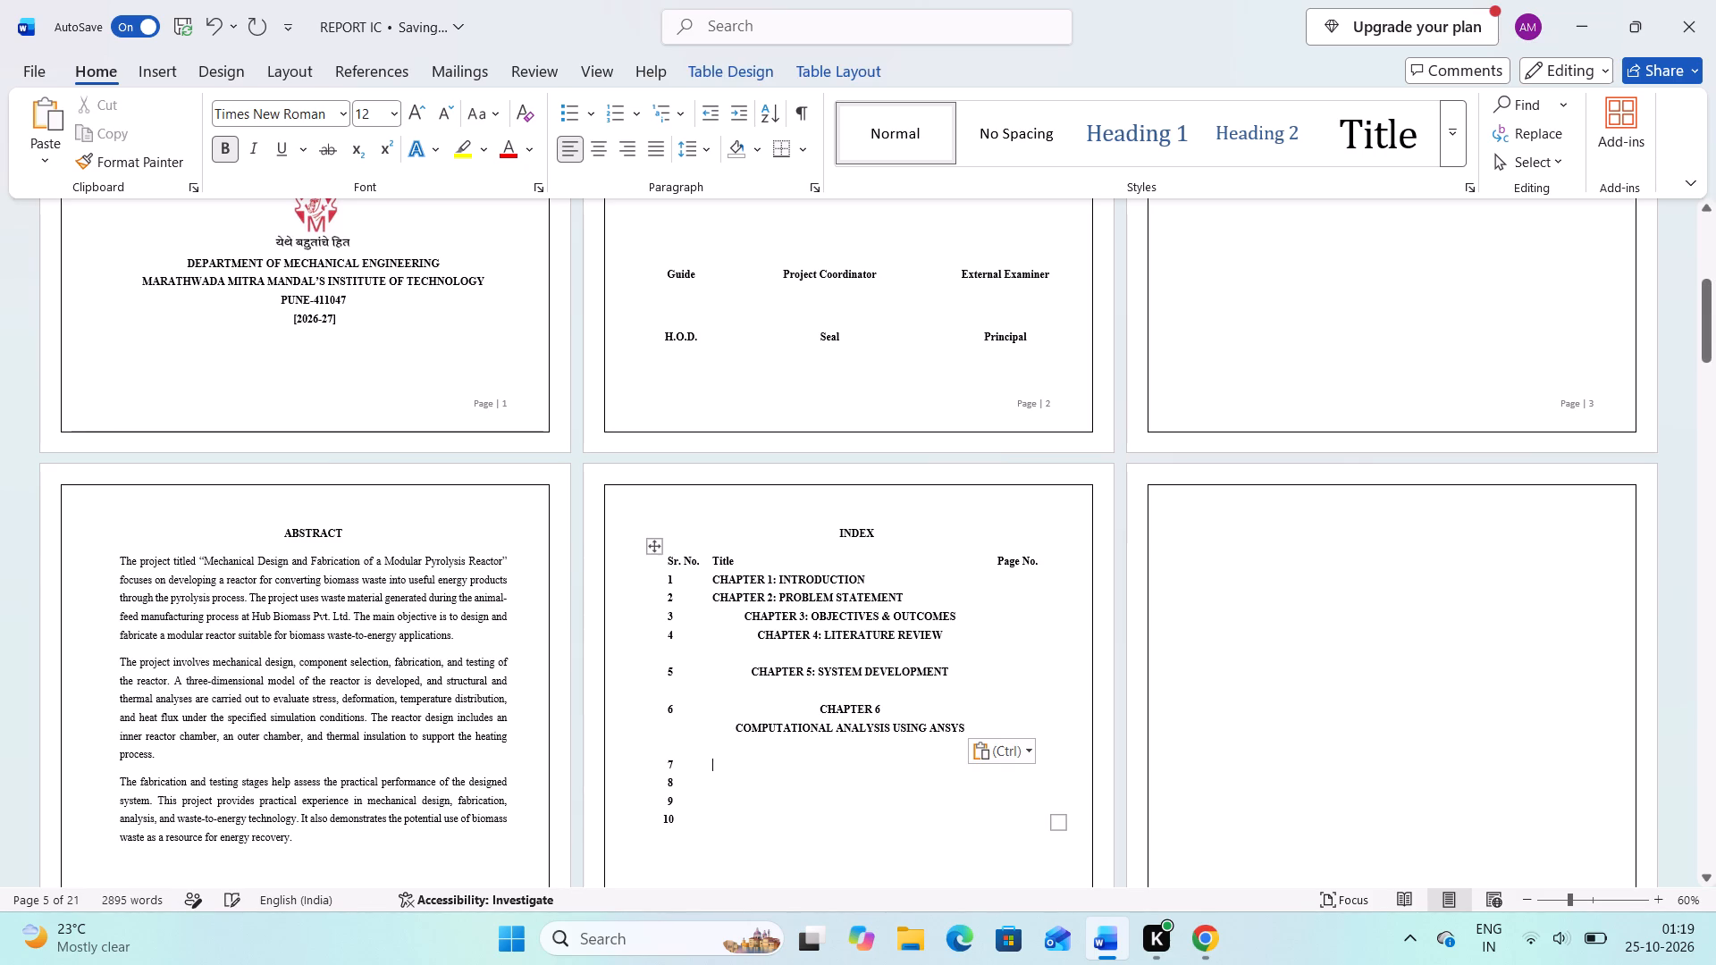
scroll(984, 681, down, 6)
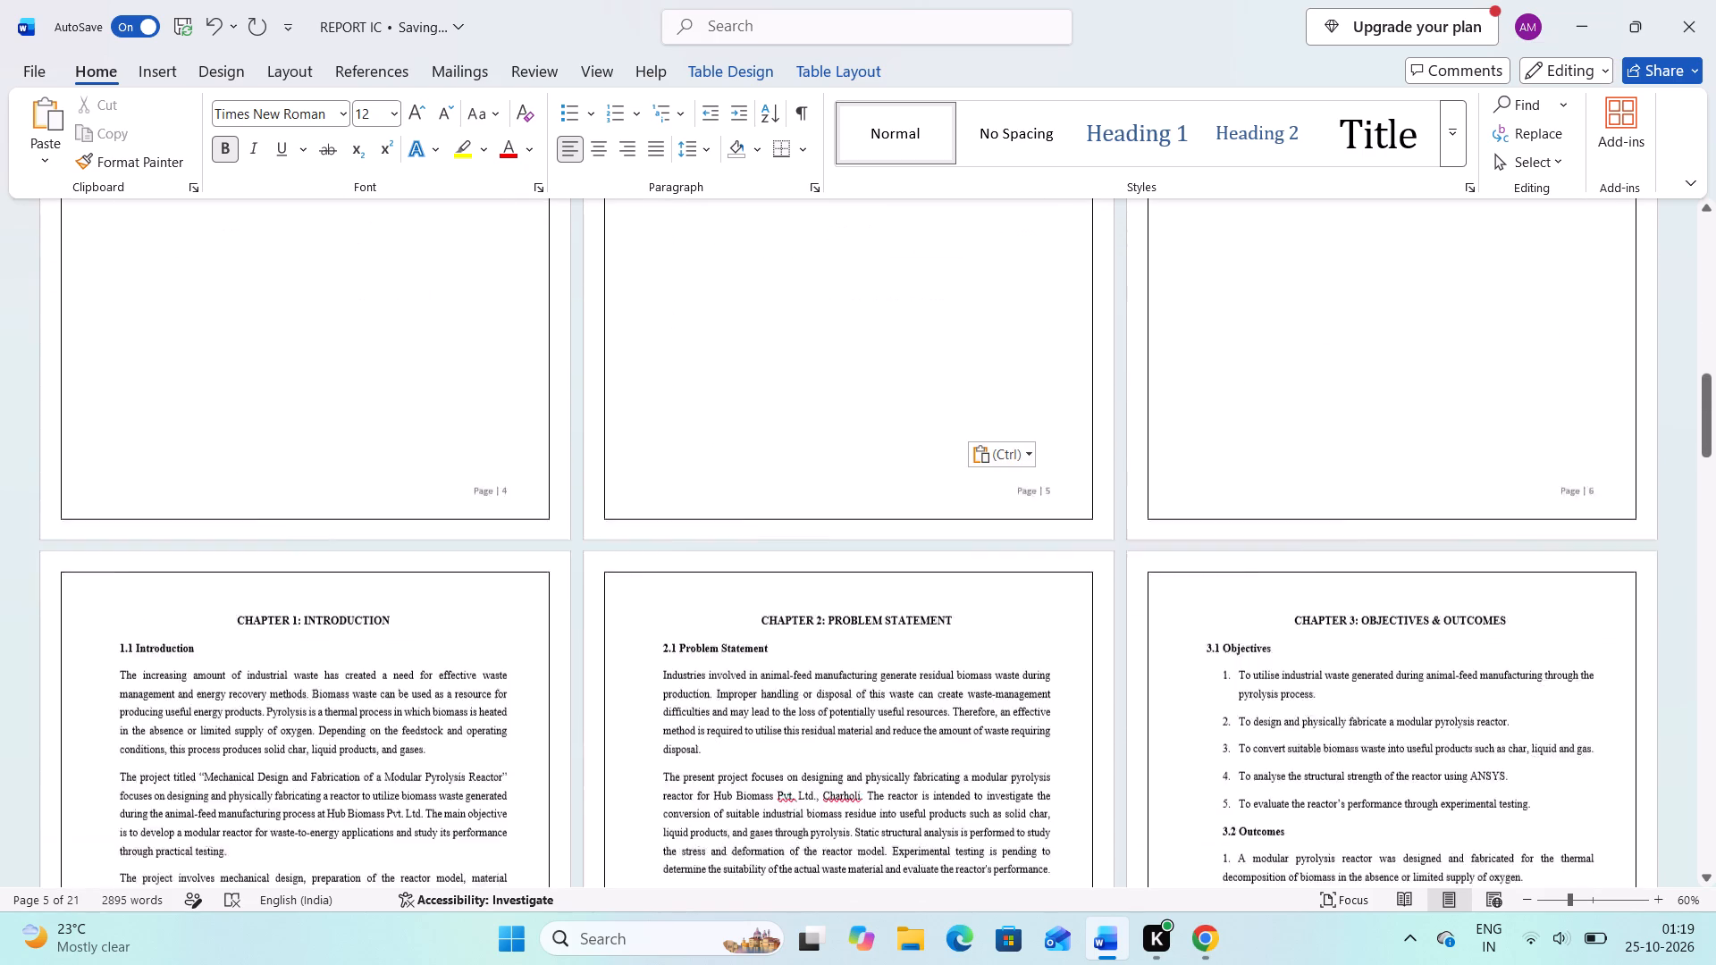
scroll(984, 681, down, 5)
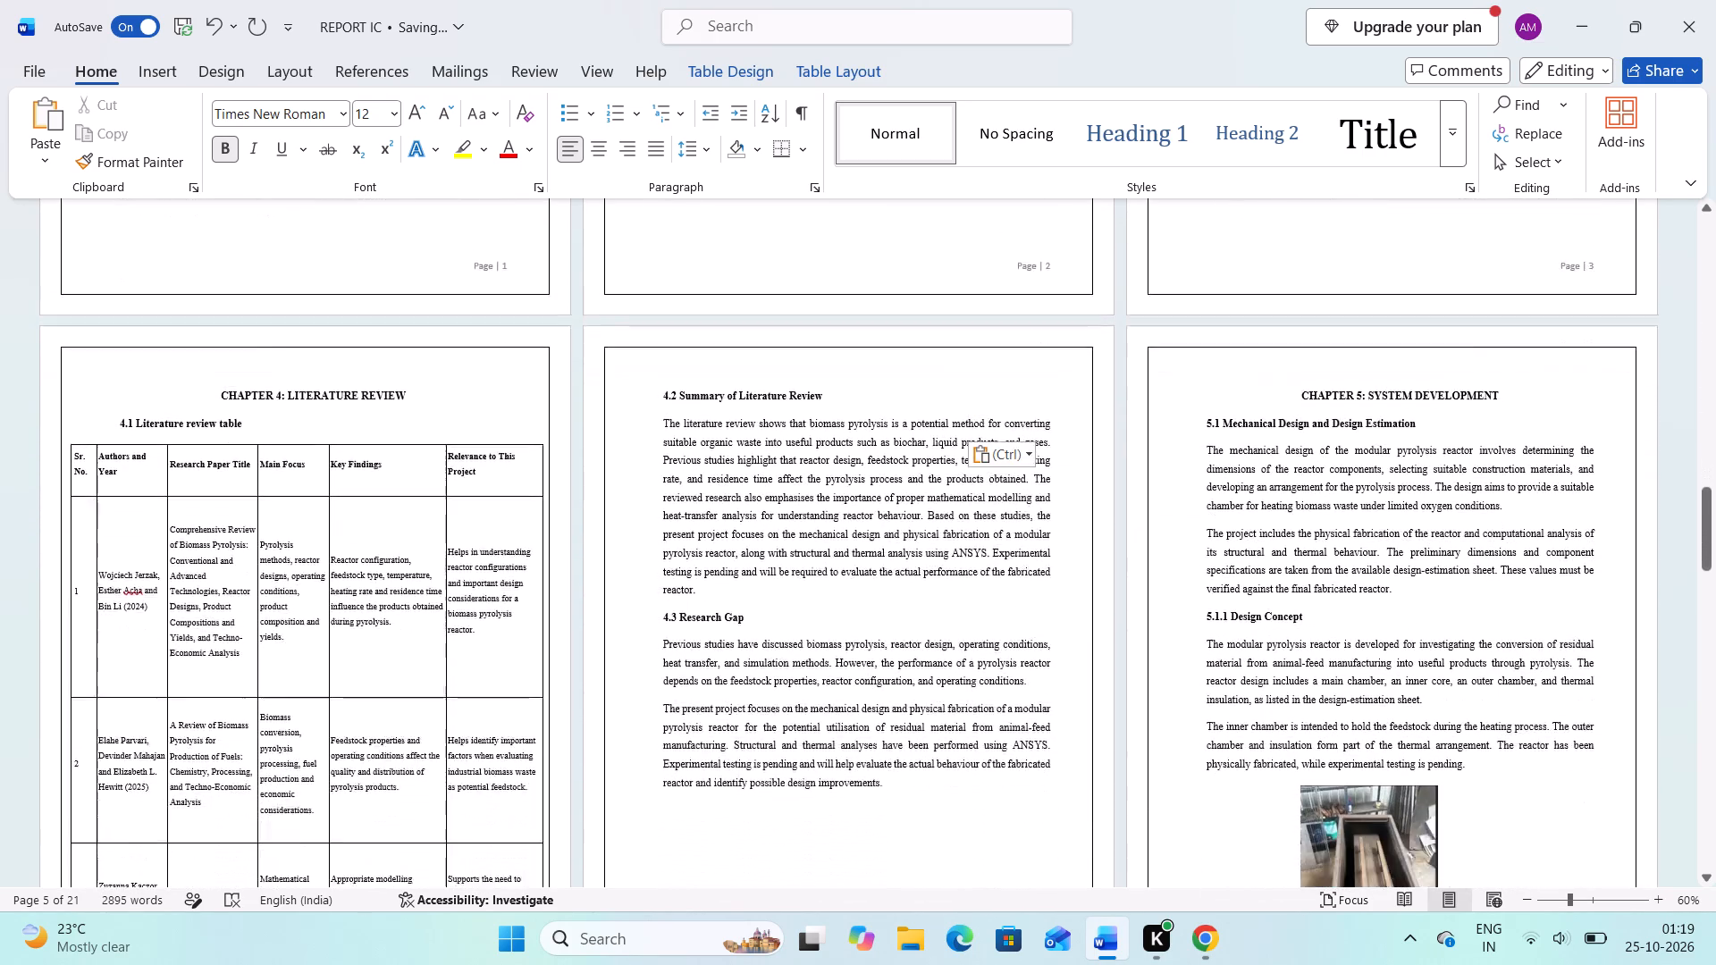
scroll(984, 681, down, 6)
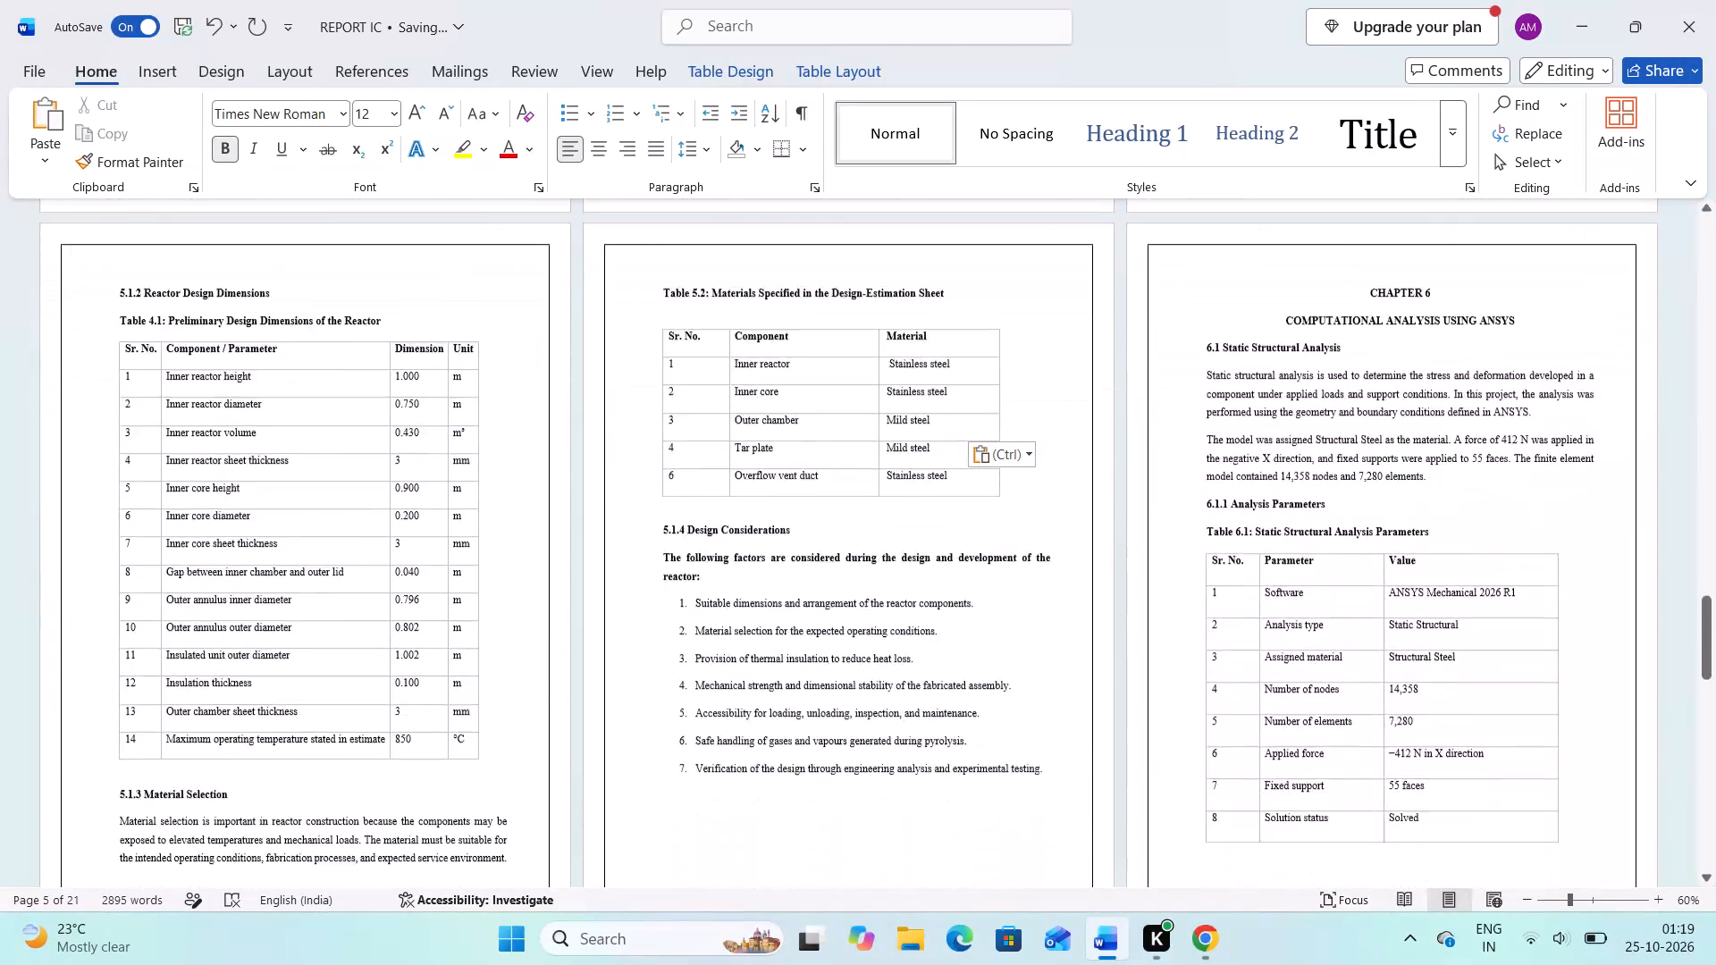
scroll(984, 681, down, 5)
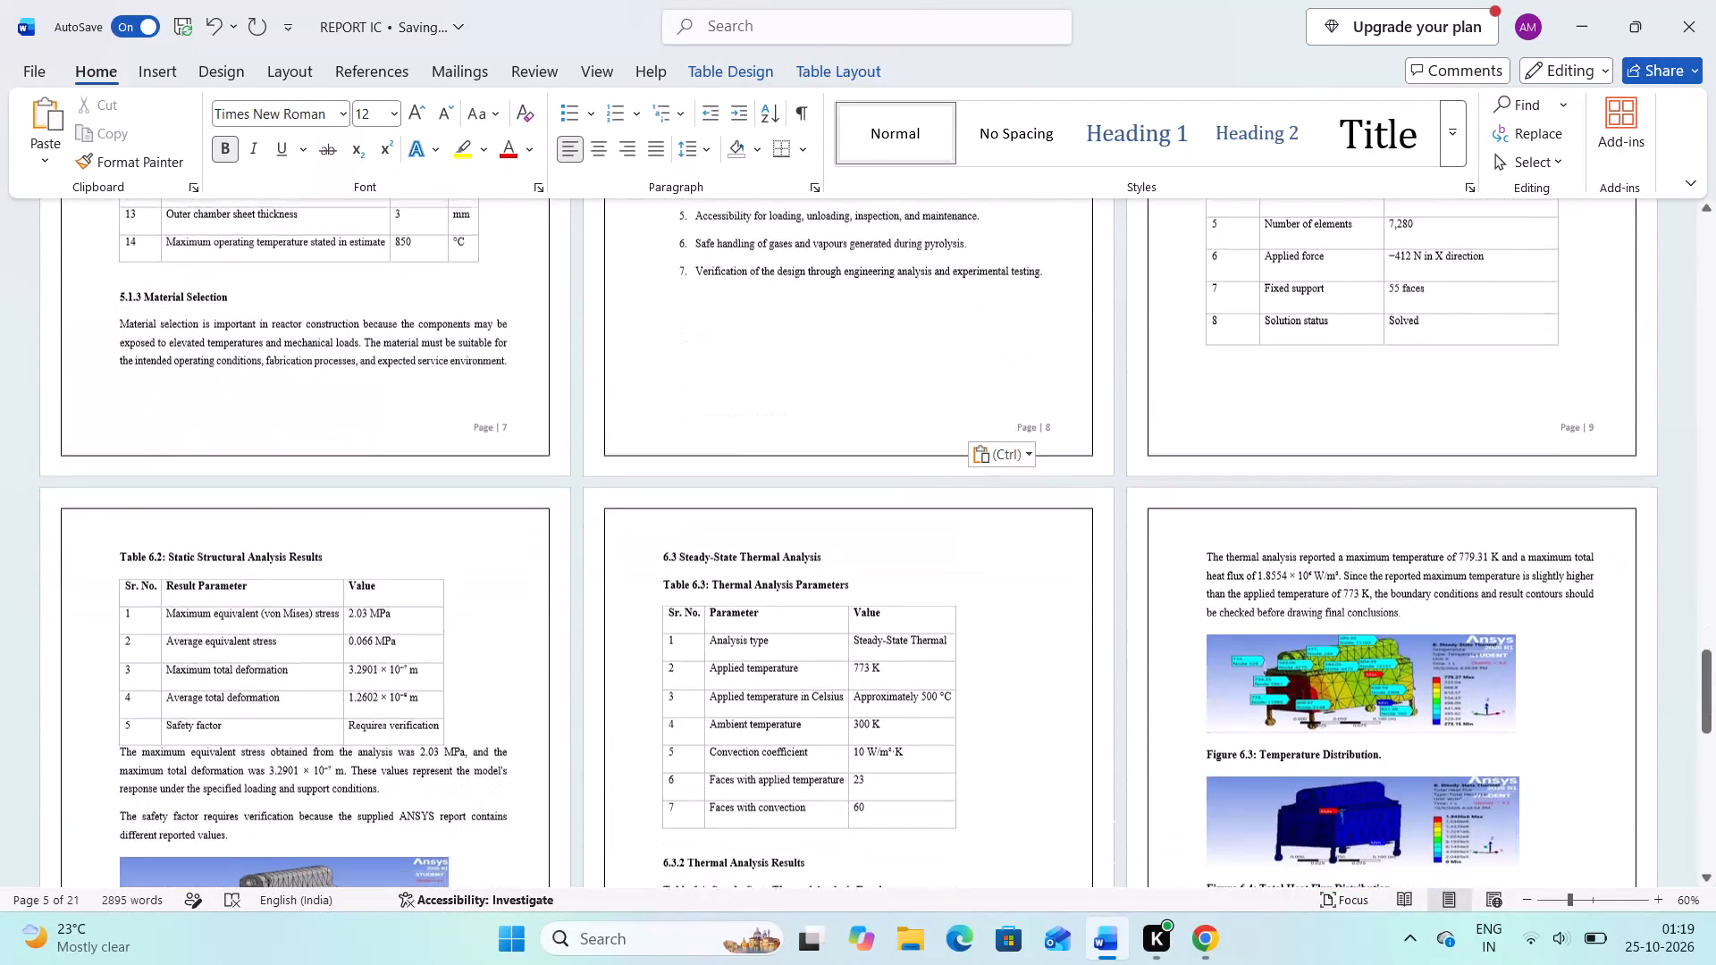
scroll(984, 681, down, 4)
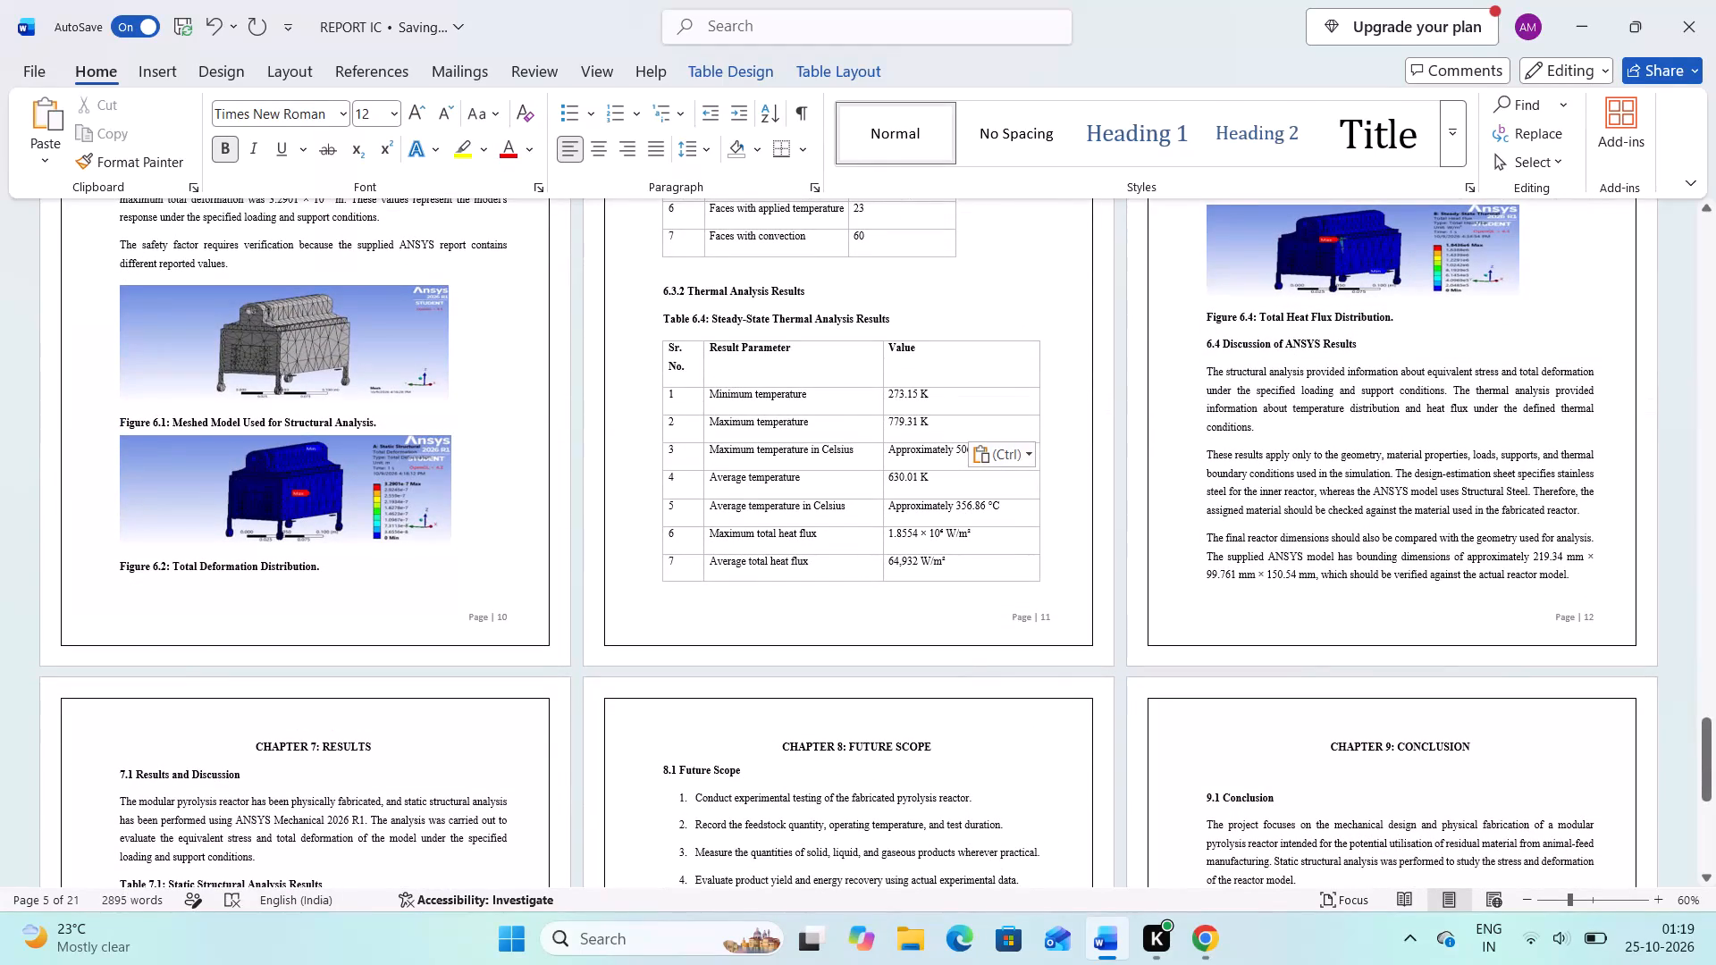
drag(374, 742, 274, 742)
key(ctrl+c)
scroll(274, 742, down, 1)
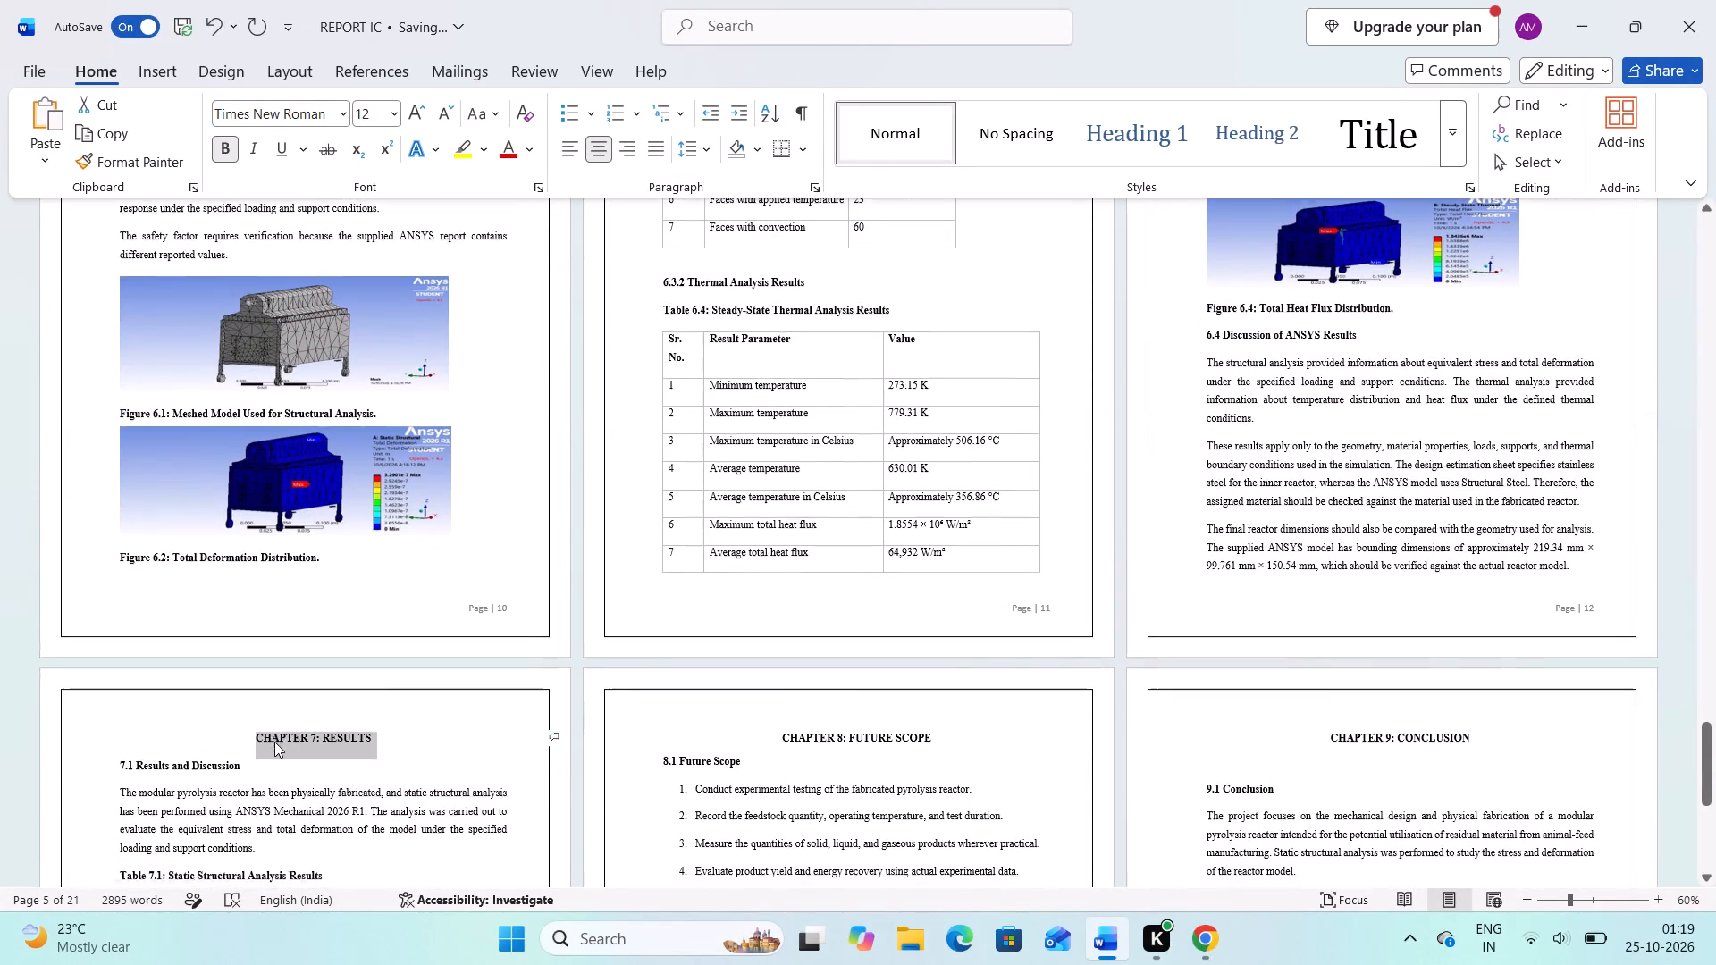
scroll(274, 742, down, 1)
scroll(274, 742, up, 1)
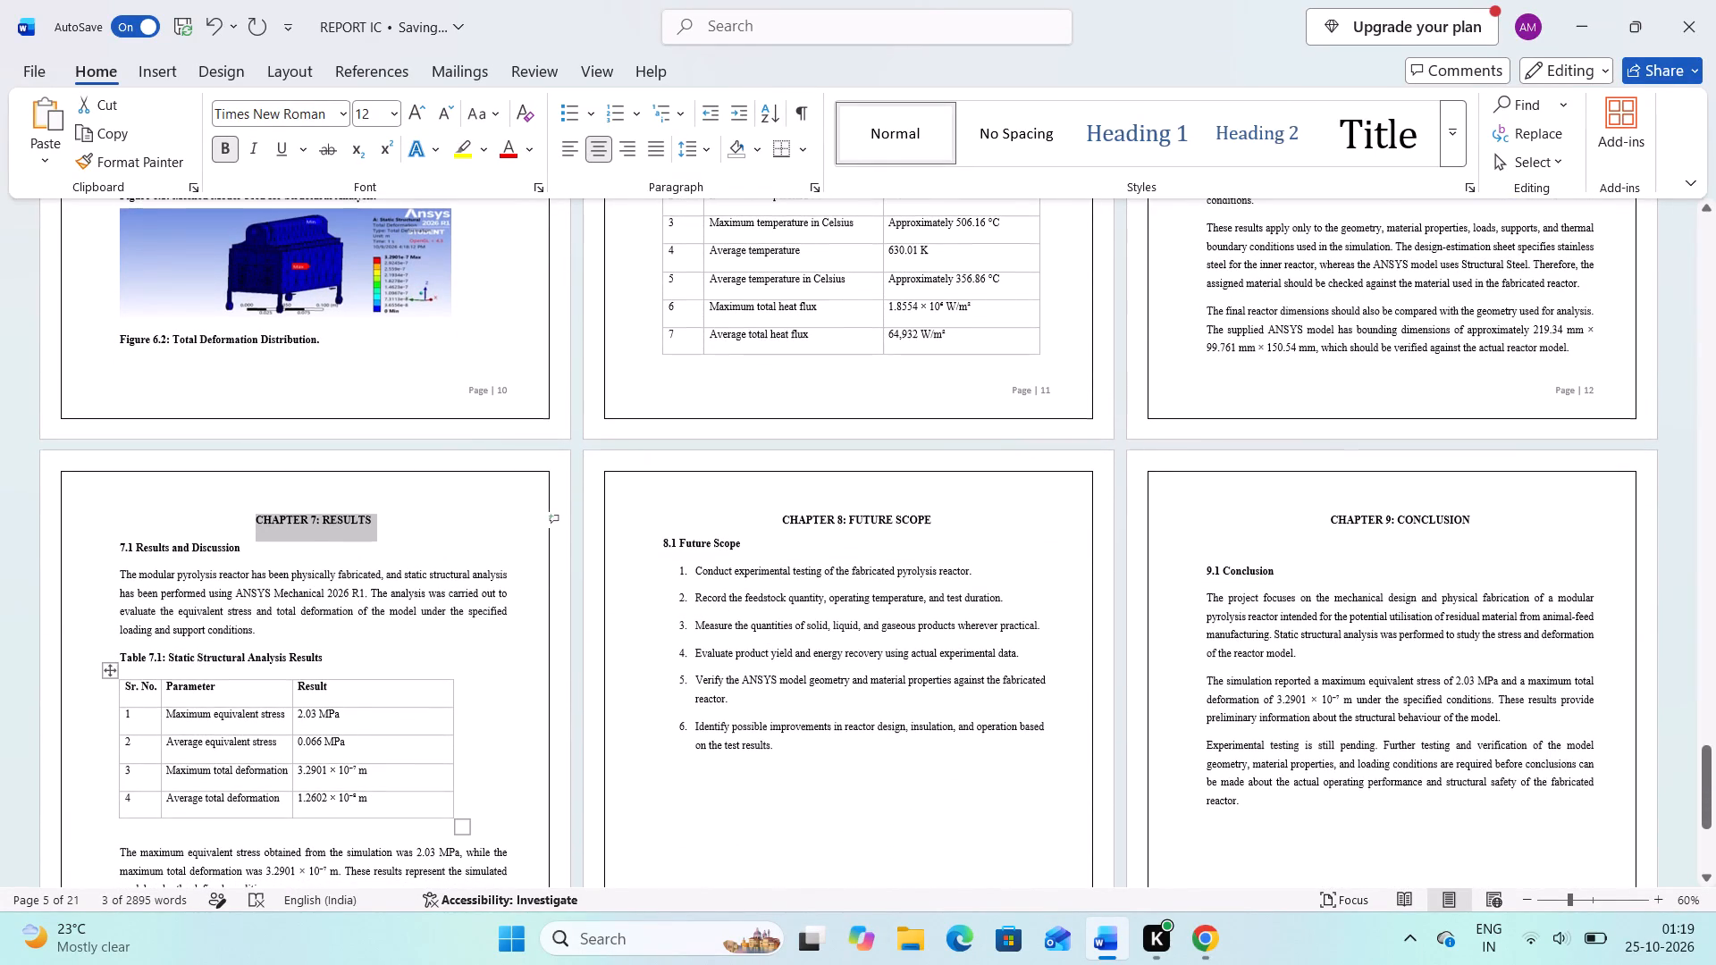
scroll(274, 742, up, 8)
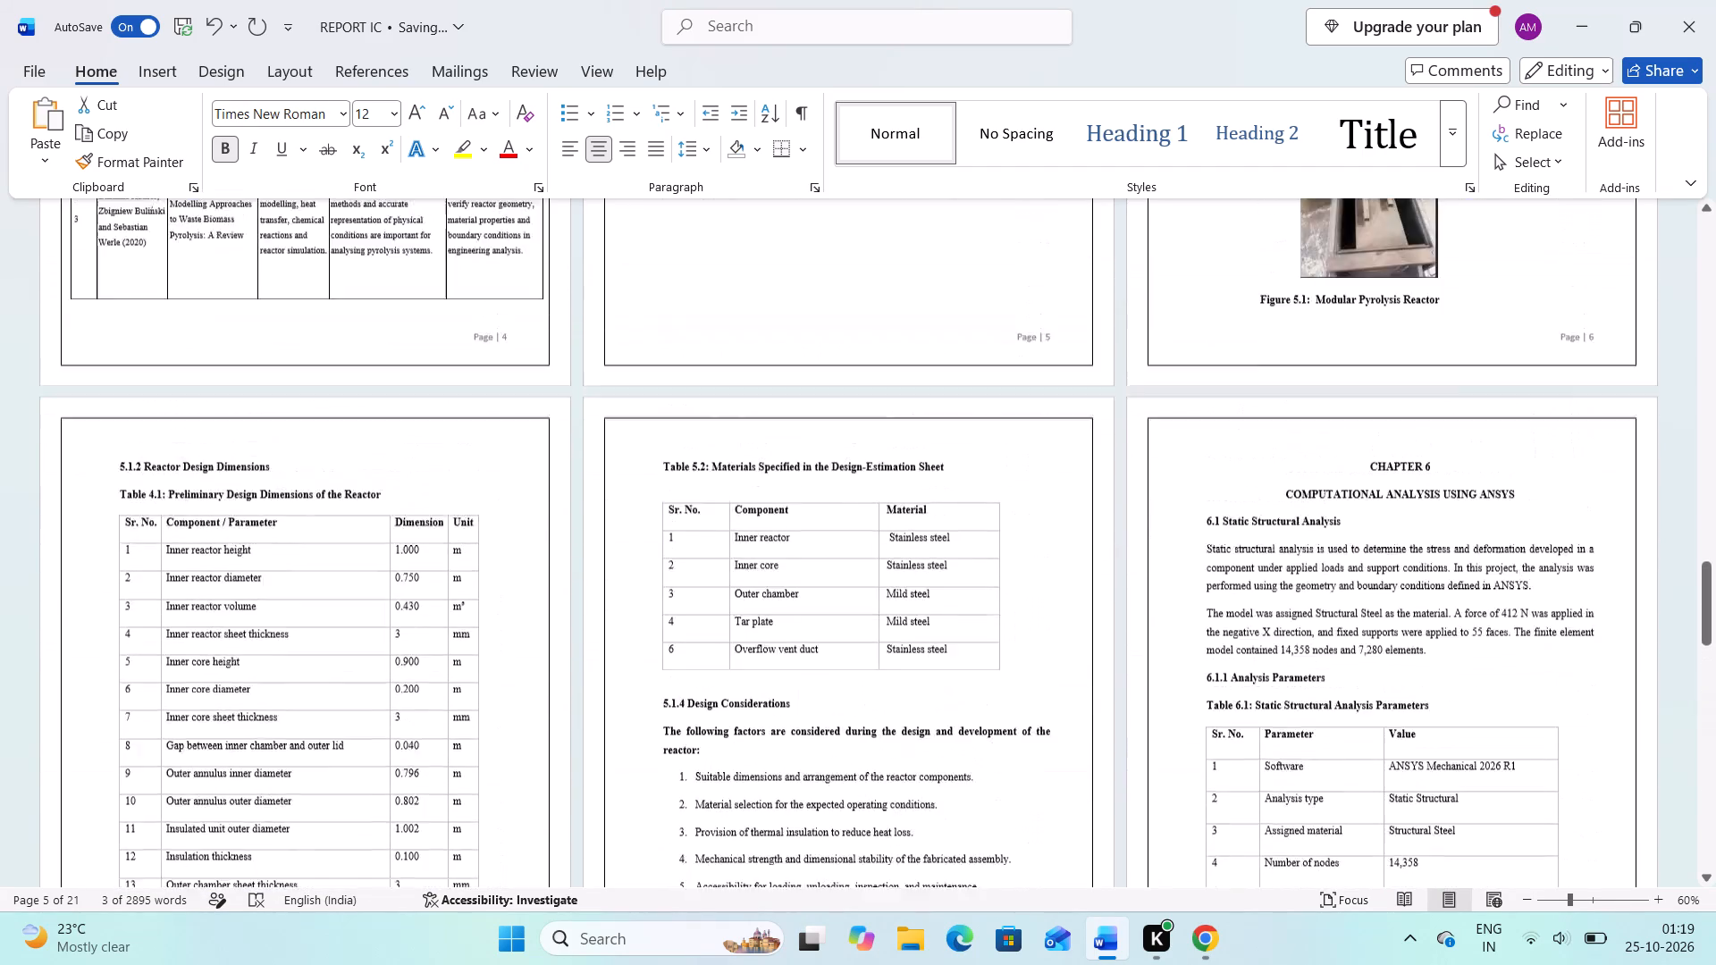
scroll(274, 742, up, 4)
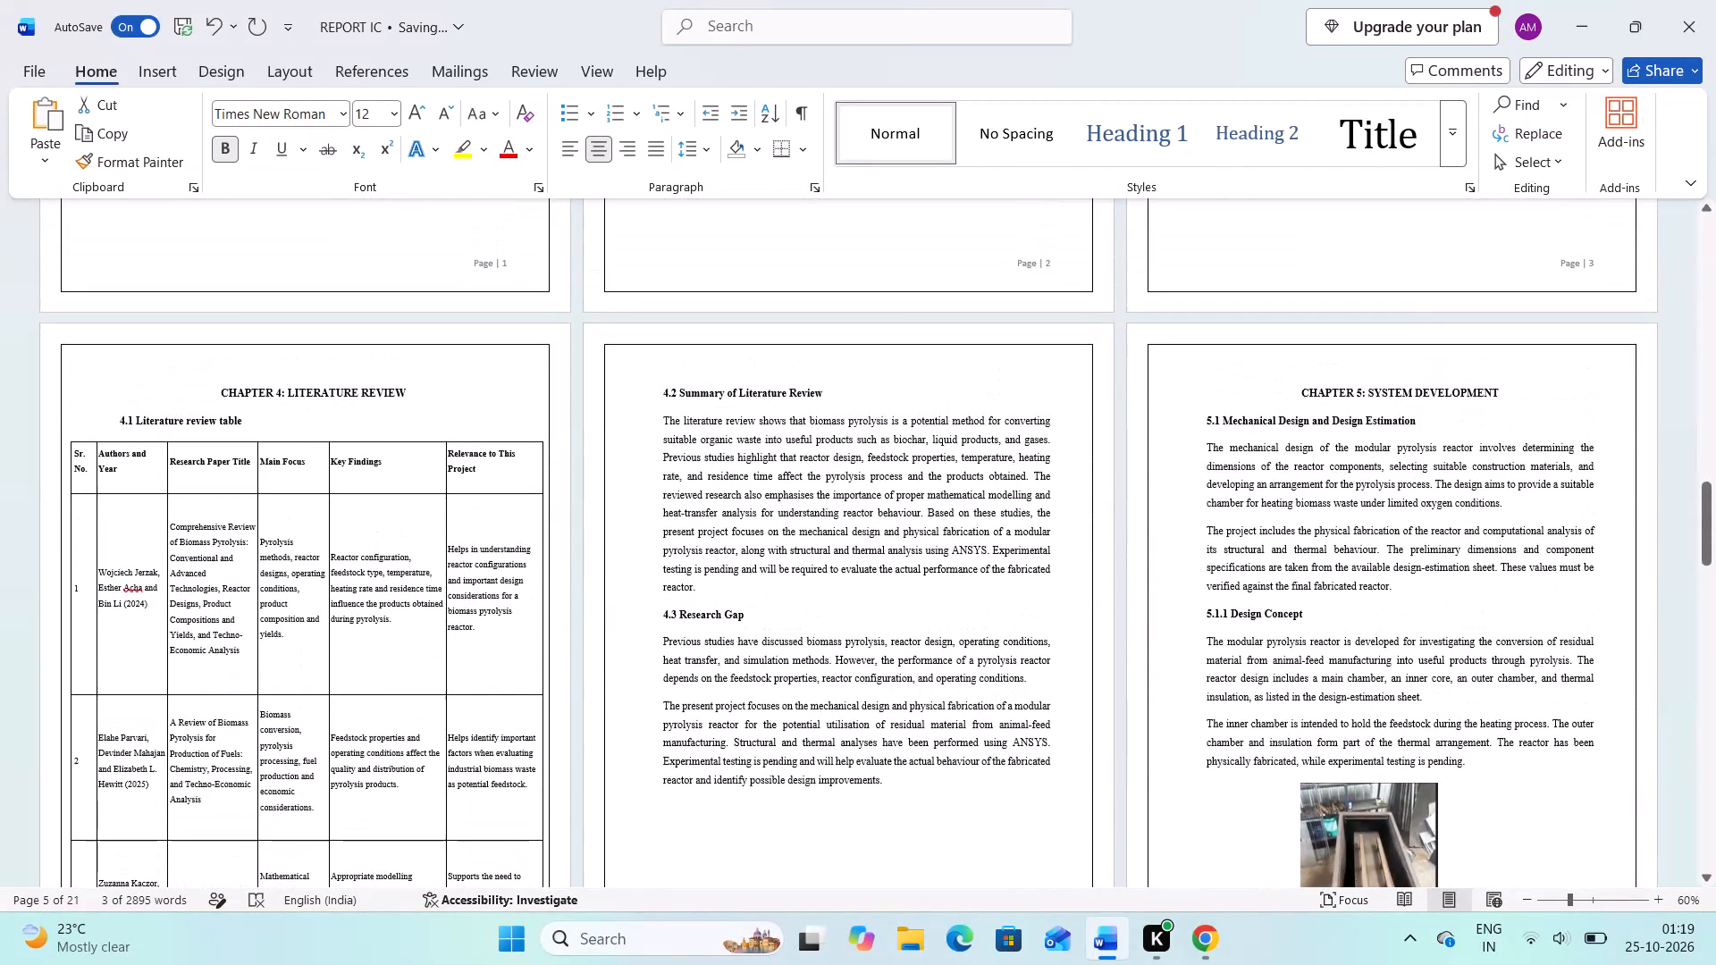
scroll(274, 742, up, 4)
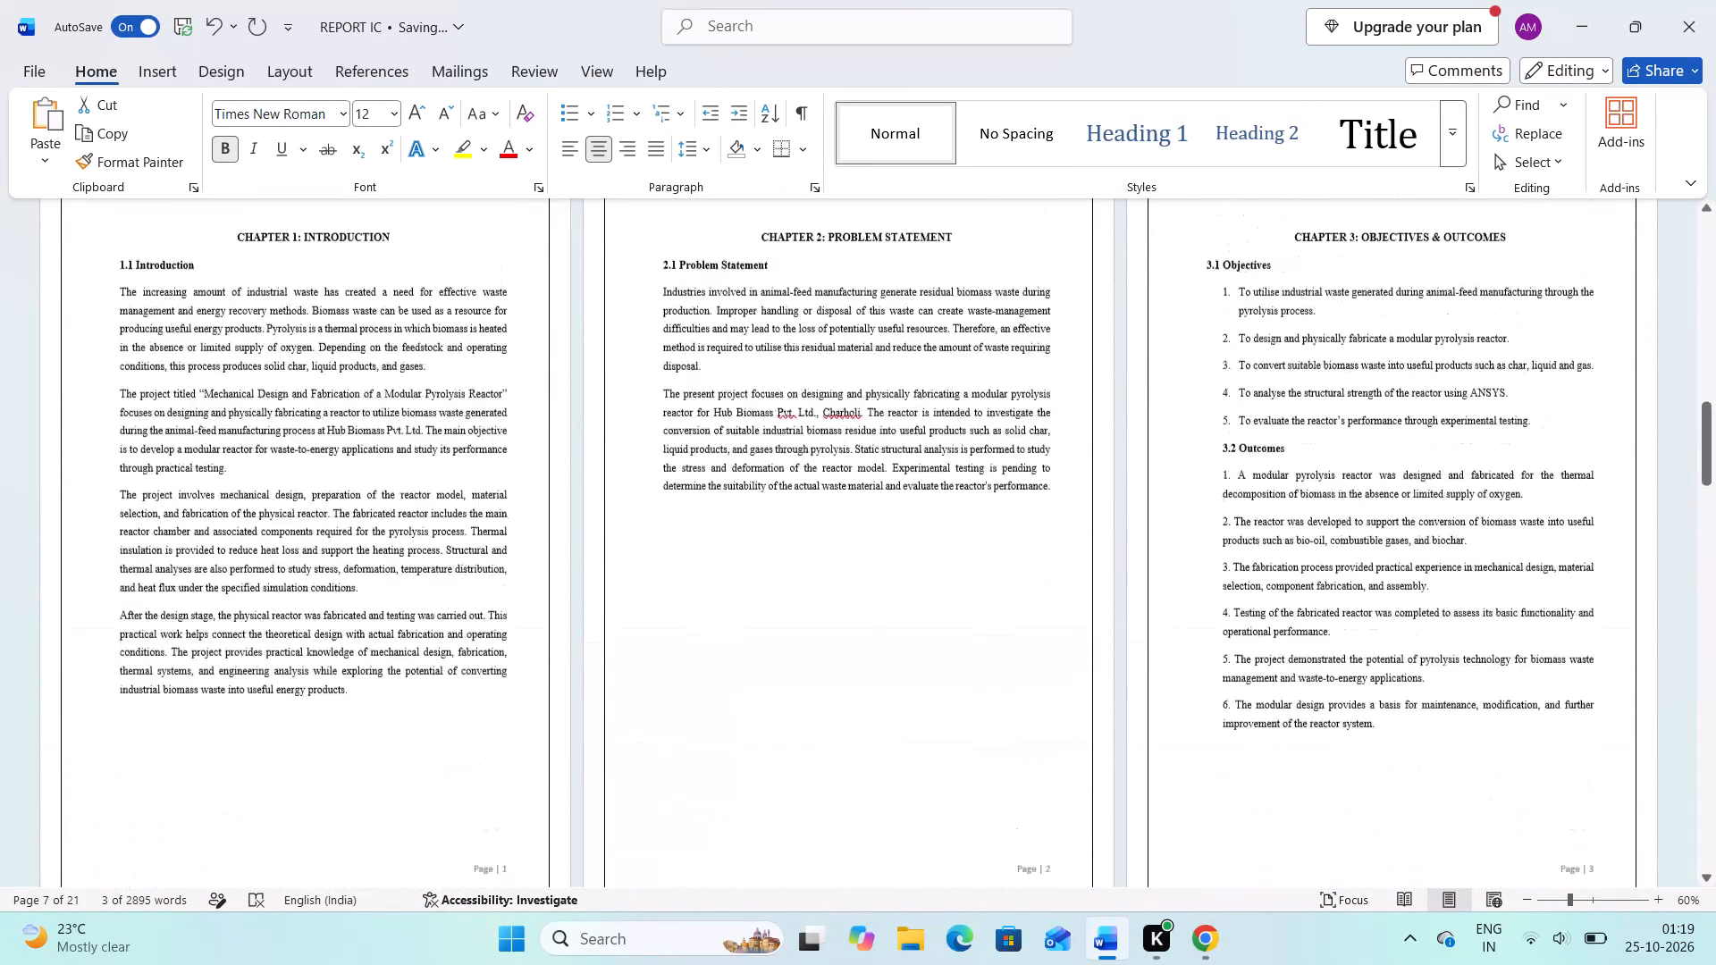
scroll(274, 742, up, 4)
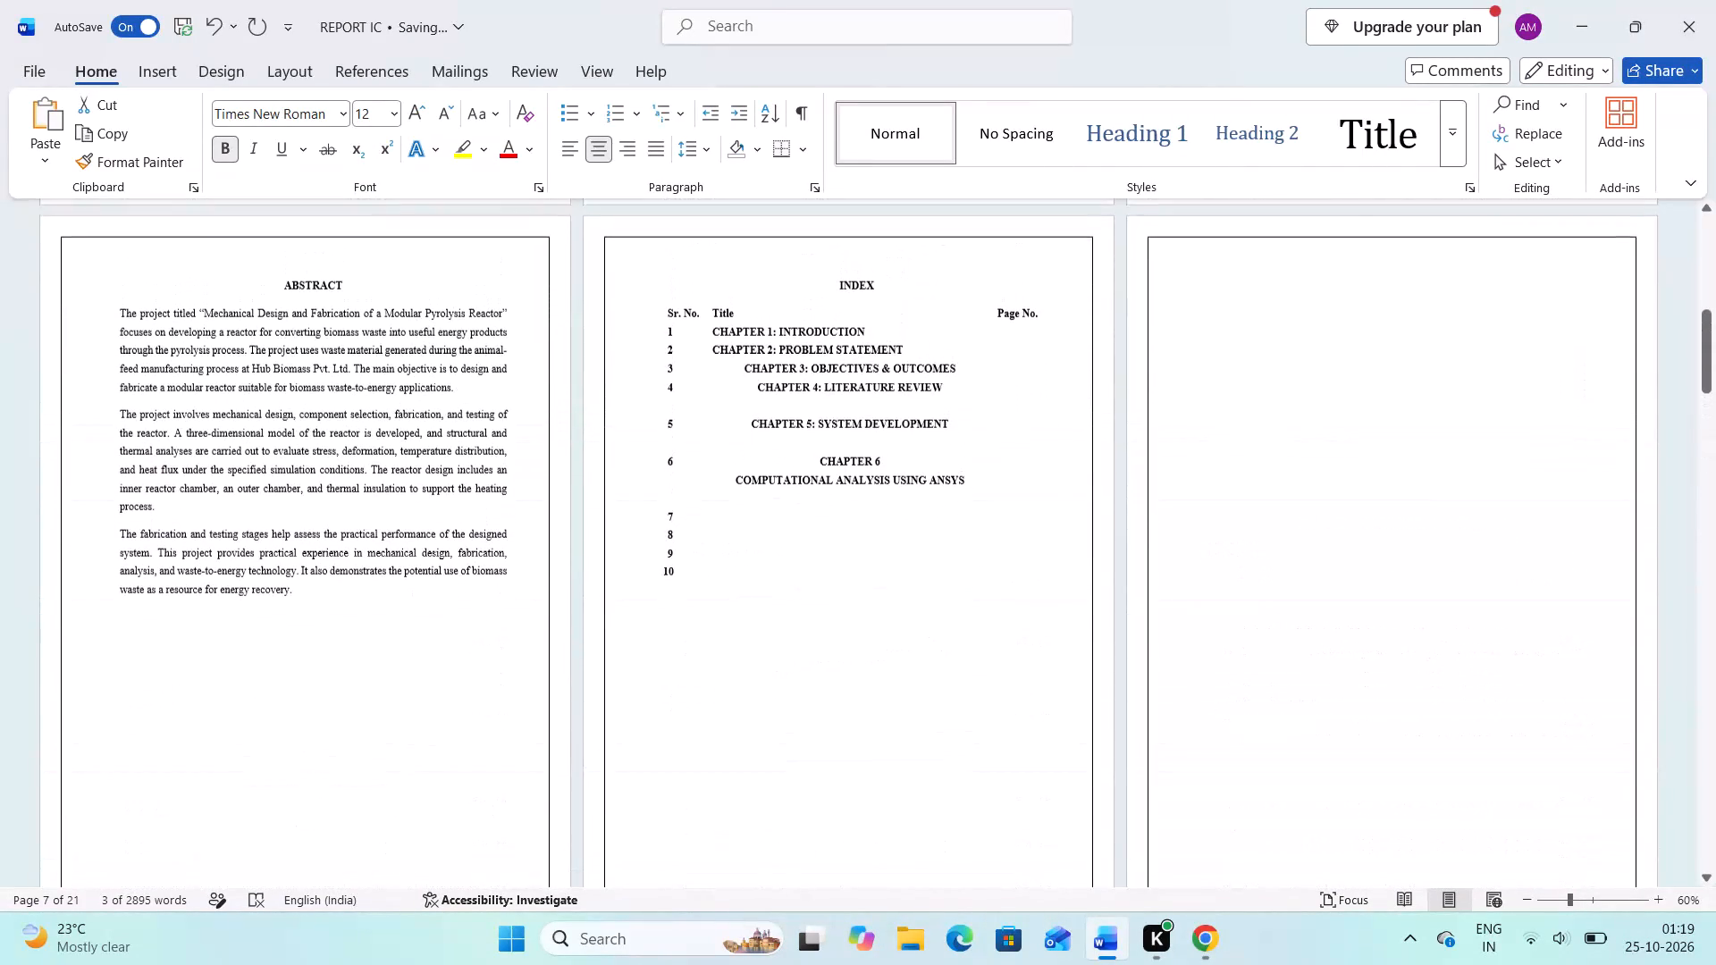
scroll(274, 742, up, 1)
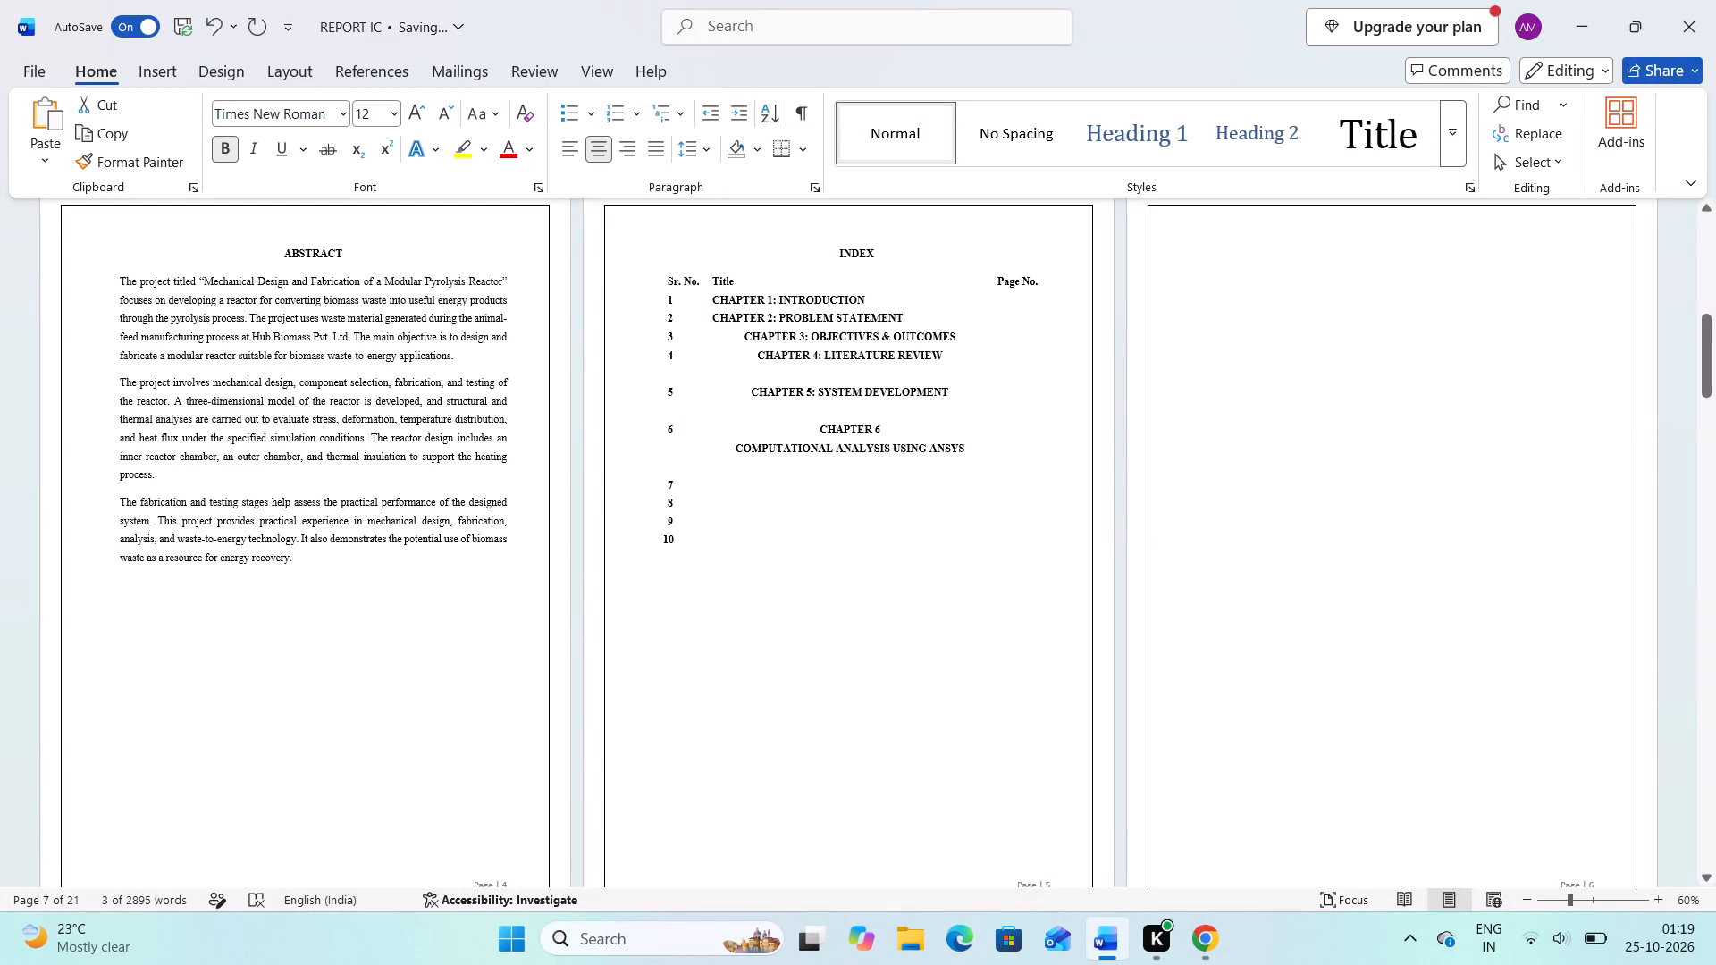
click(768, 482)
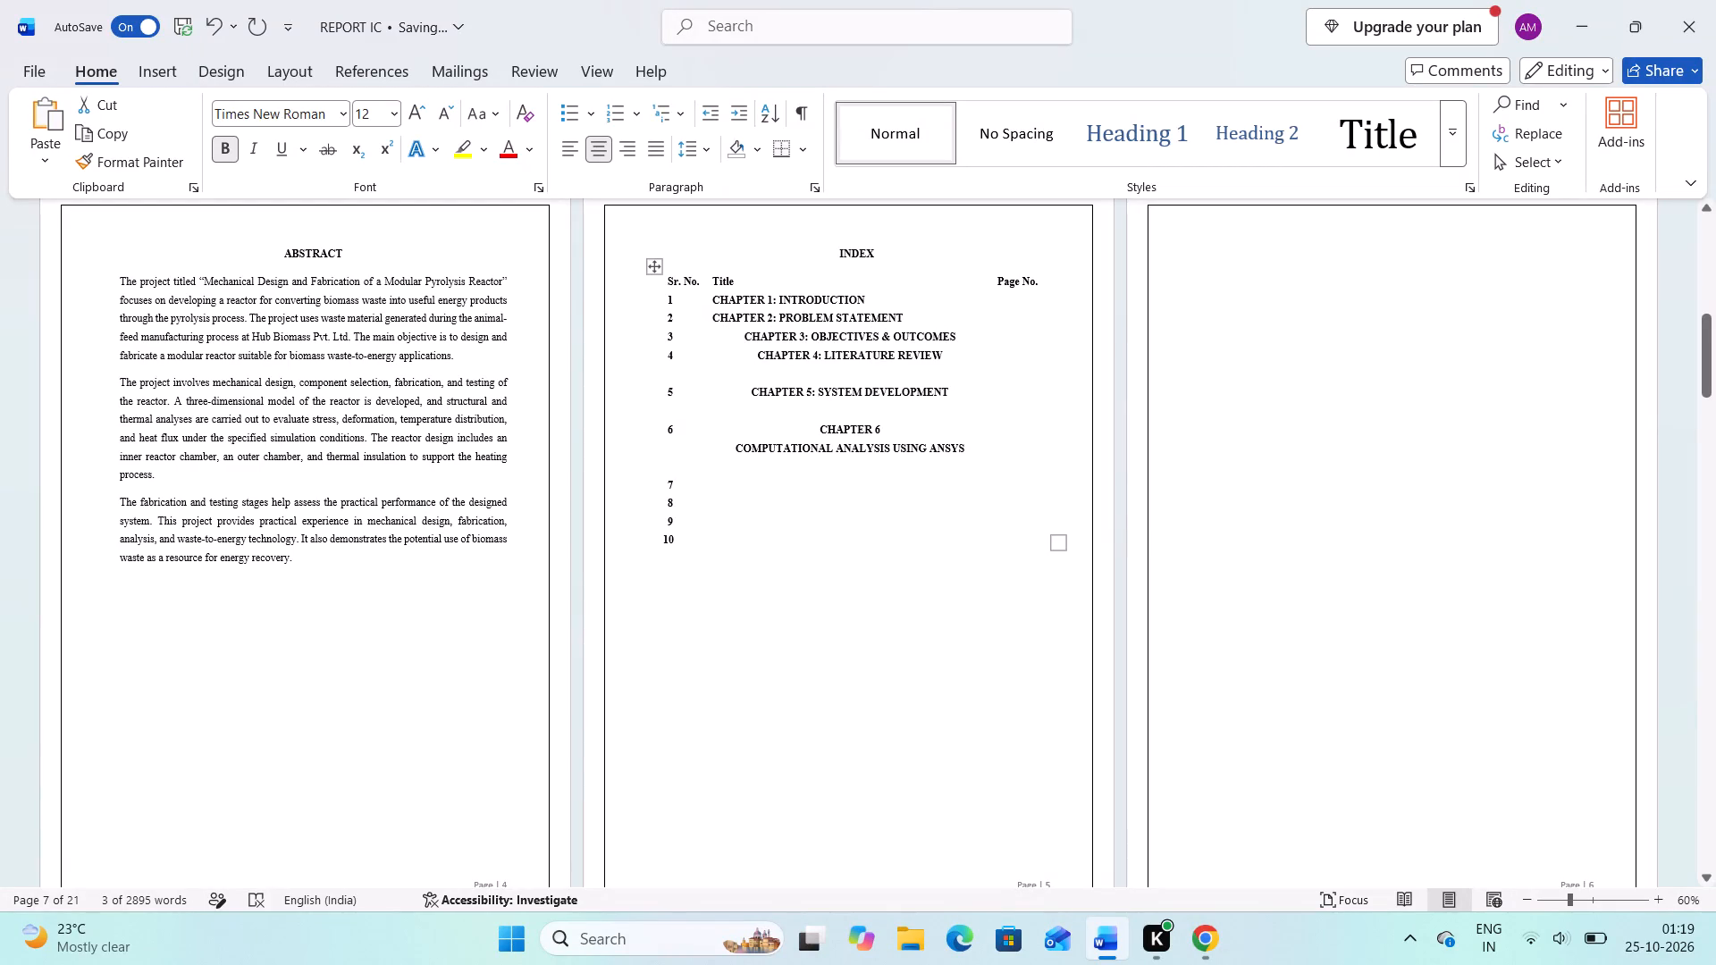
click(771, 491)
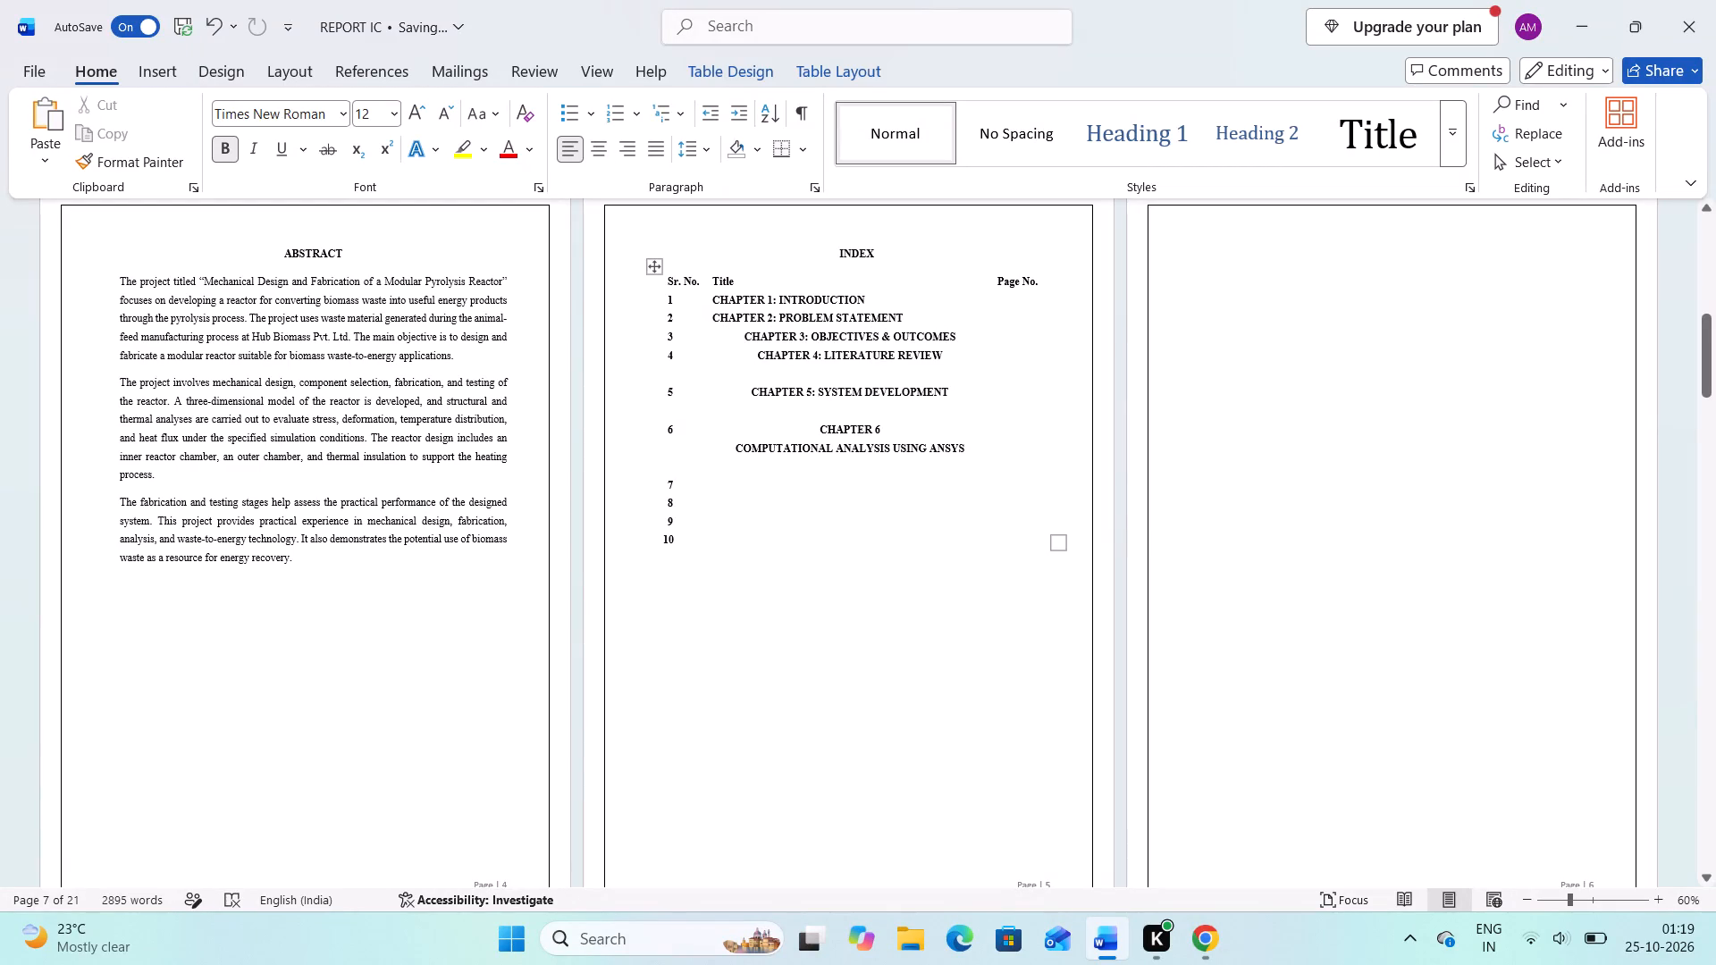
key(ctrl+c)
key(ctrl+v)
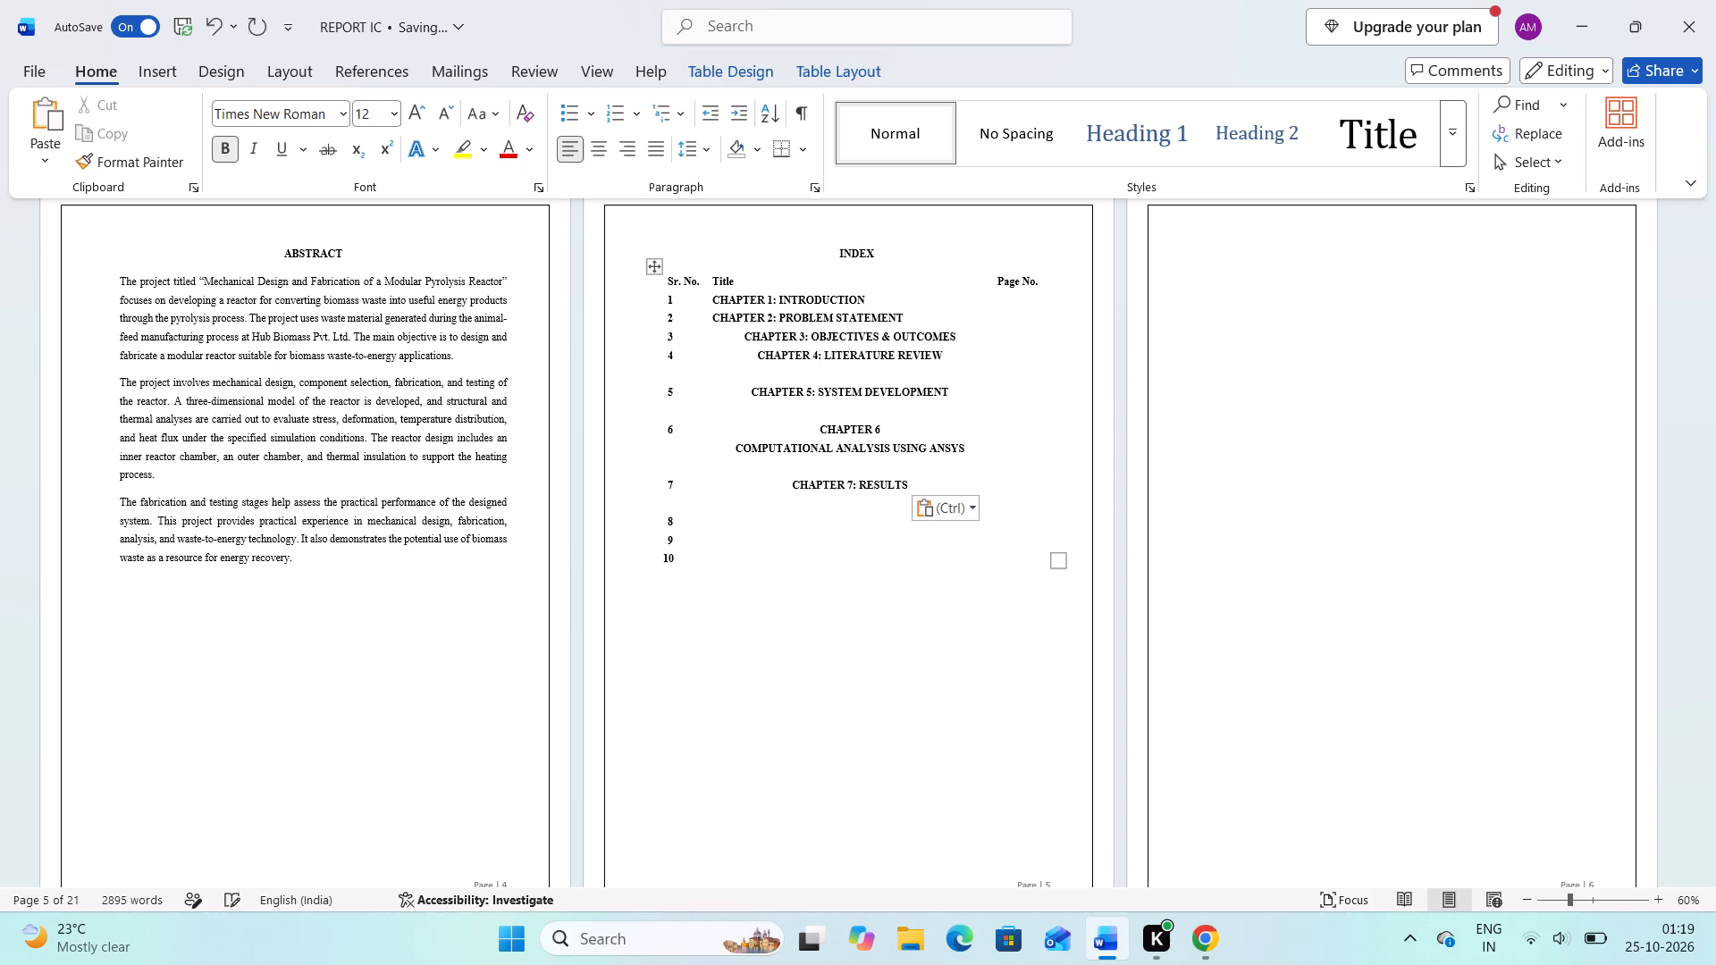
Copy the heading "CHAPTER 8: FUTURE SCOPE" from its chapter page into the Title cell of index row 8.
click(771, 491)
key(Down)
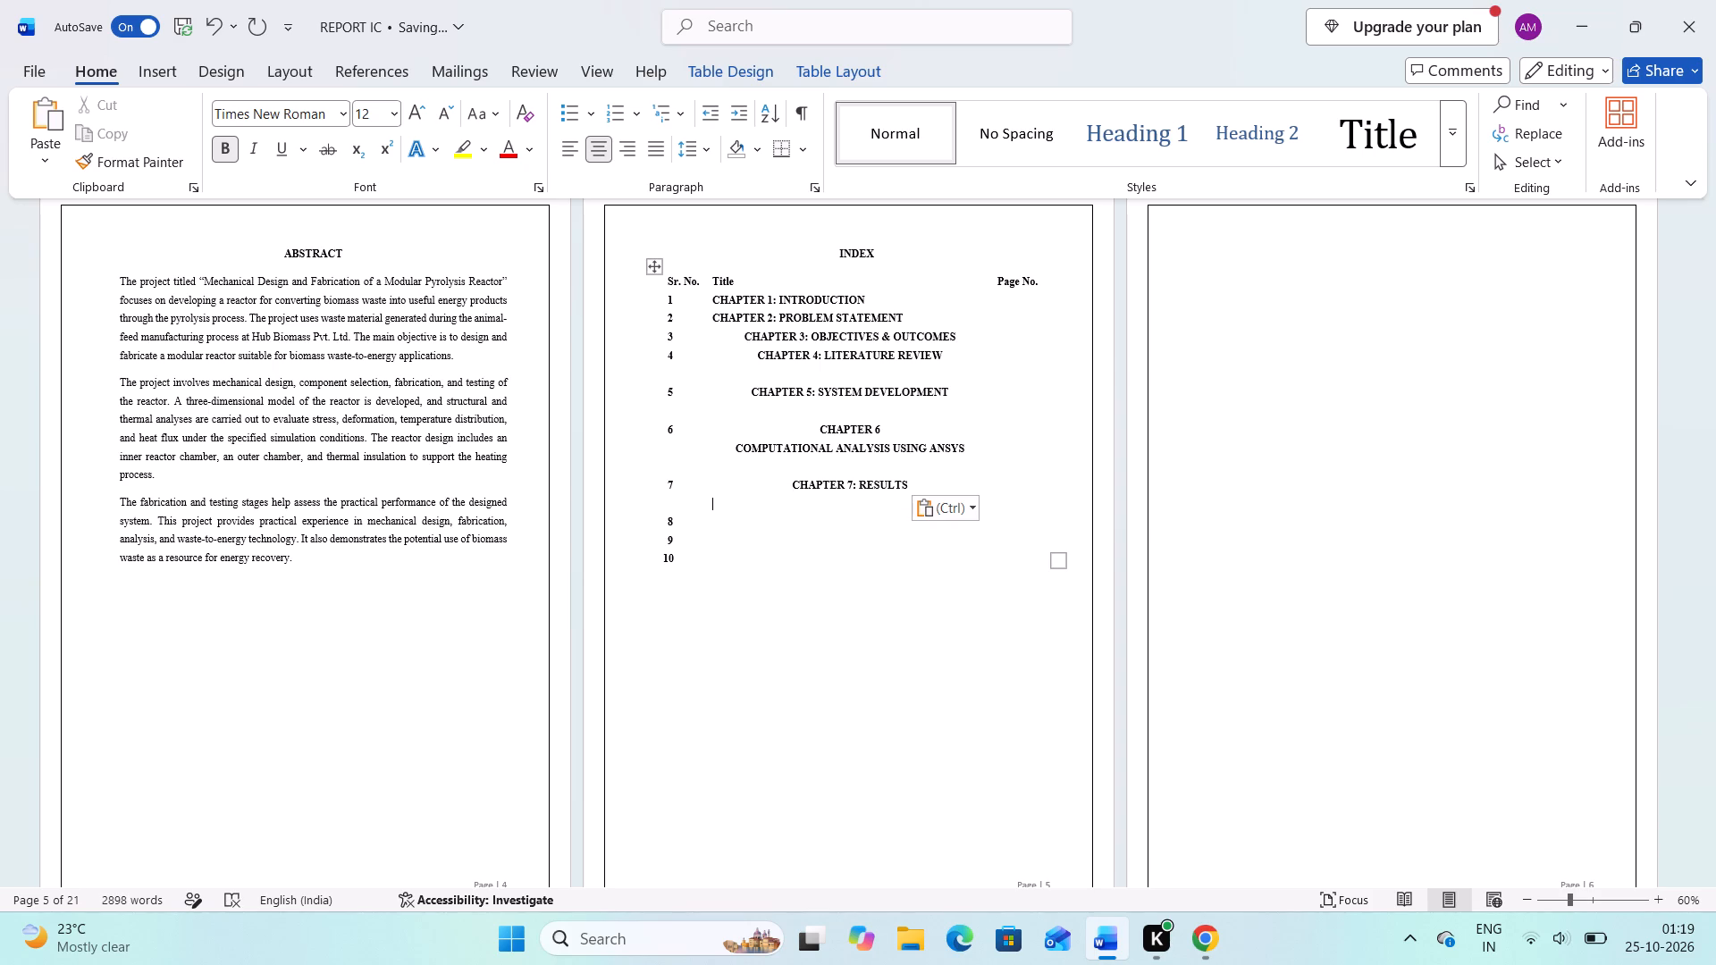
key(Down)
scroll(771, 491, down, 8)
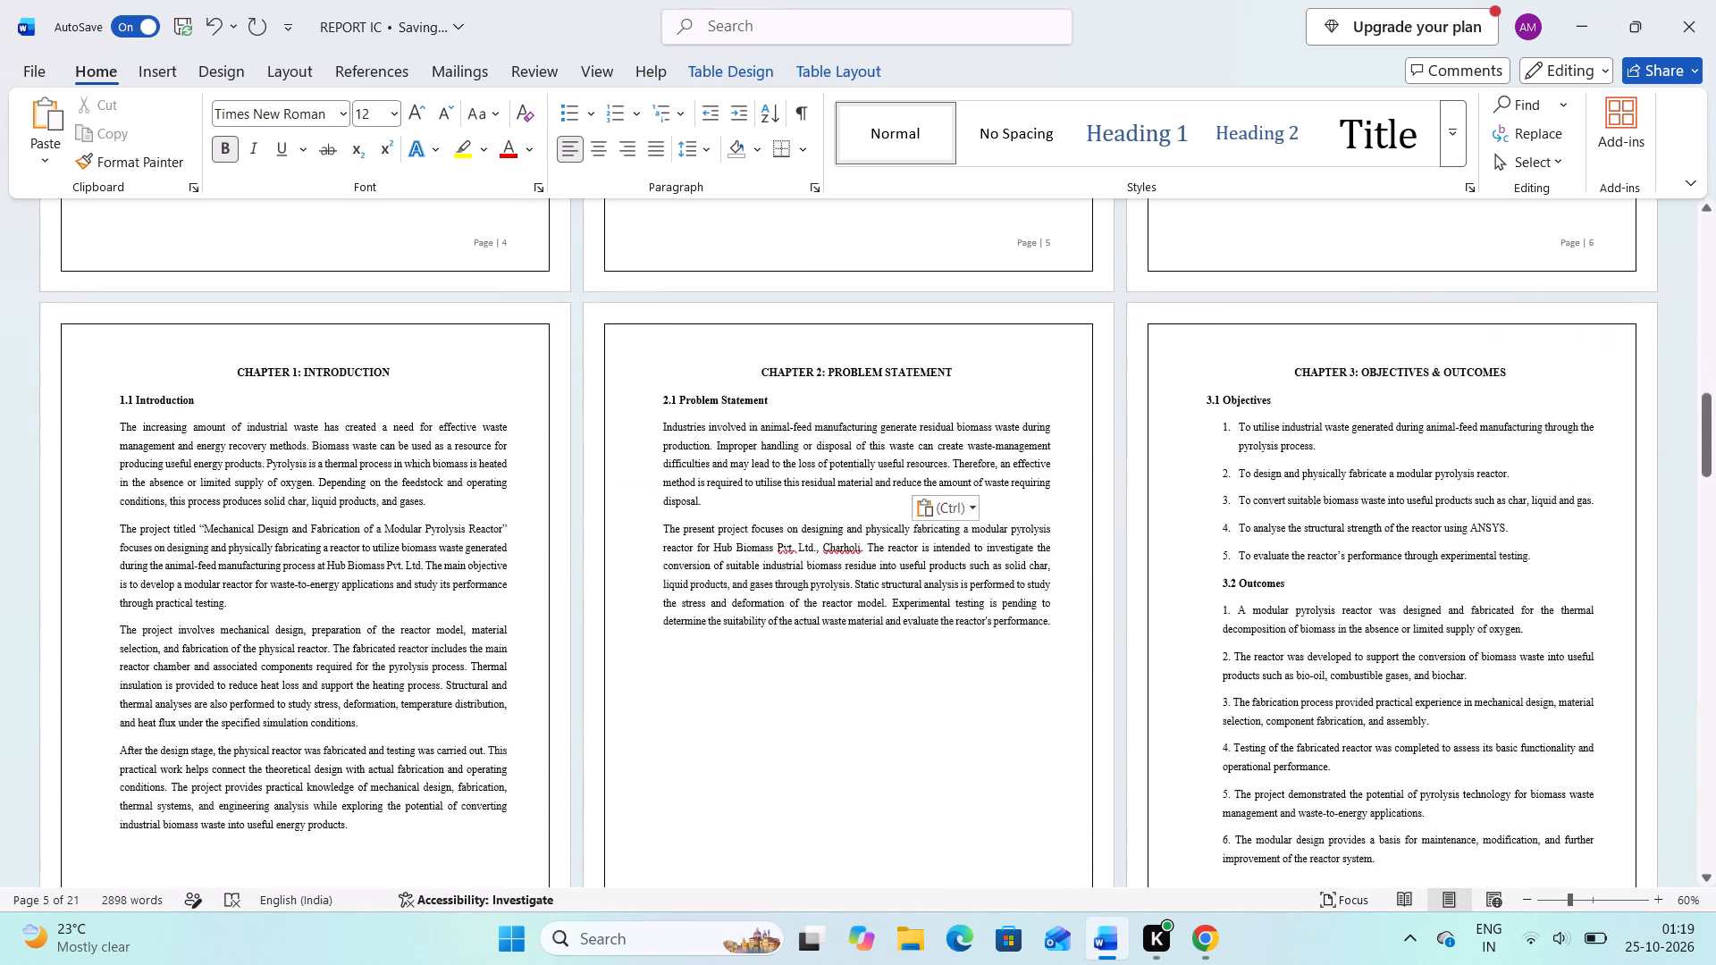
scroll(771, 491, down, 9)
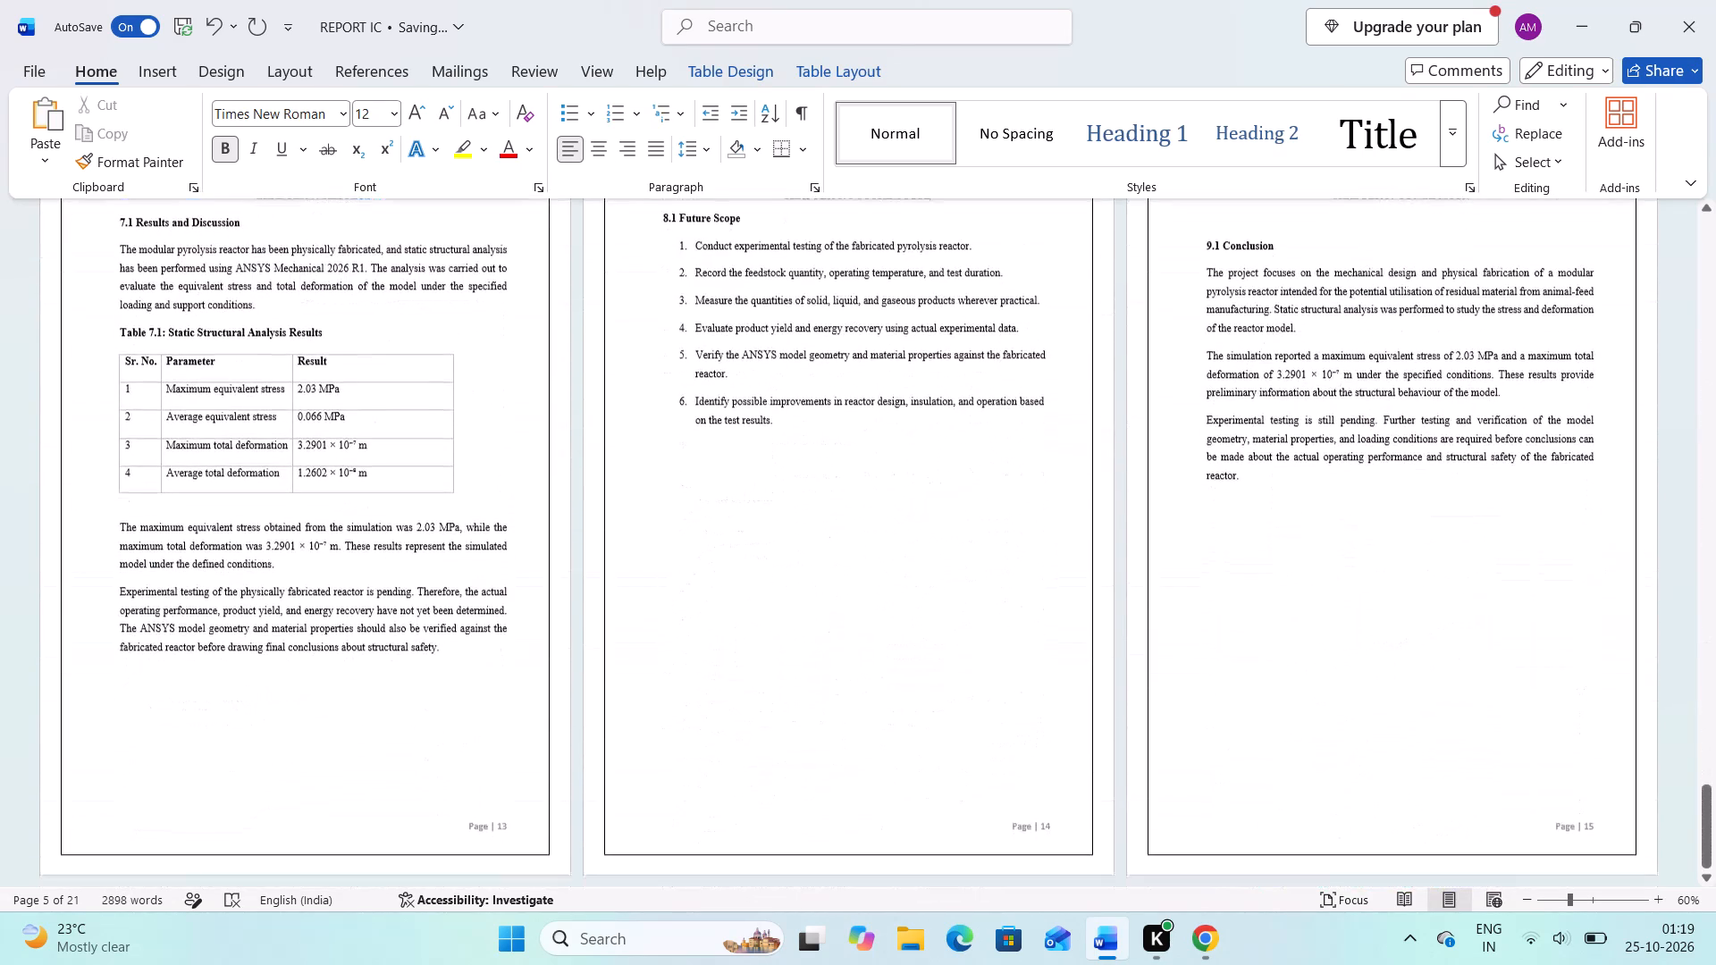
scroll(771, 491, down, 5)
scroll(771, 491, up, 1)
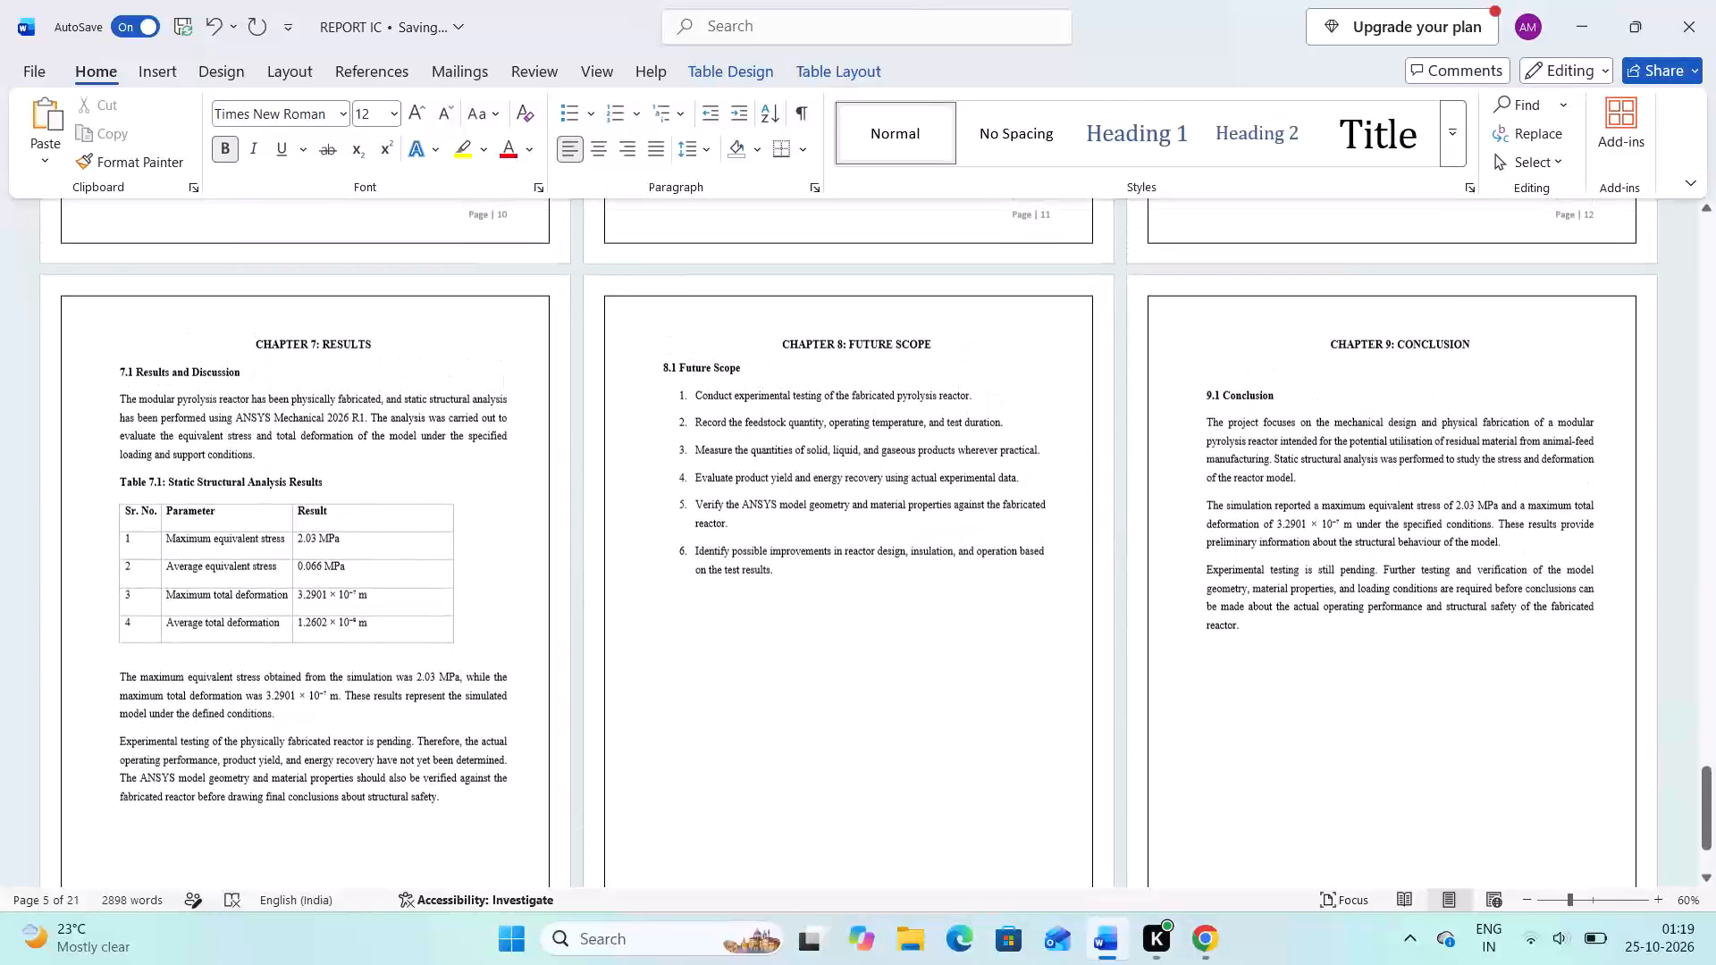
scroll(771, 491, up, 1)
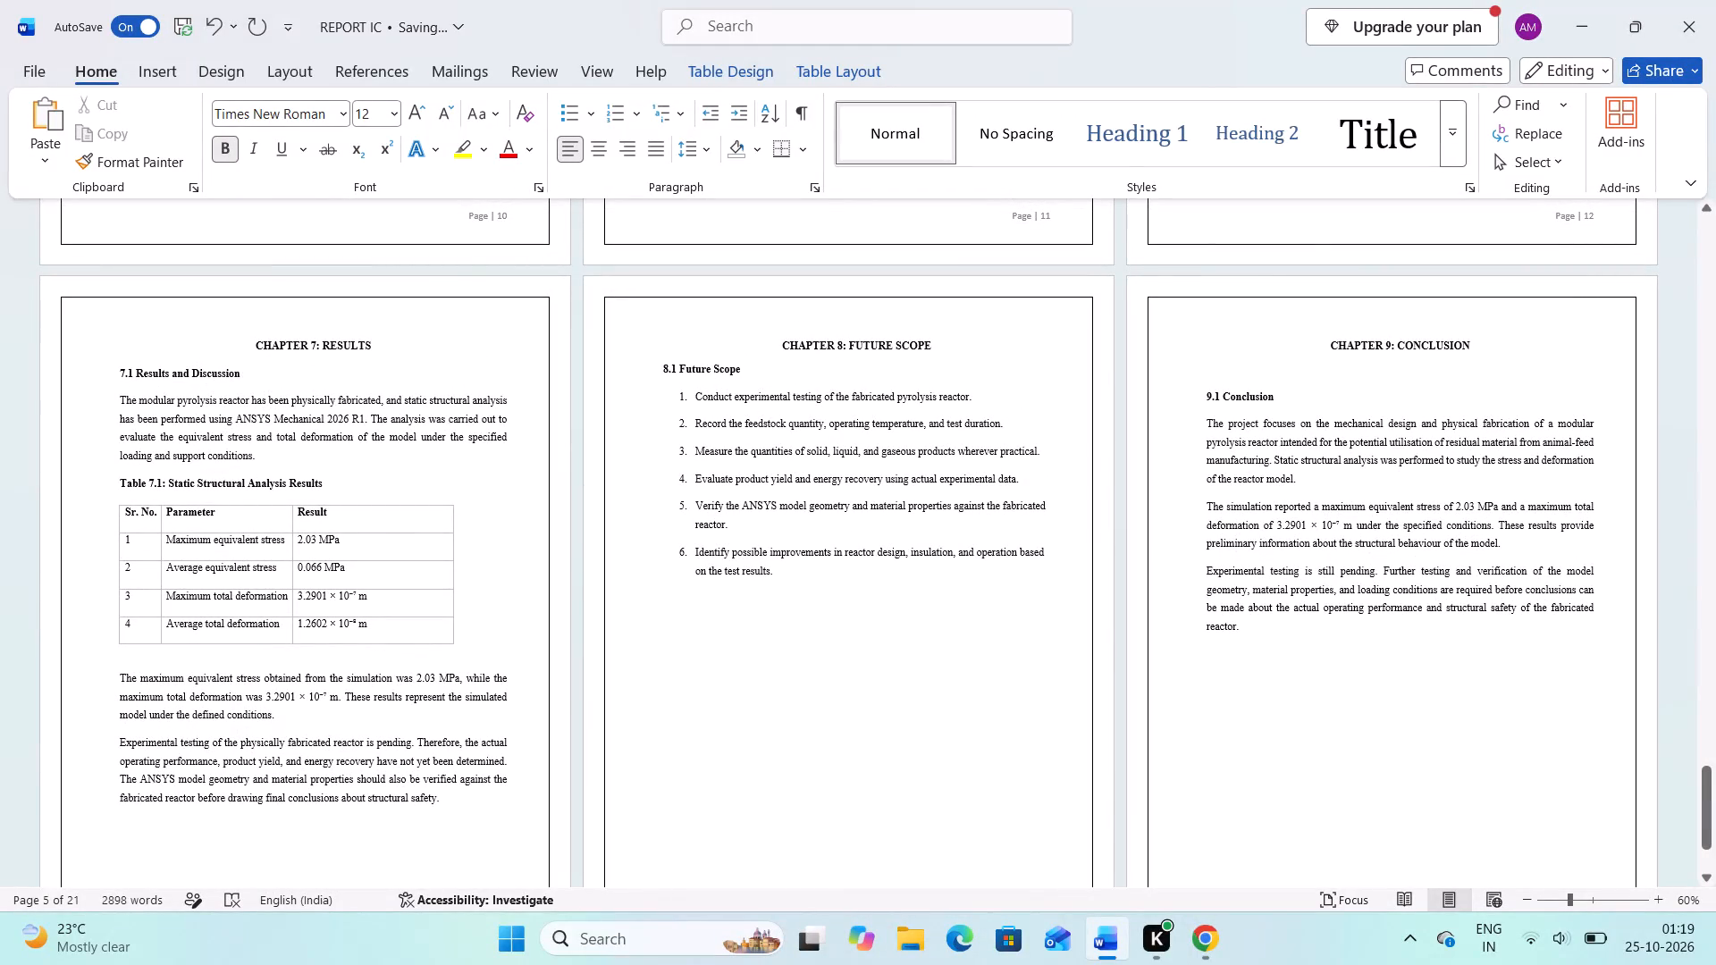
drag(932, 347, 786, 342)
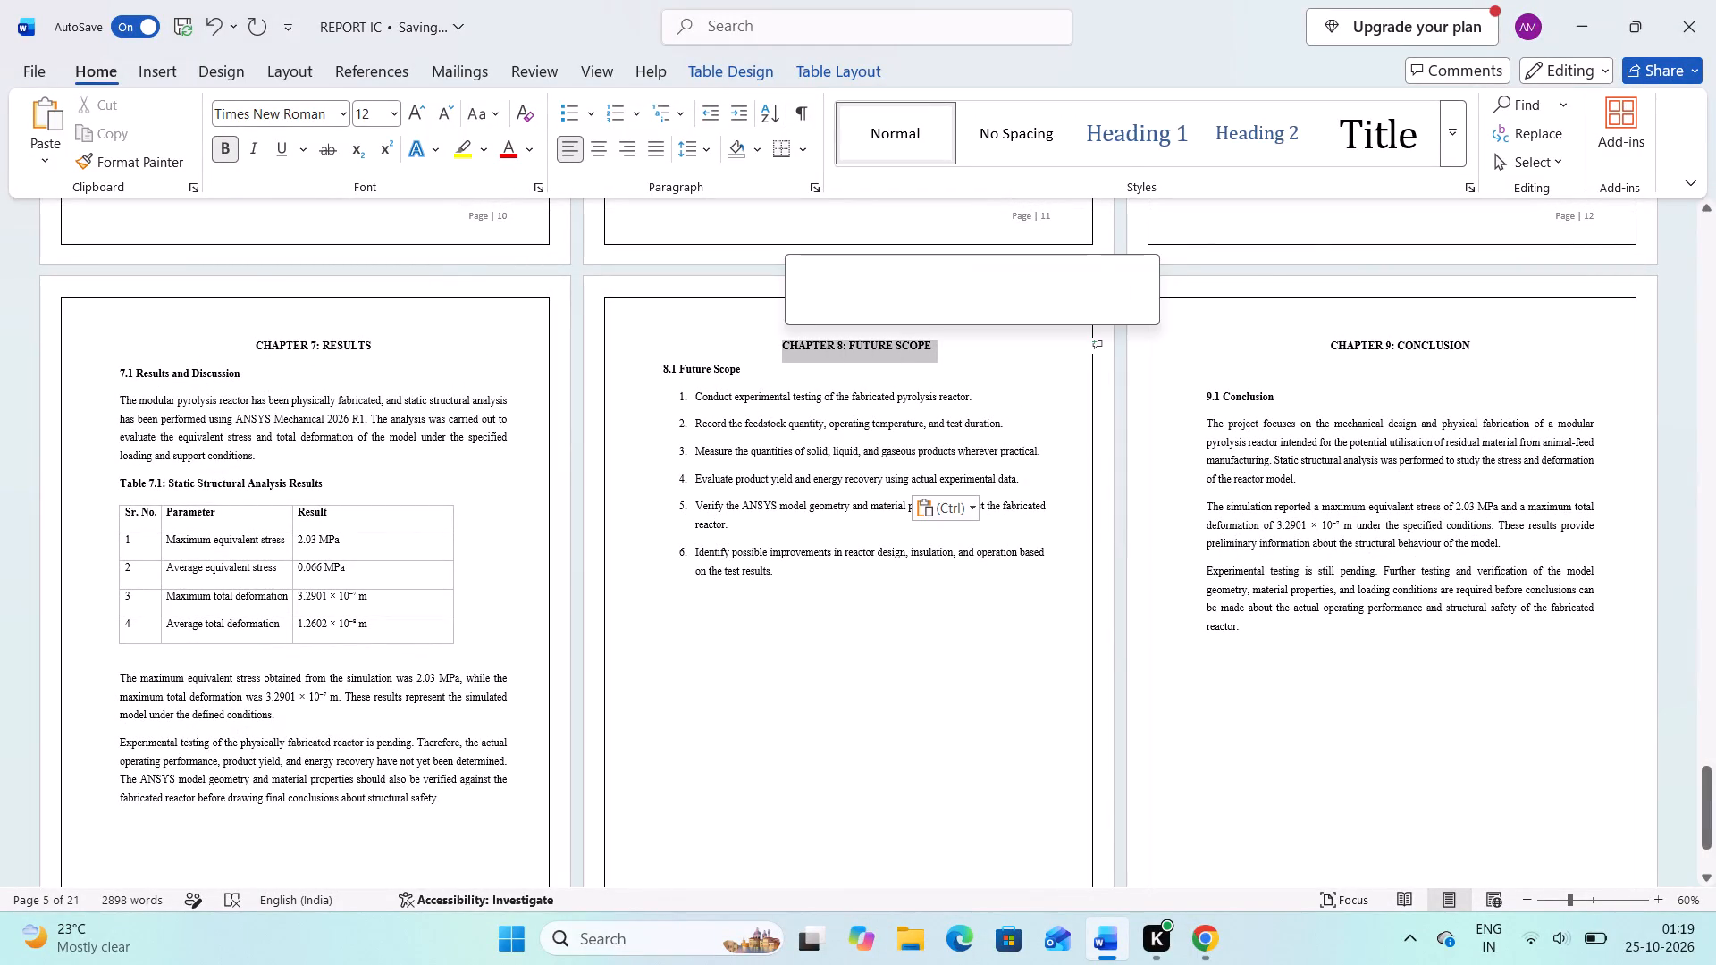
key(ctrl+c)
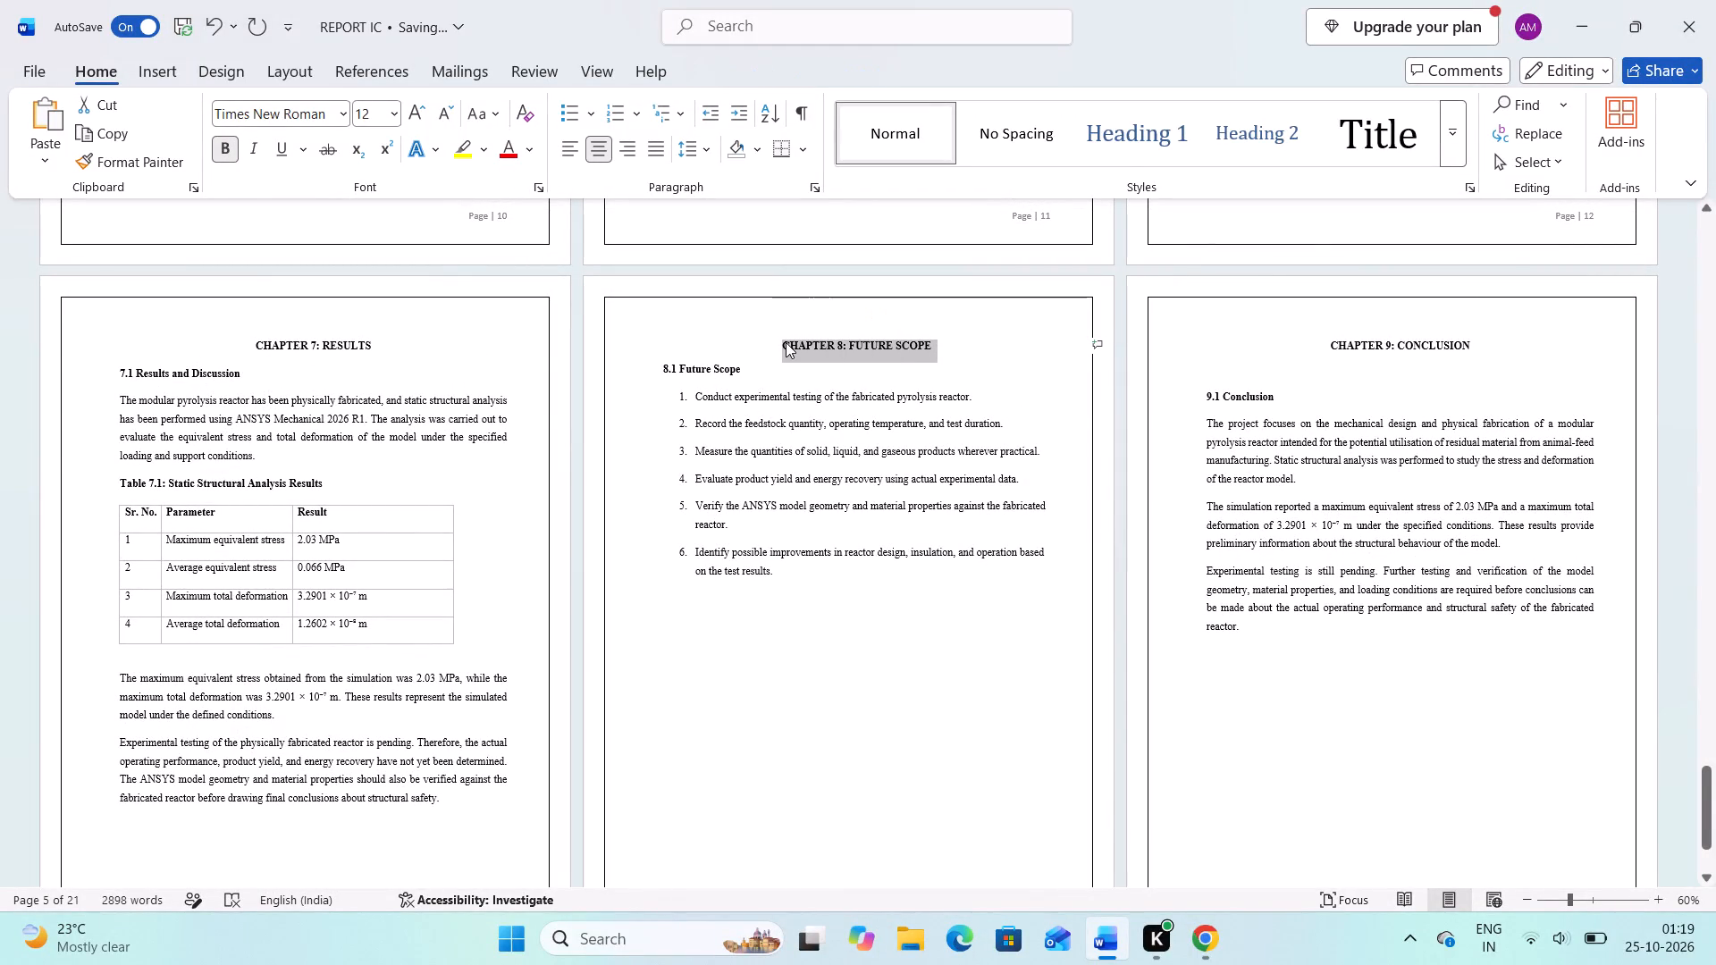
scroll(786, 342, up, 17)
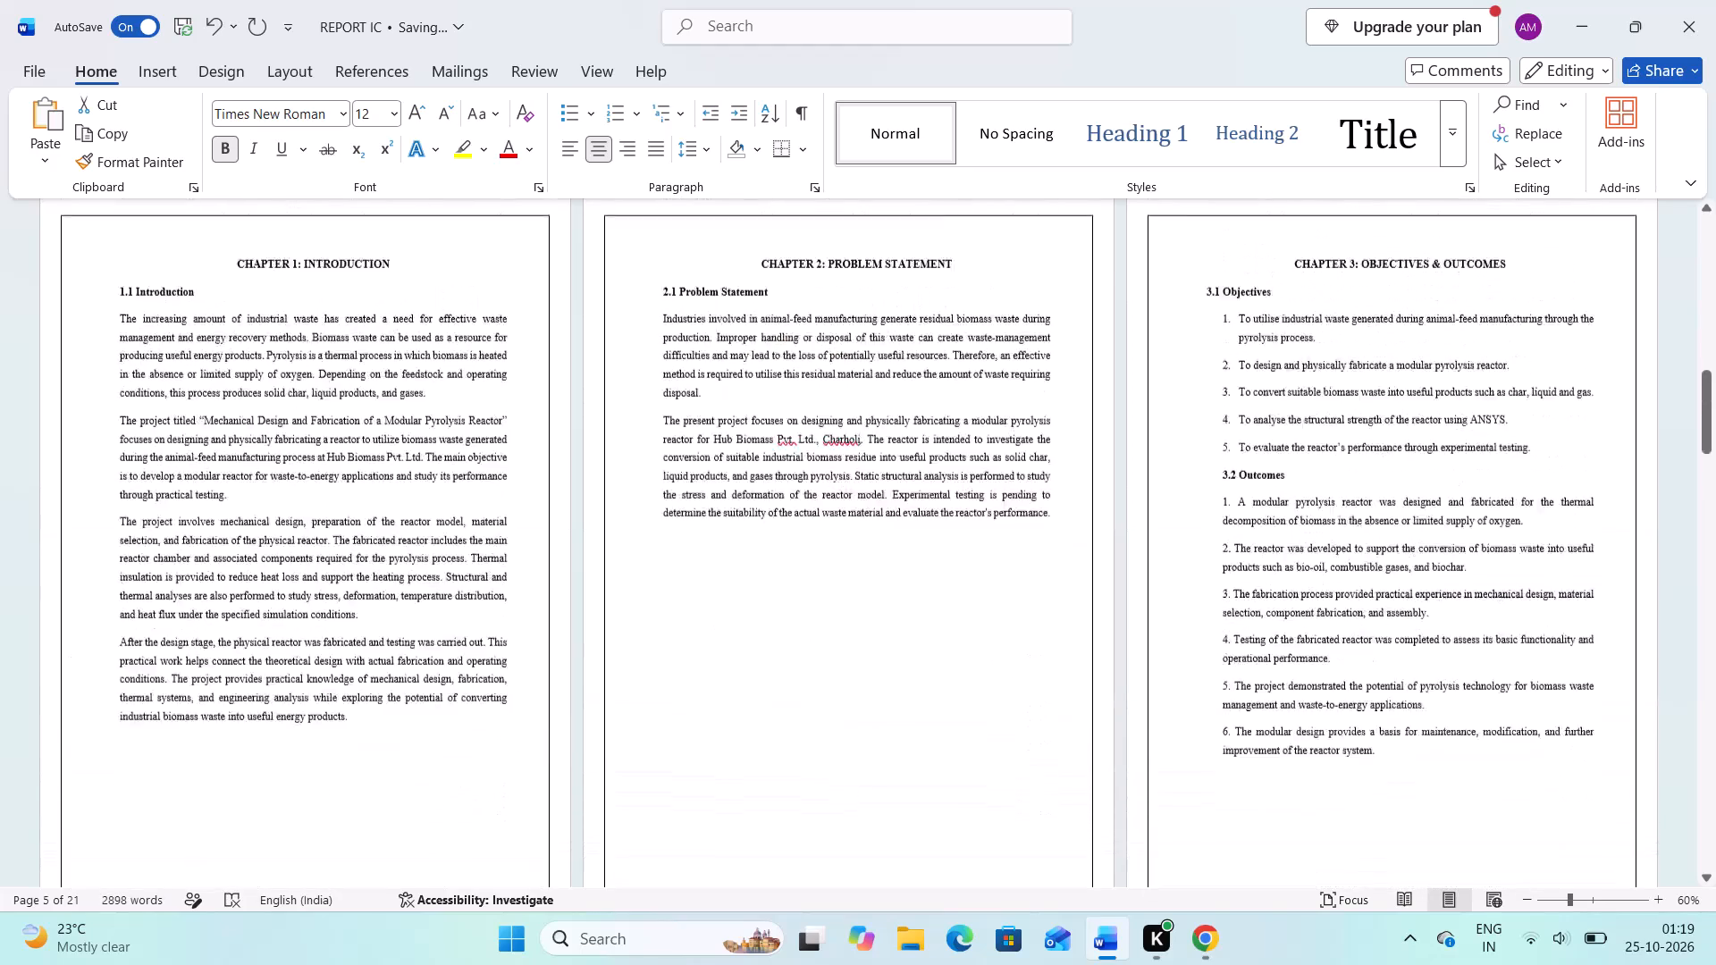
scroll(786, 342, up, 6)
scroll(786, 342, down, 5)
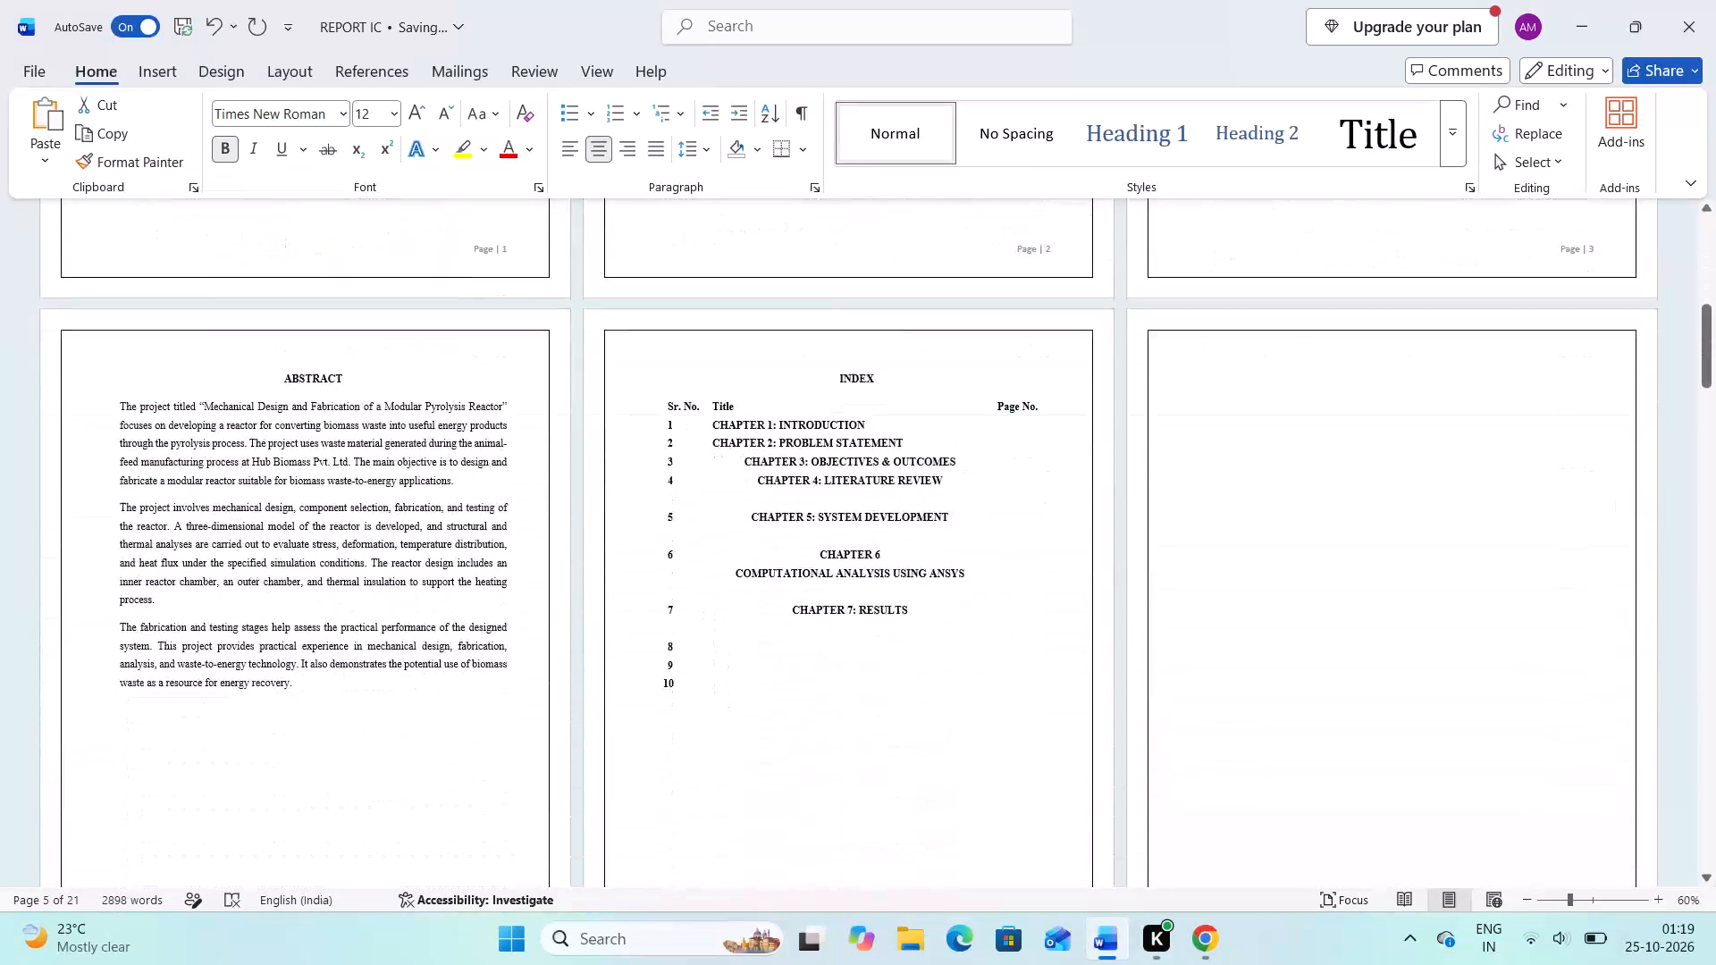
scroll(786, 342, down, 1)
click(806, 530)
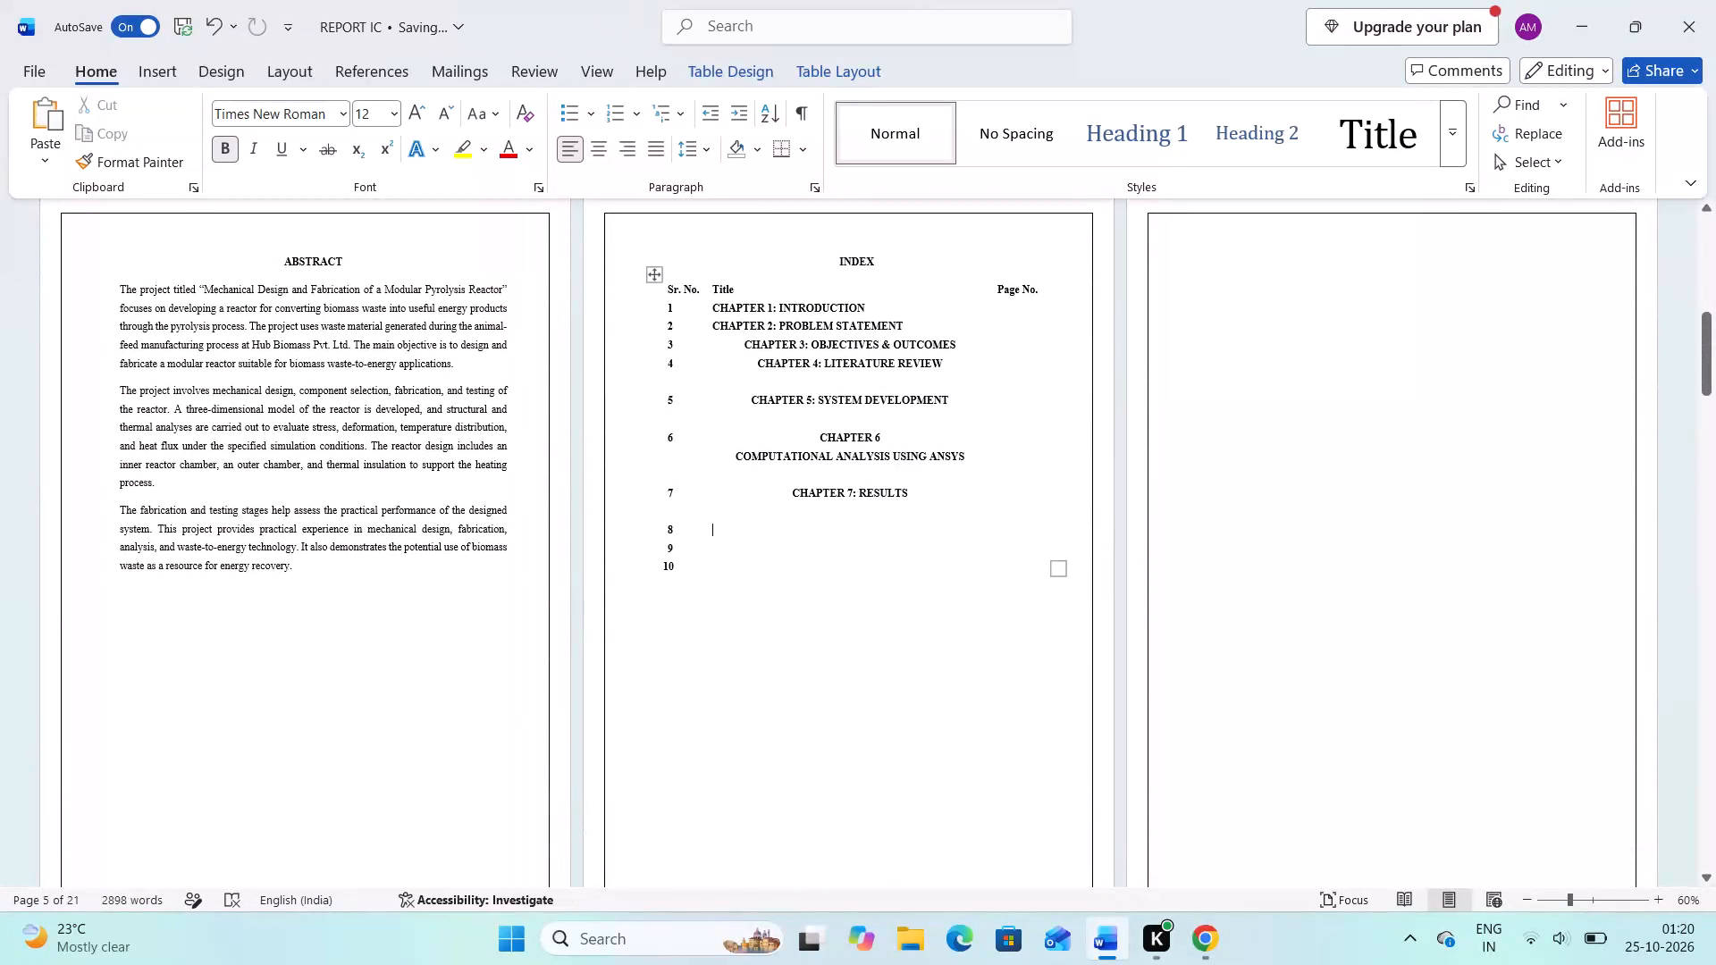
key(ctrl+v)
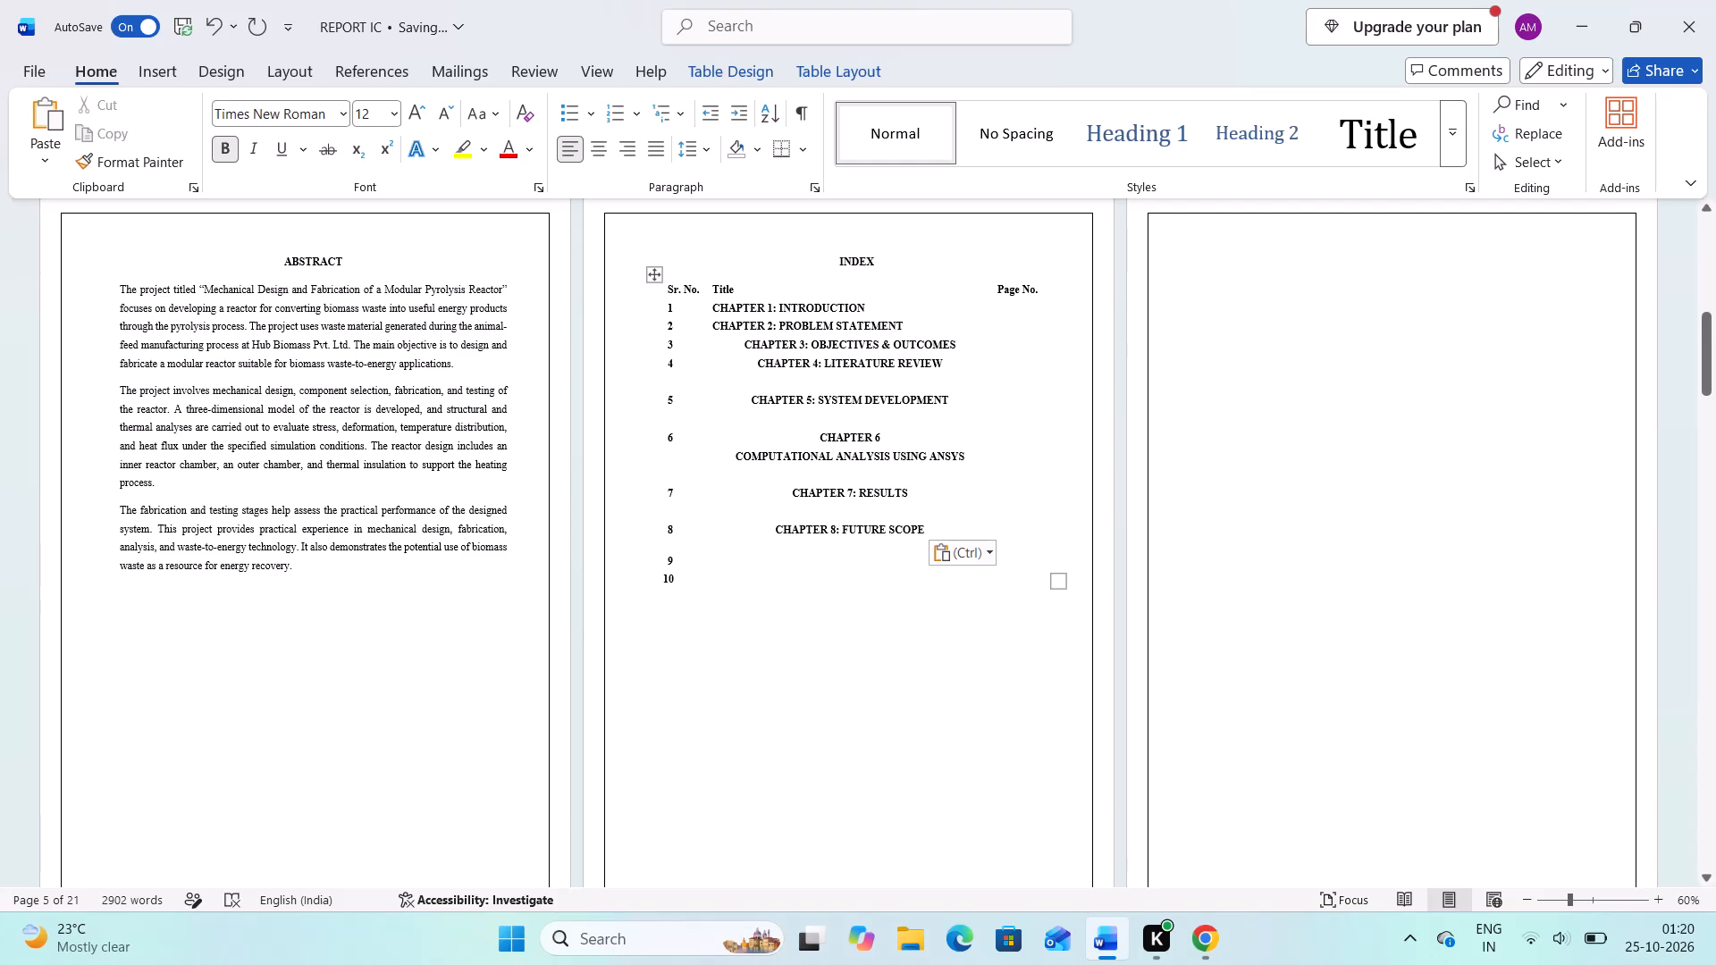
Copy the heading "CHAPTER 9: CONCLUSION" from its chapter page into the Title cell of index row 9.
scroll(806, 530, down, 8)
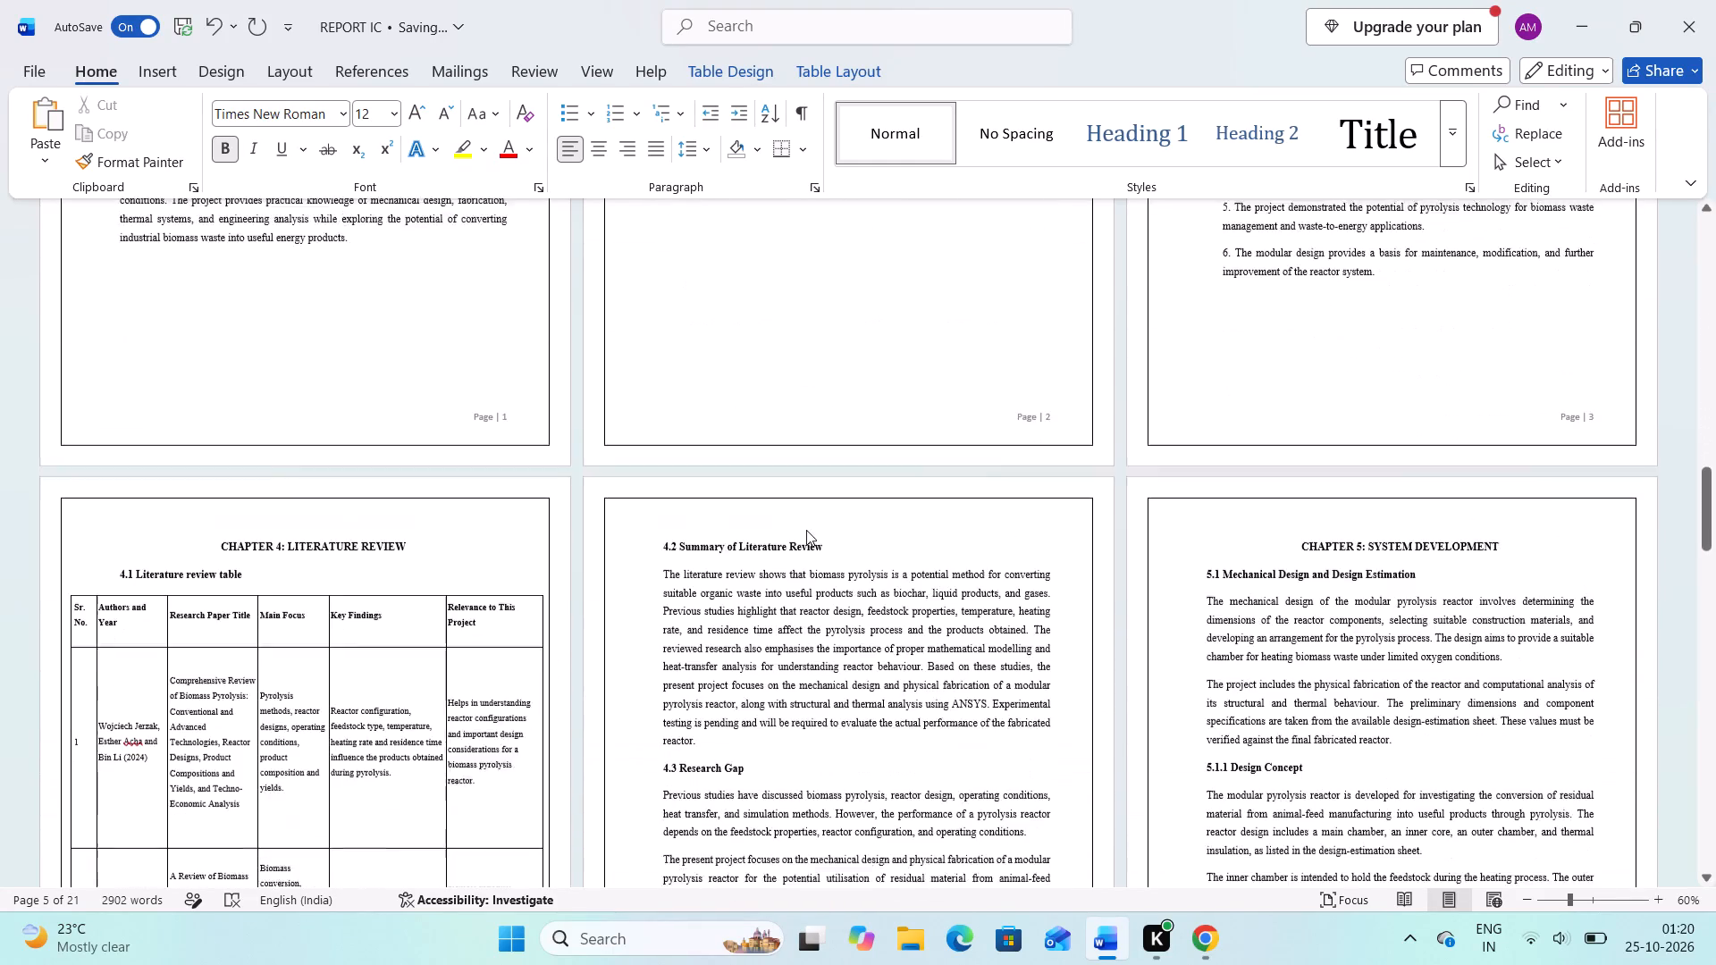
scroll(806, 530, down, 8)
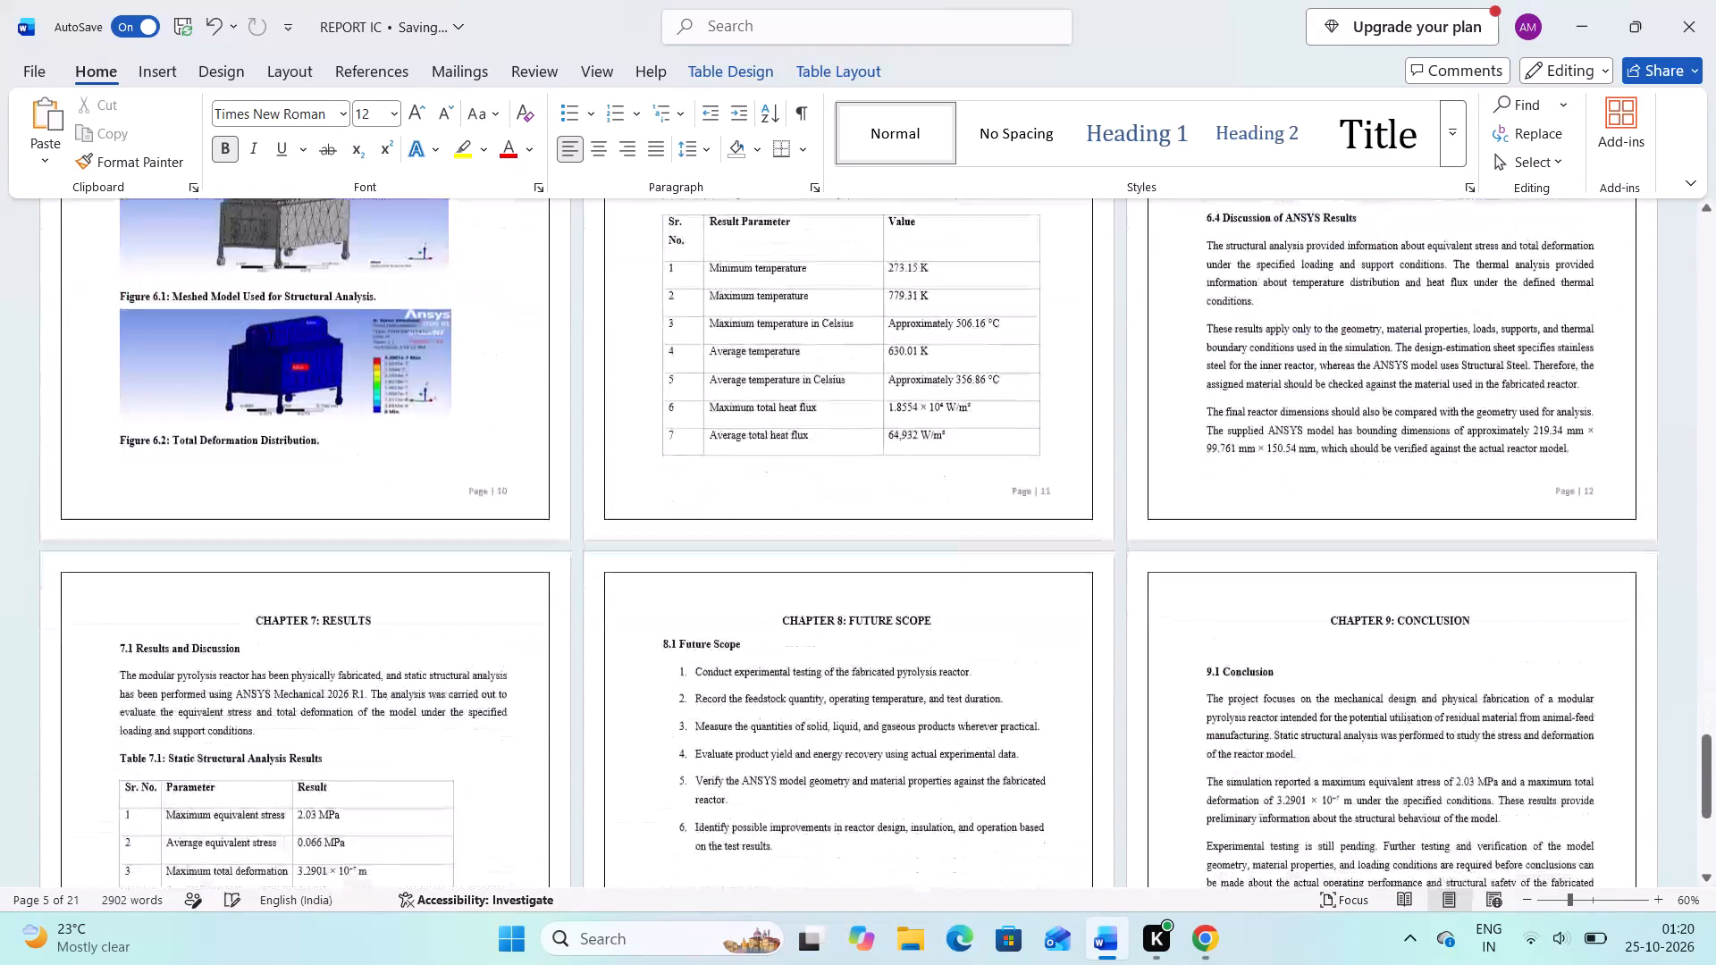
scroll(806, 530, down, 3)
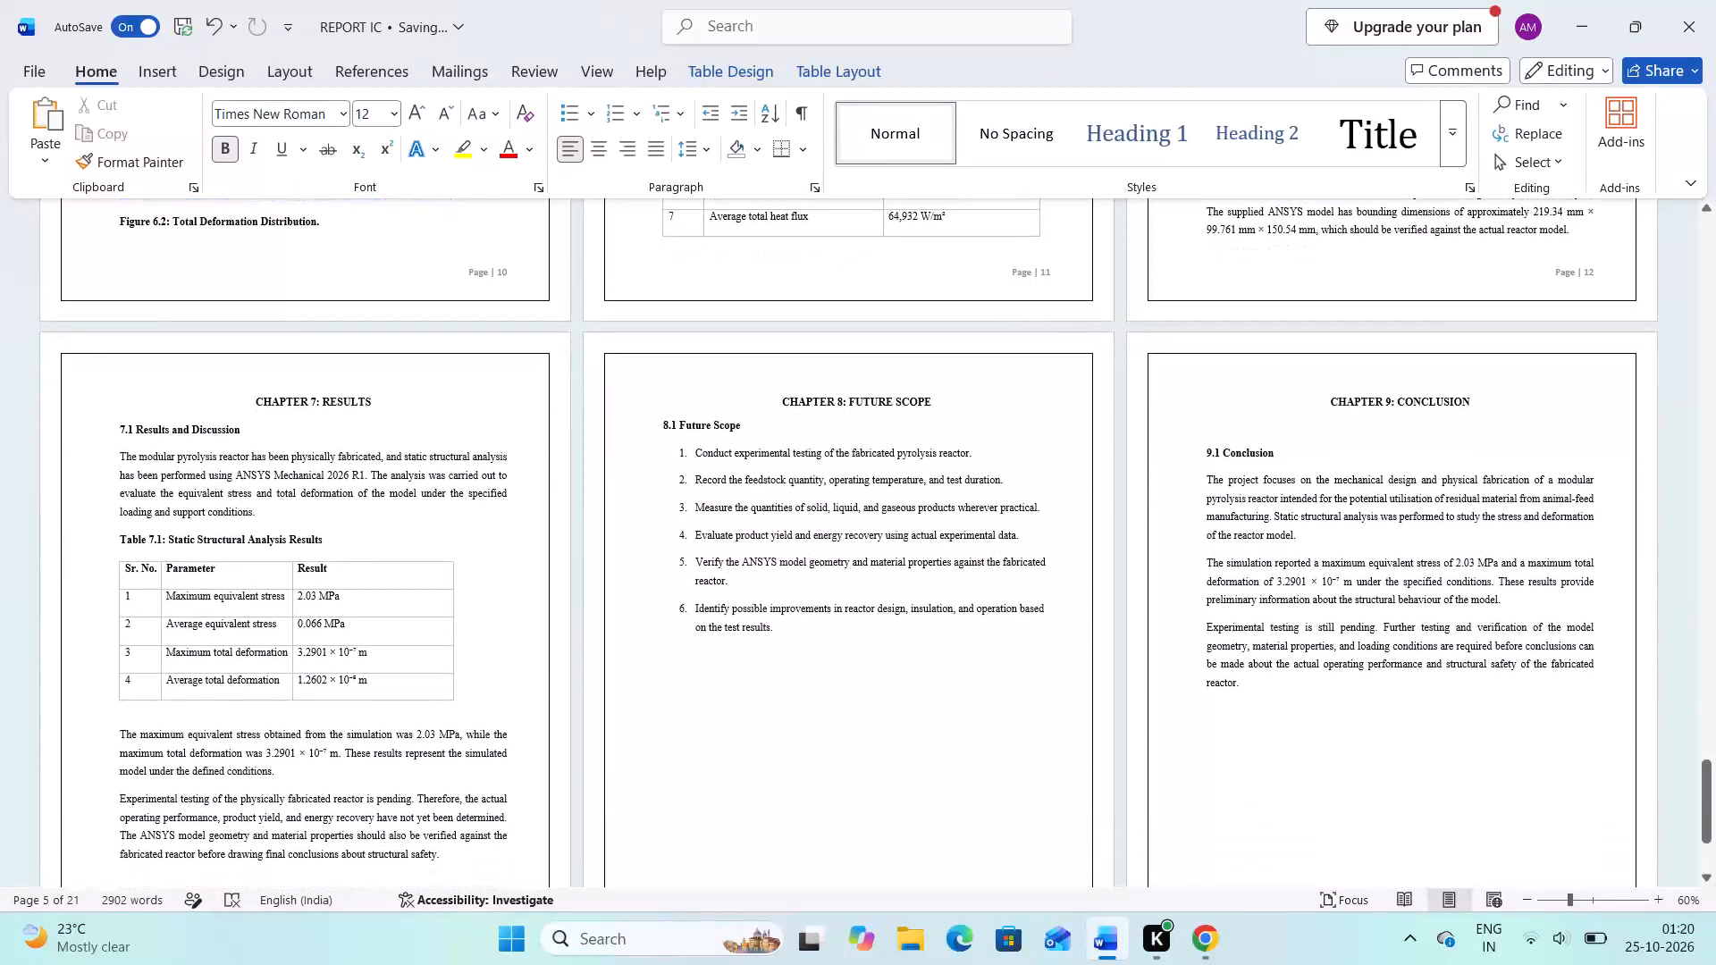
drag(1474, 396, 1348, 404)
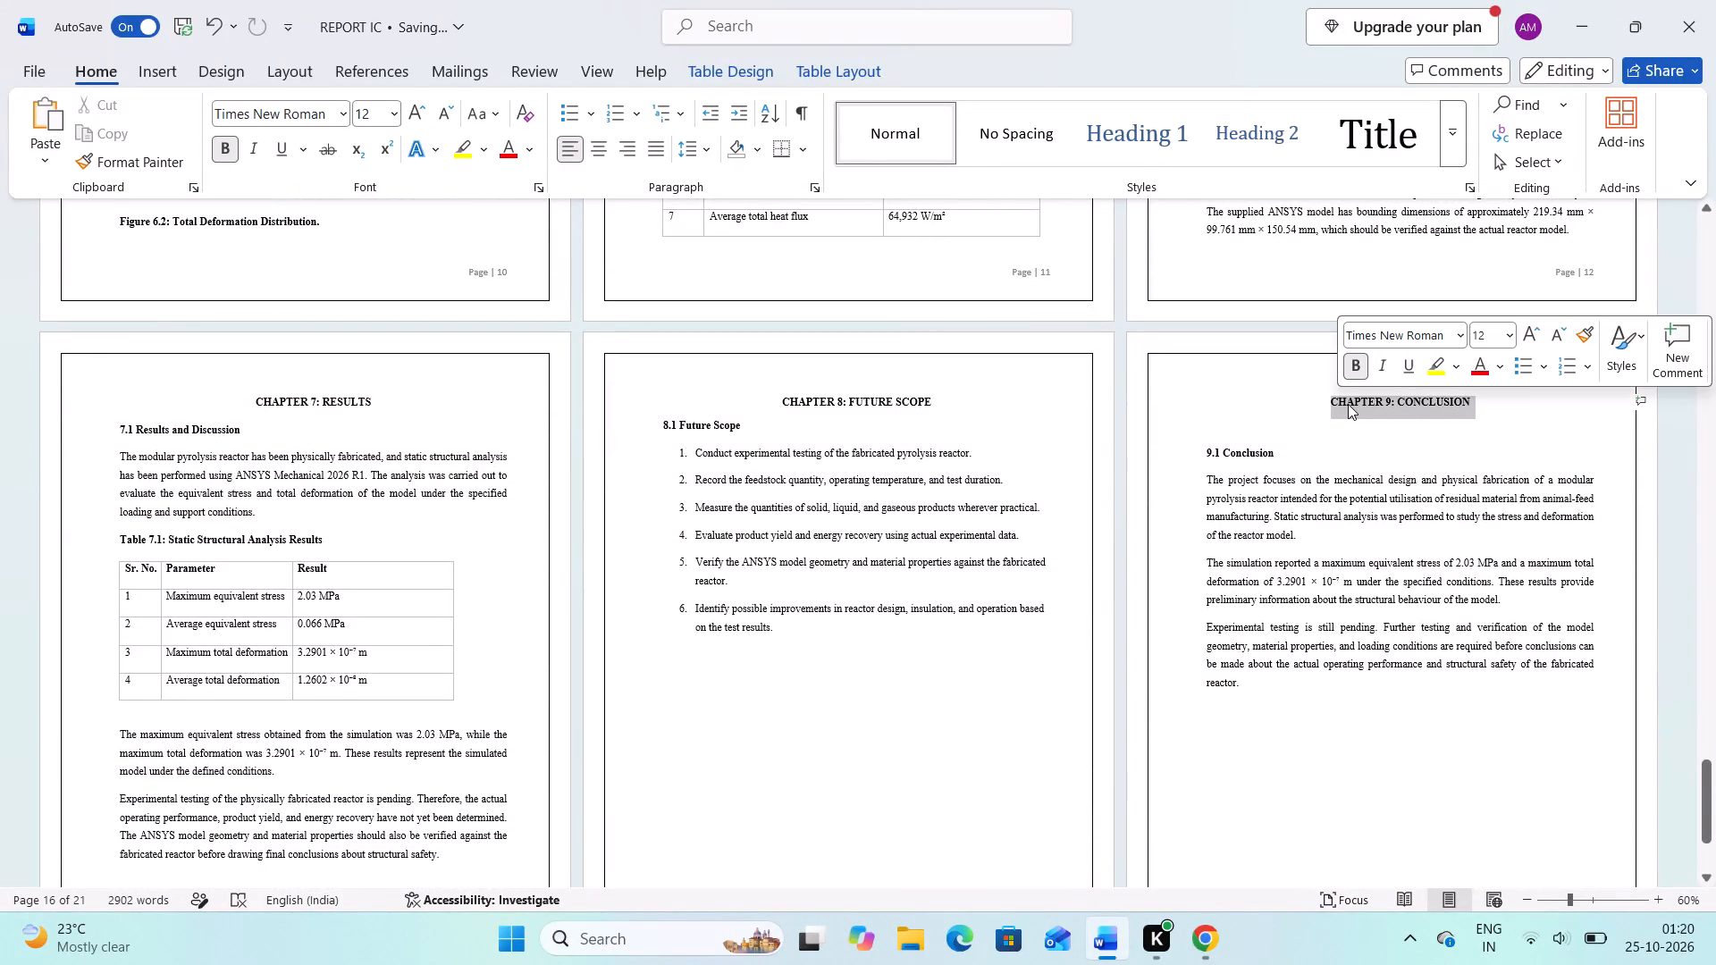
key(ctrl+c)
scroll(1348, 404, up, 4)
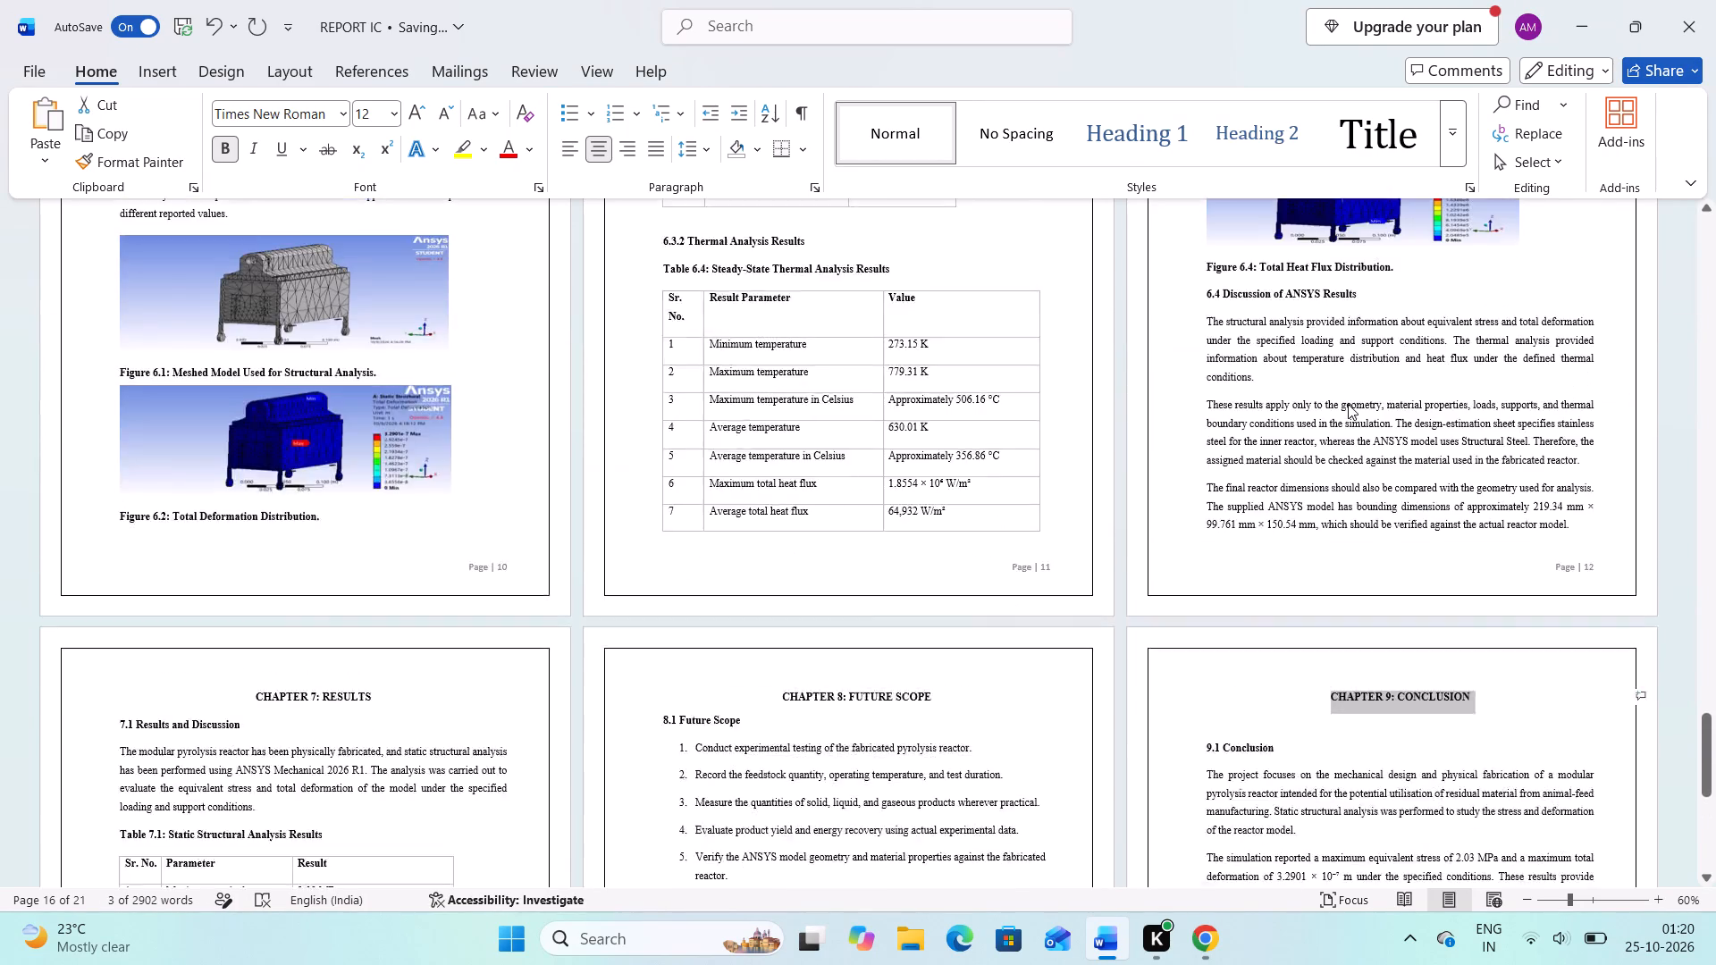
scroll(1348, 404, up, 8)
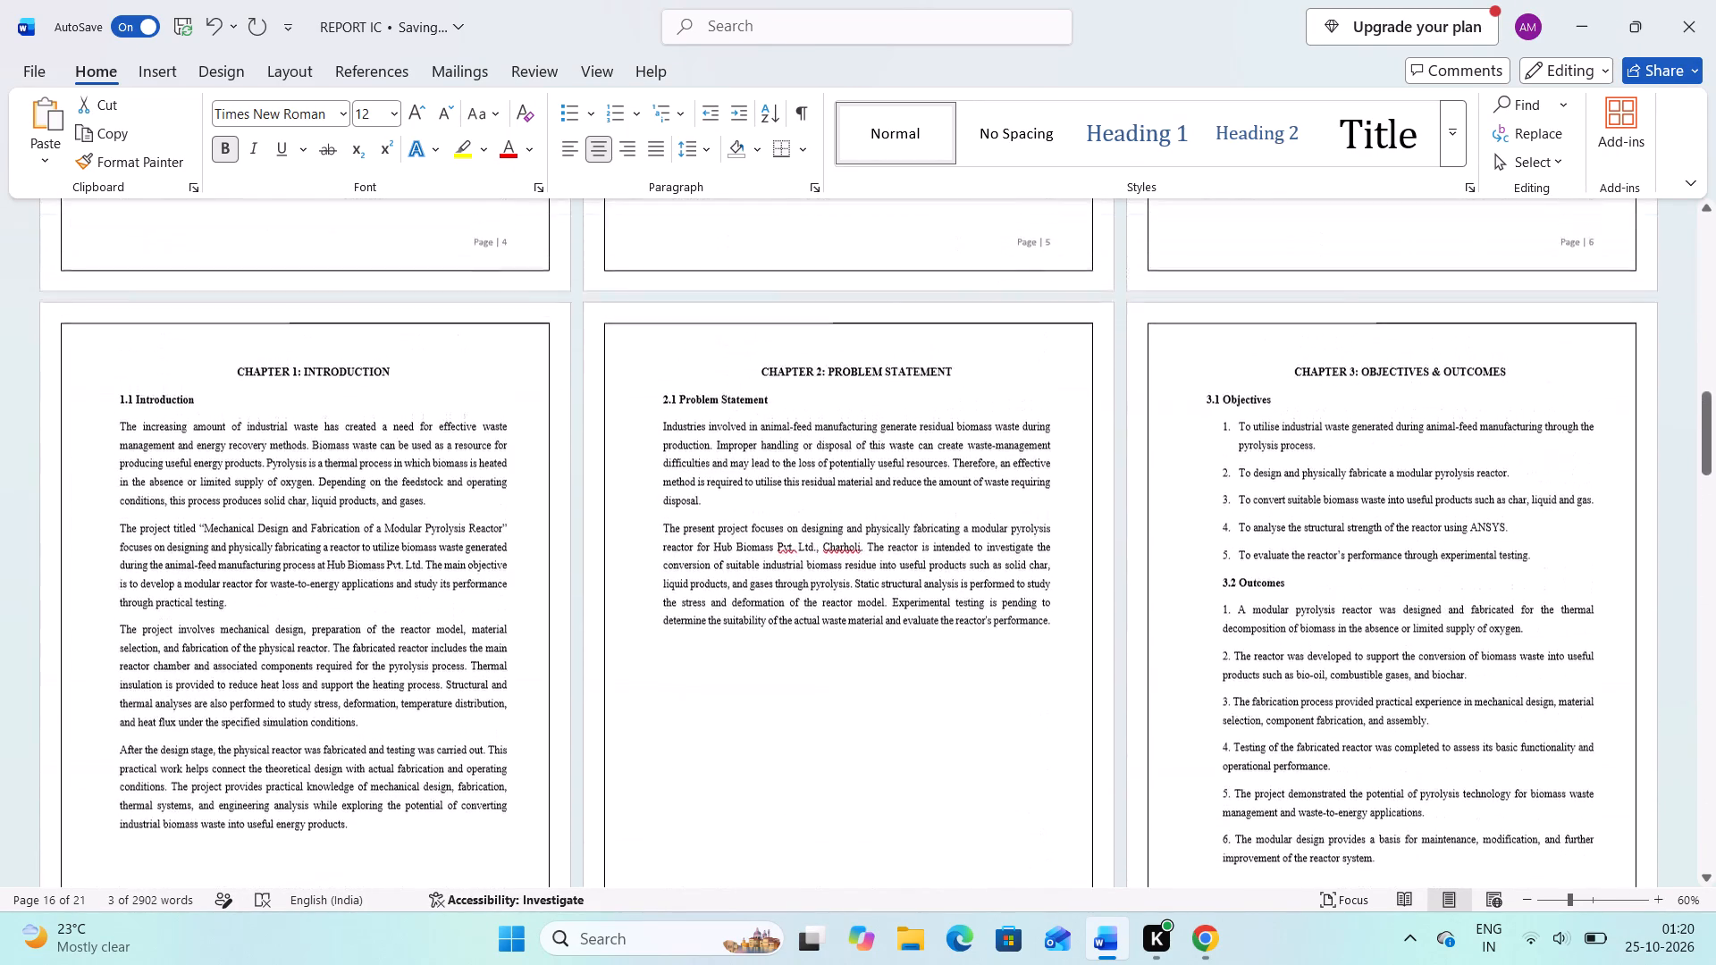
scroll(1348, 404, up, 4)
scroll(1348, 404, down, 1)
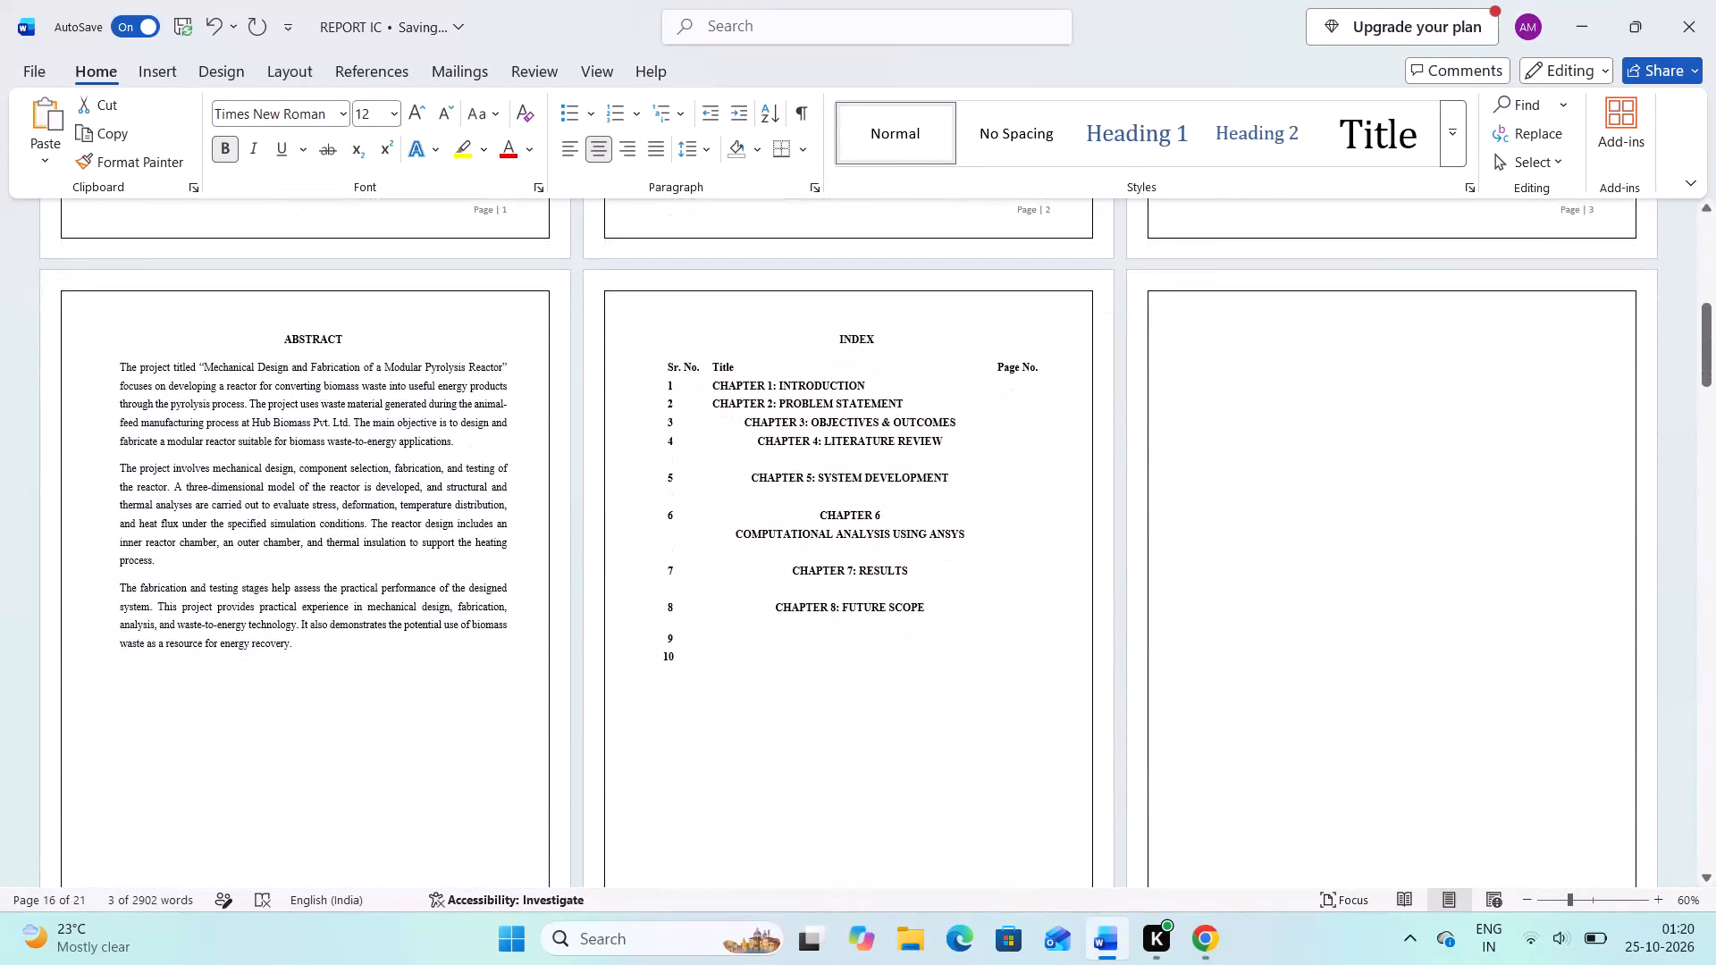
click(836, 643)
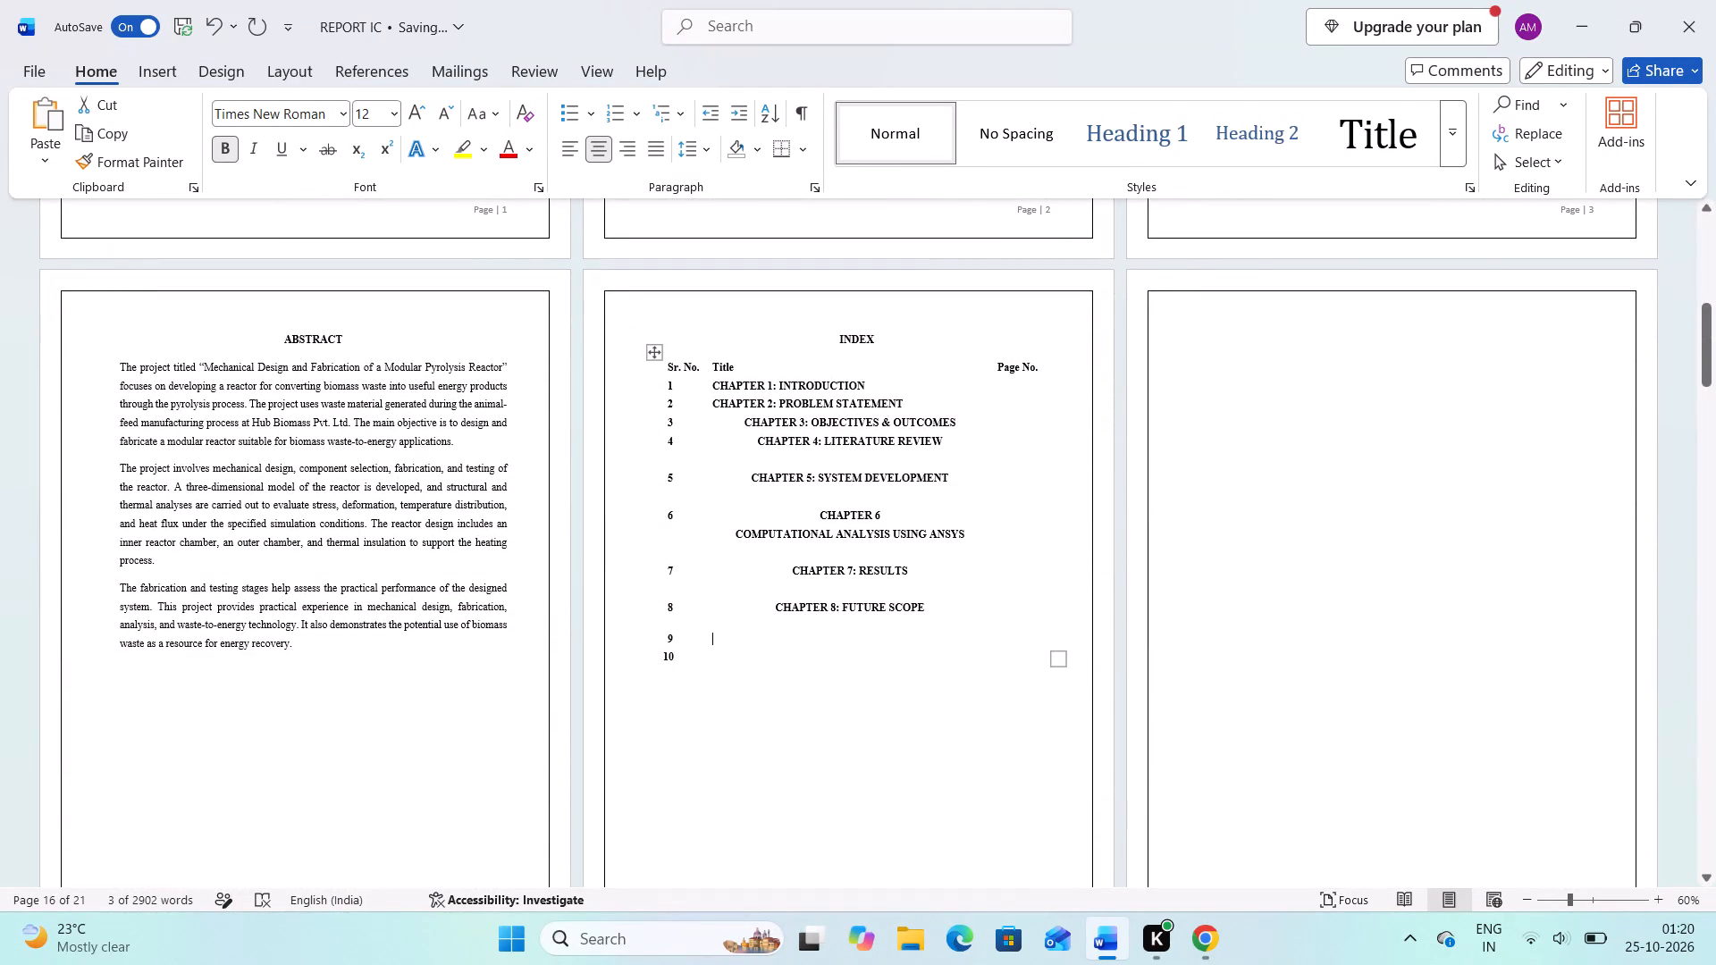
key(ctrl+v)
Delete the empty lines beneath the Chapter 4 and Chapter 5 headings in the index table.
ctrl+scroll(836, 643, up, 3)
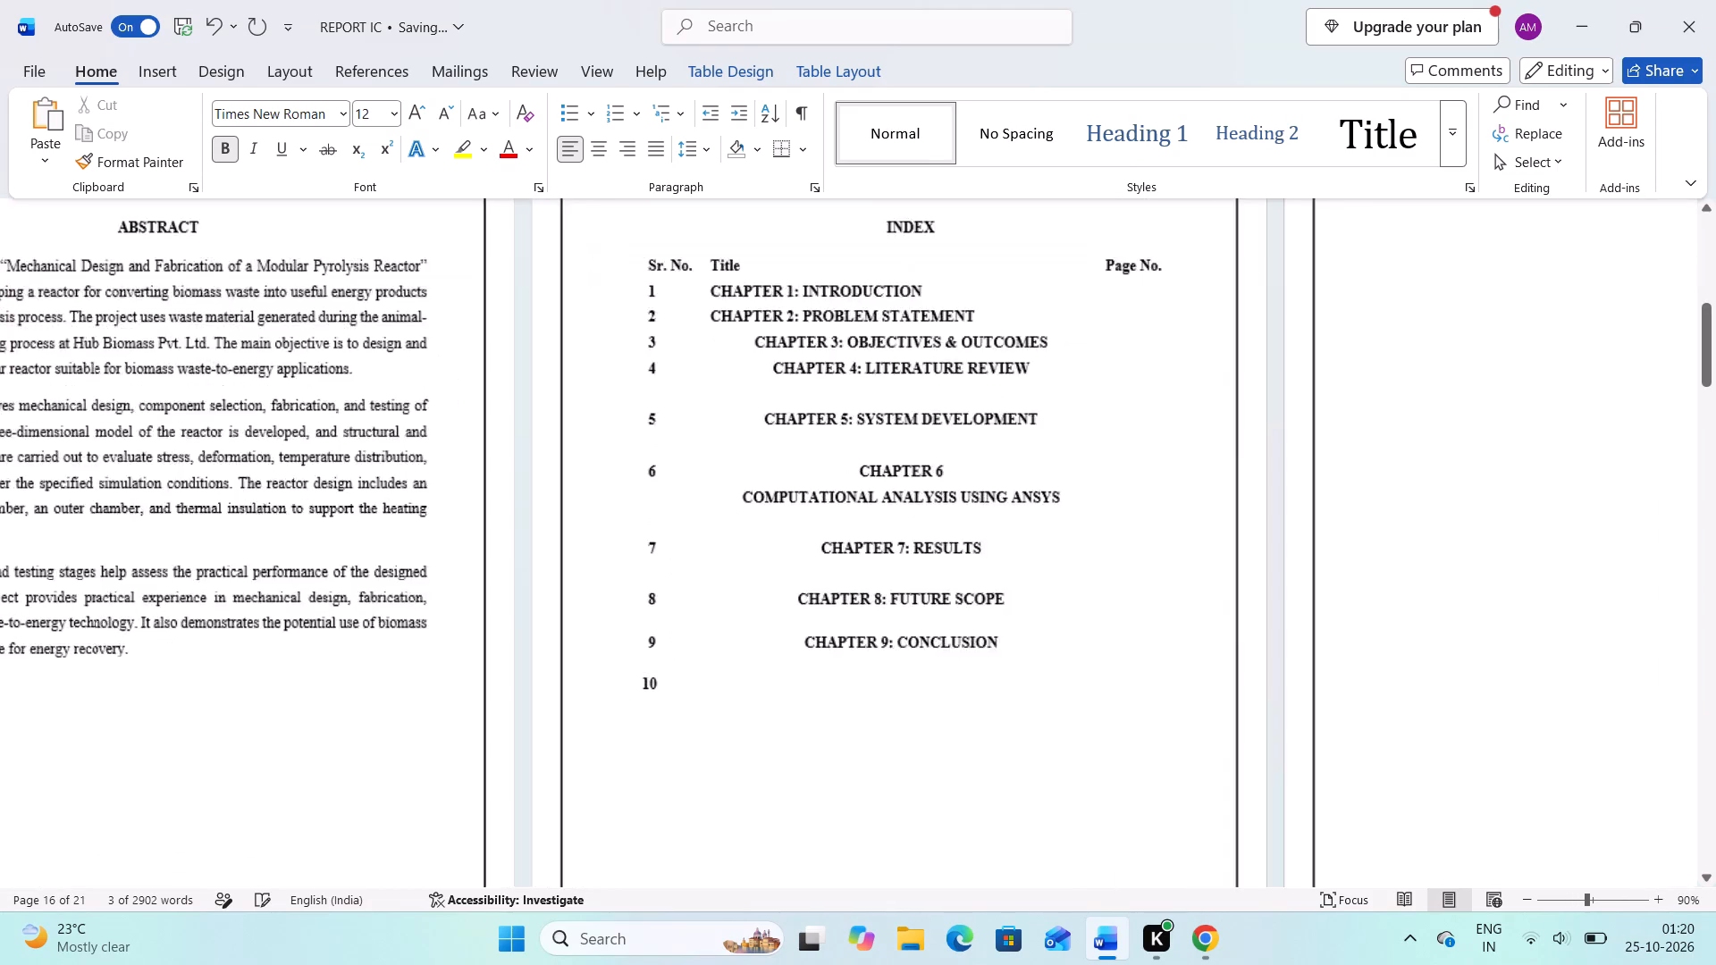
ctrl+scroll(836, 643, up, 2)
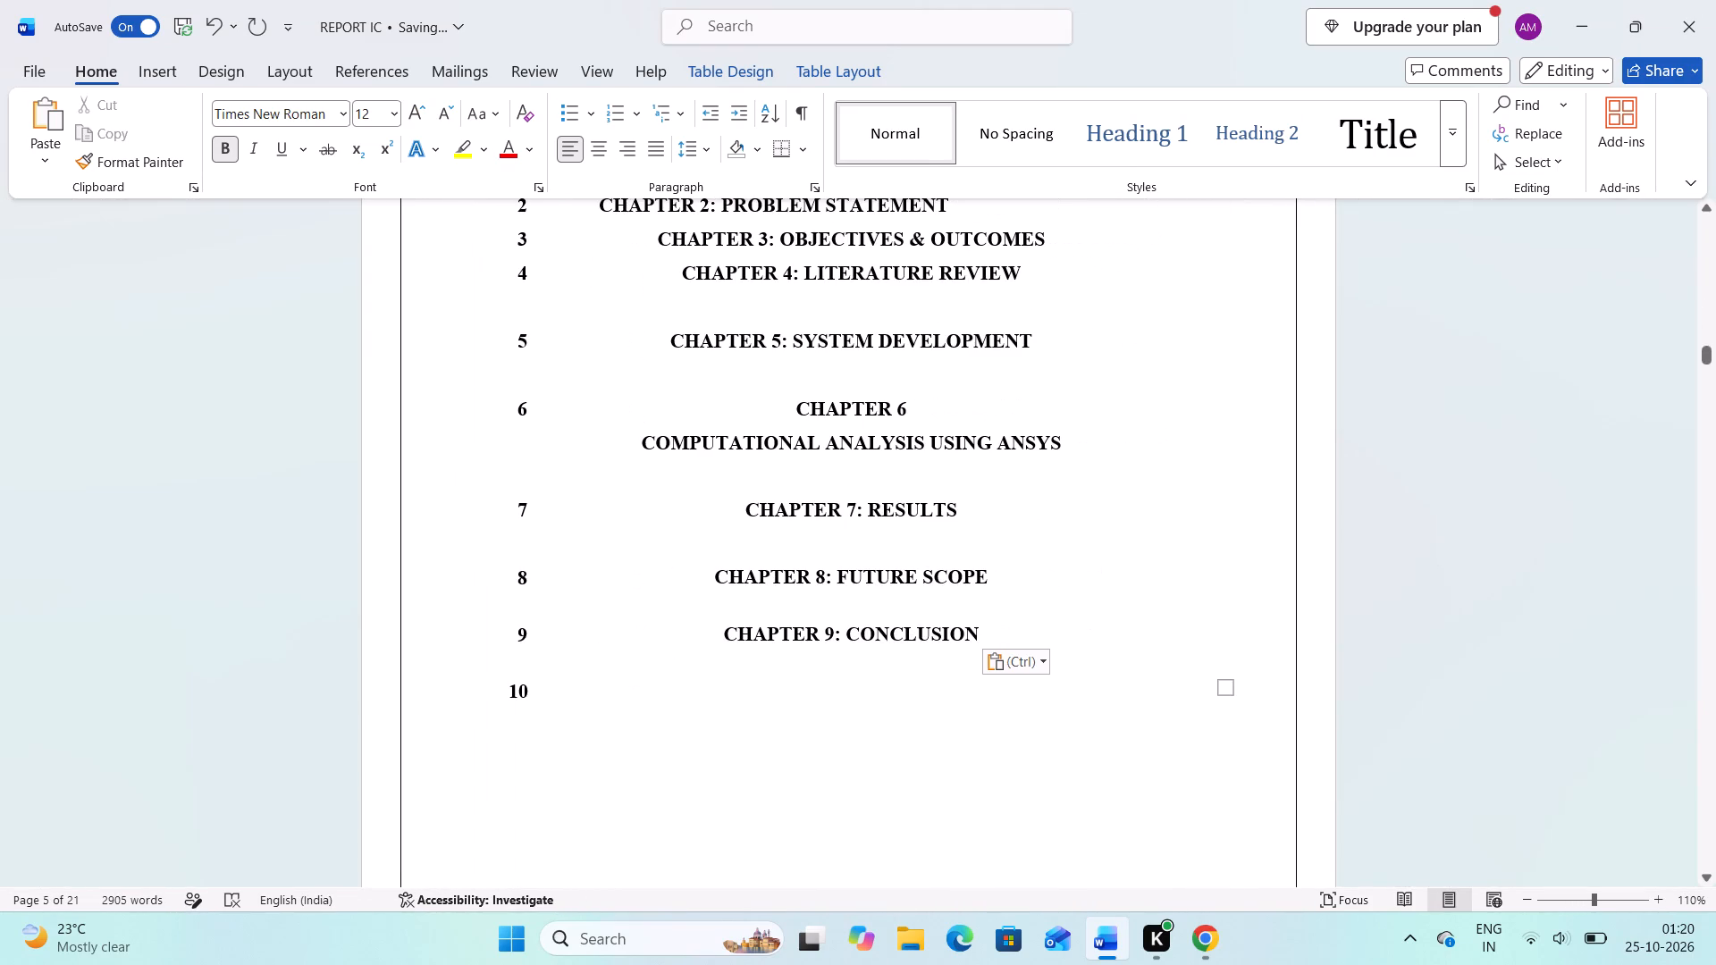
scroll(836, 643, up, 2)
click(796, 569)
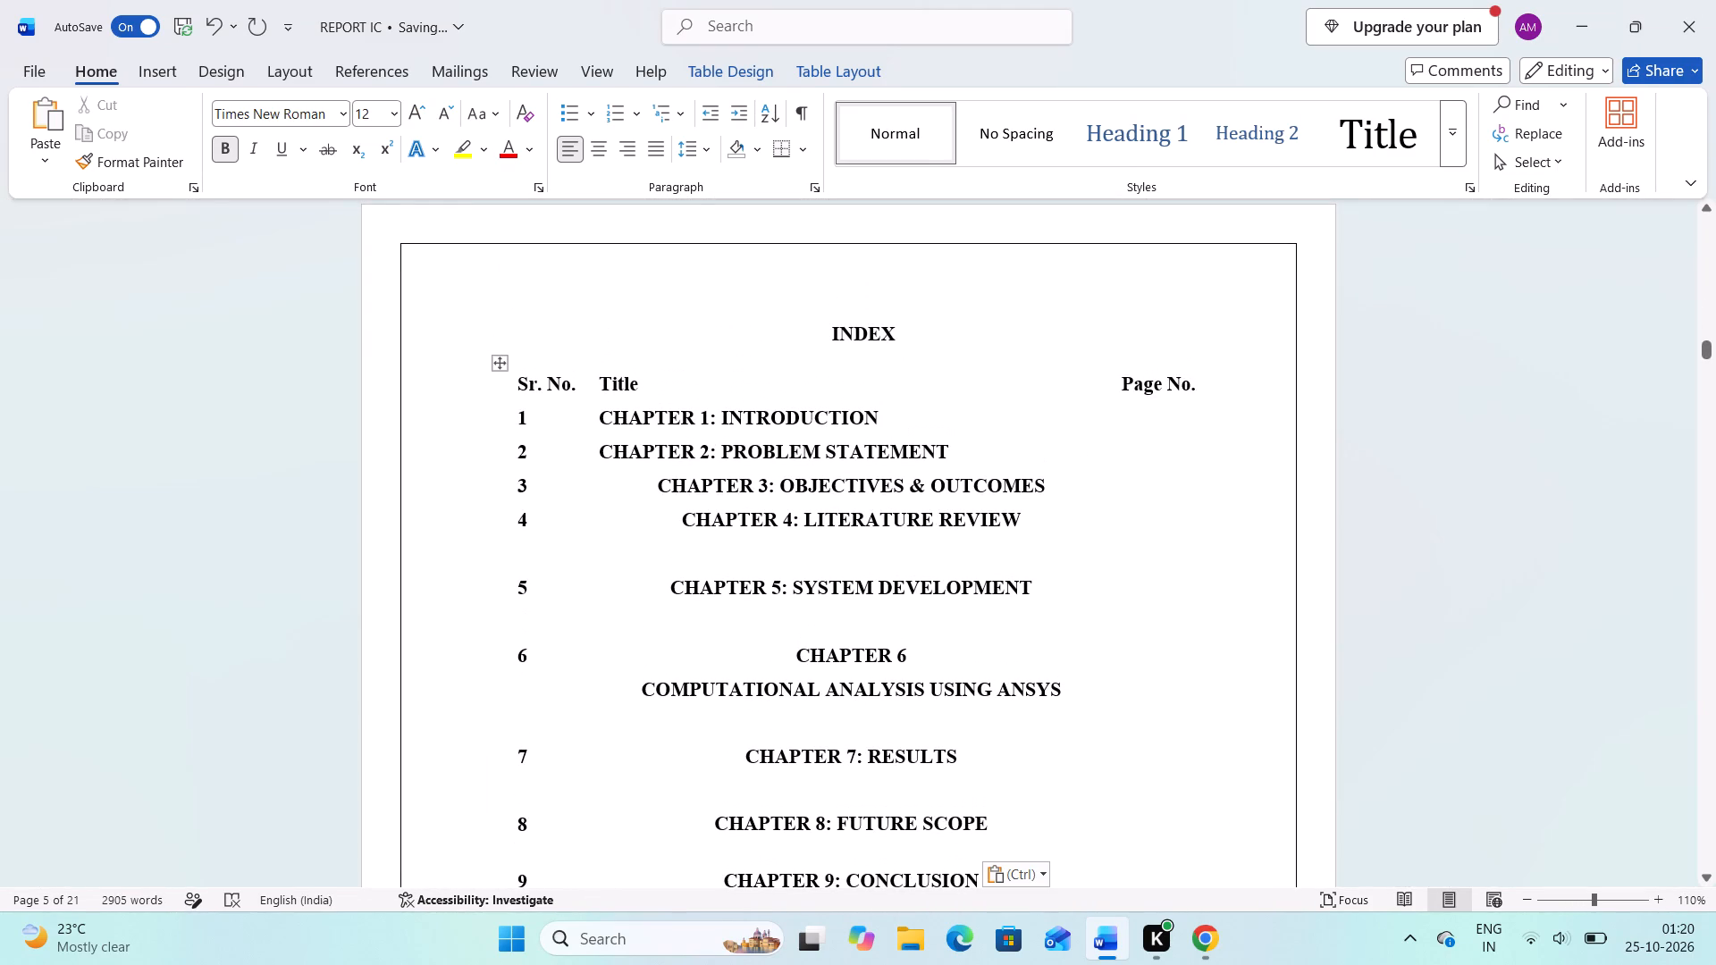
key(BackSpace)
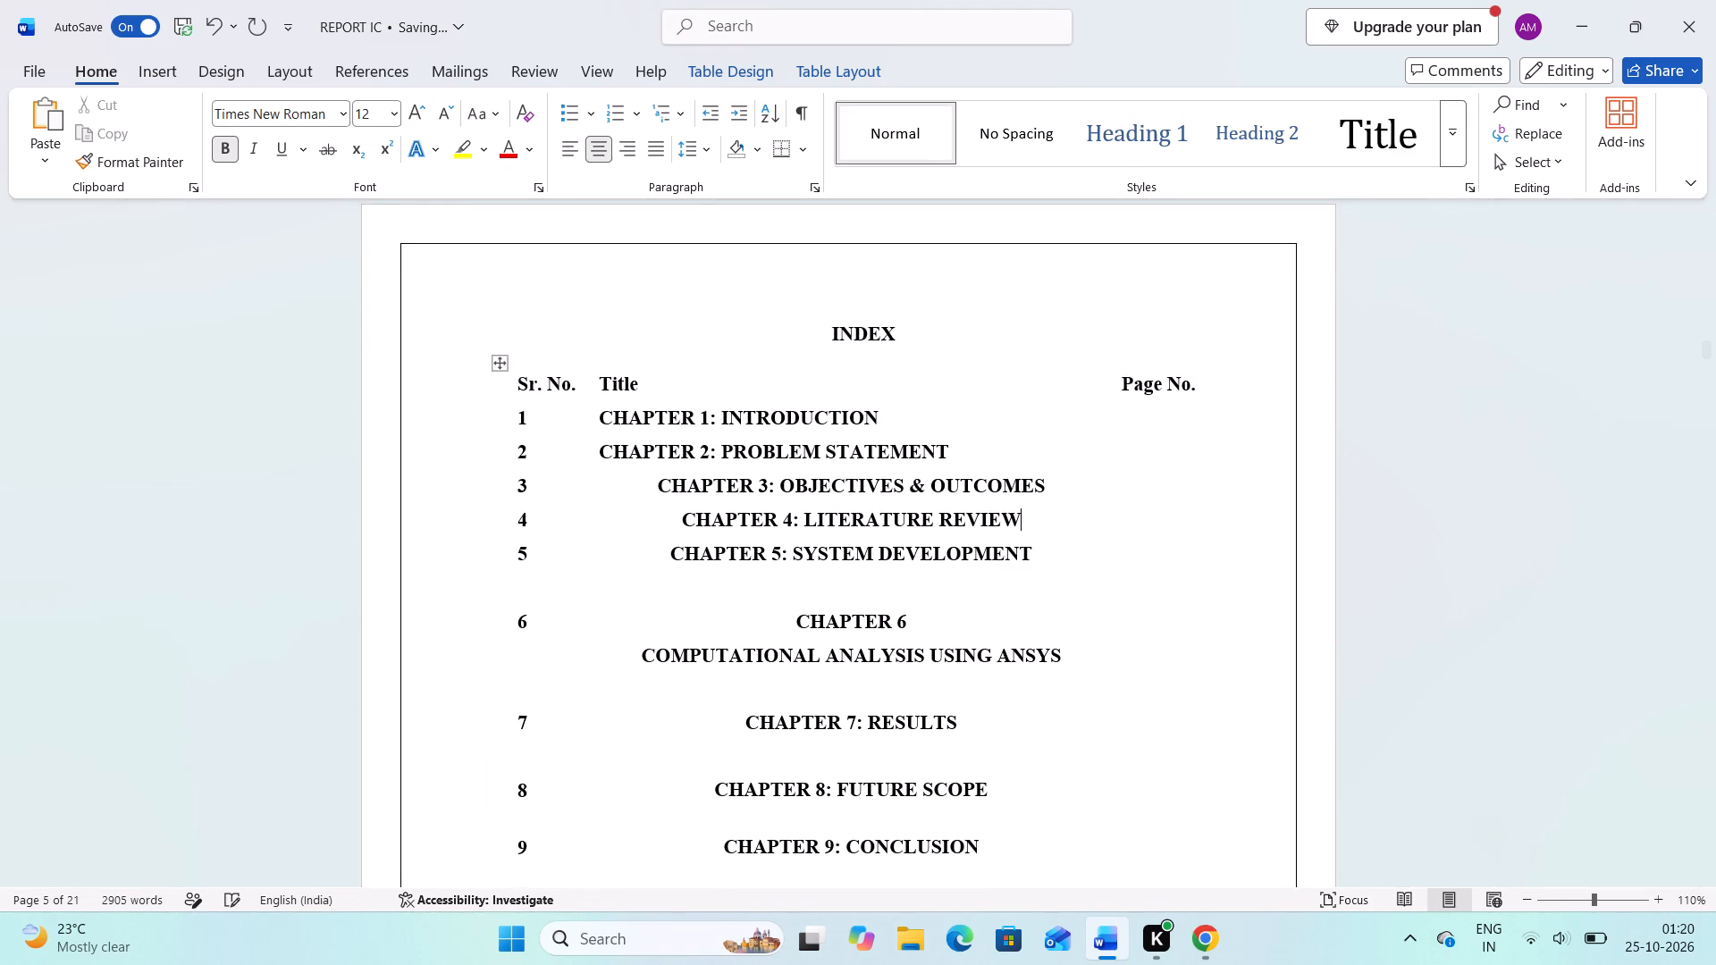
click(777, 593)
key(BackSpace)
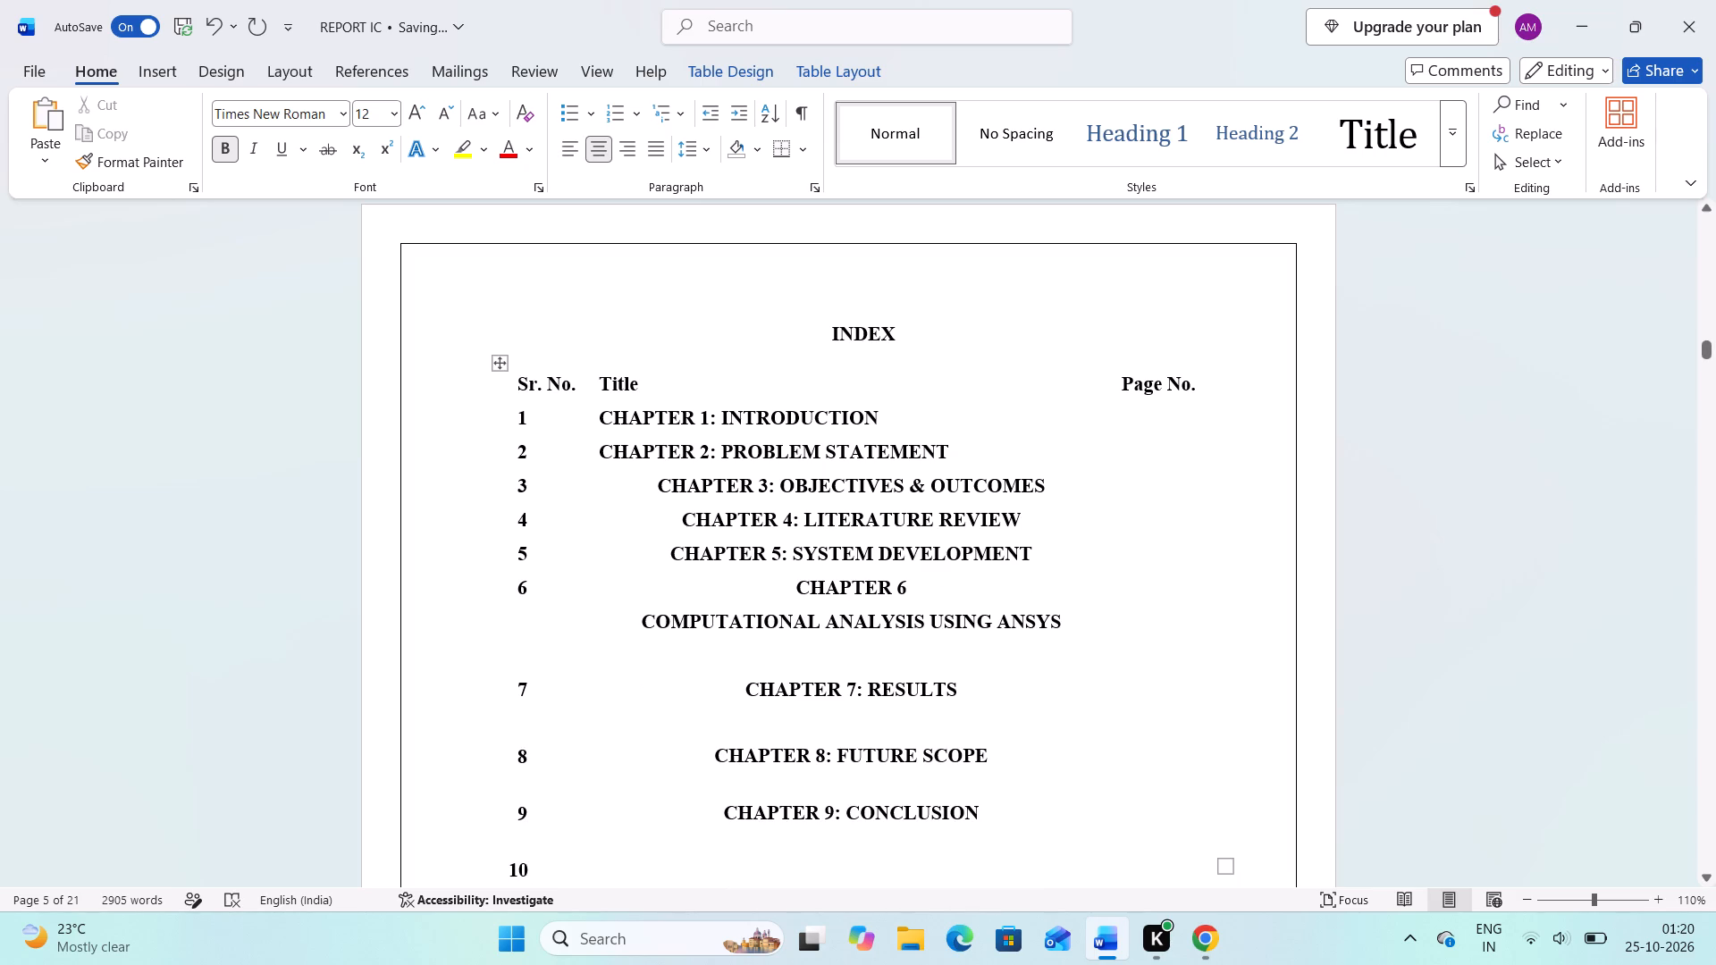
Left-align the row 6 title and join its two lines into "CHAPTER 6: COMPUTATIONAL ANALYSIS USING ANSYS".
click(794, 590)
key(BackSpace)
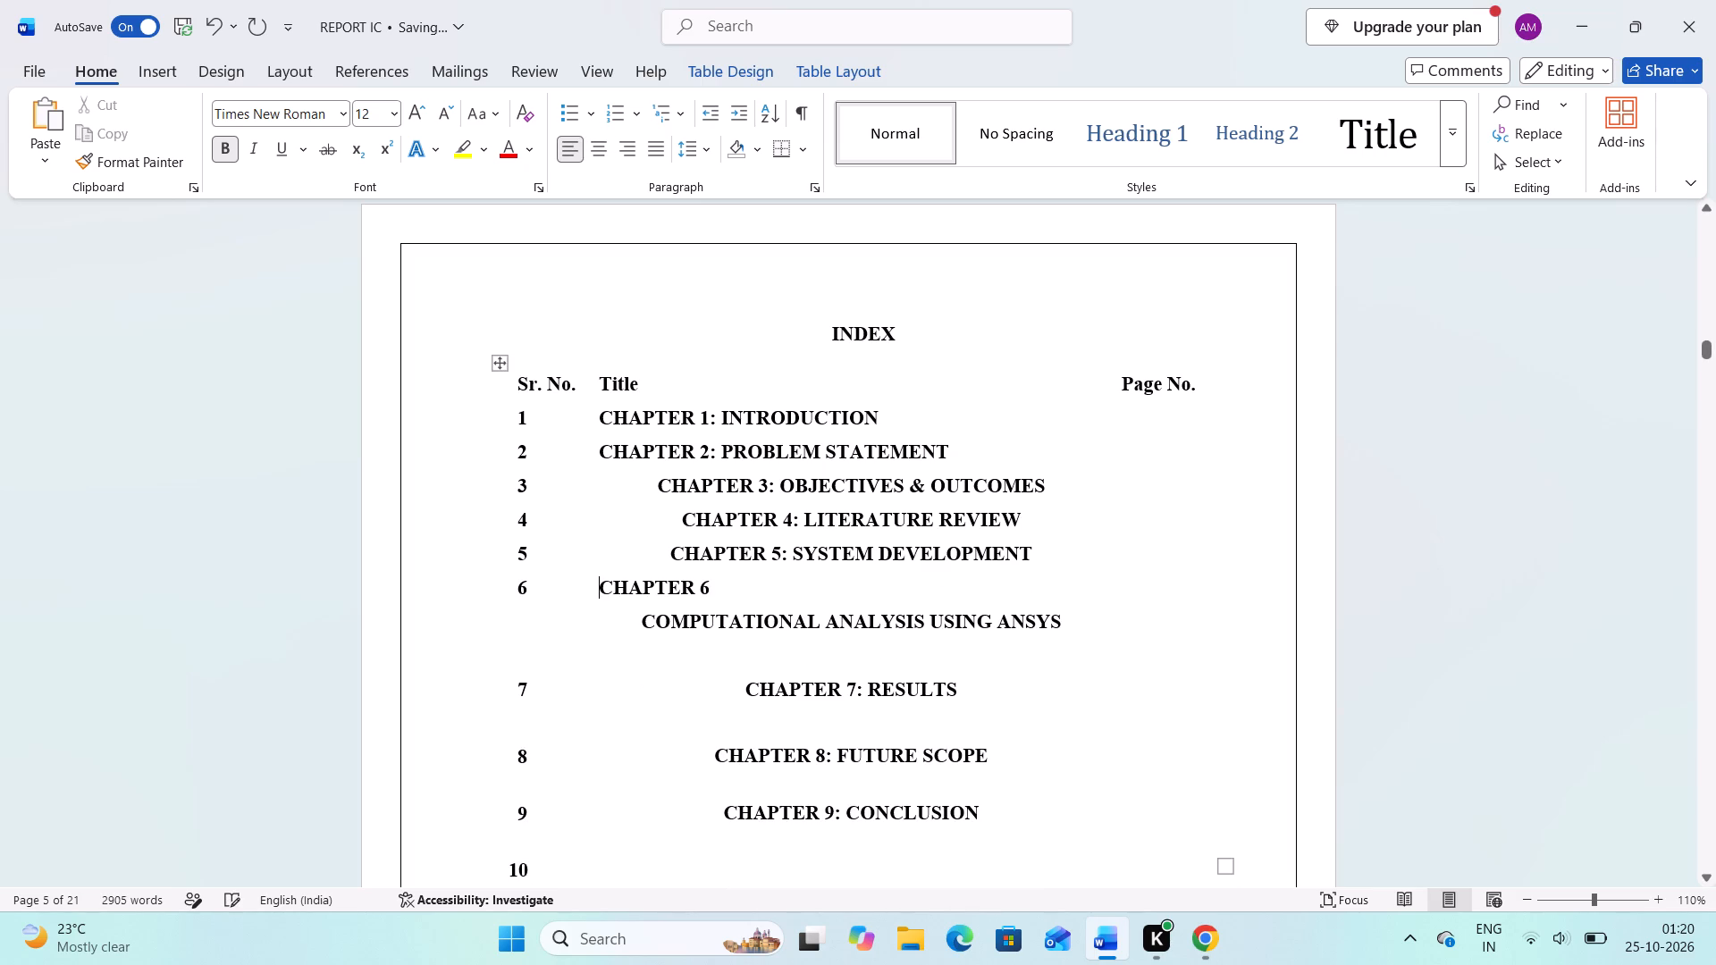
click(926, 623)
click(642, 625)
key(BackSpace)
key(BackSpace)
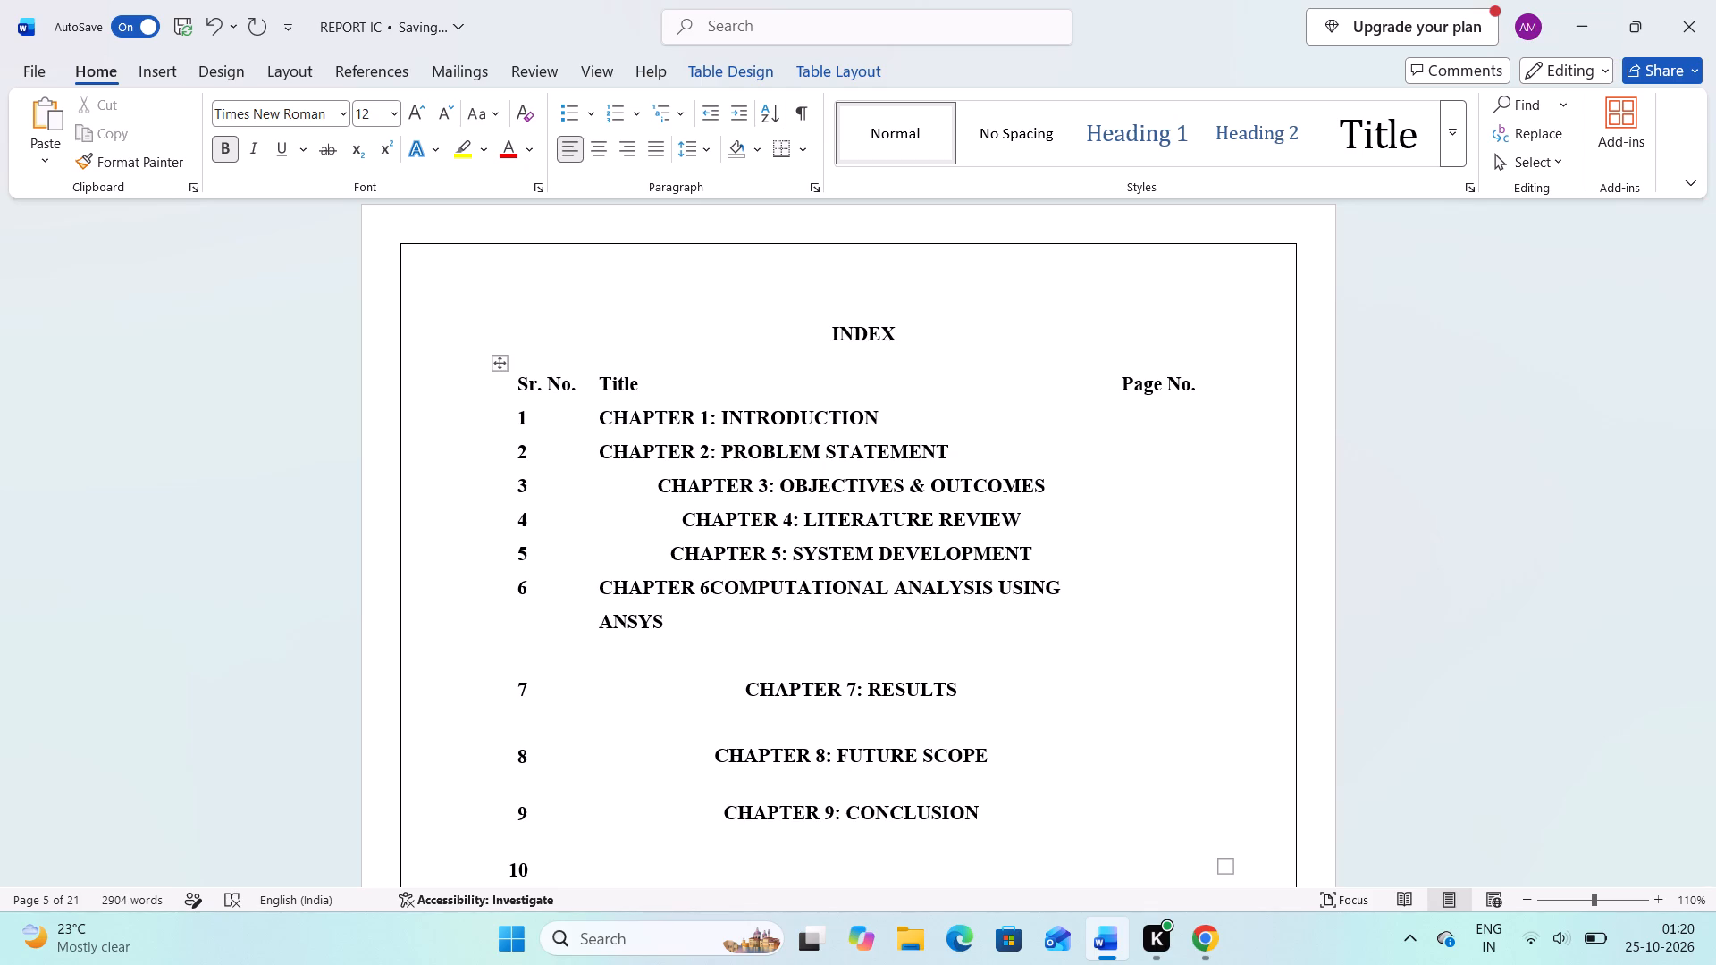
key(space)
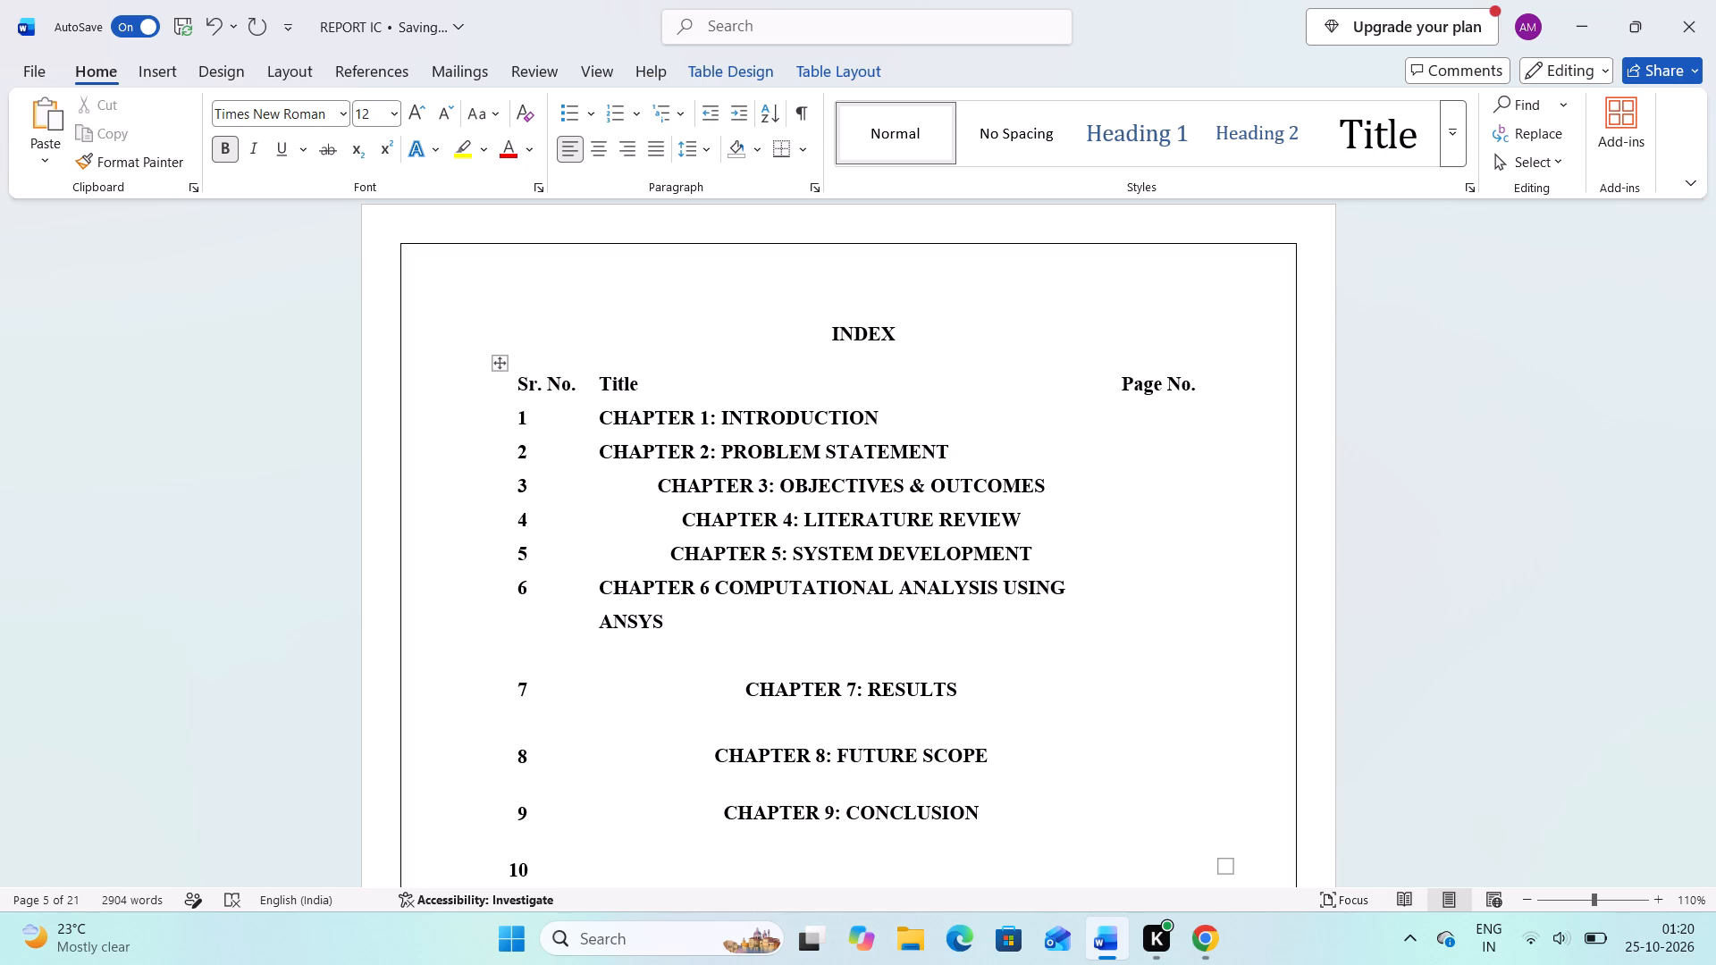
key(BackSpace)
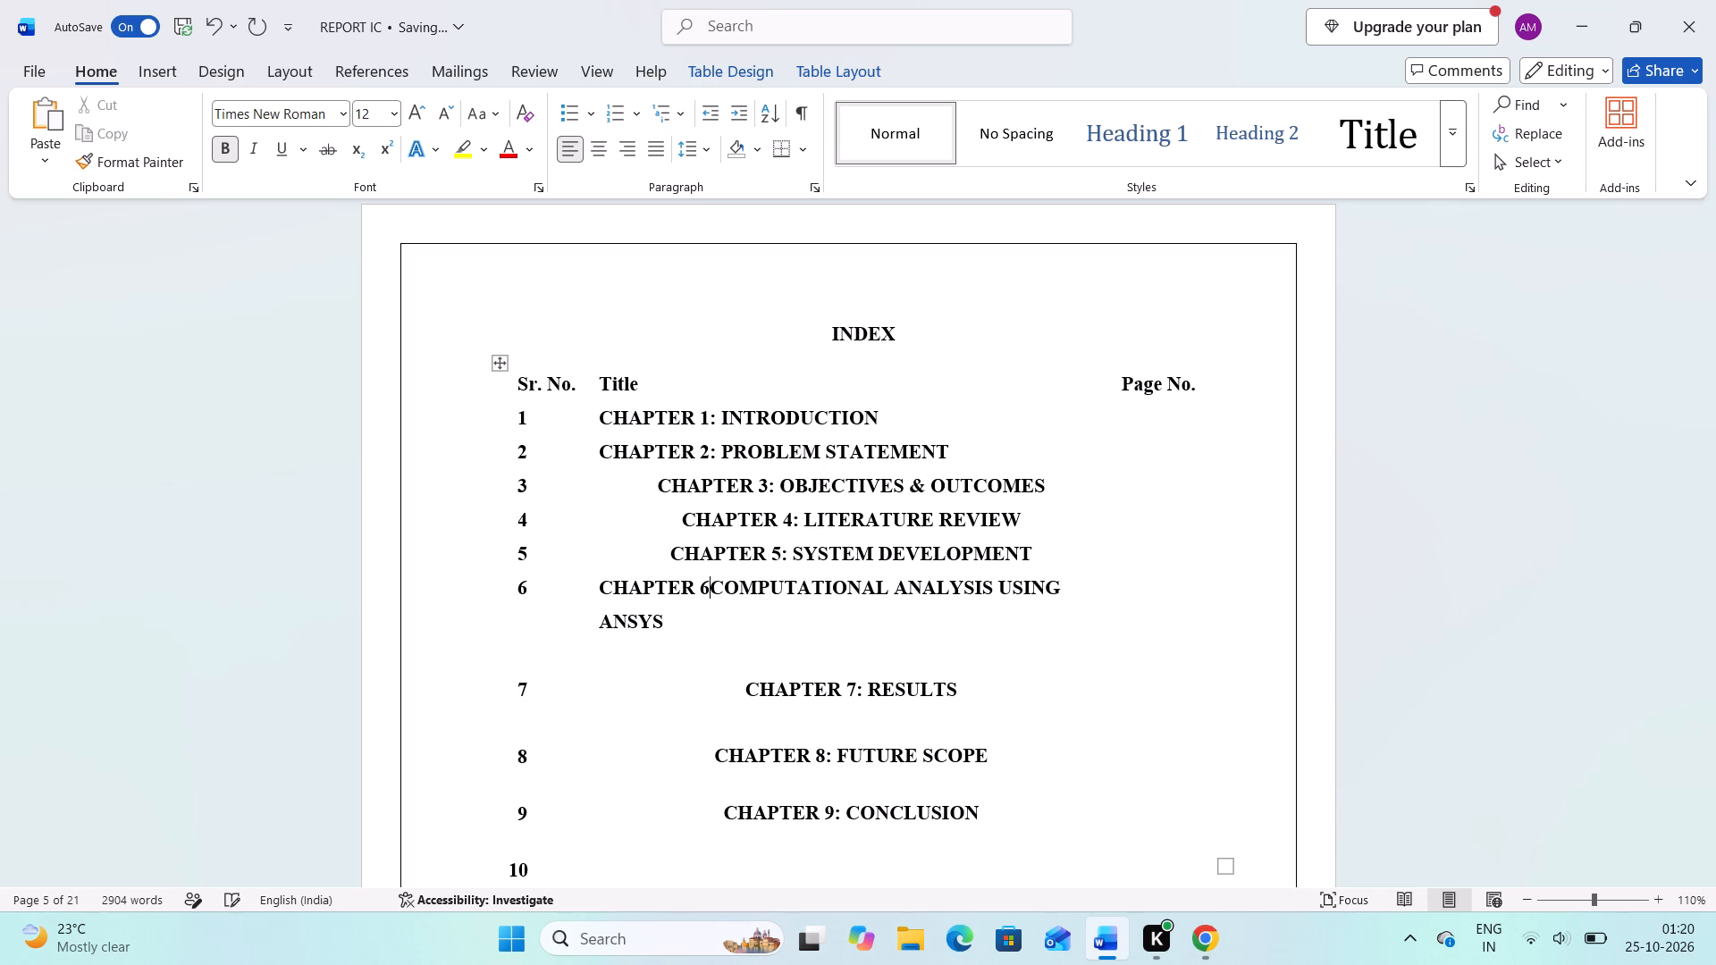
text(:)
key(space)
key(space)
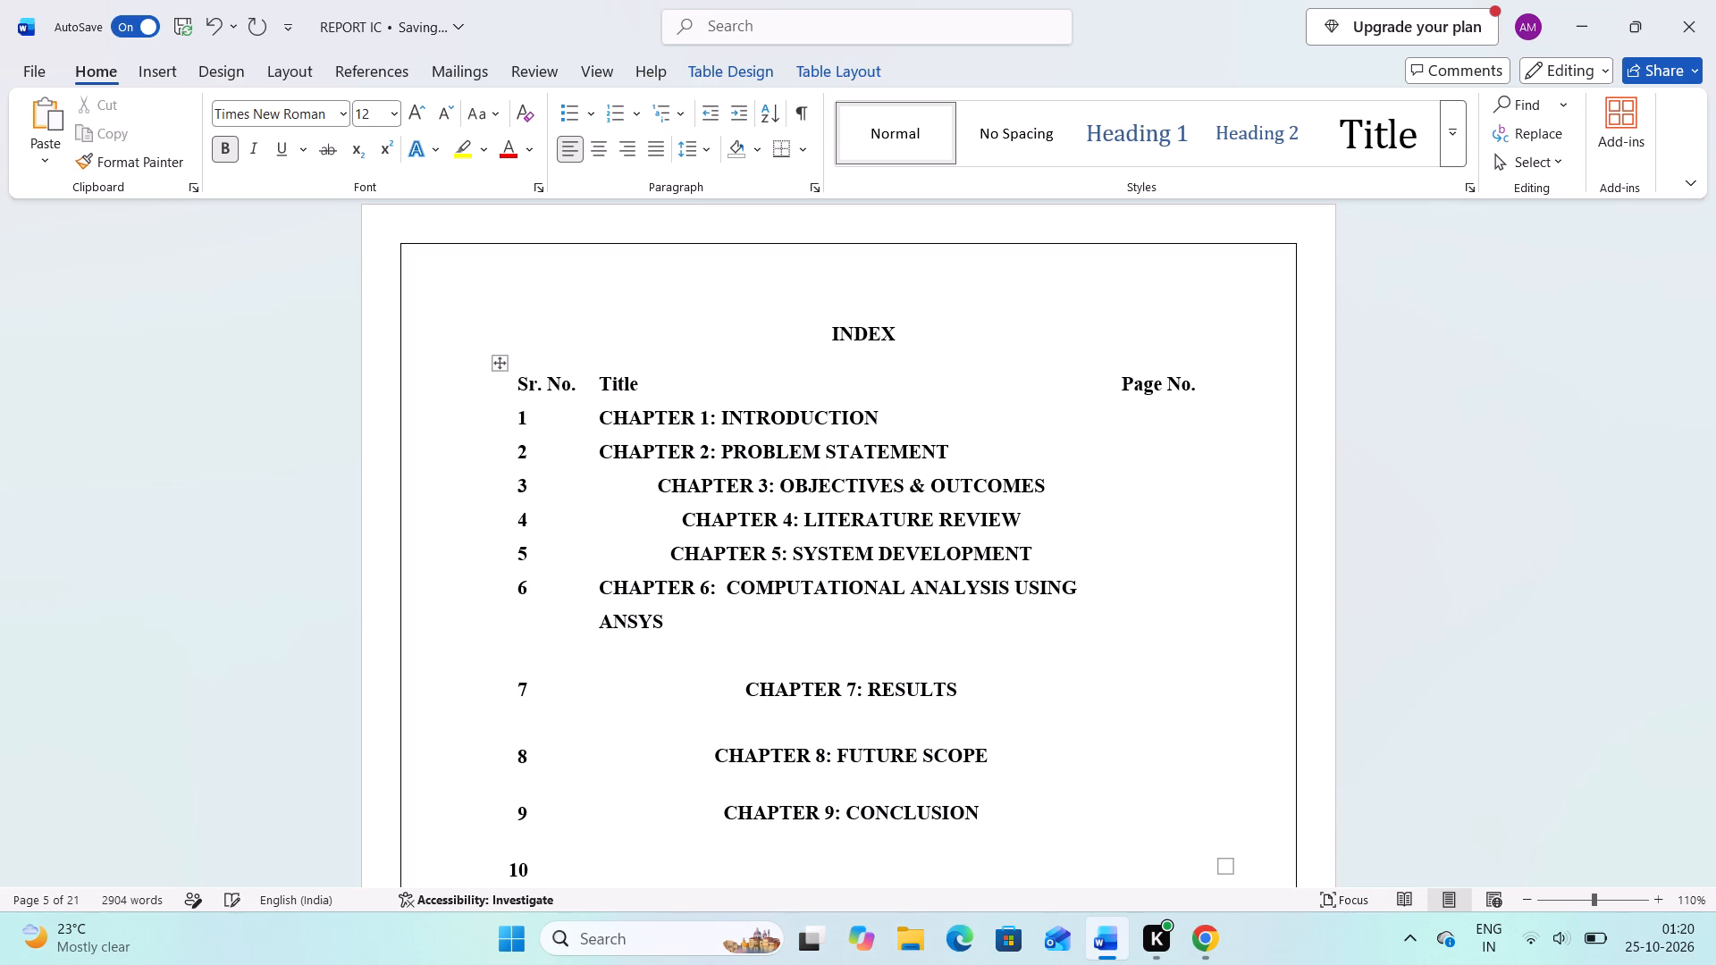
key(space)
key(space)
key(space)
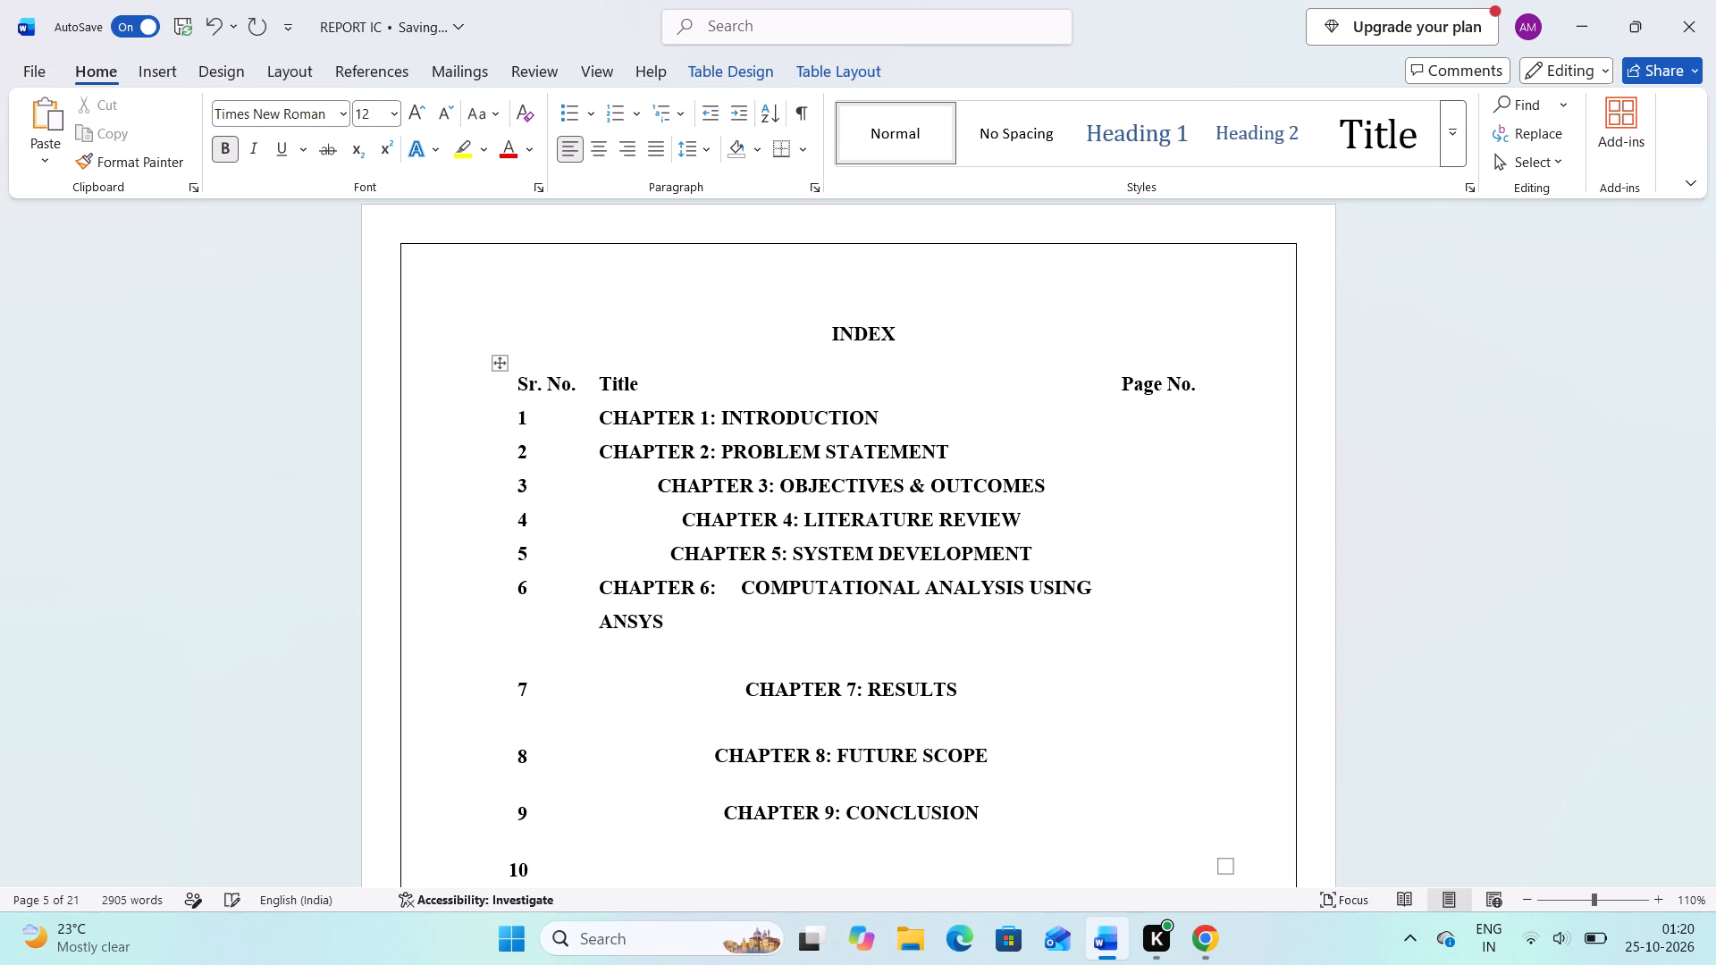
key(BackSpace)
key(BackSpace)
key(BackSpace)
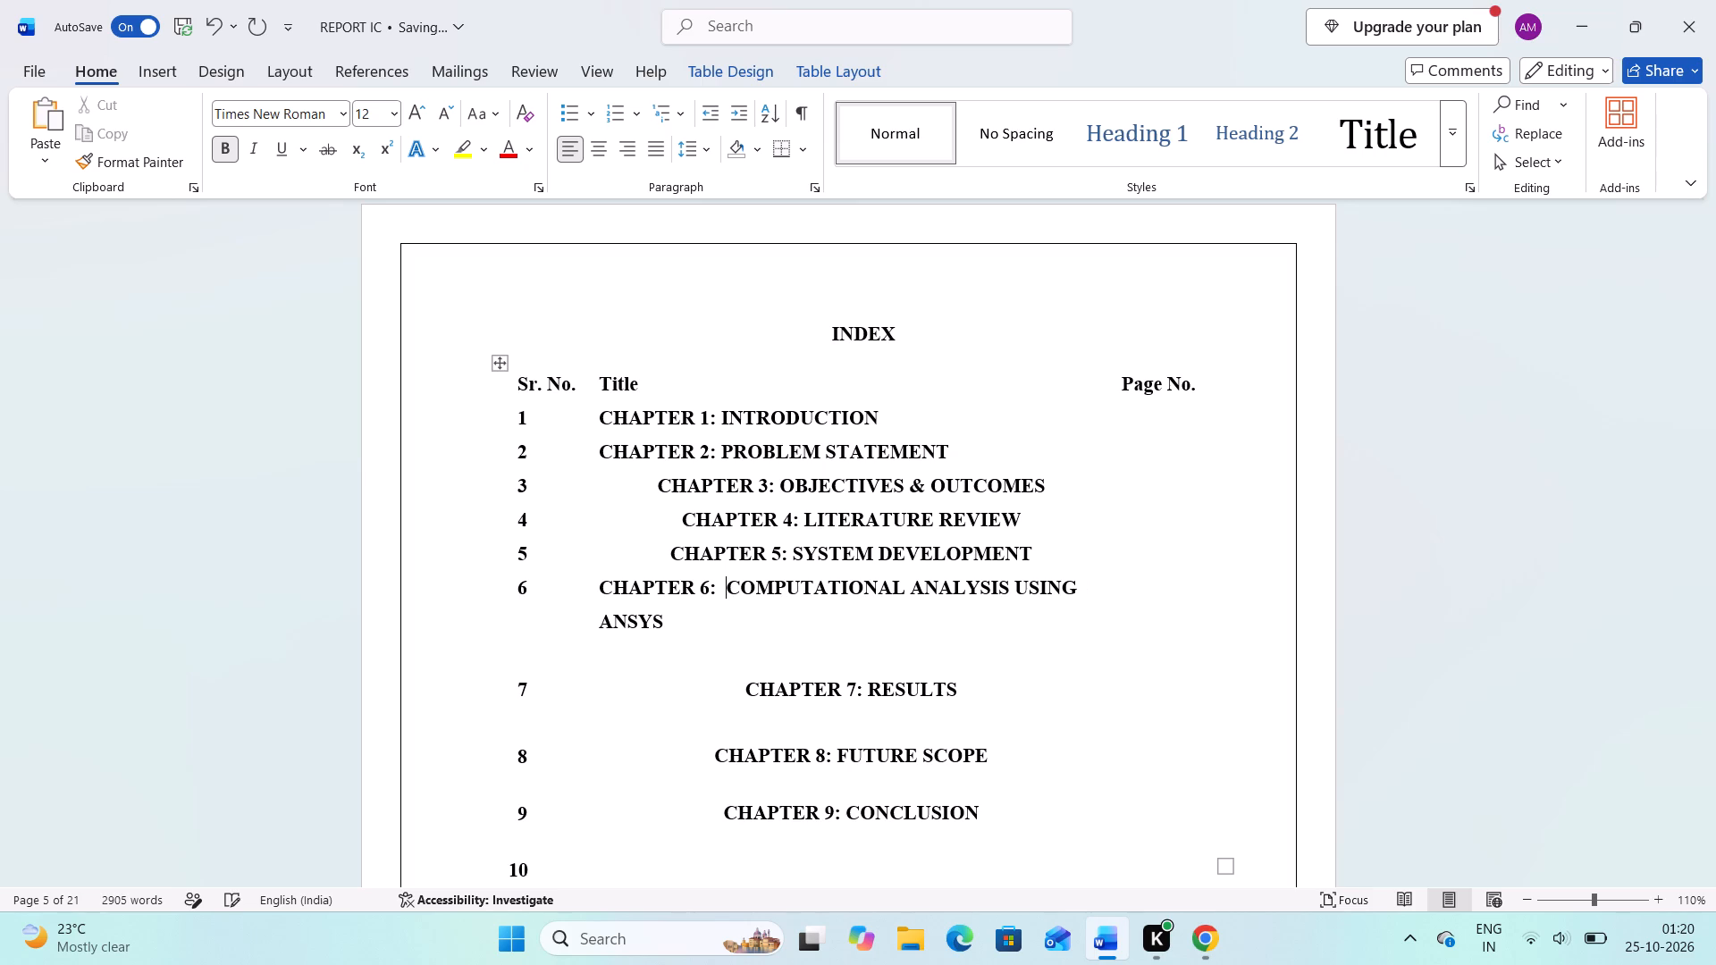
key(BackSpace)
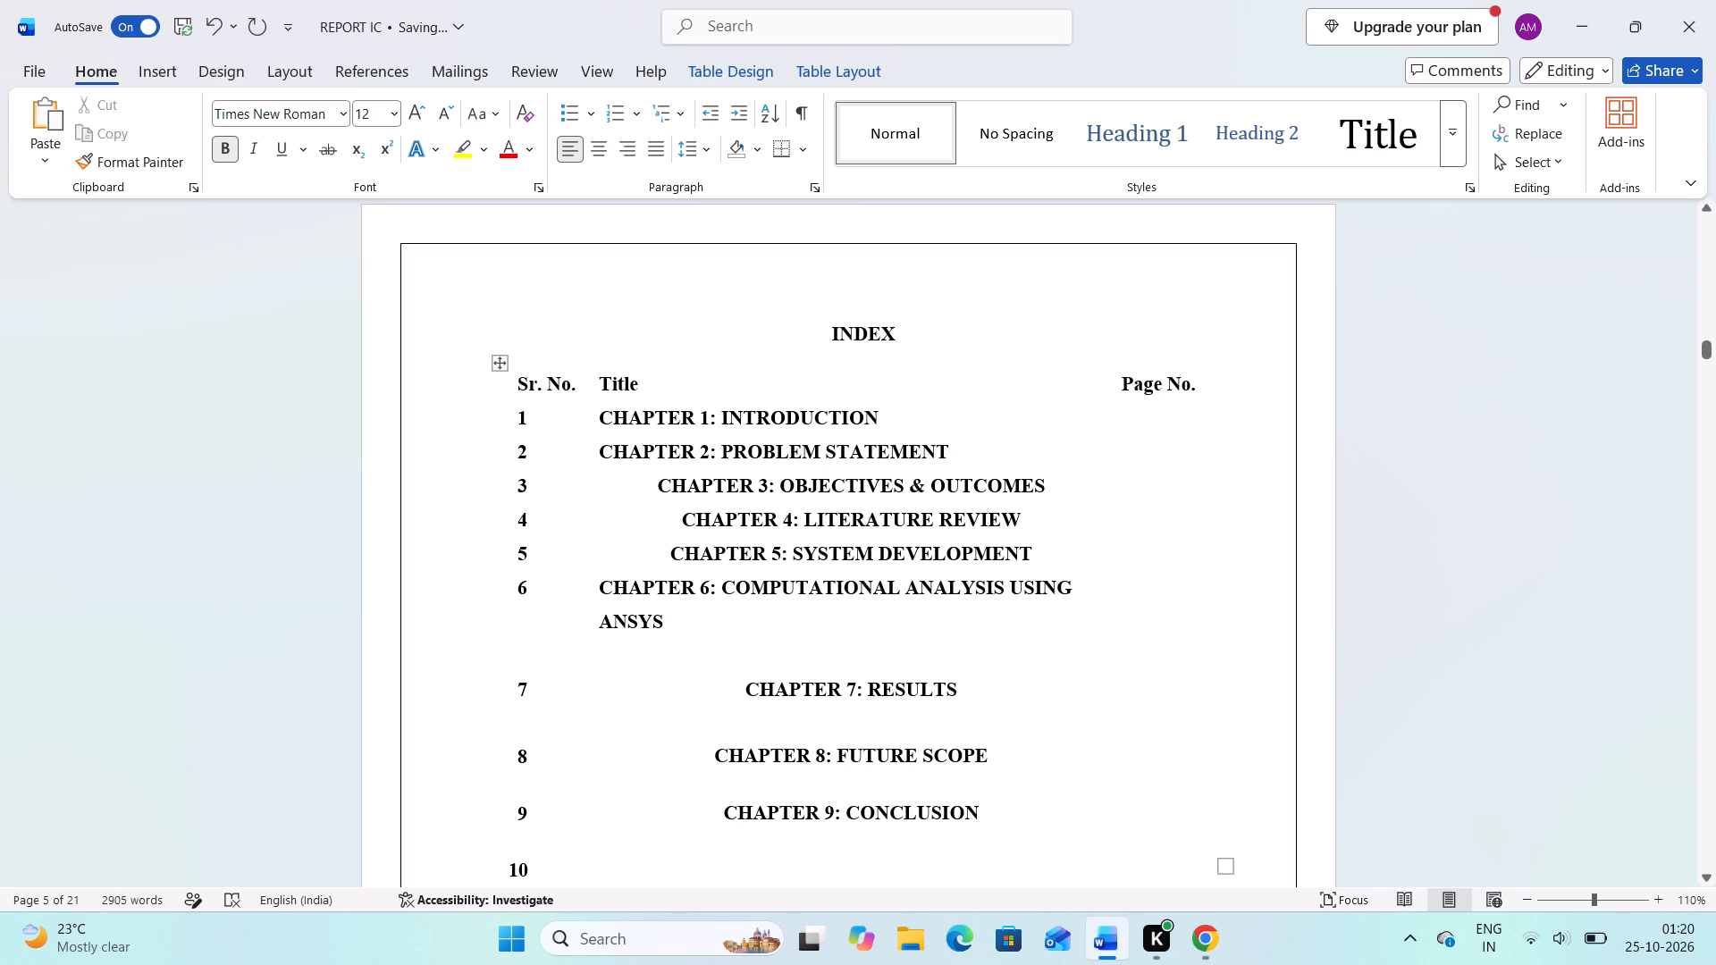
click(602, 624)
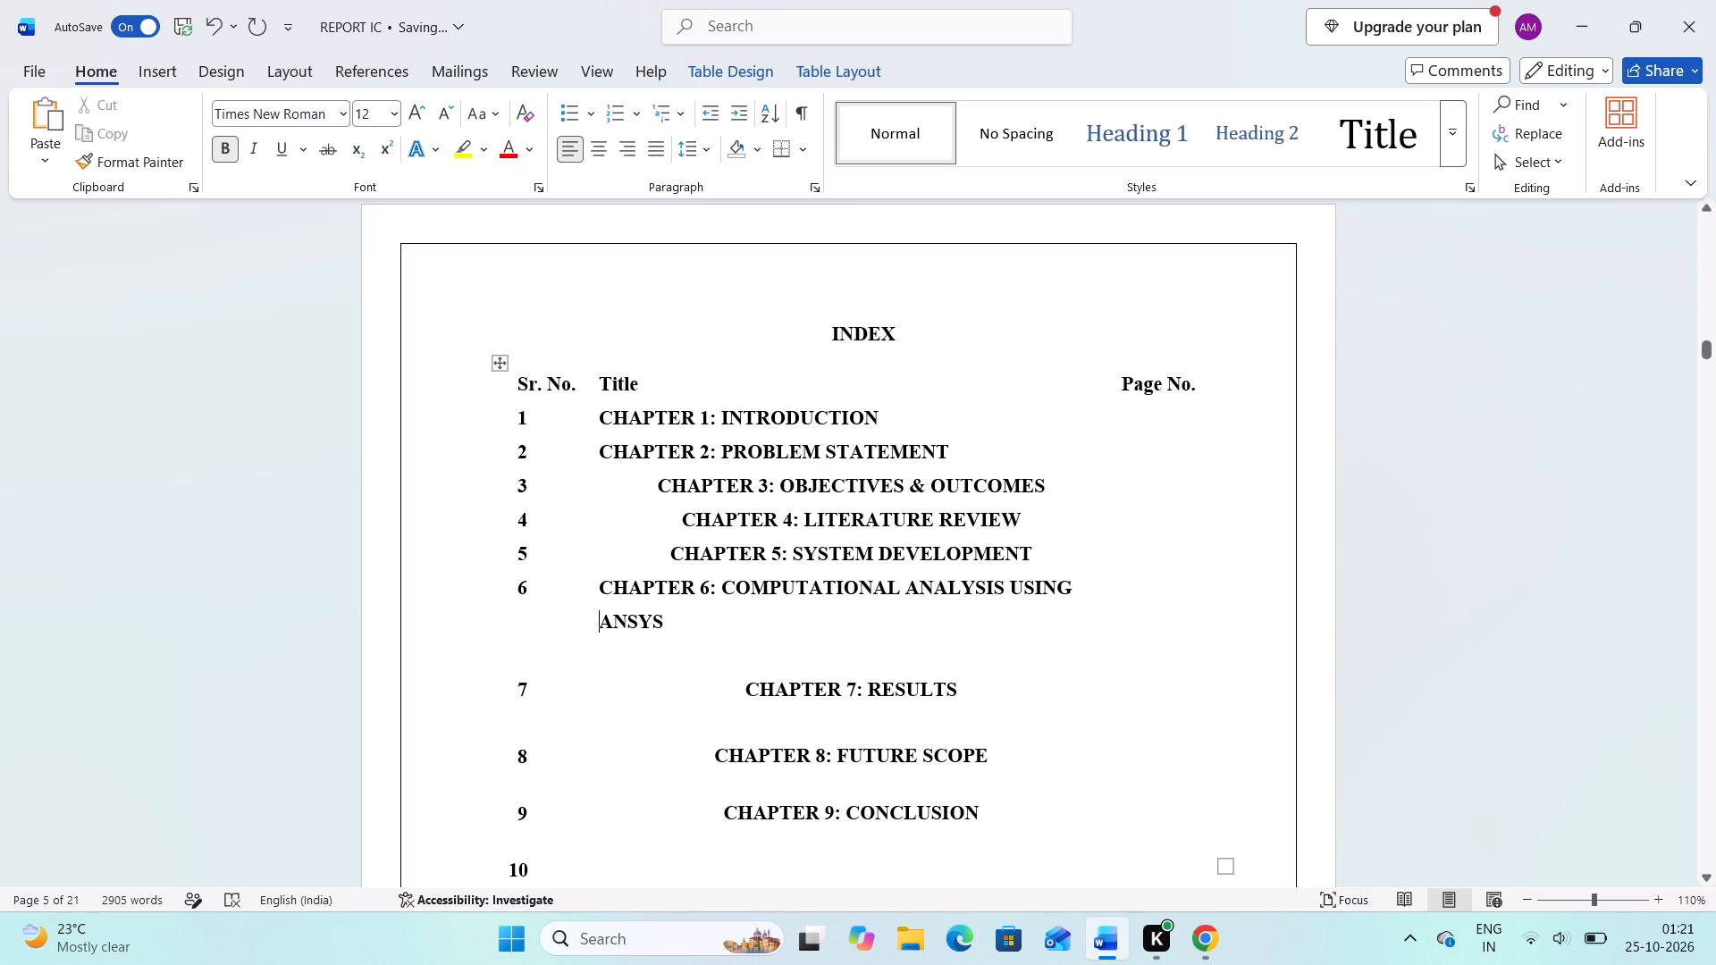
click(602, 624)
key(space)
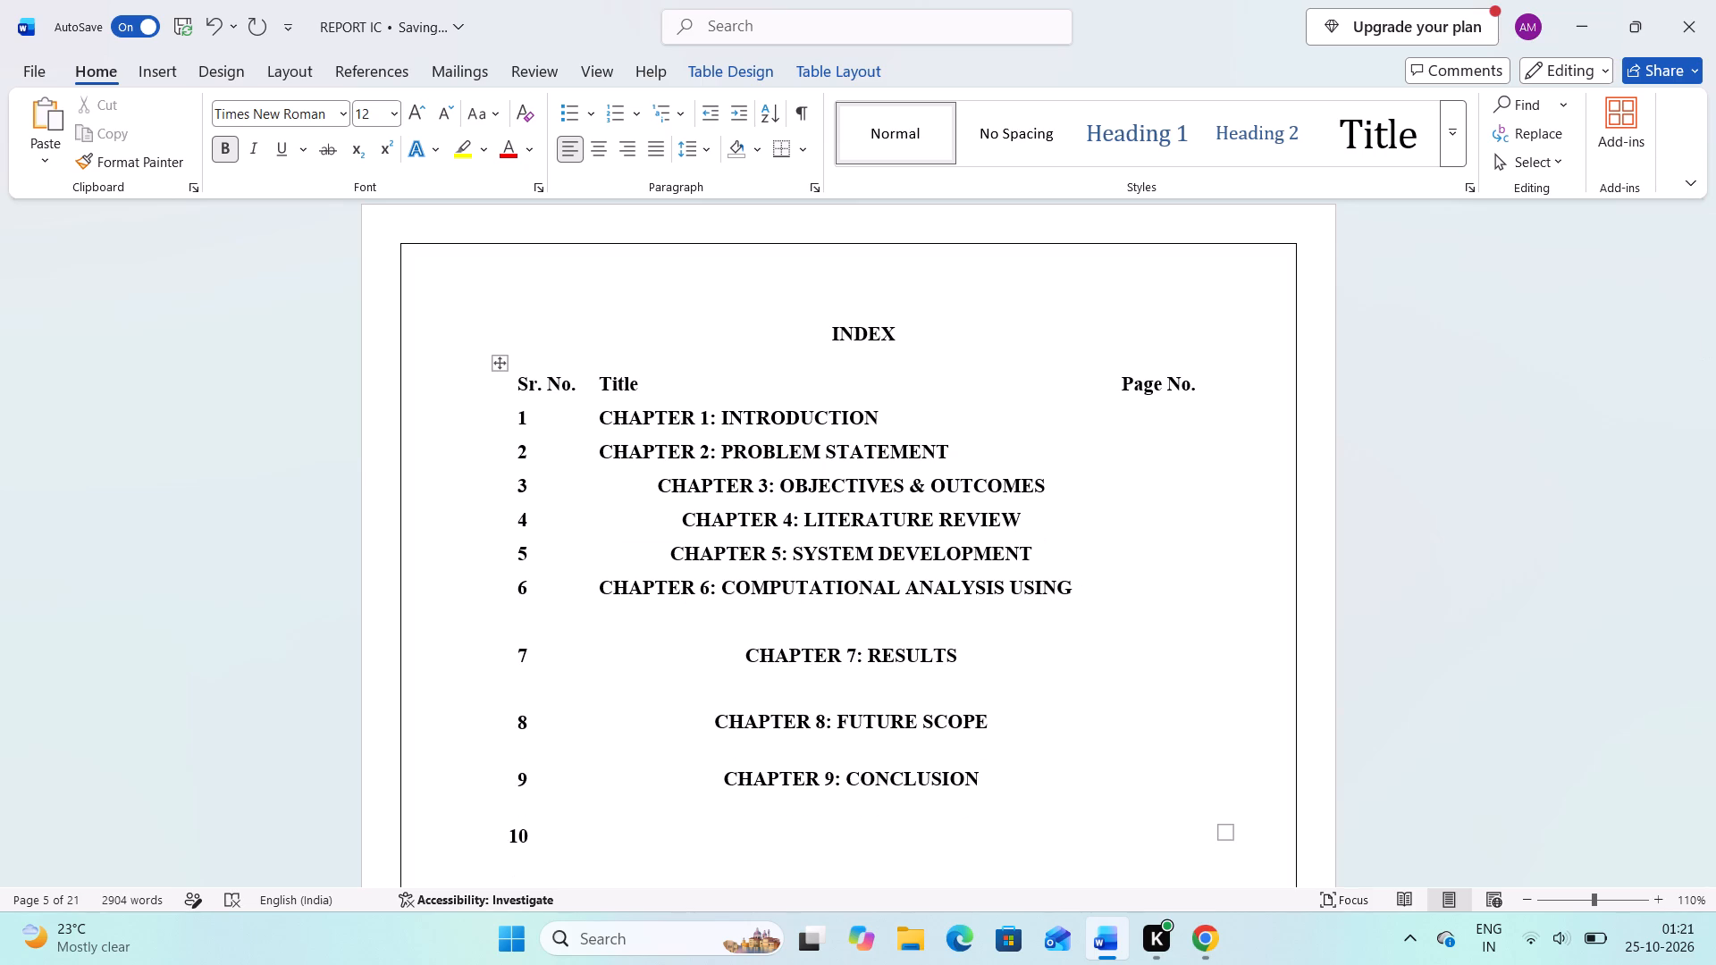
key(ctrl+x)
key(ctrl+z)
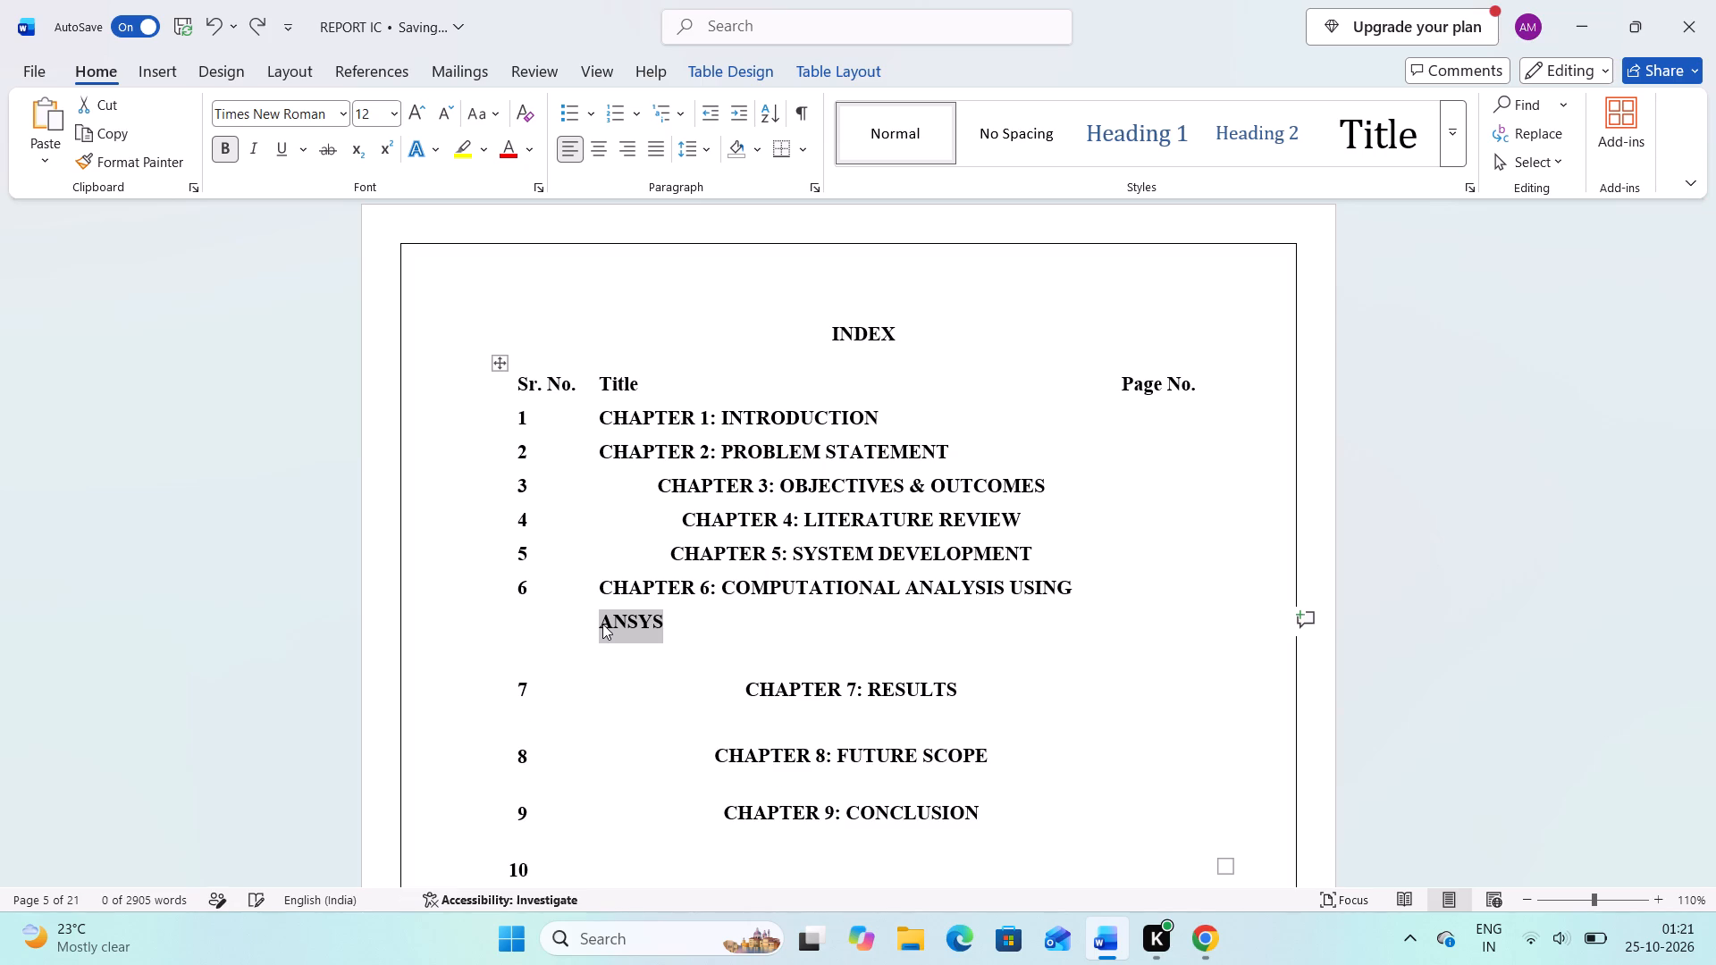
Indent the wrapped word "ANSYS" in index row 6 by inserting a period followed by a run of spaces before it.
click(602, 624)
key(space)
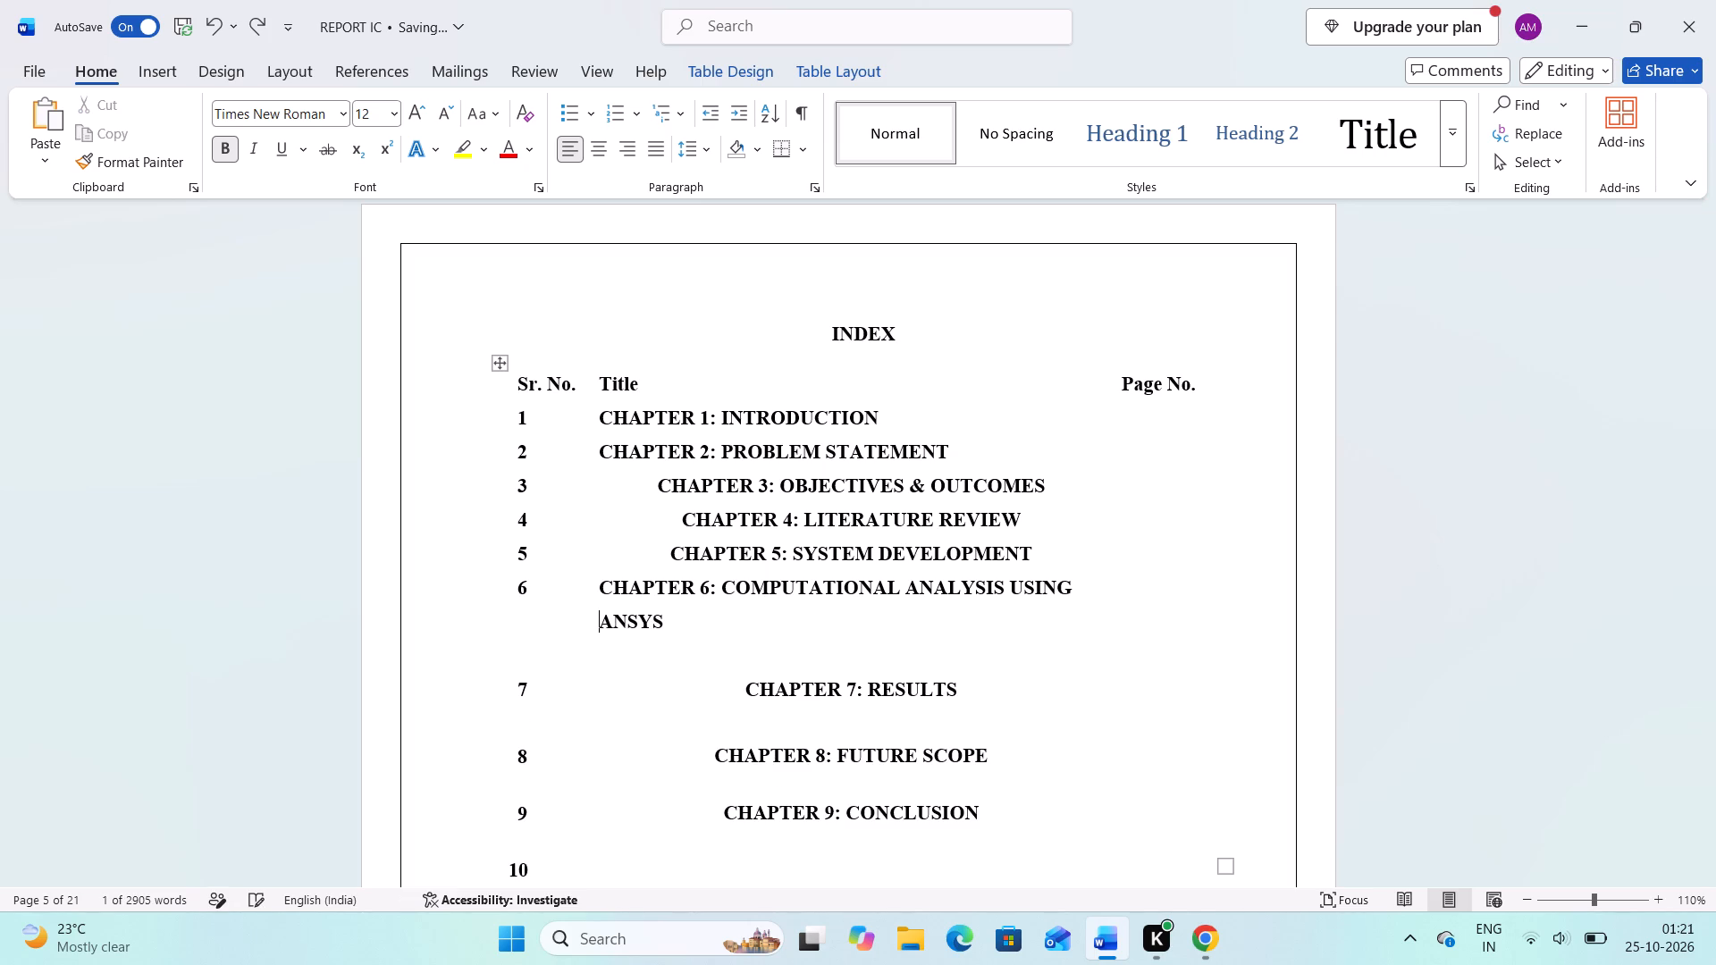
key(space)
key(space)
key(space)
key(space)
key(space)
key(space)
text(.)
key(space)
key(space)
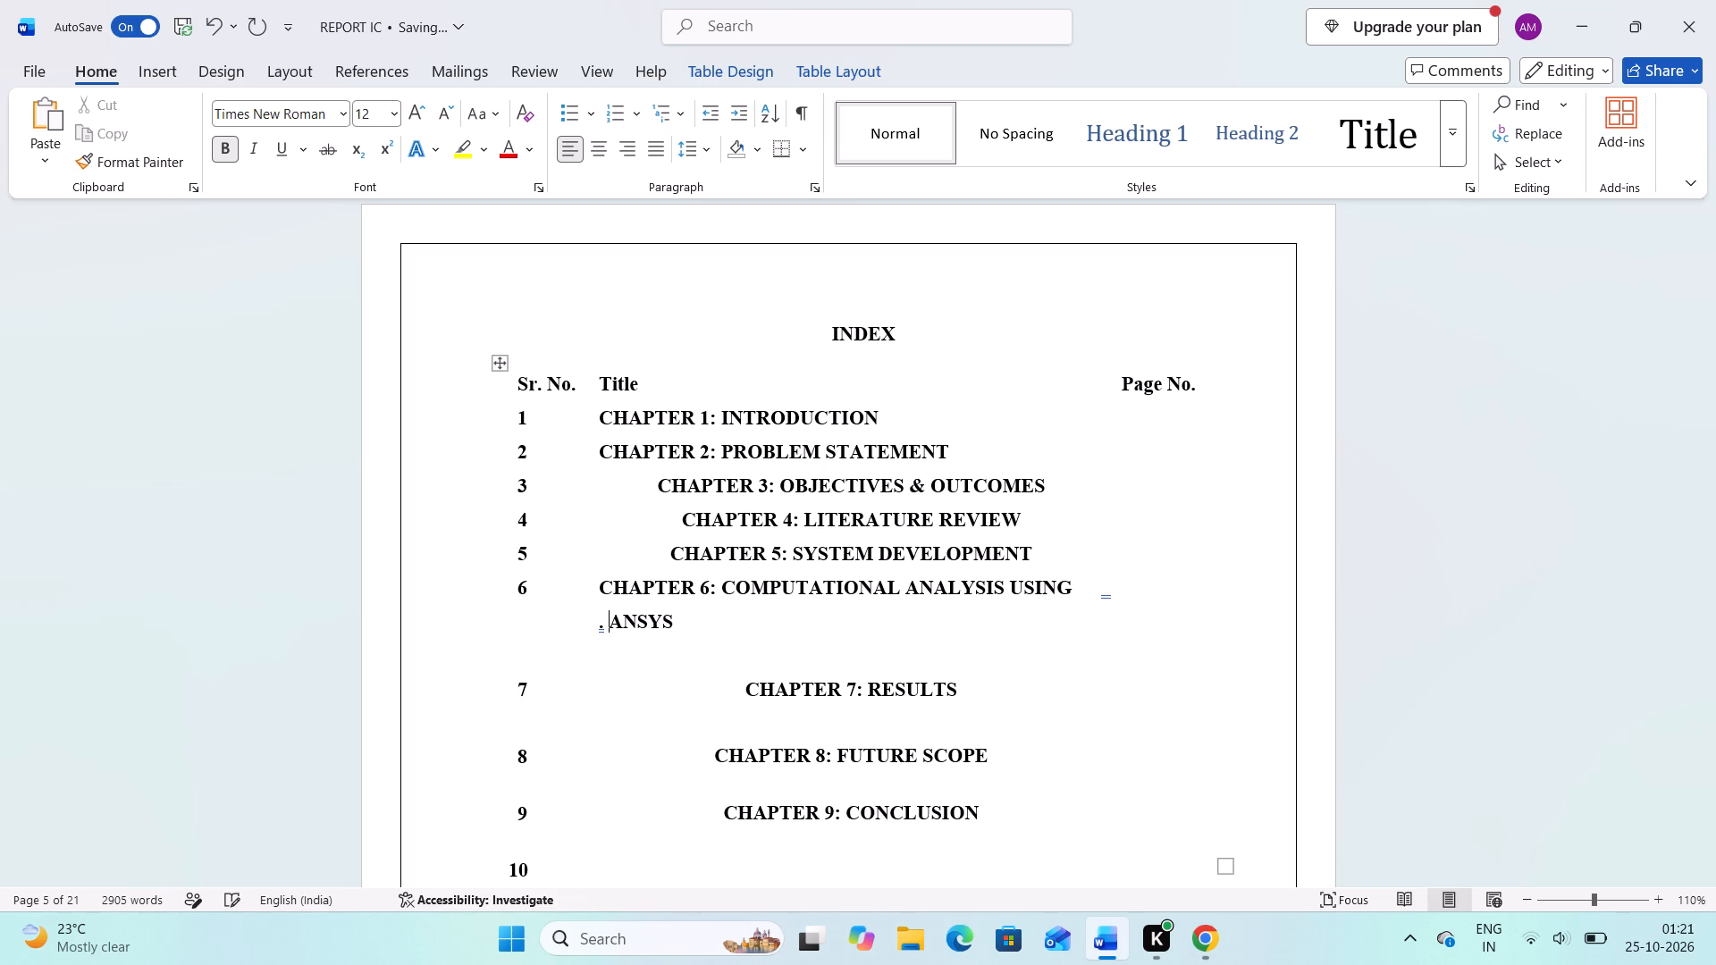
key(space)
key(space)
key(space)
key(space)
key(space)
key(space)
key(space)
key(space)
key(space)
key(space)
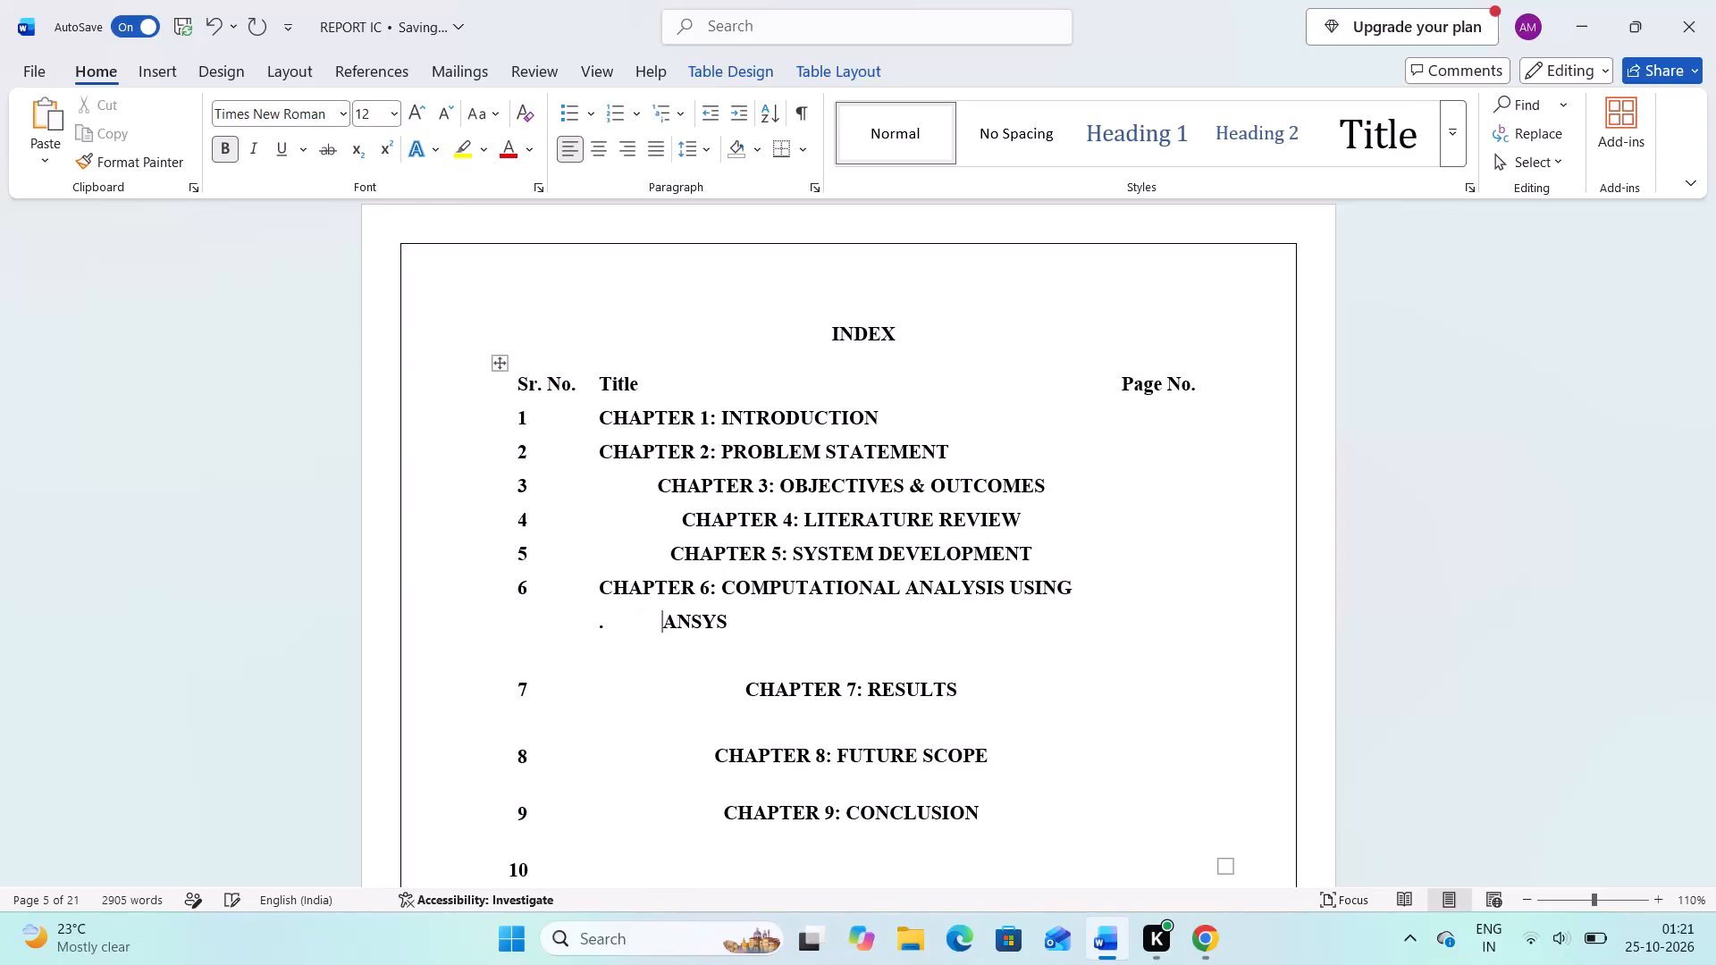
key(space)
key(space)
key(space)
key(space)
key(space)
key(space)
key(space)
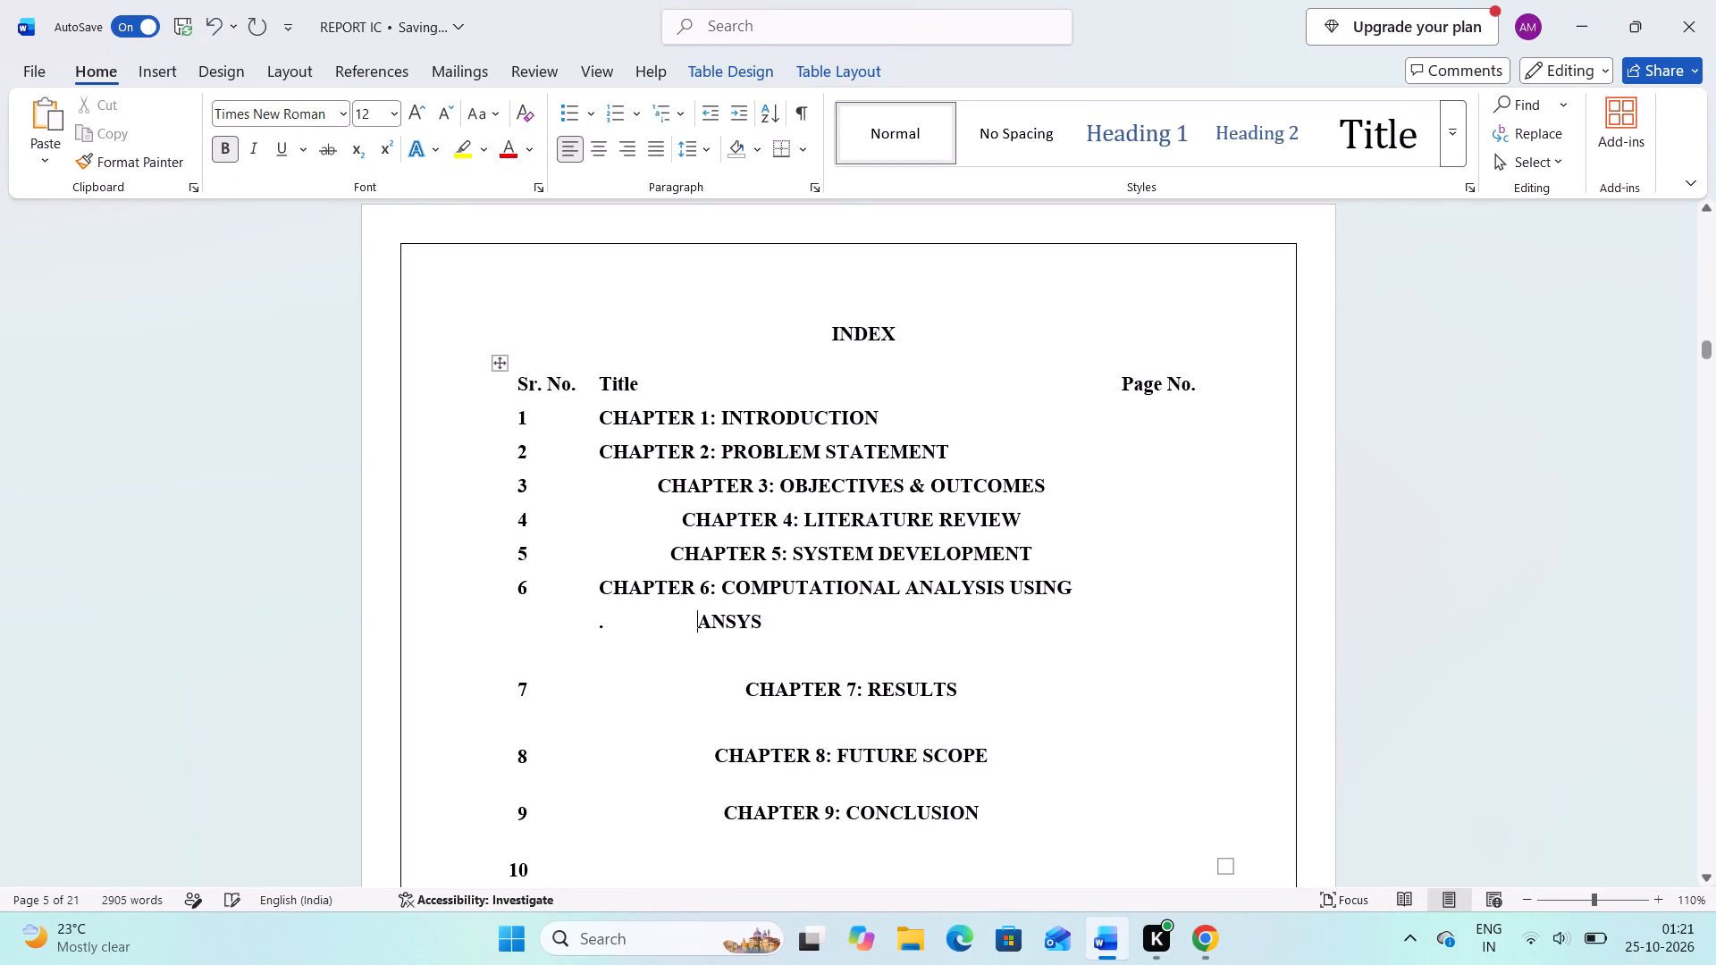
Left-align the heading "CHAPTER 3: OBJECTIVES & OUTCOMES" in index row 3.
click(650, 487)
key(BackSpace)
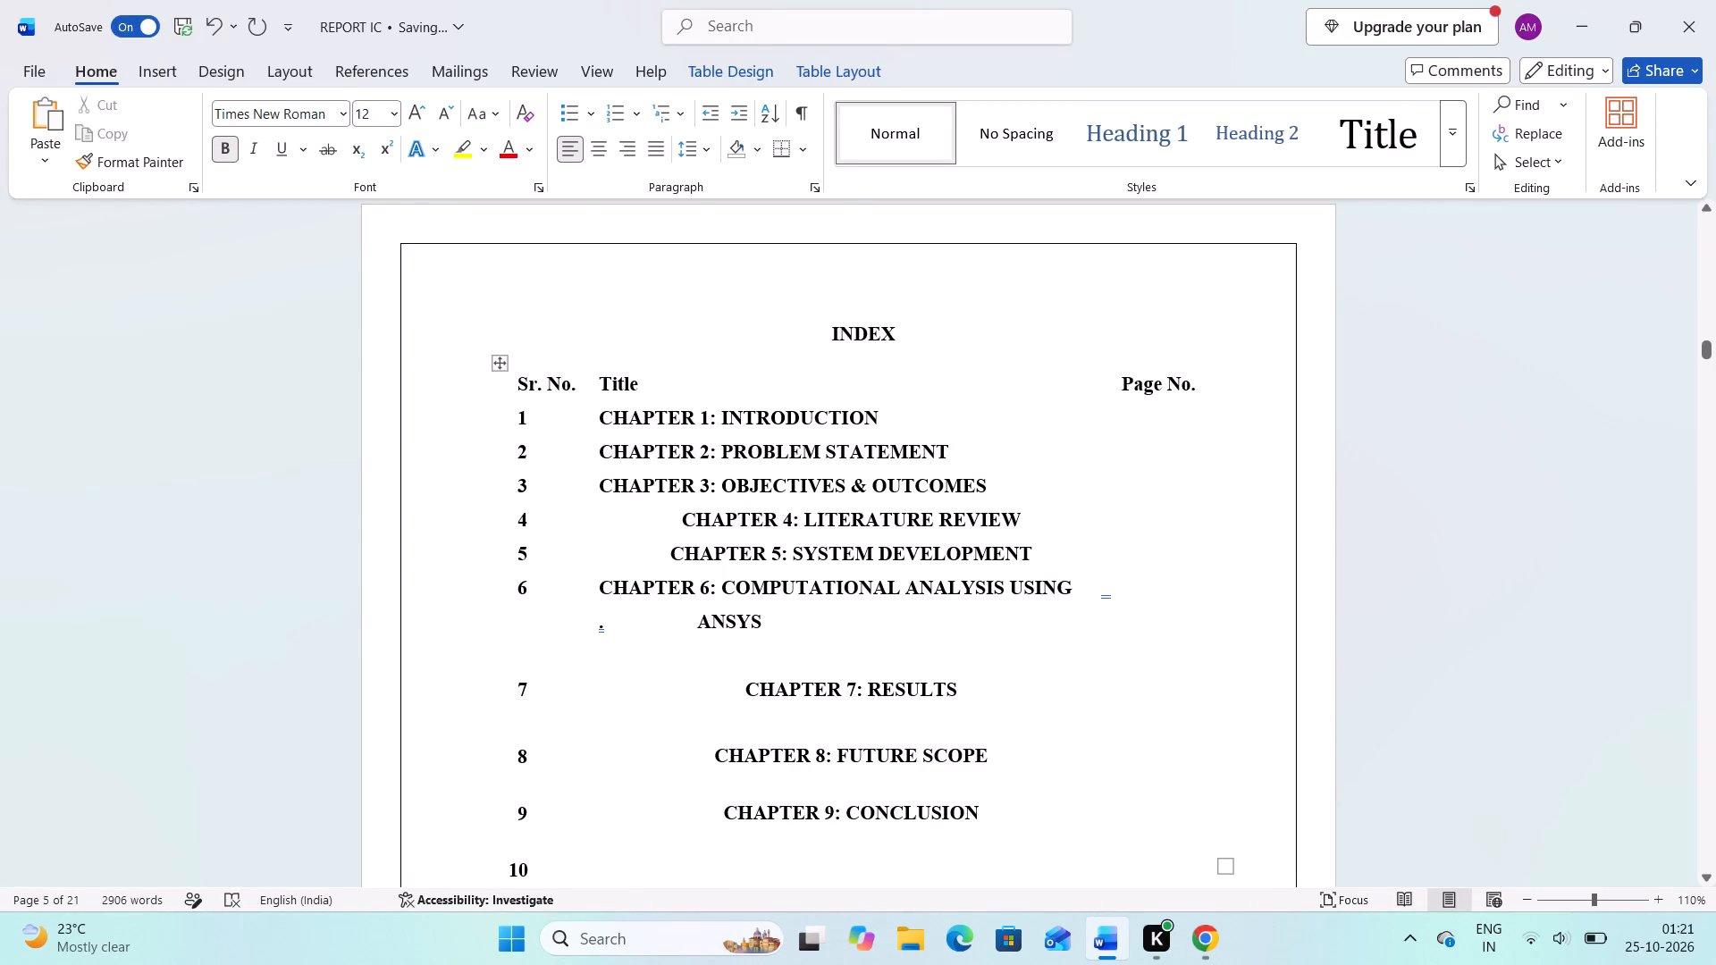
Left-align the headings "CHAPTER 4: LITERATURE REVIEW" and "CHAPTER 5: SYSTEM DEVELOPMENT" in the index table.
key(Down)
key(BackSpace)
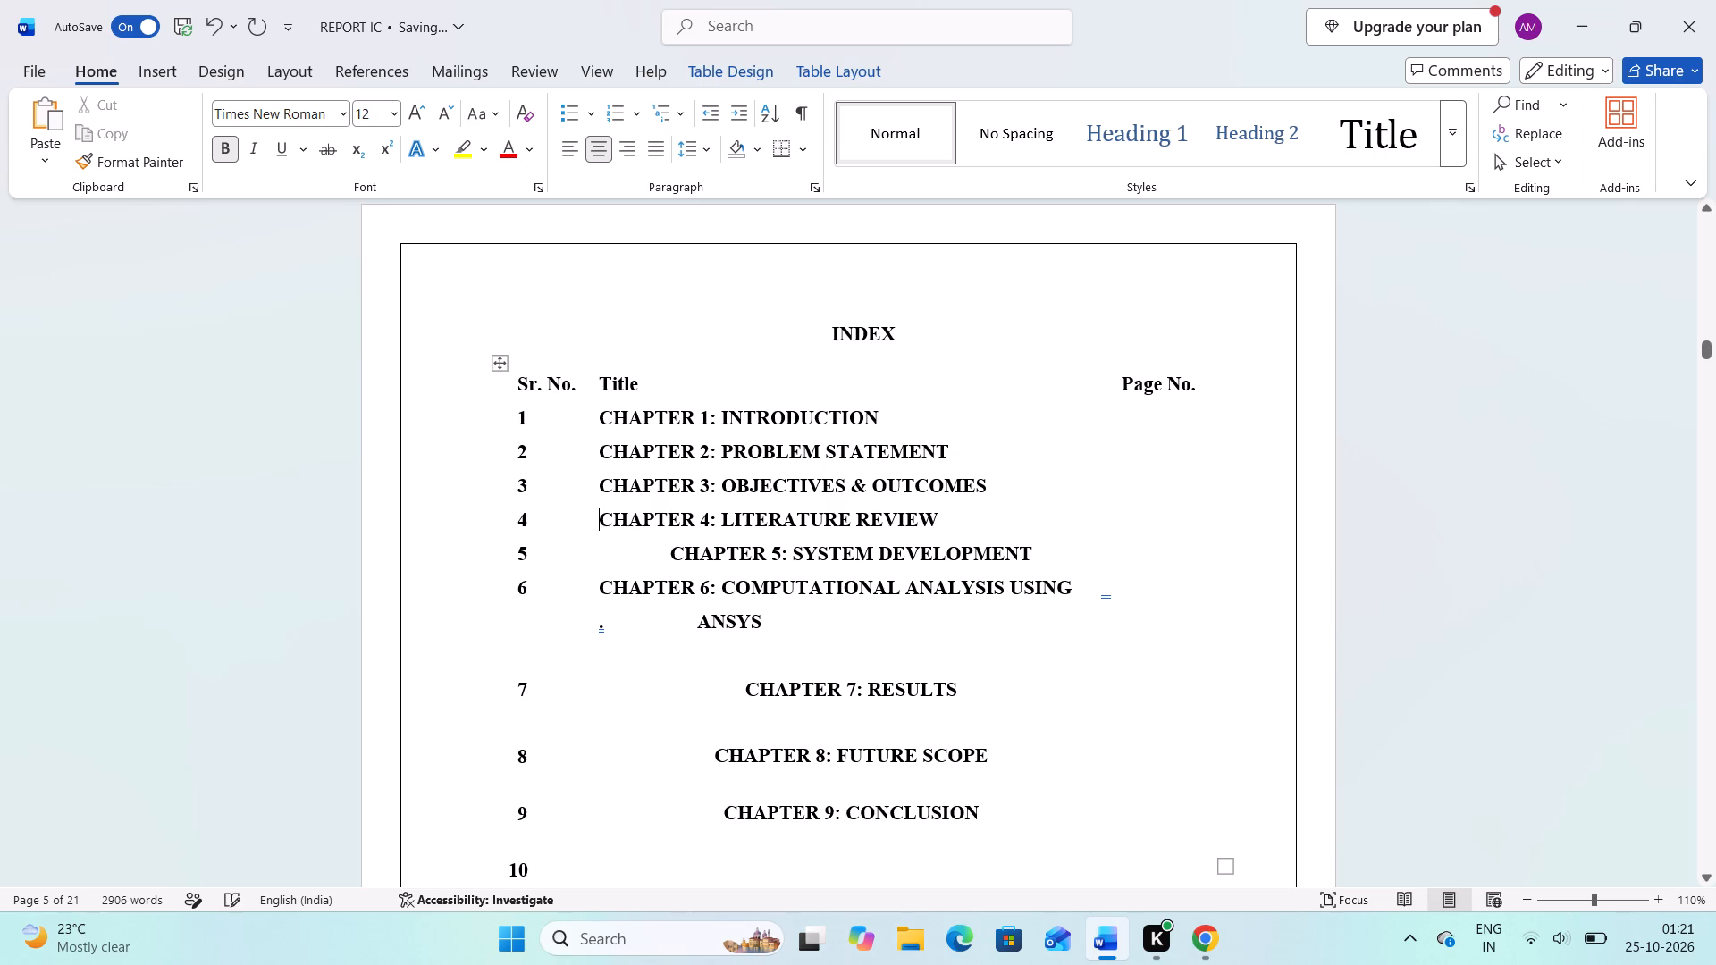
key(Down)
key(BackSpace)
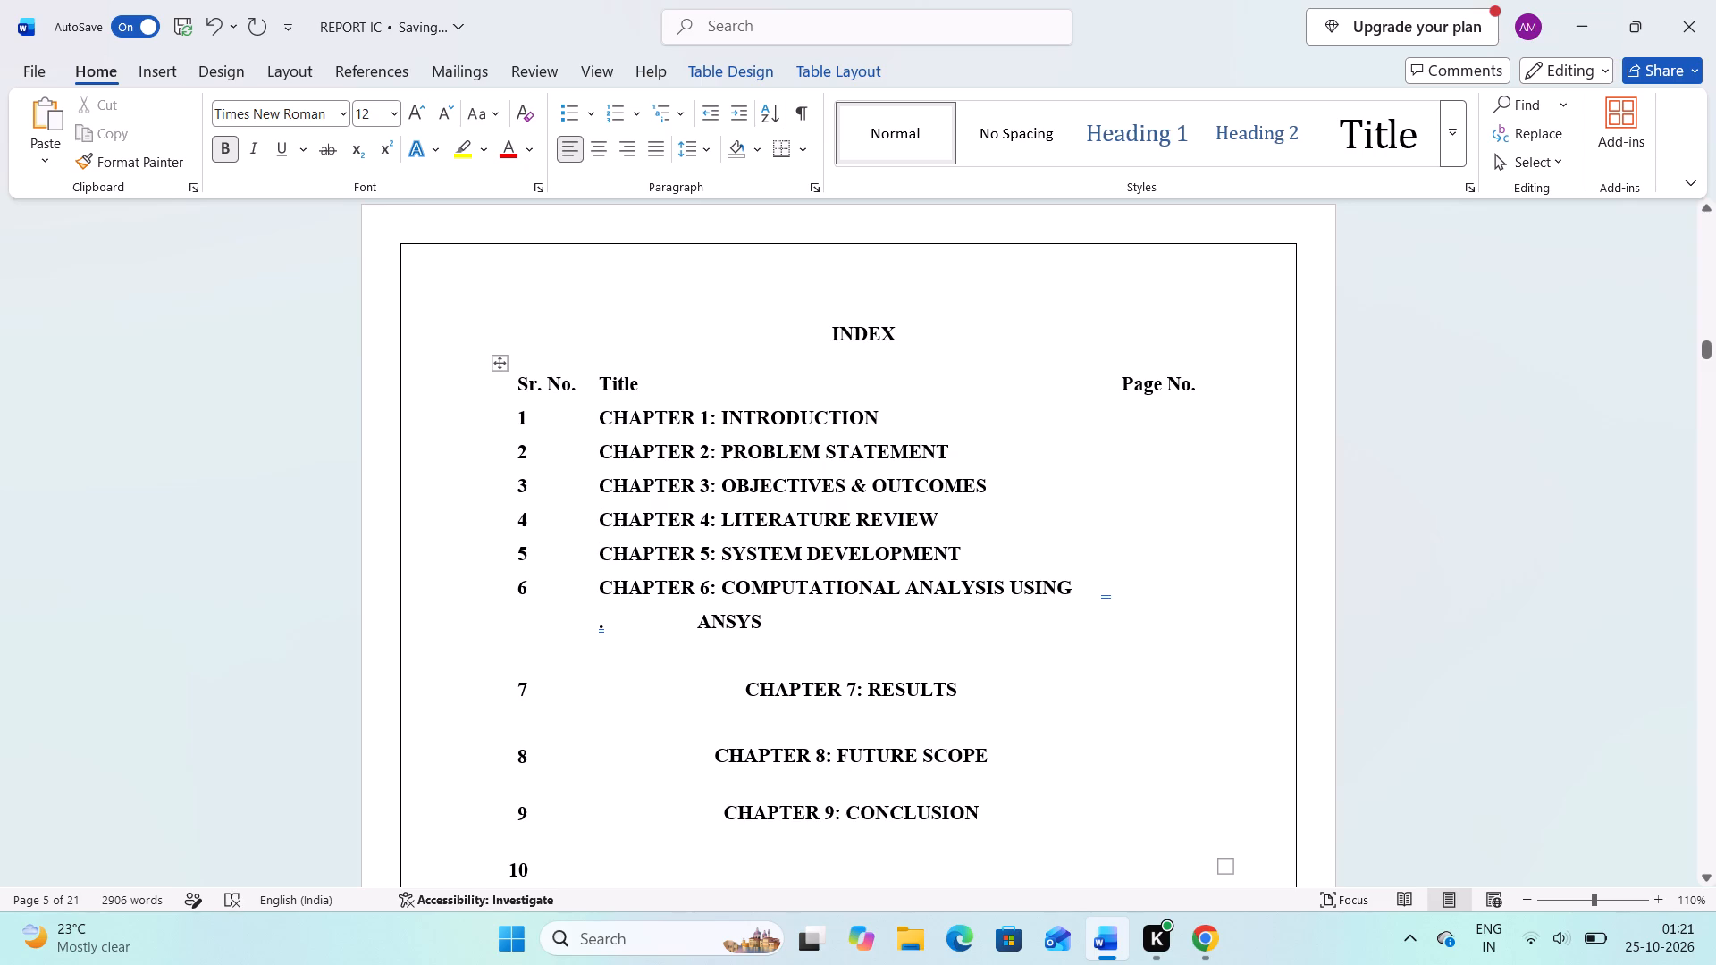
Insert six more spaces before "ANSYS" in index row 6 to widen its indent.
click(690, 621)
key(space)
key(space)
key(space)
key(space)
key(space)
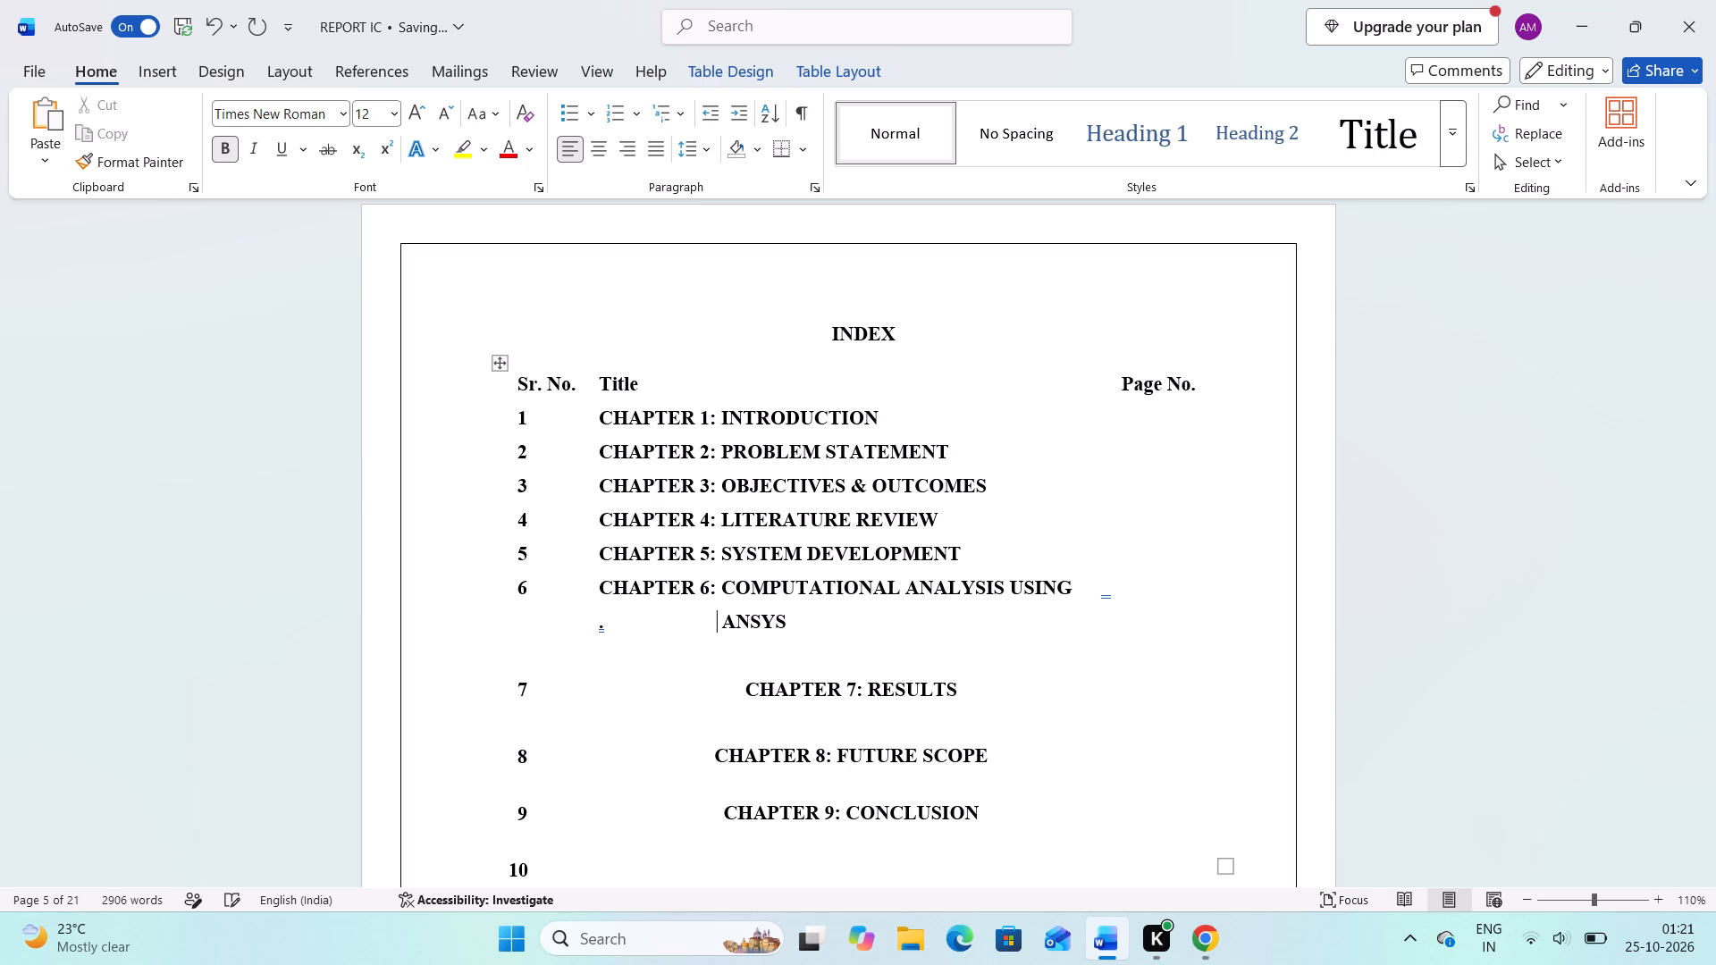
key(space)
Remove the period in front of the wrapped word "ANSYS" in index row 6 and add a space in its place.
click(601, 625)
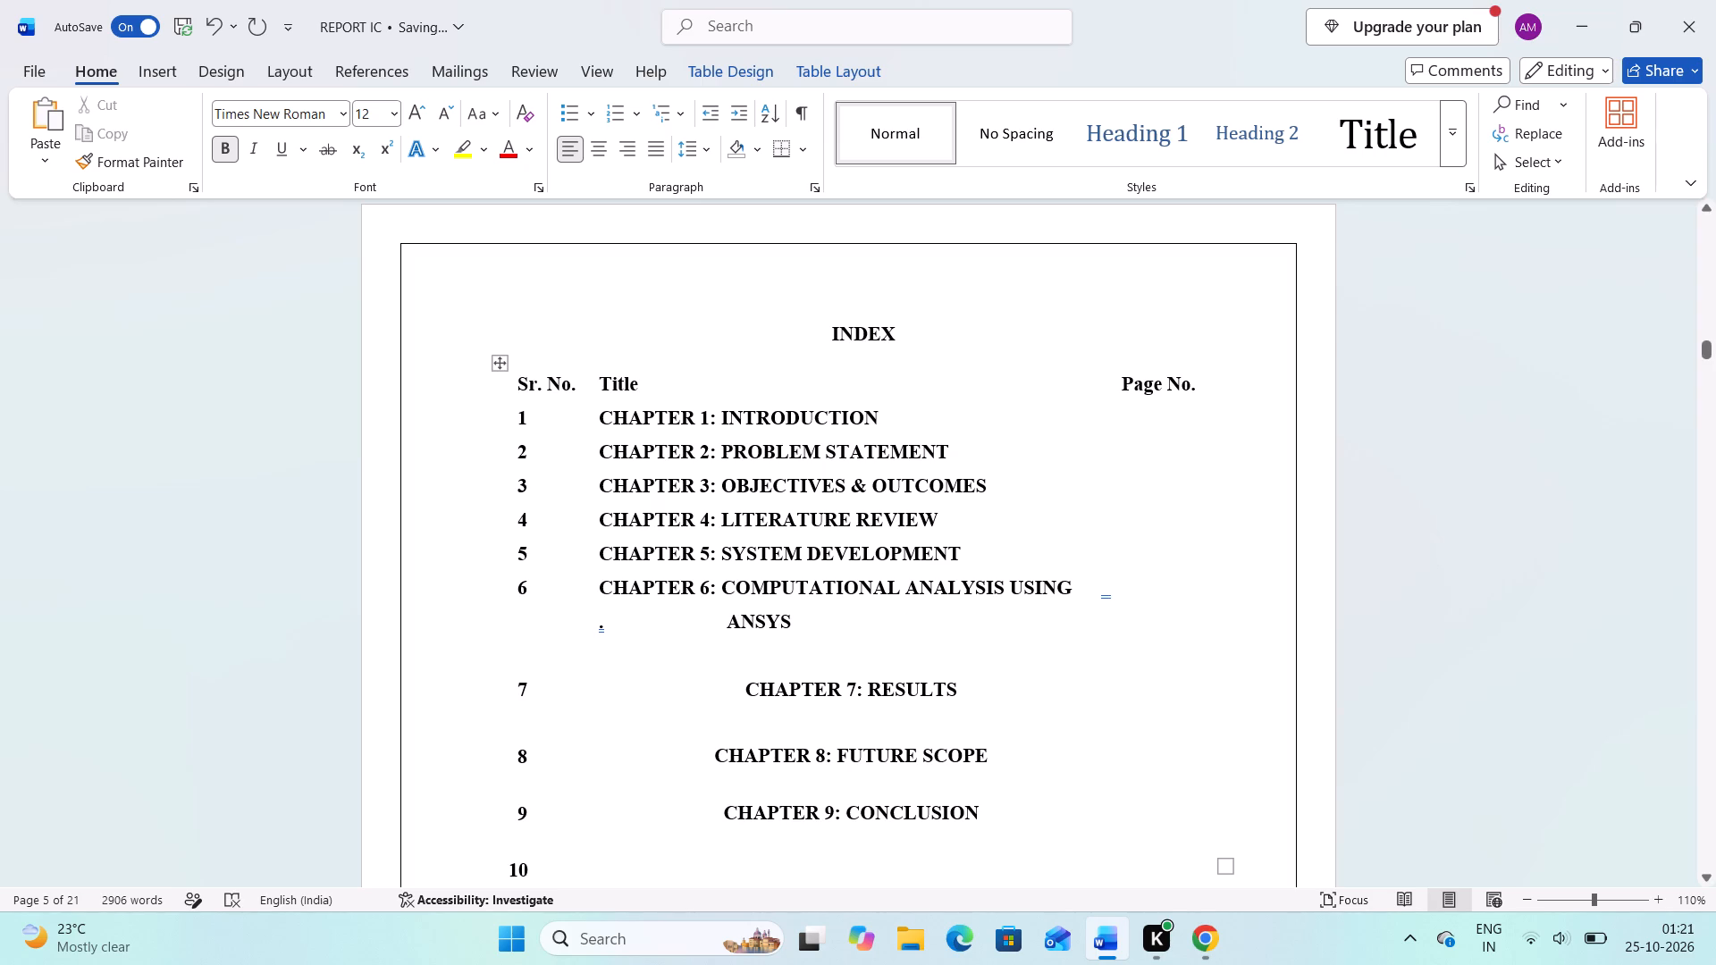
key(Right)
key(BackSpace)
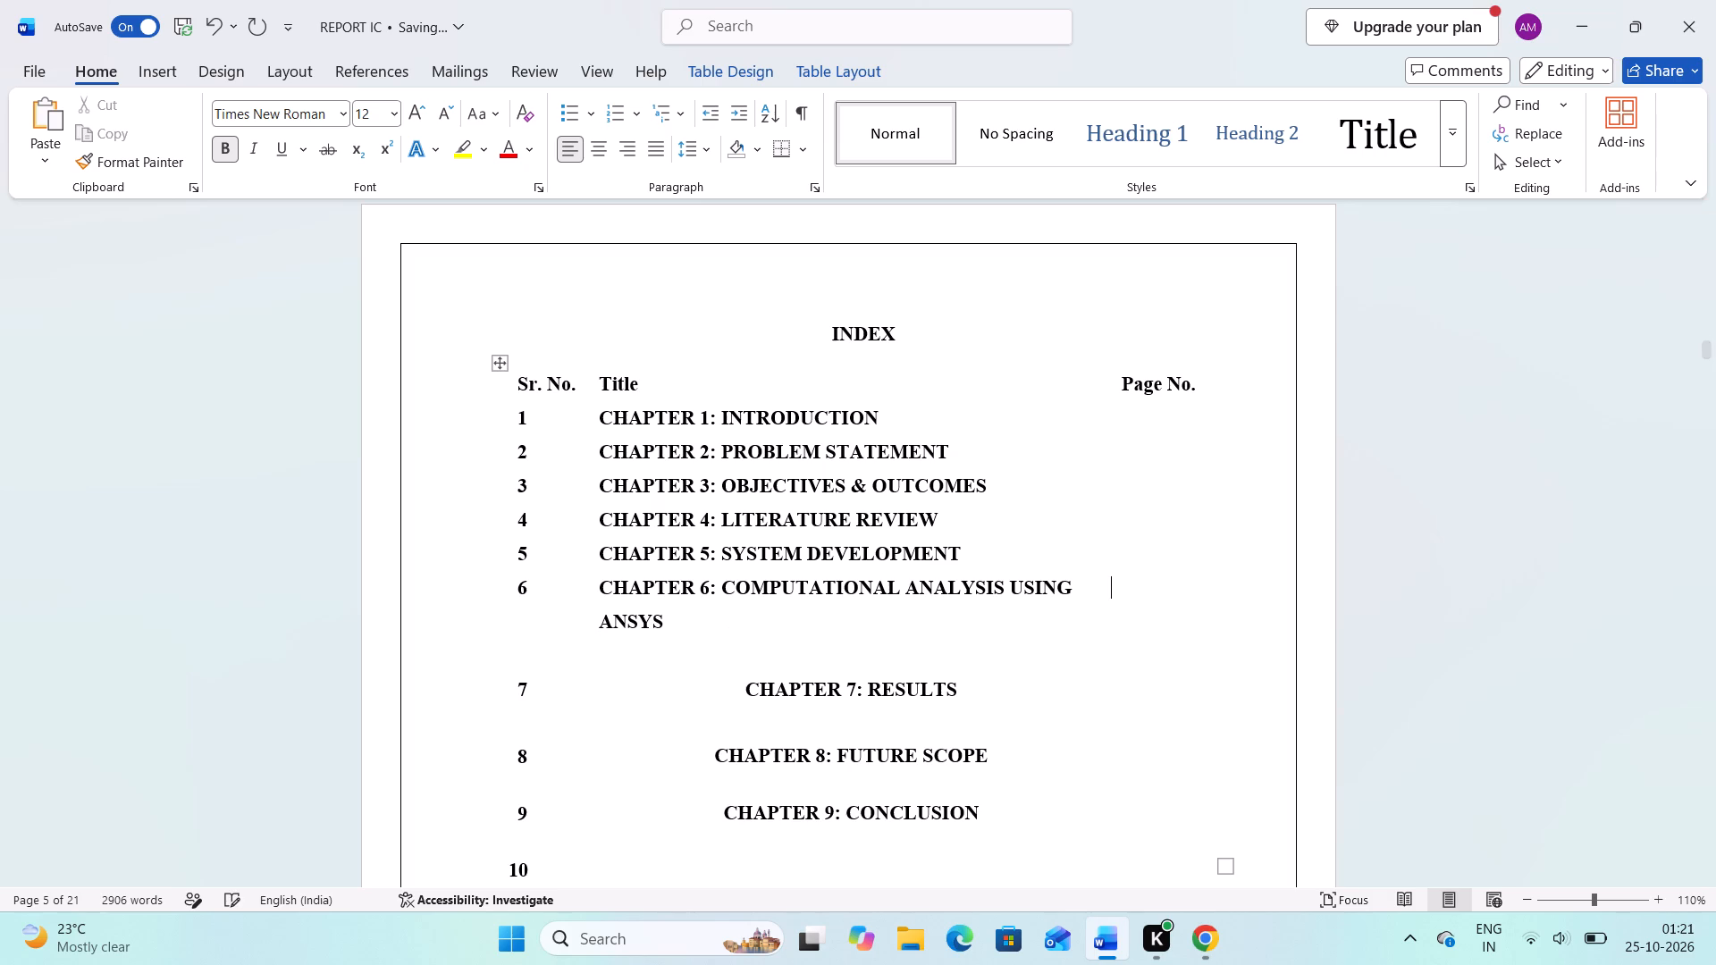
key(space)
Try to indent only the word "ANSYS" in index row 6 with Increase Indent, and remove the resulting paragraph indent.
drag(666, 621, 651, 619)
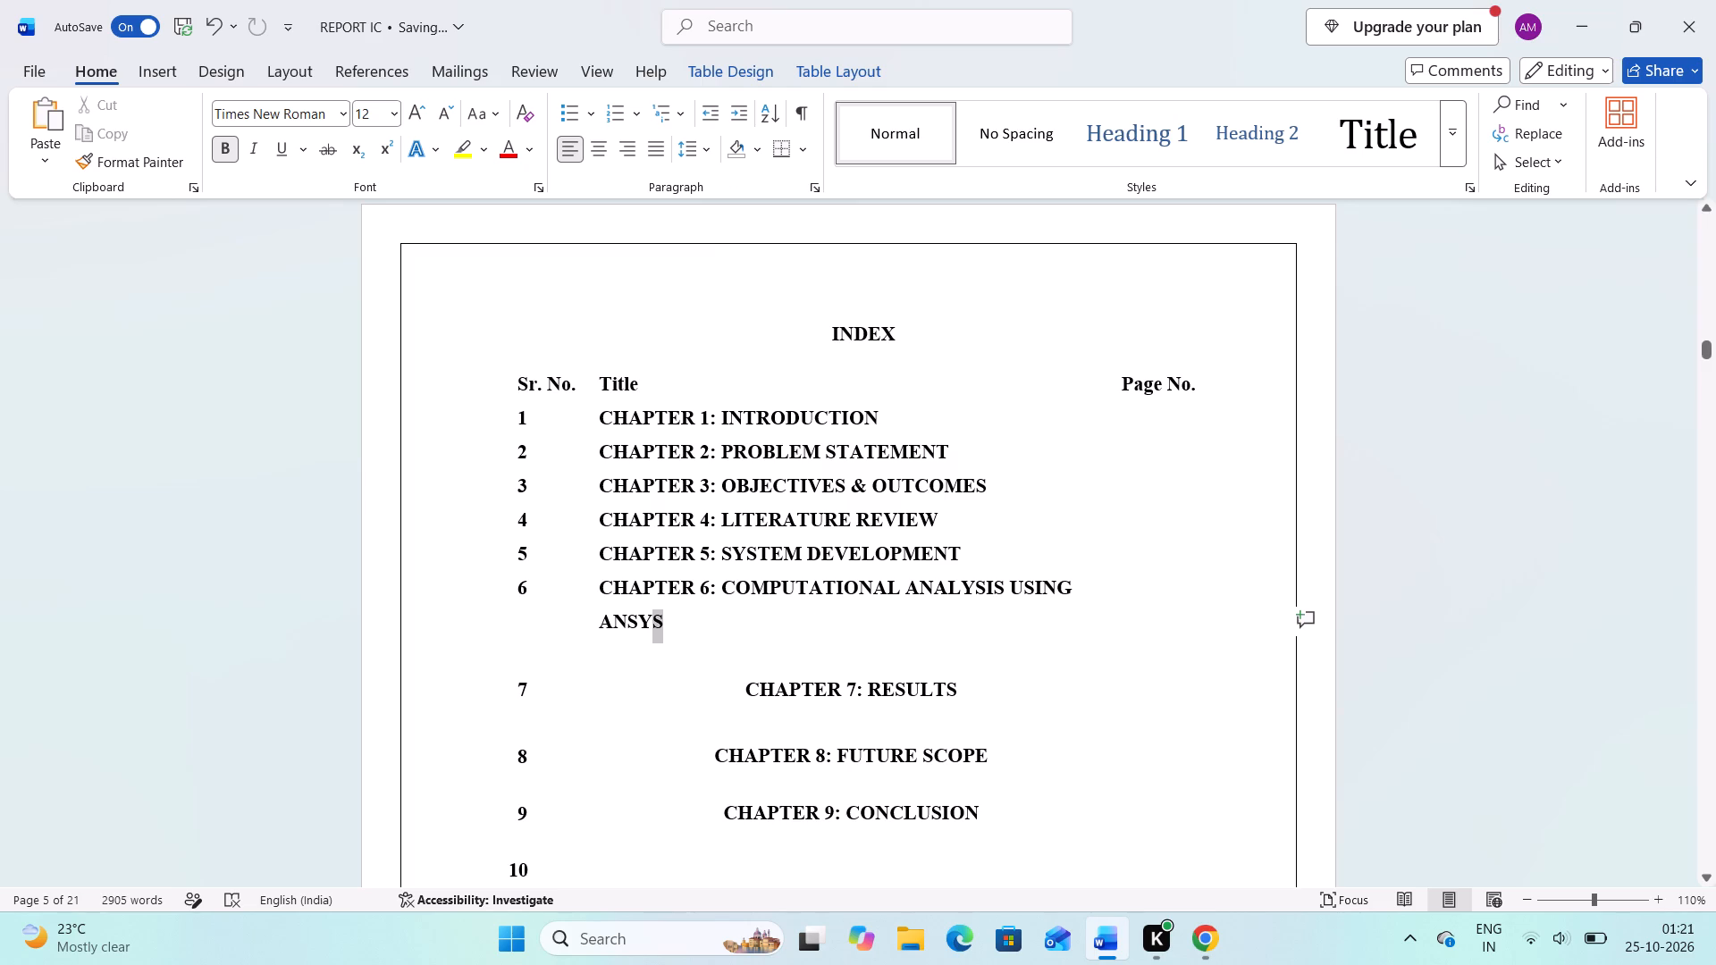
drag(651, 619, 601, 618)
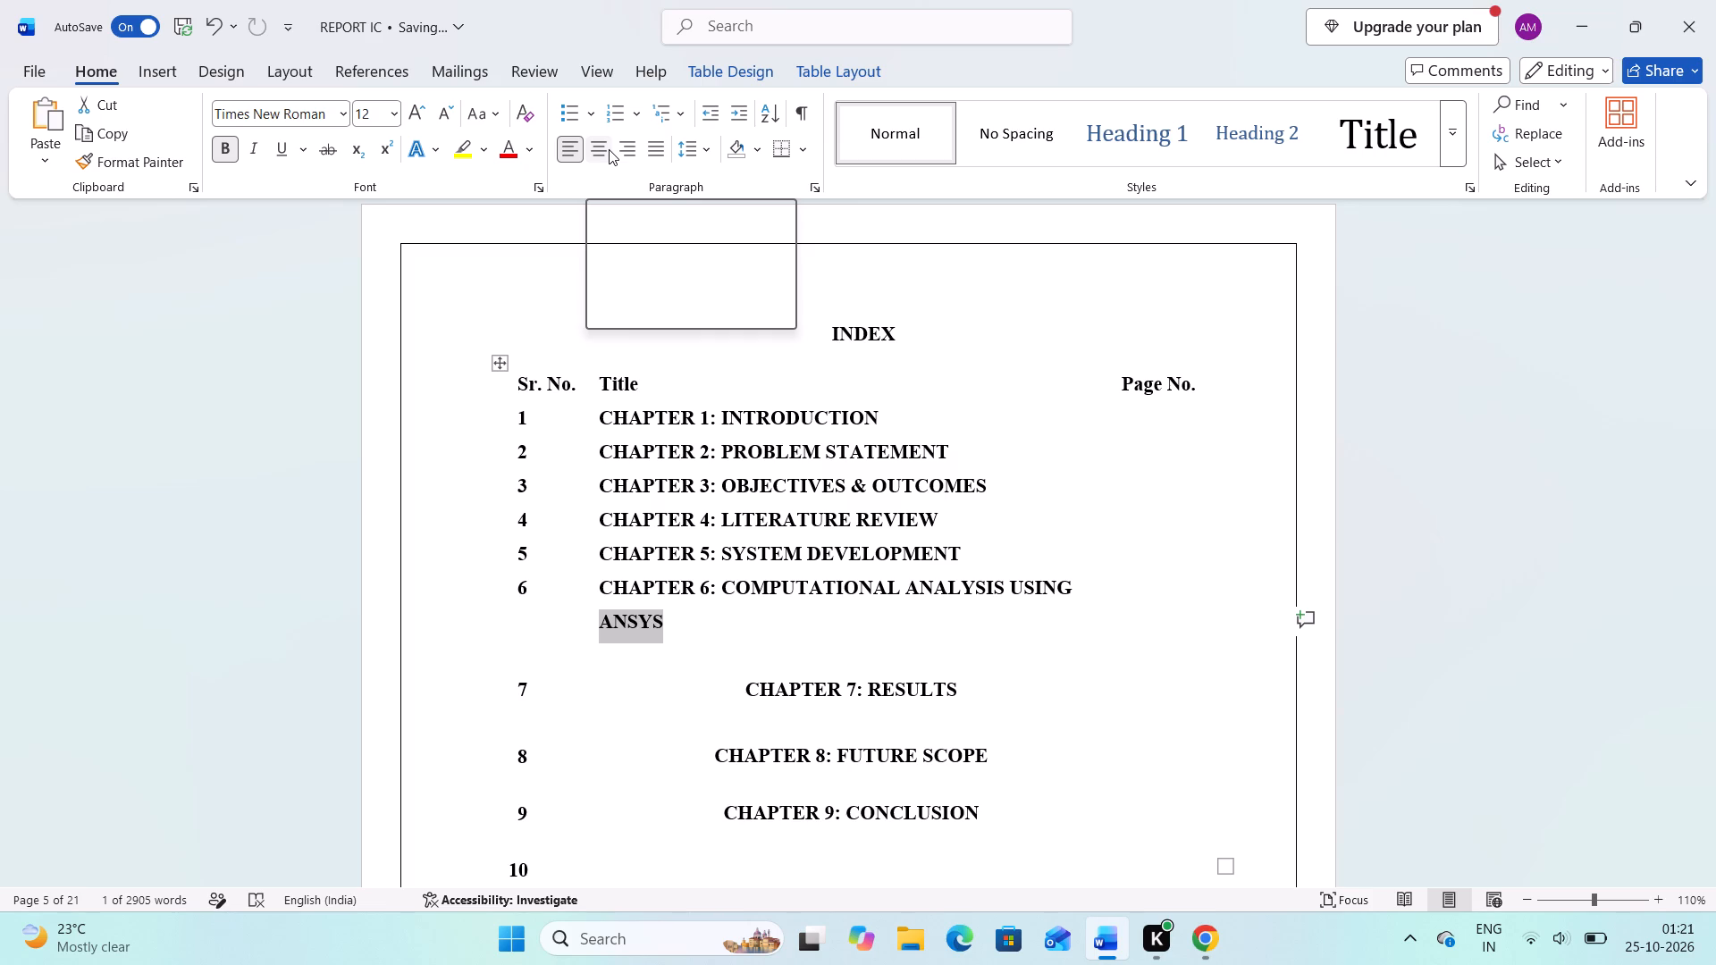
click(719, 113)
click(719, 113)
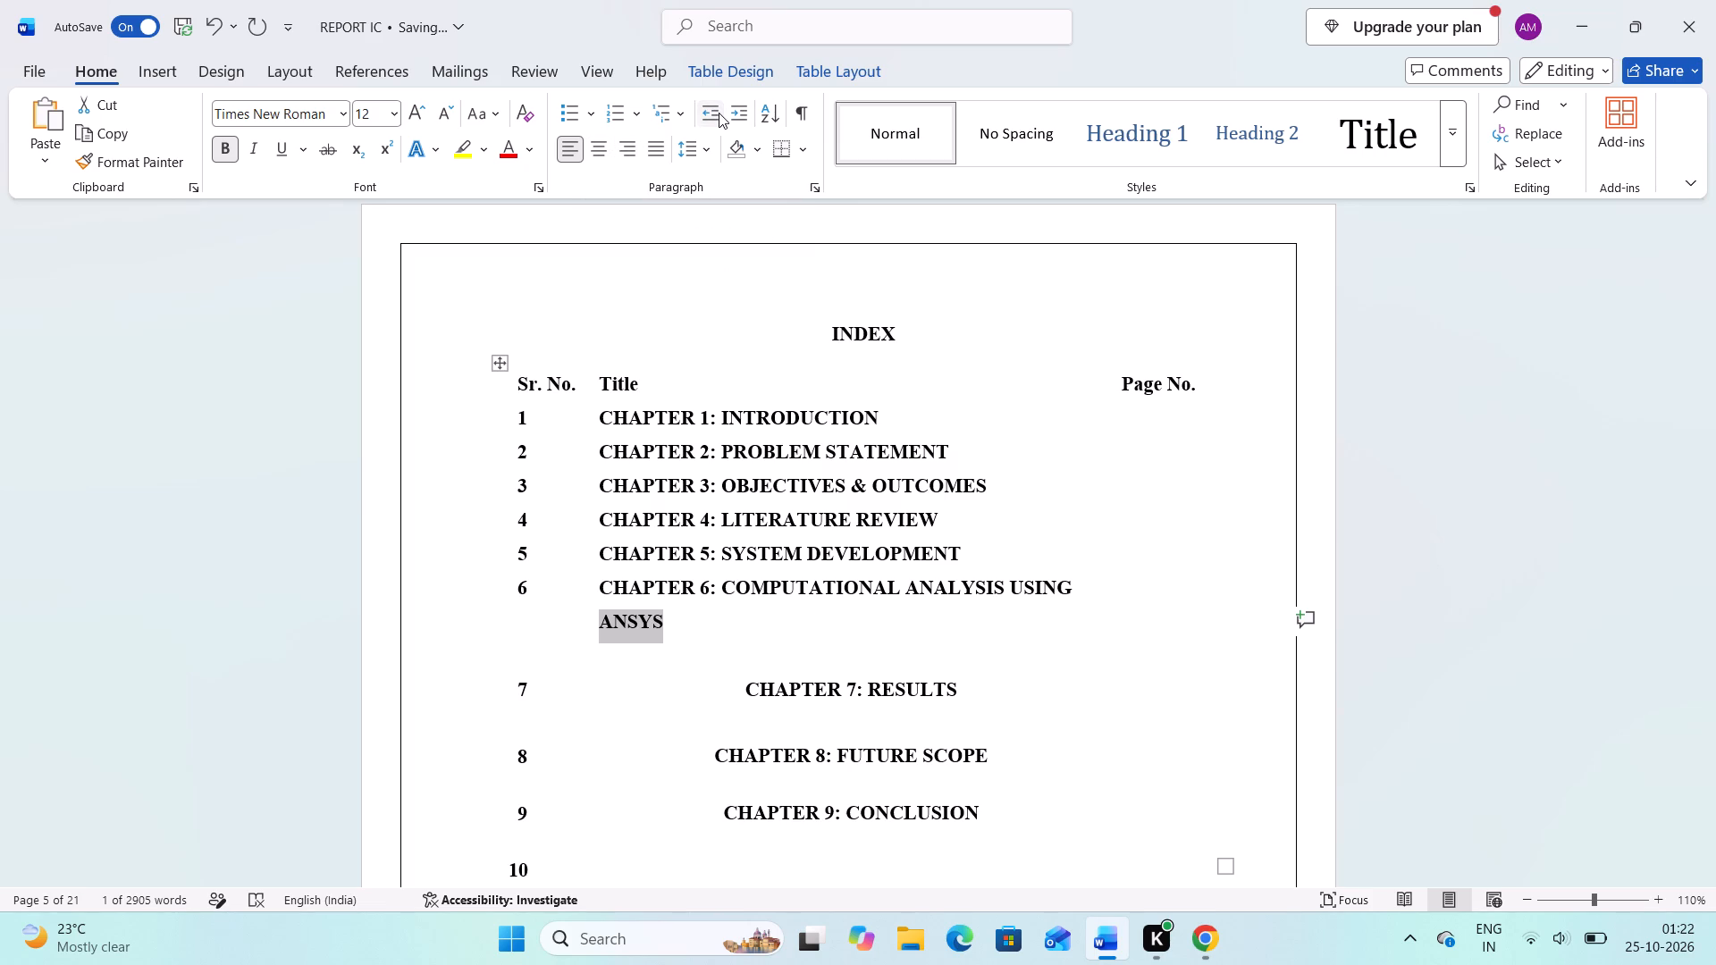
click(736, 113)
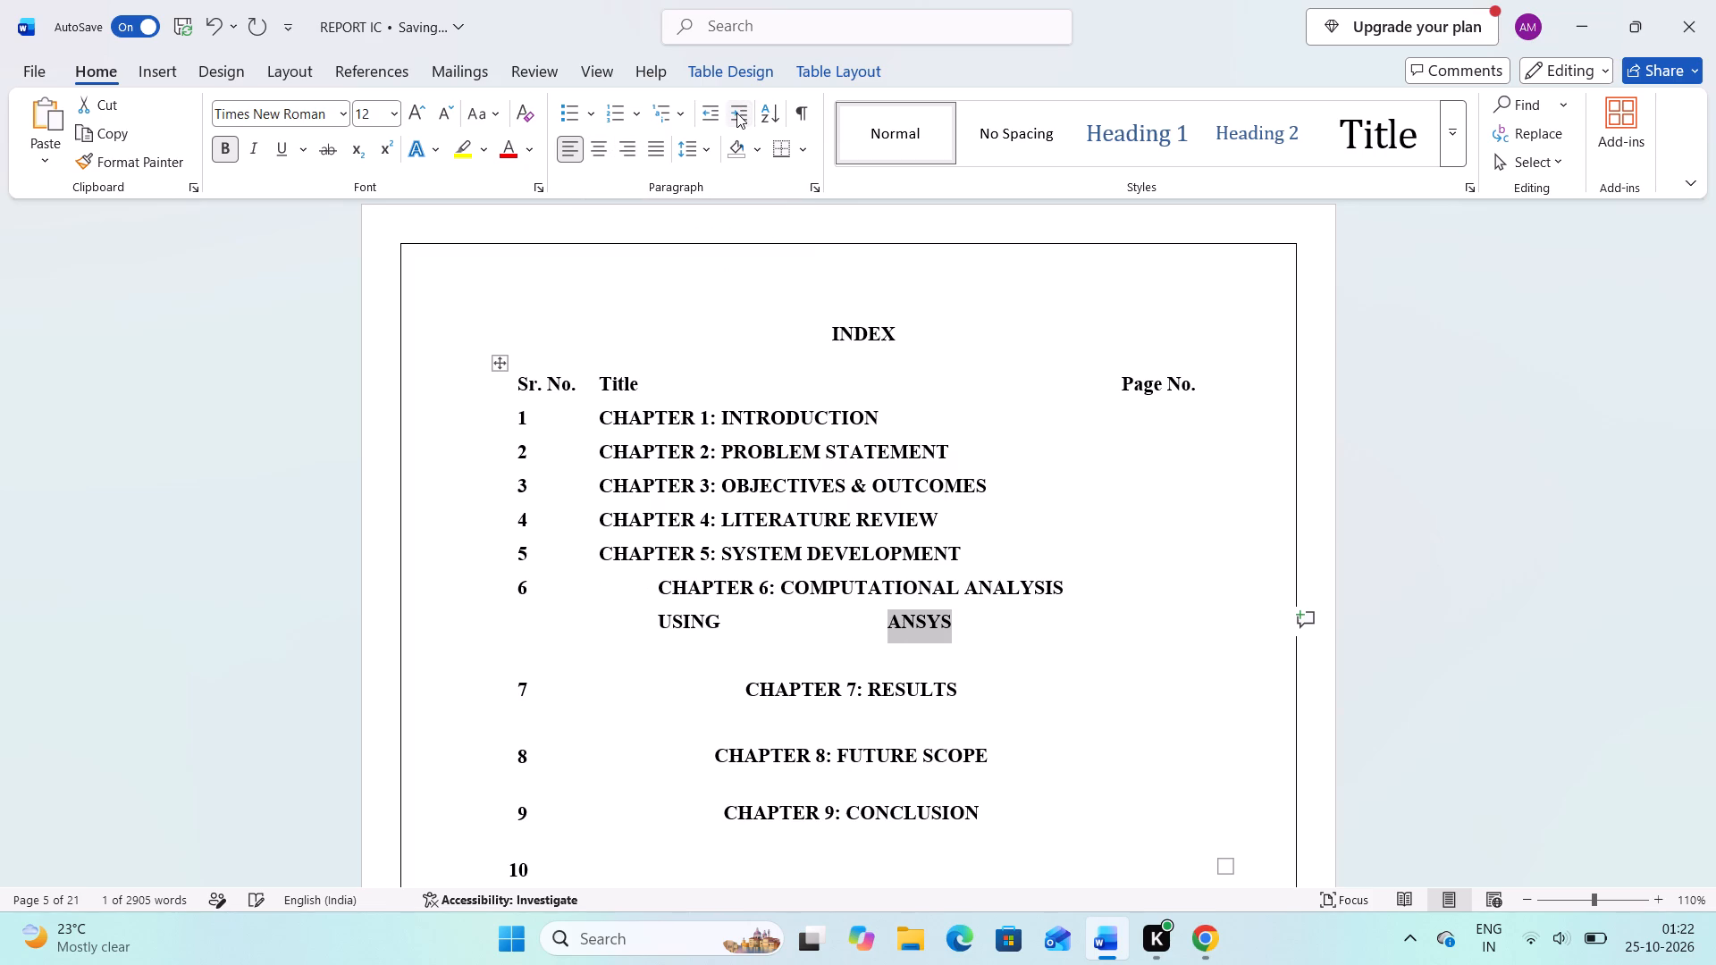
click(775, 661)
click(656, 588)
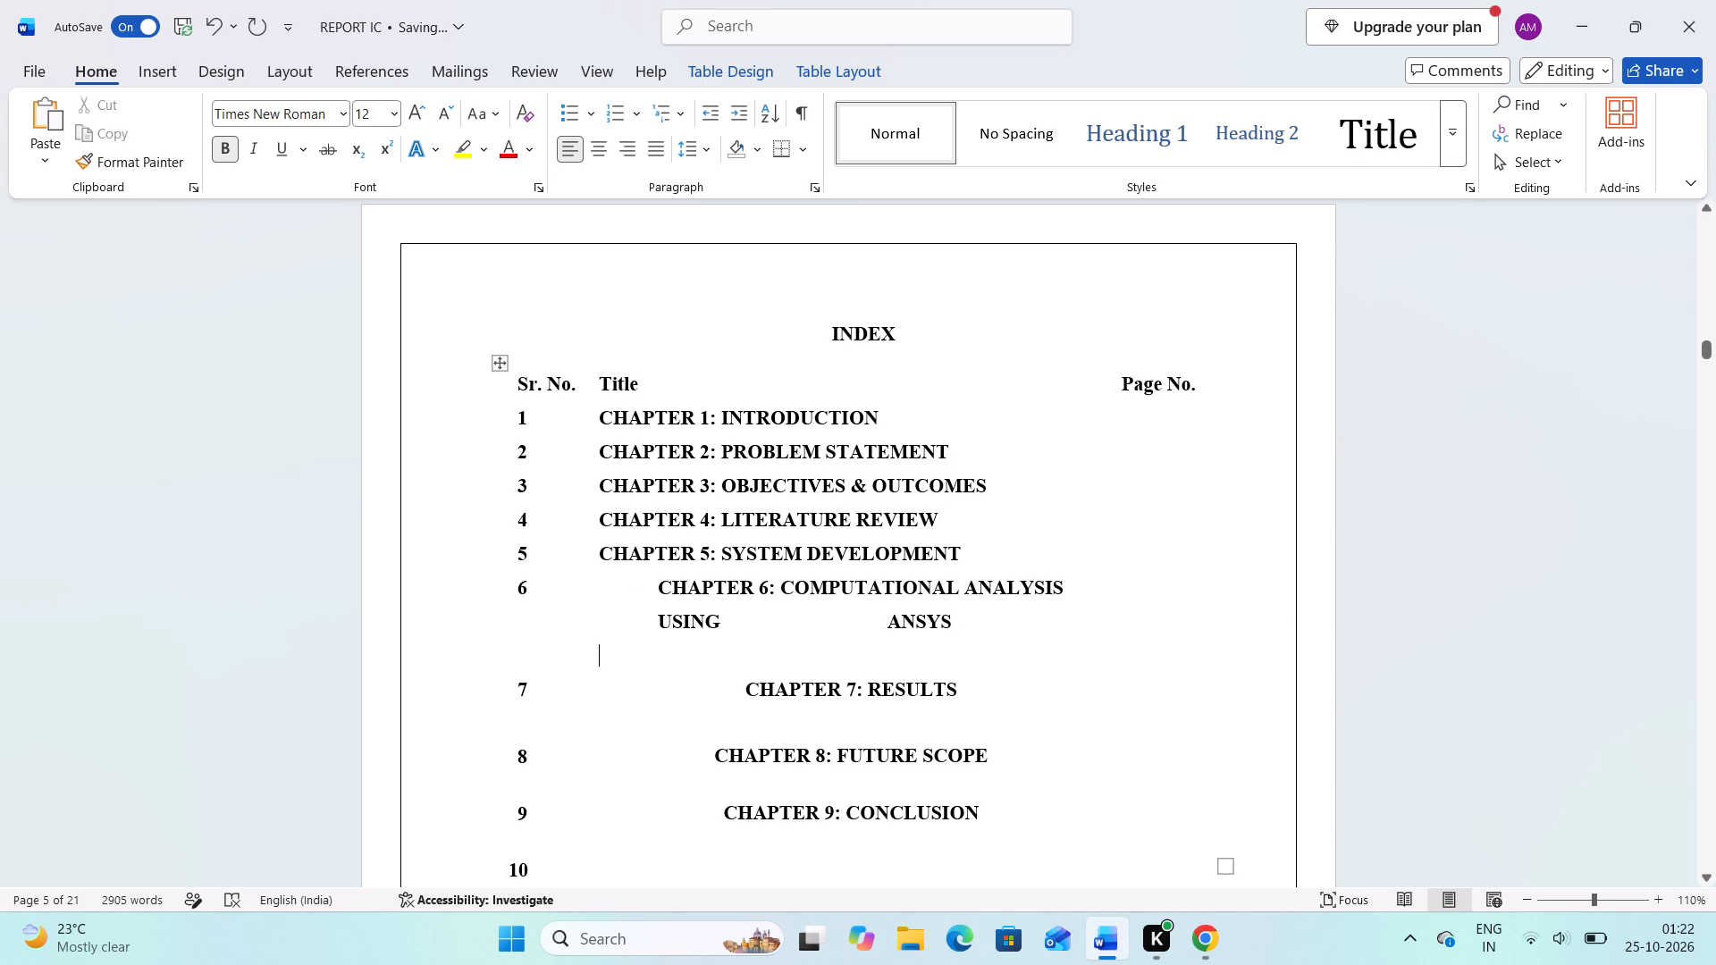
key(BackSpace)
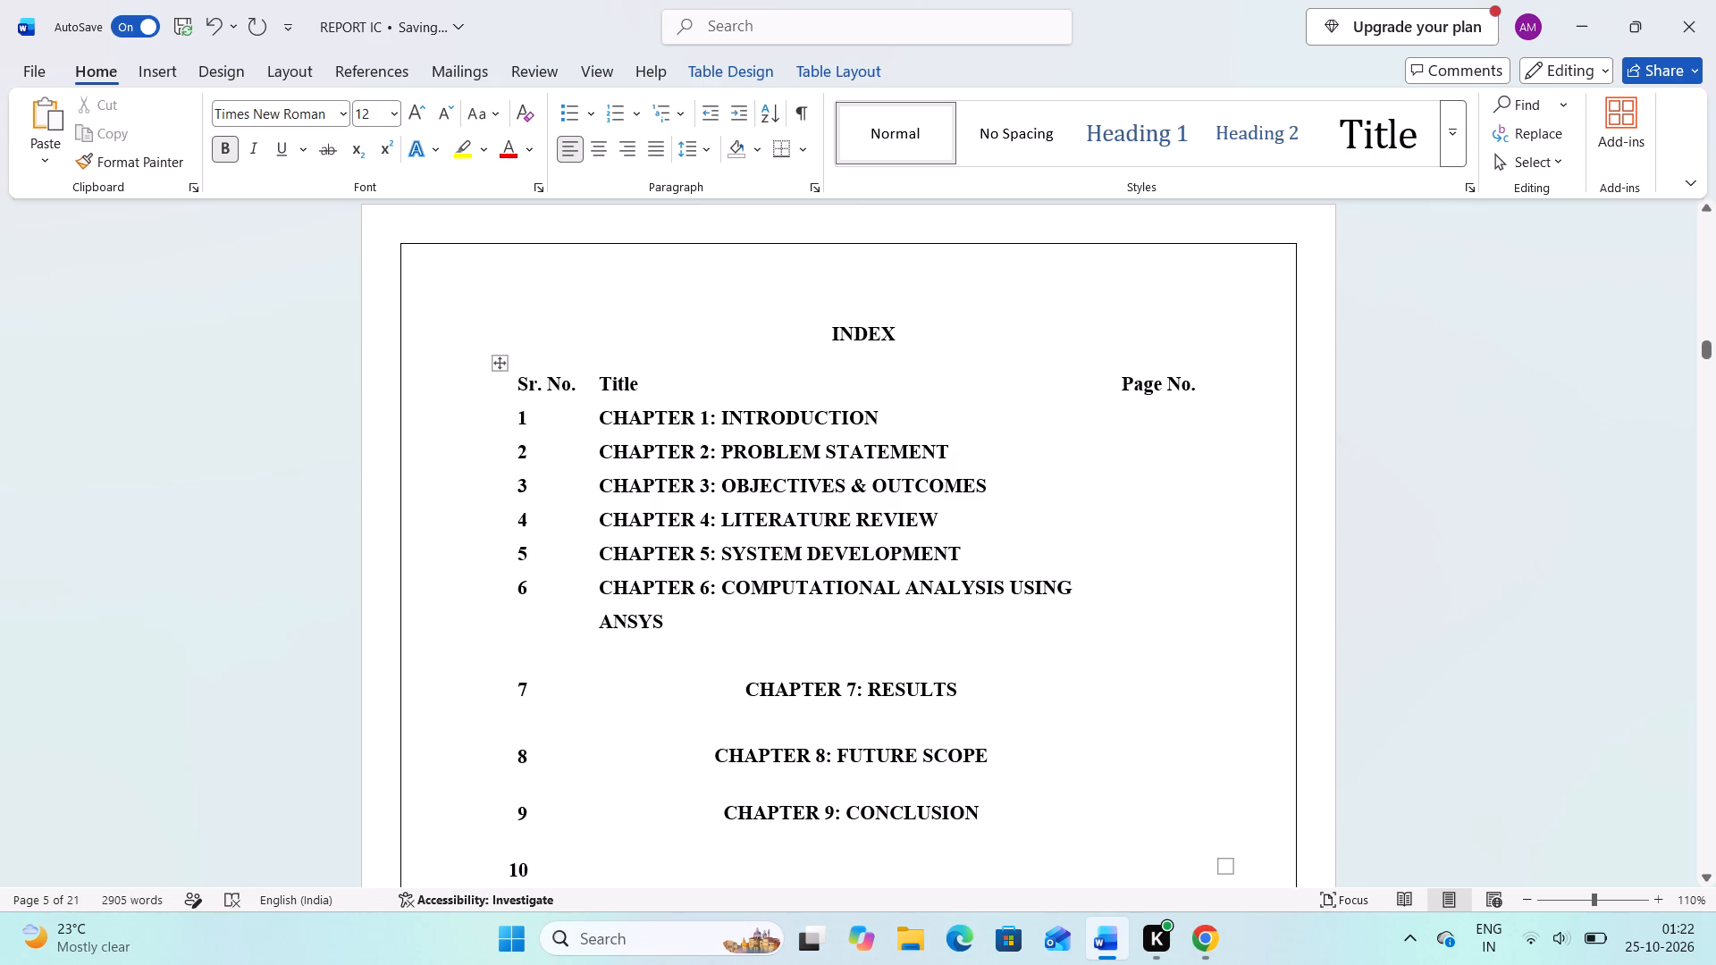
Insert a period and a run of spaces before "ANSYS" in index row 6, aligning it under "COMPUTATIONAL".
click(601, 621)
key(space)
key(space)
key(space)
key(space)
key(period)
key(space)
key(space)
key(space)
key(space)
key(space)
key(space)
key(space)
key(space)
key(space)
key(space)
key(space)
key(space)
key(space)
key(space)
key(space)
key(space)
key(space)
key(space)
key(space)
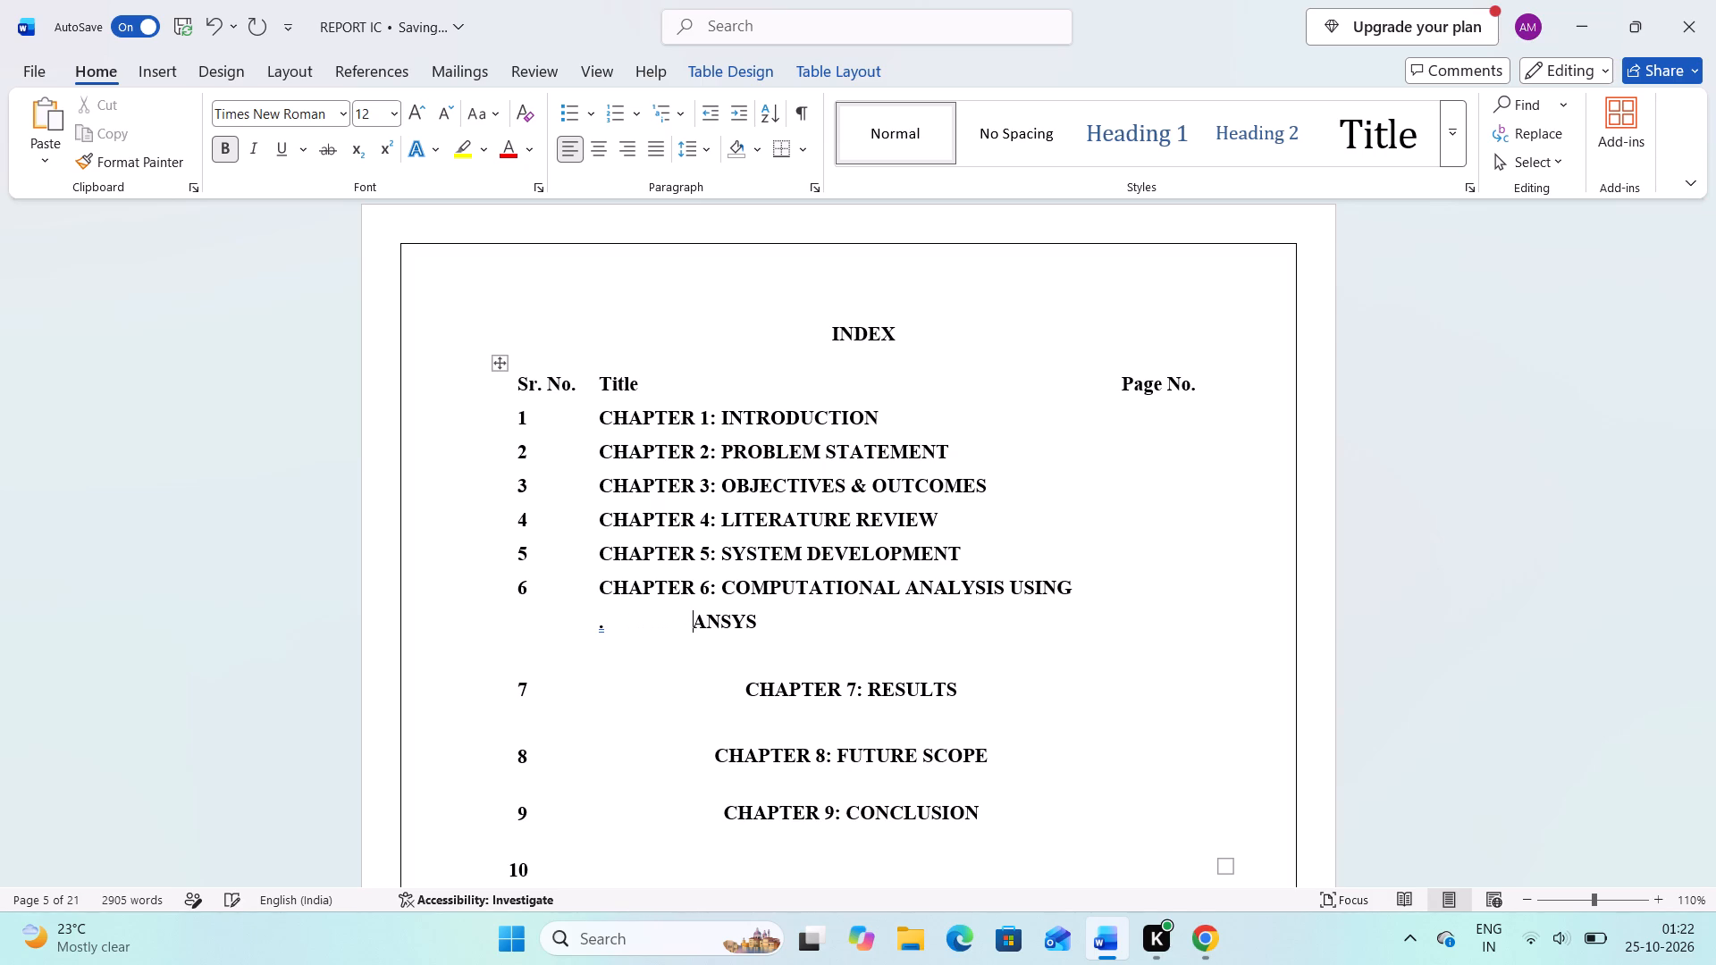
key(space)
key(space)
key(space)
key(space)
key(space)
Left-align the heading "CHAPTER 7: RESULTS" and delete the empty lines beneath the Chapter 6 and Chapter 7 titles.
click(750, 651)
key(BackSpace)
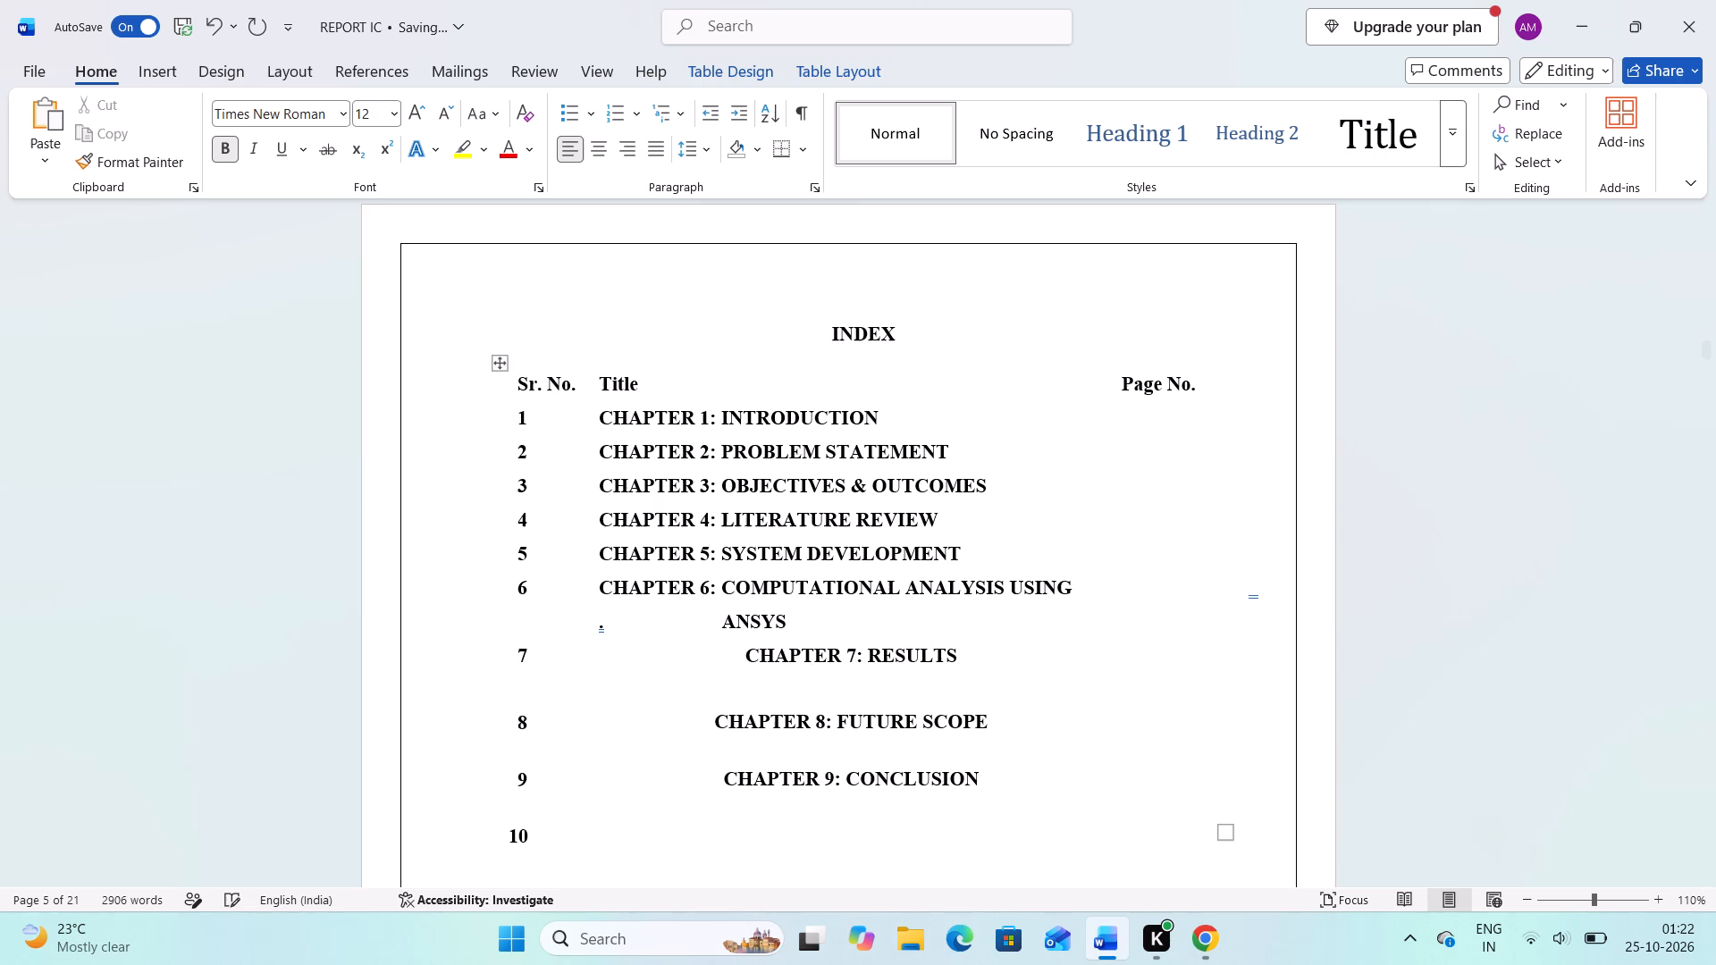
click(741, 656)
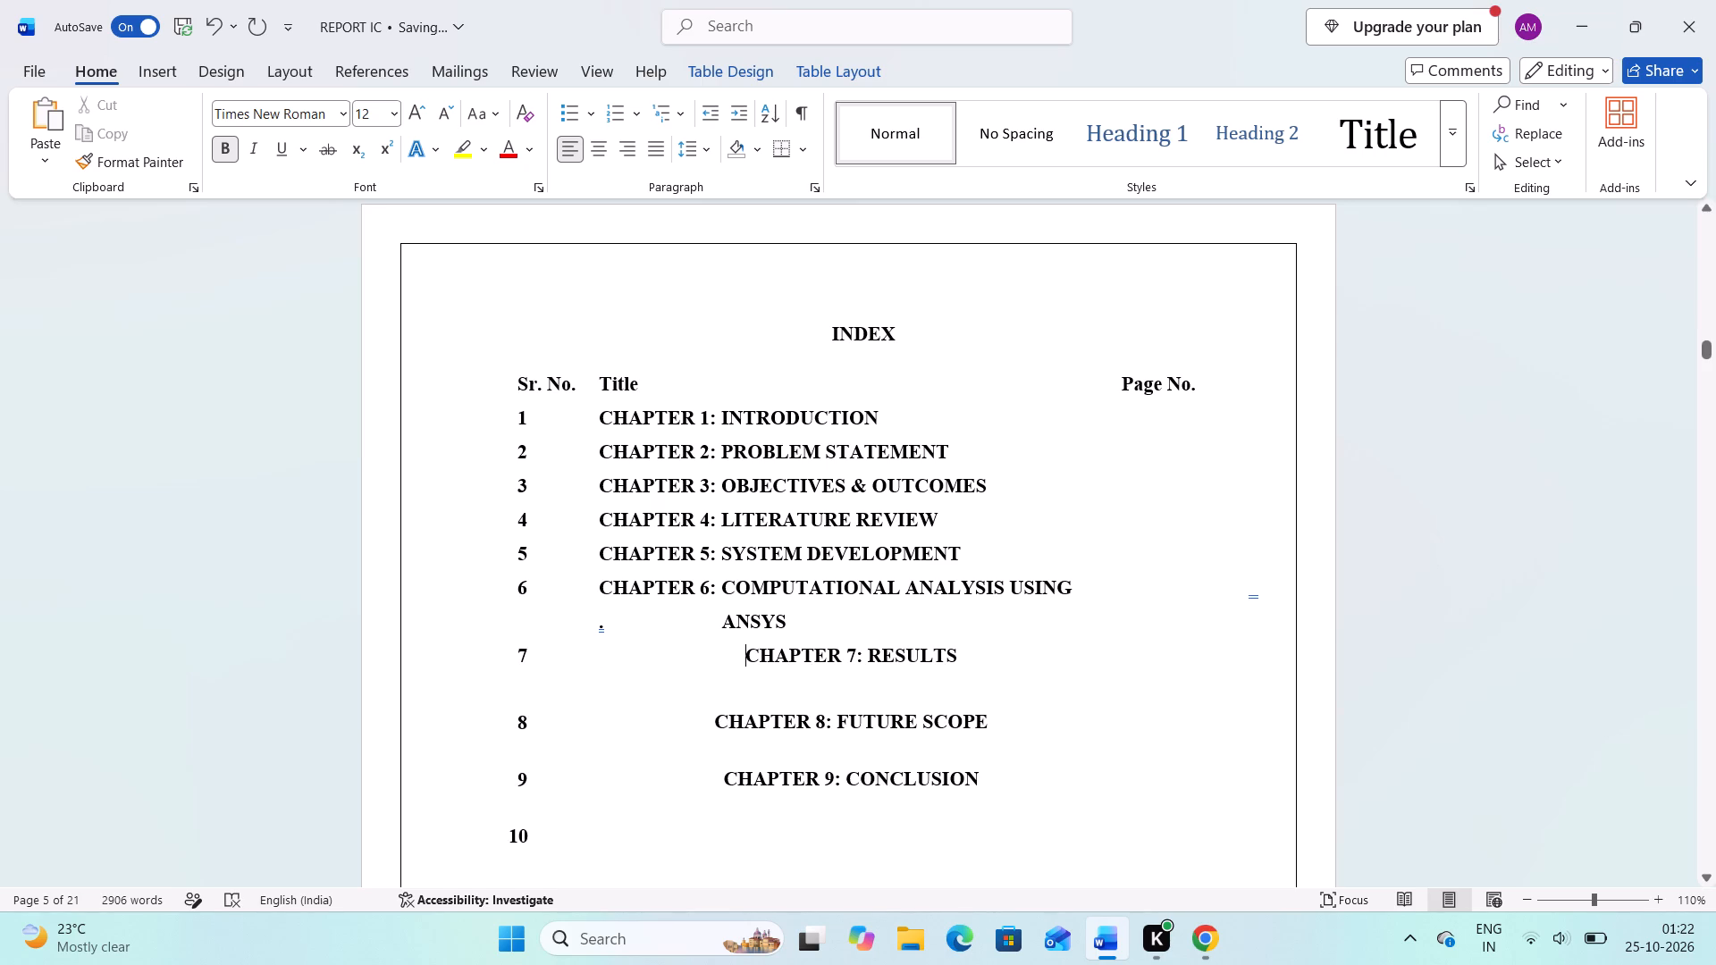
key(BackSpace)
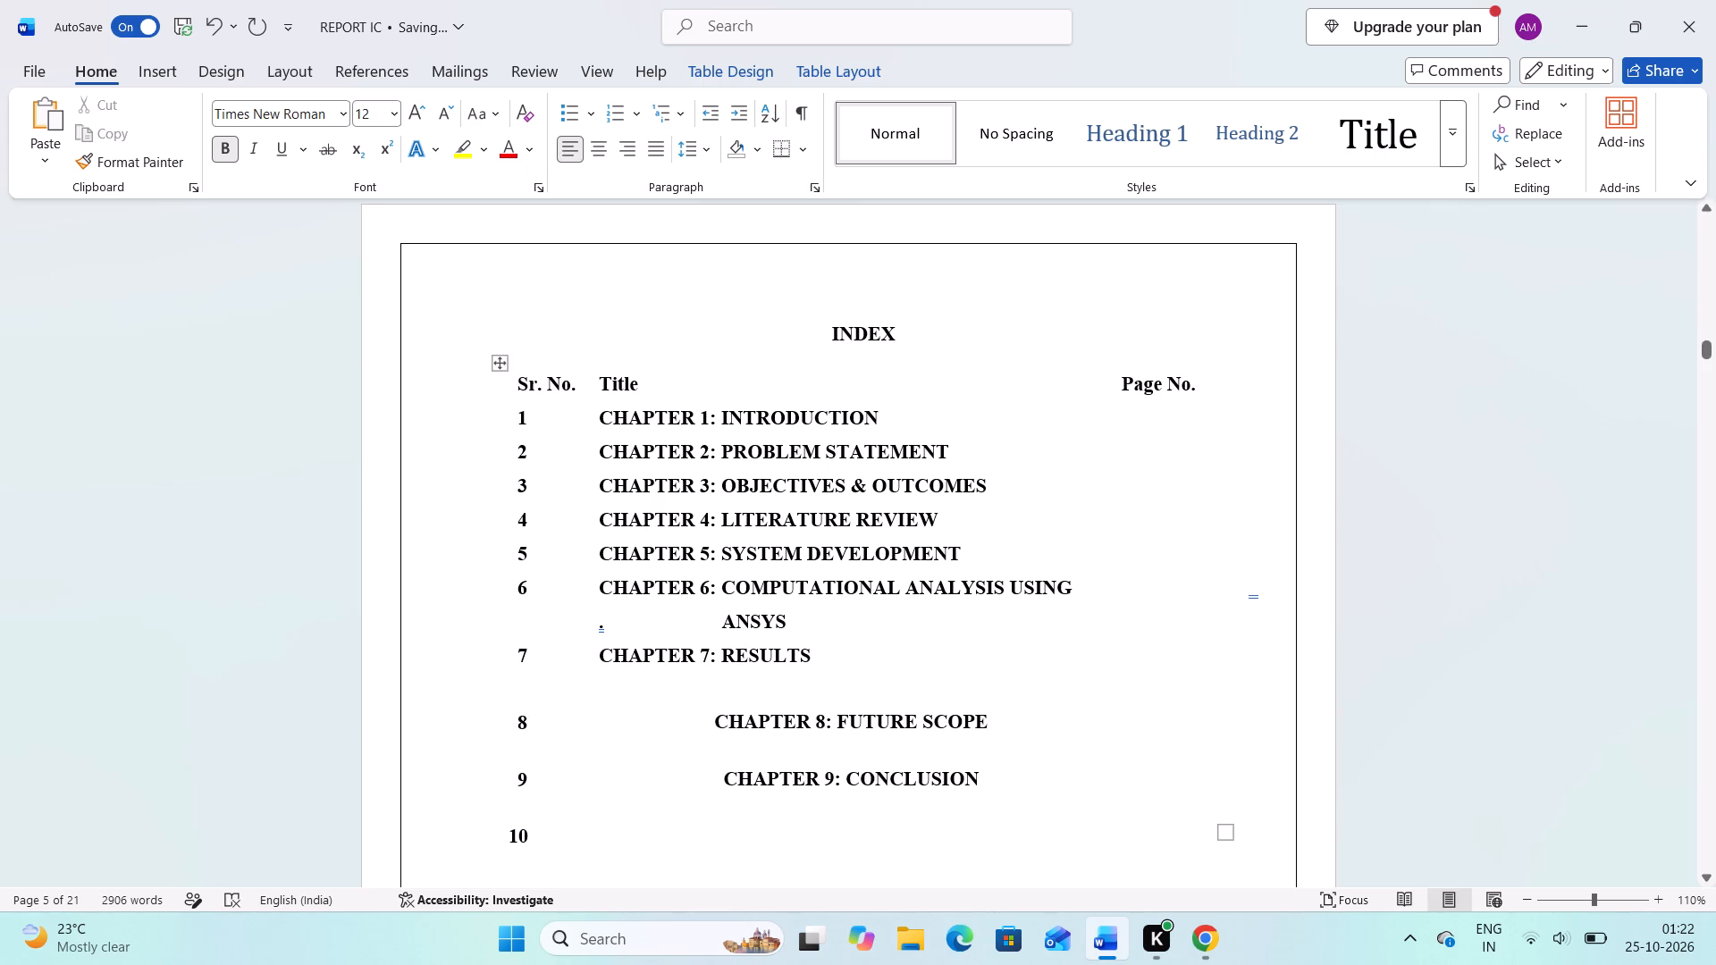
click(753, 687)
key(BackSpace)
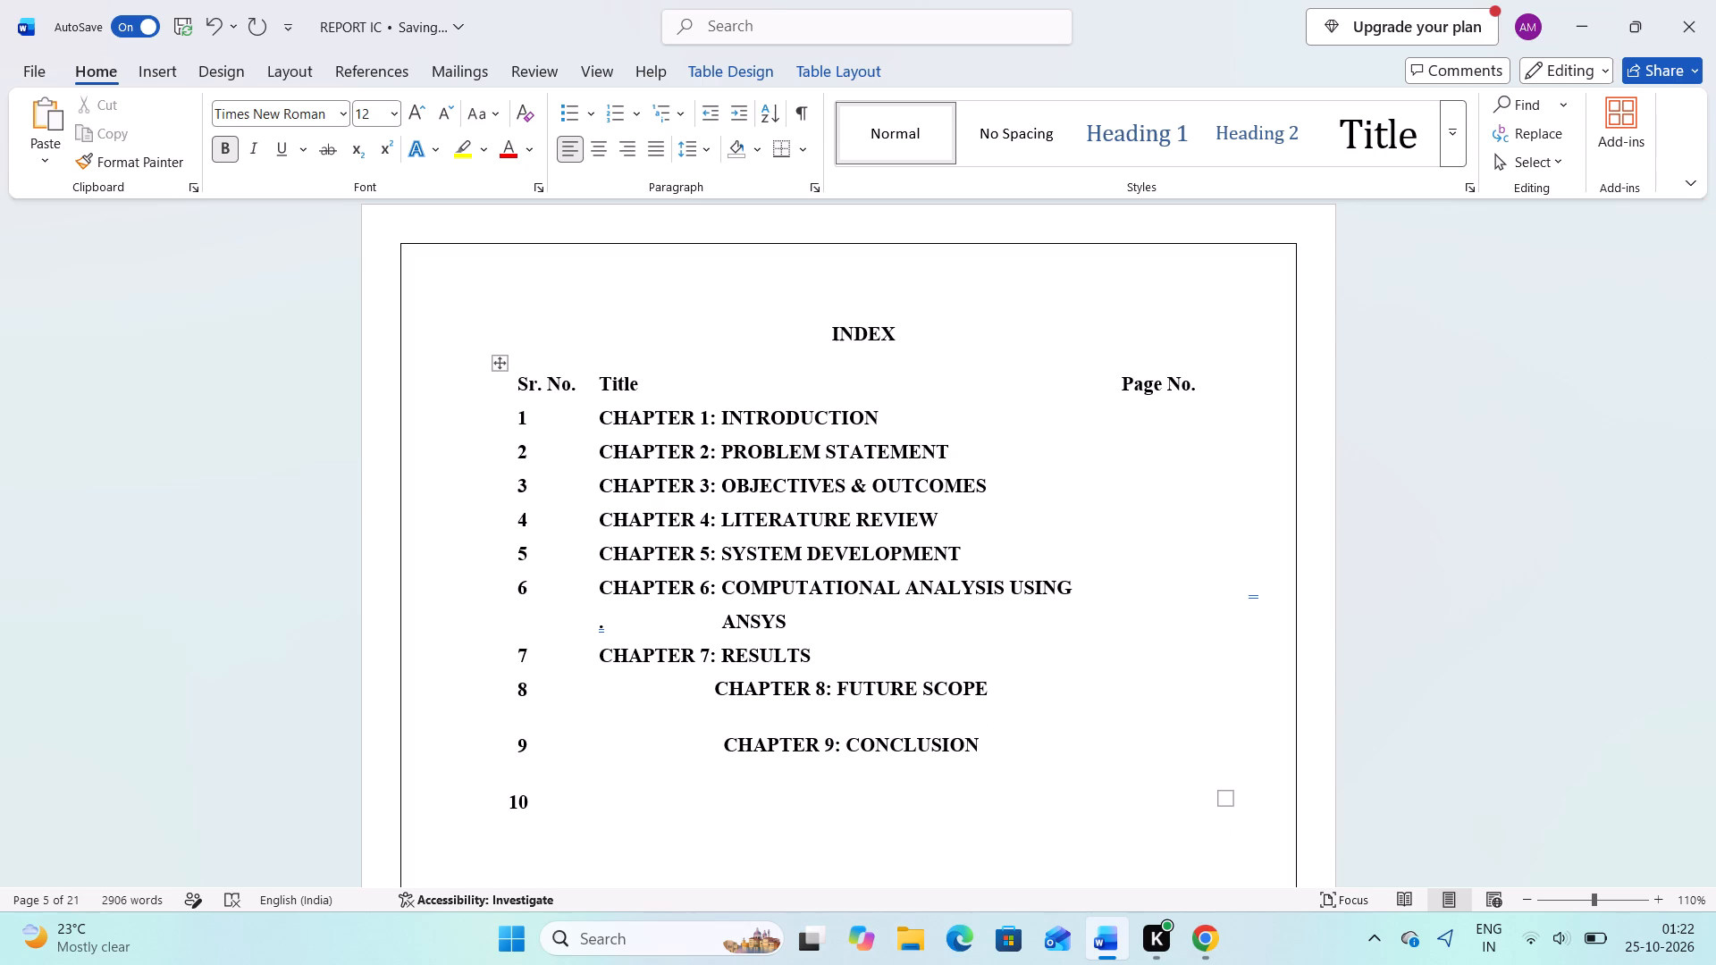
Left-align the Chapter 8 and Chapter 9 headings in the index table and delete the empty line beneath "CHAPTER 8: FUTURE SCOPE".
click(717, 691)
key(BackSpace)
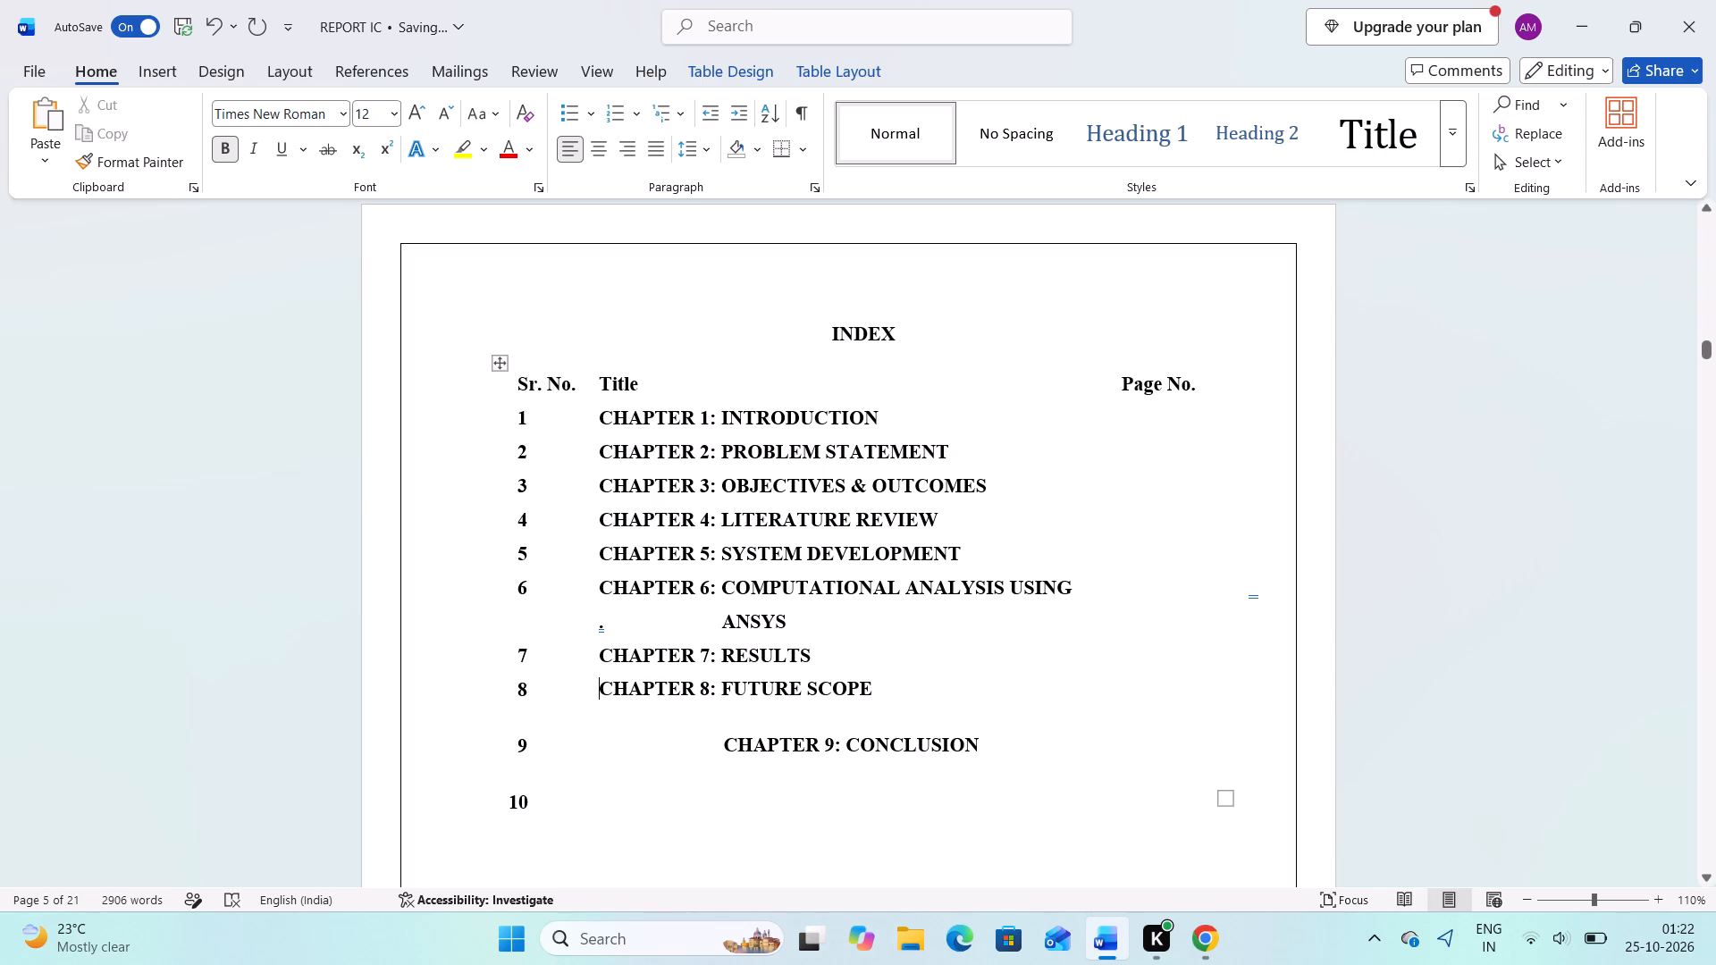
click(734, 725)
key(BackSpace)
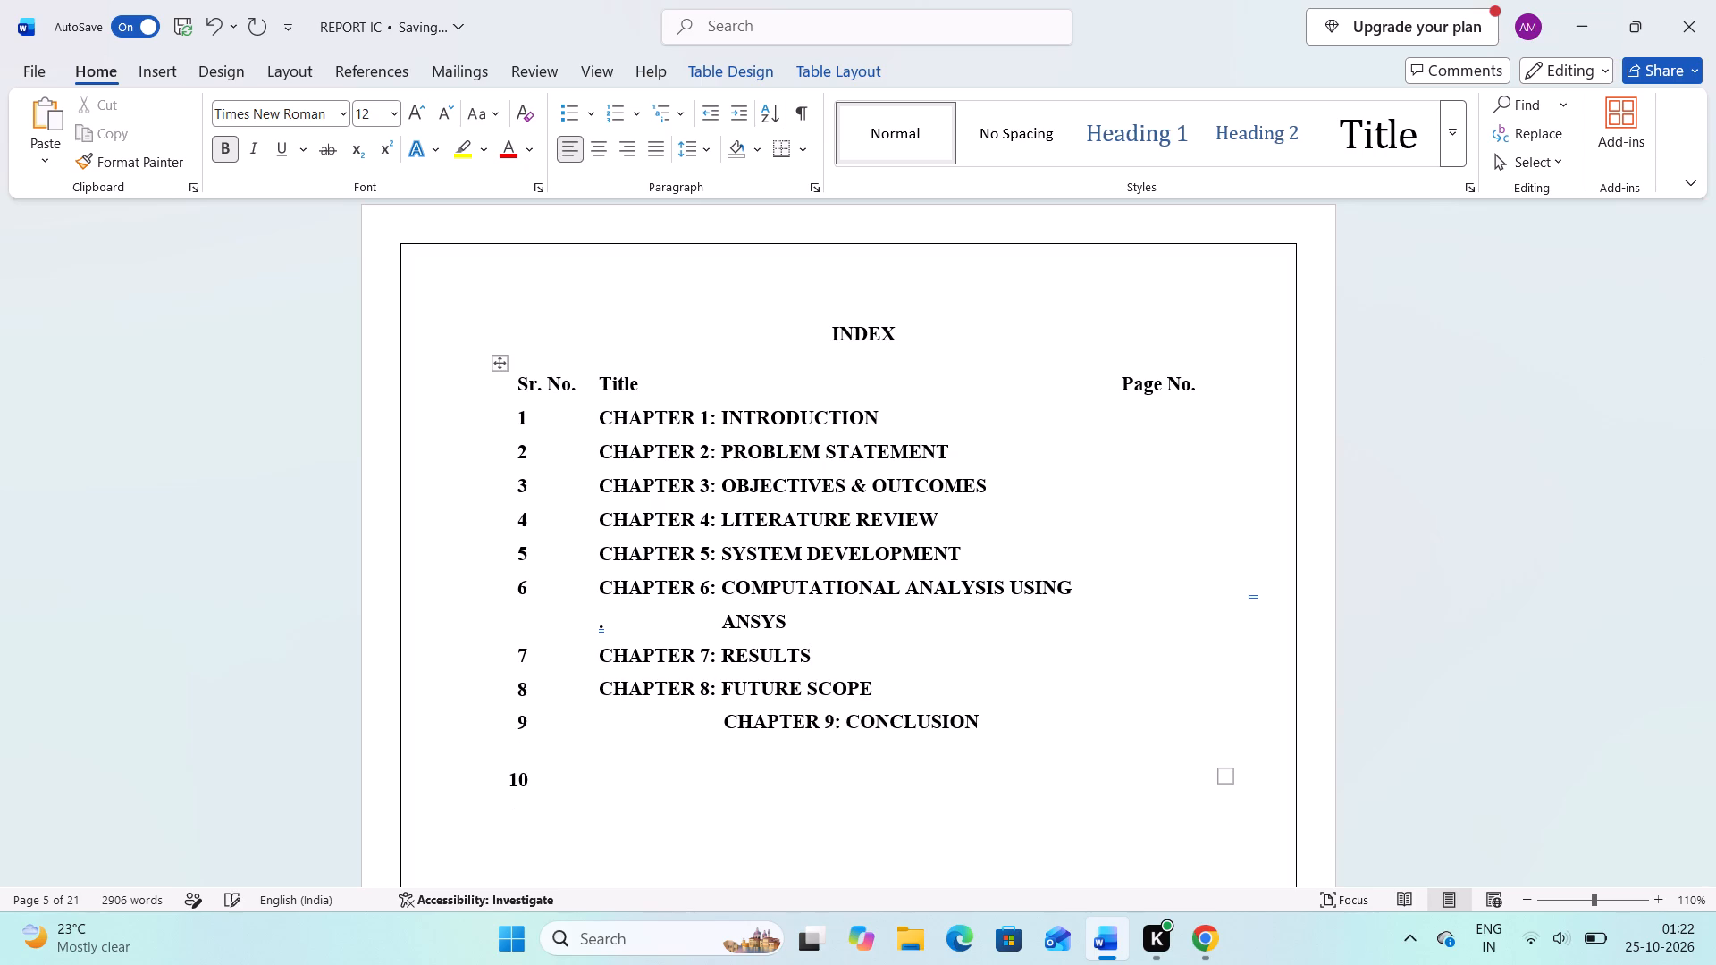
click(721, 726)
key(BackSpace)
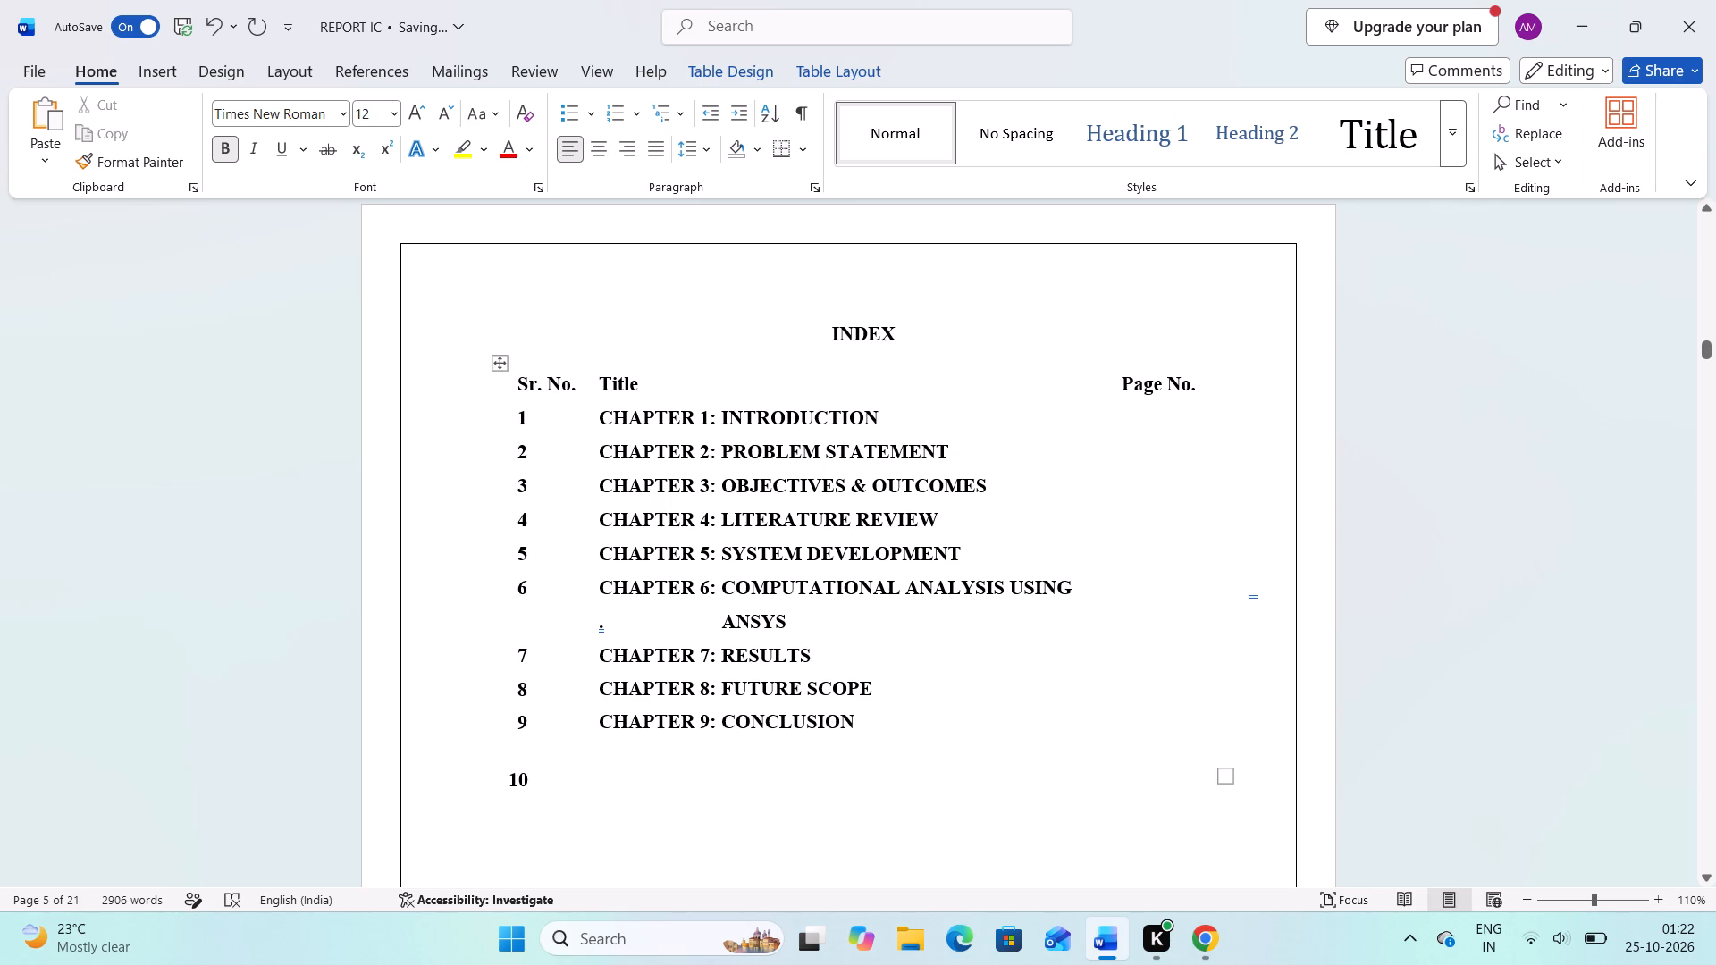
Change the index table's header row (Sr. No., Title, Page No.) to UPPERCASE.
click(576, 385)
drag(1202, 379, 841, 383)
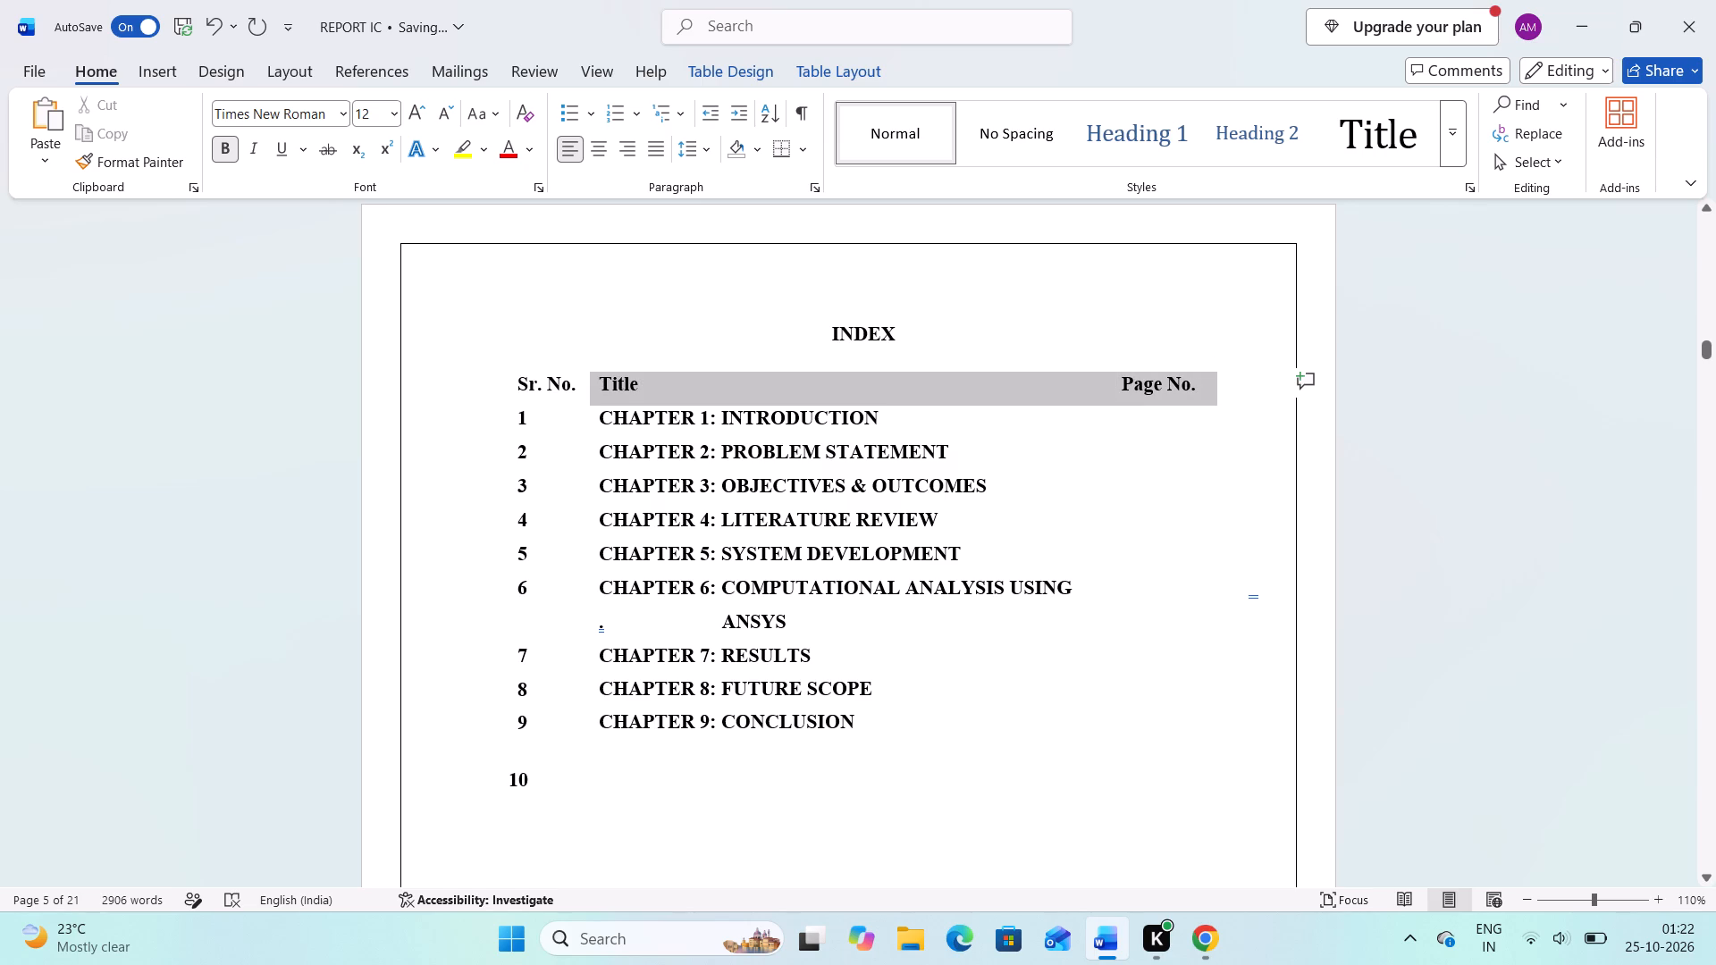
drag(841, 383, 551, 395)
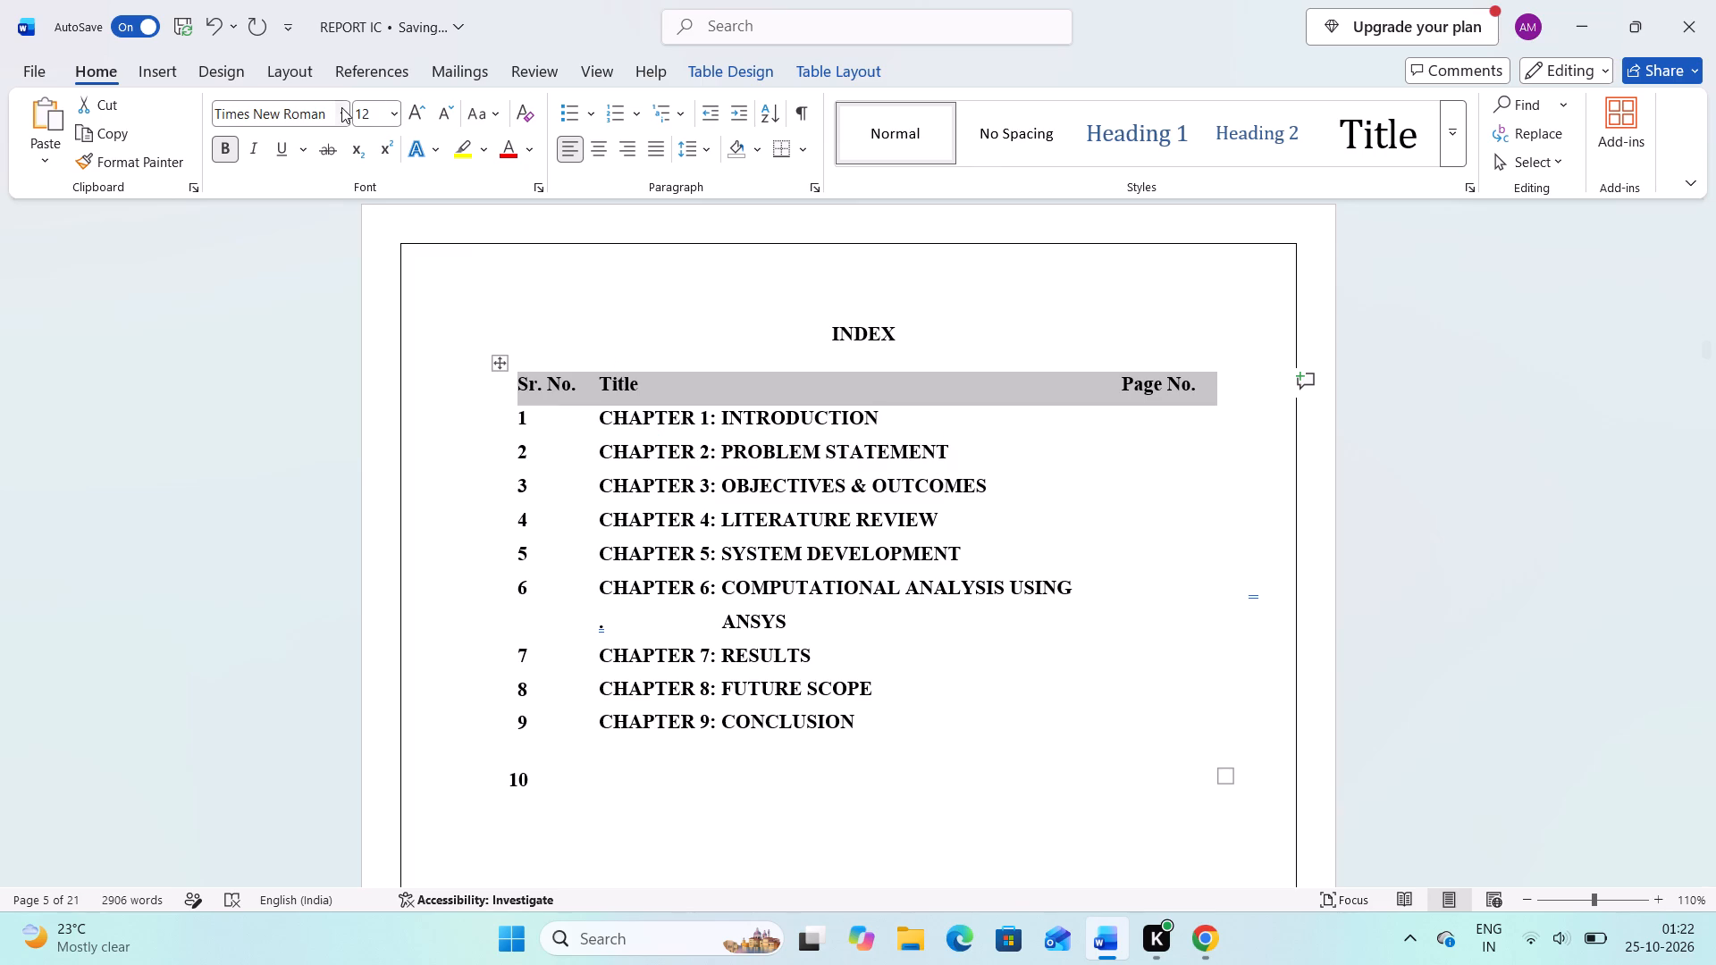
click(498, 112)
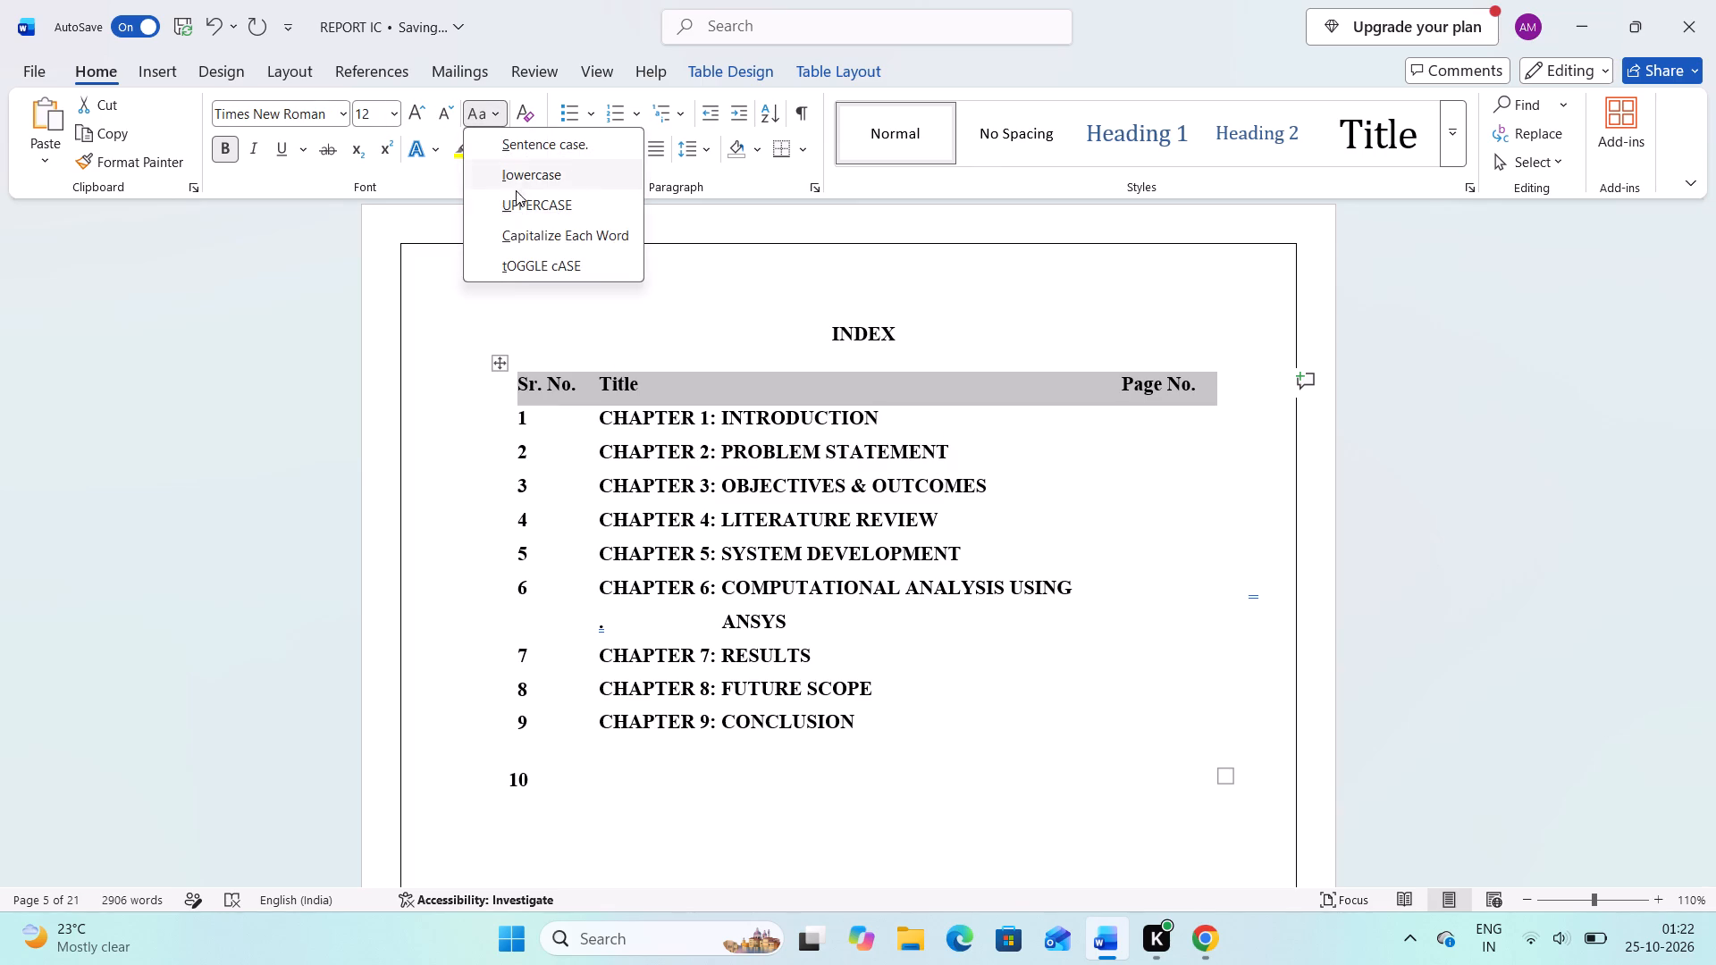
click(516, 196)
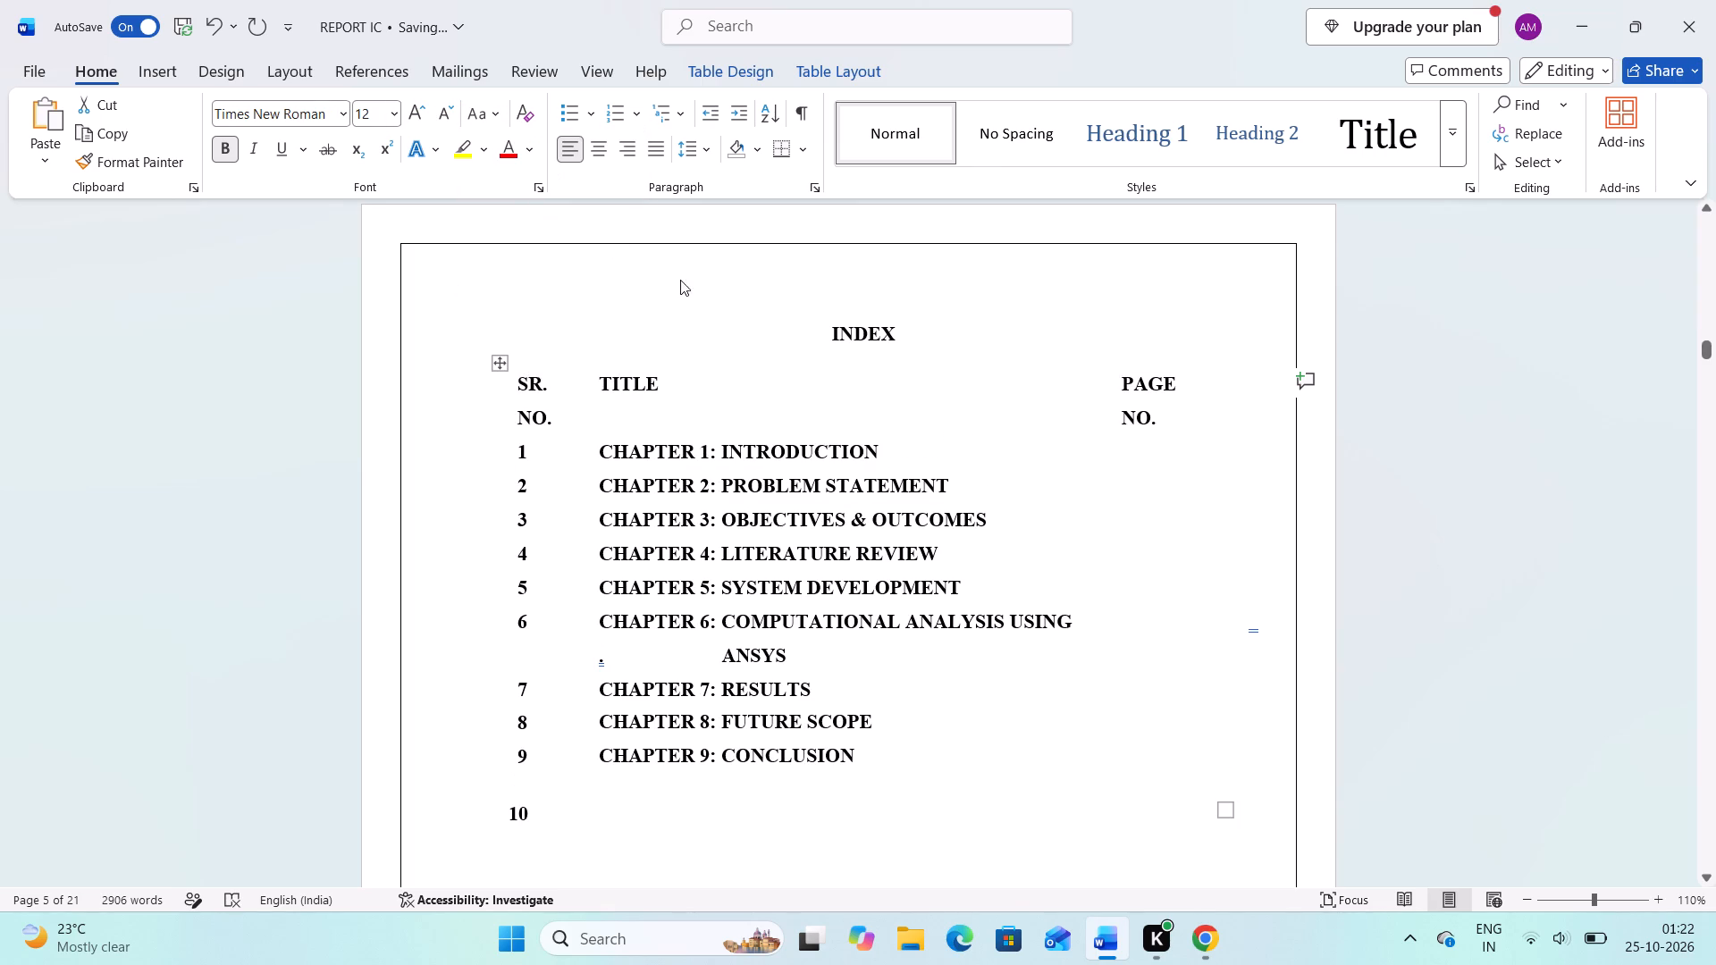
Widen the "SR. NO." header cell at its outer edge so its text fits on one line.
click(506, 389)
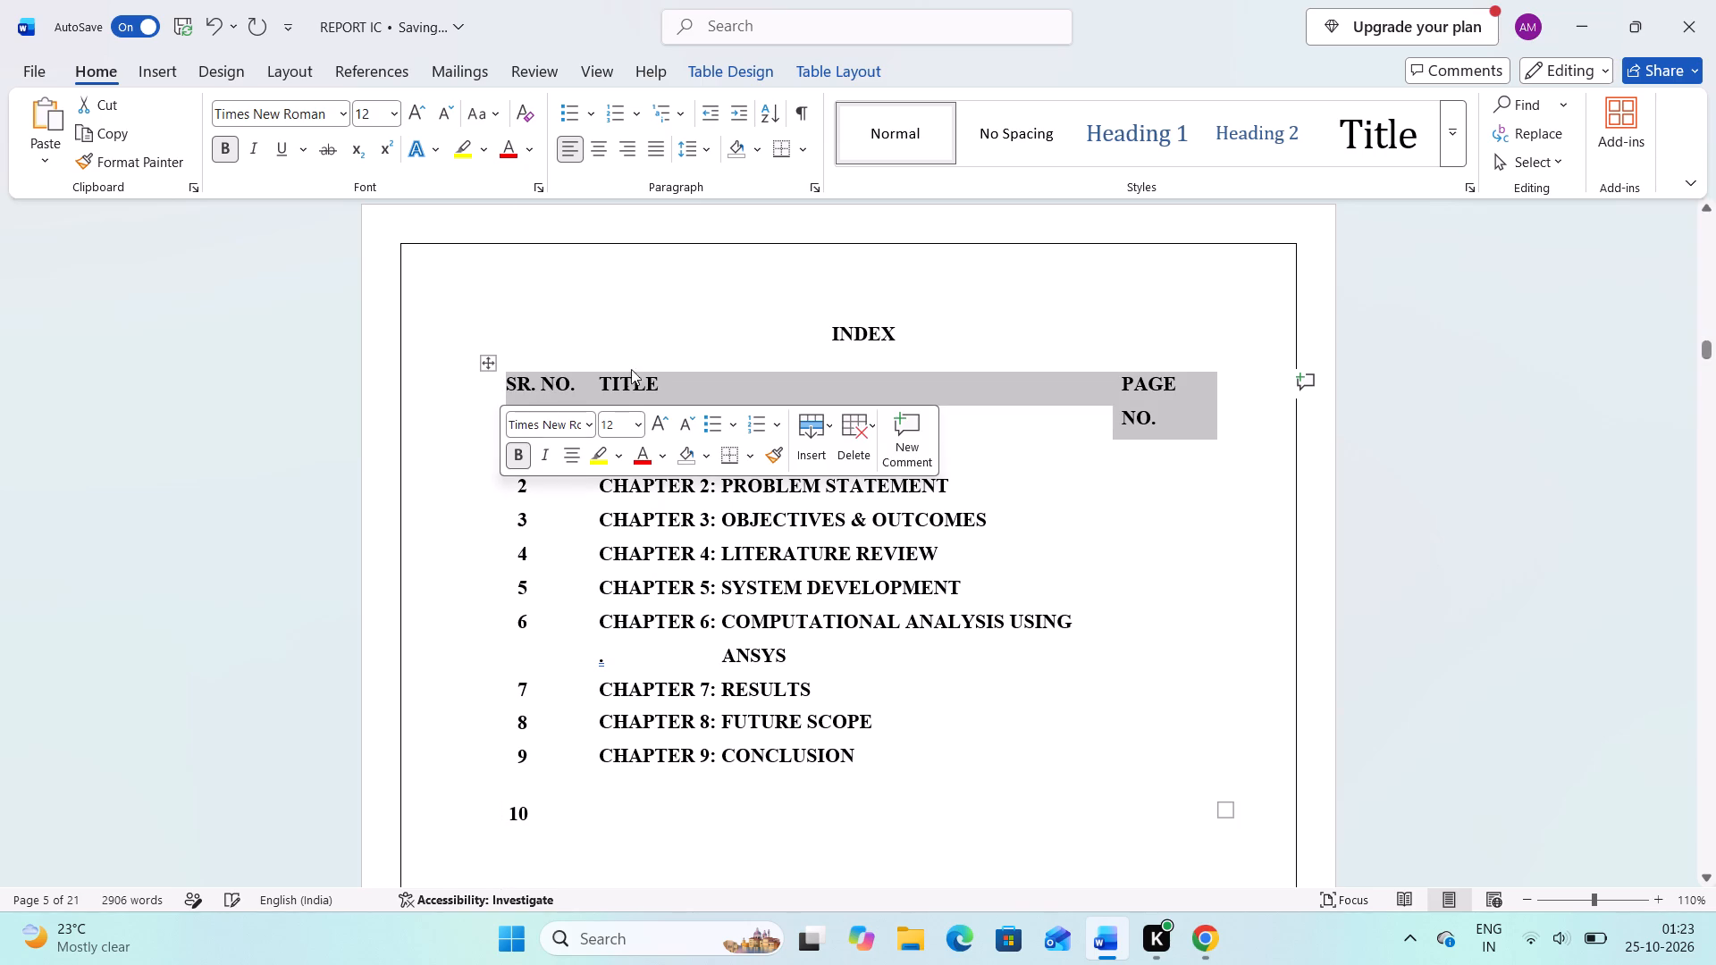
Break the Chapter 6 title in the index table after "COMPUTATIONAL ANALYSIS" so that "USING" starts the second line.
click(658, 331)
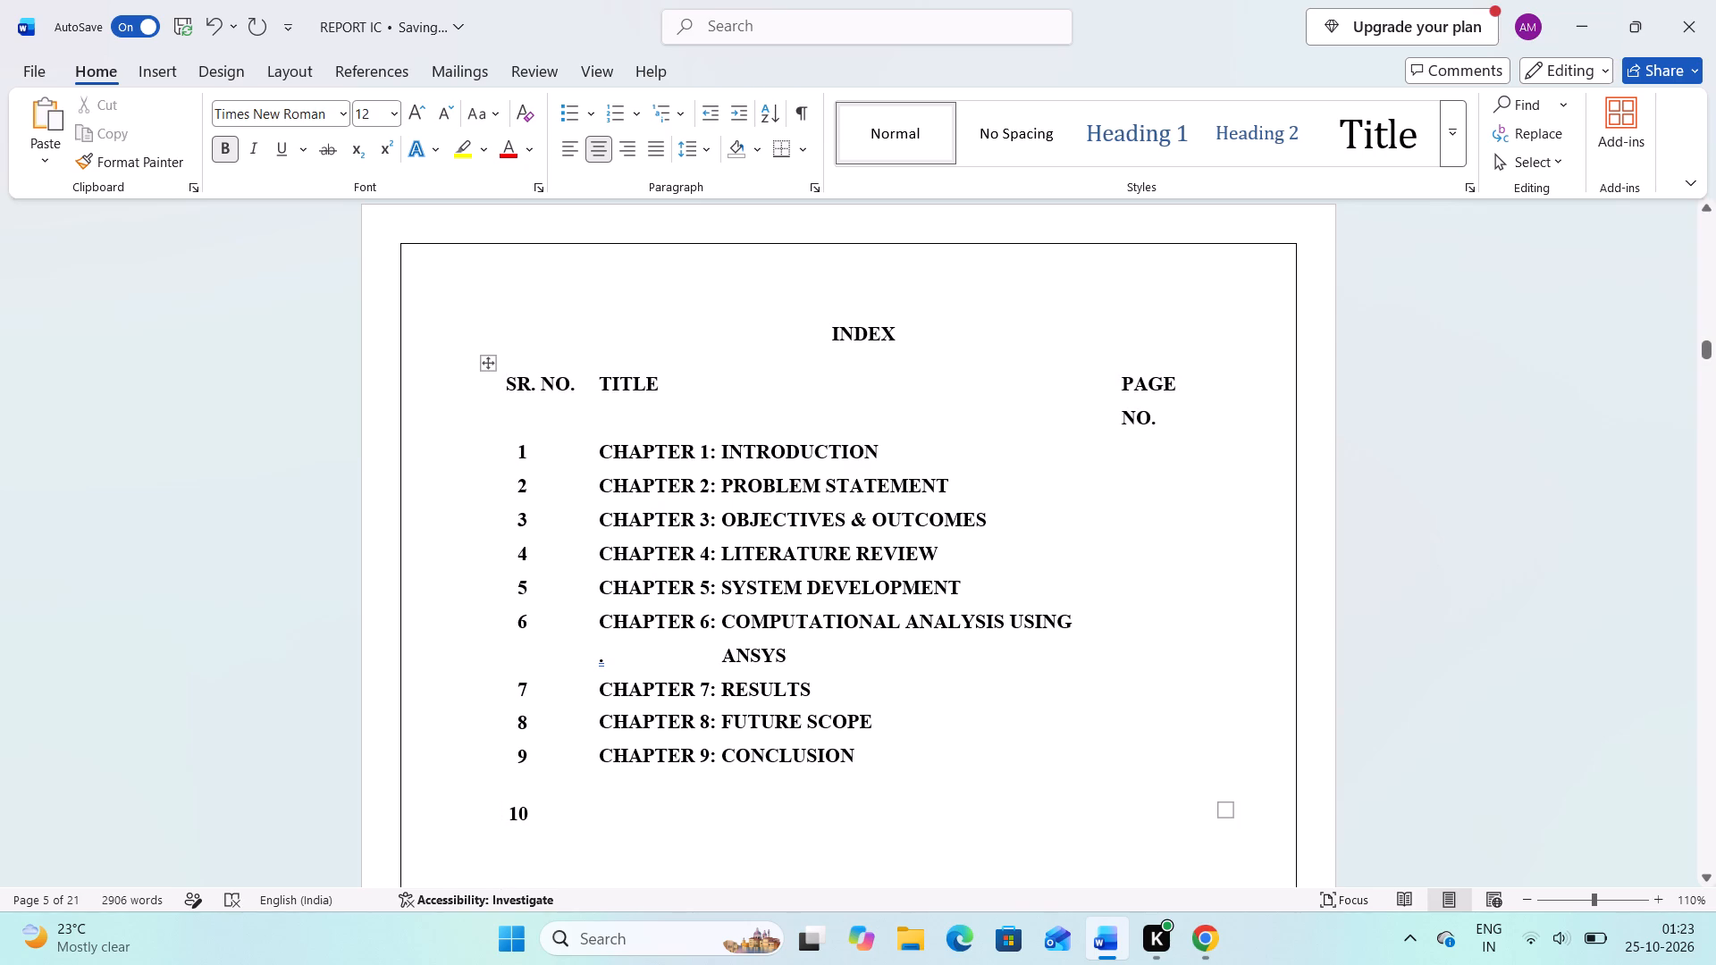
click(1013, 621)
key(Return)
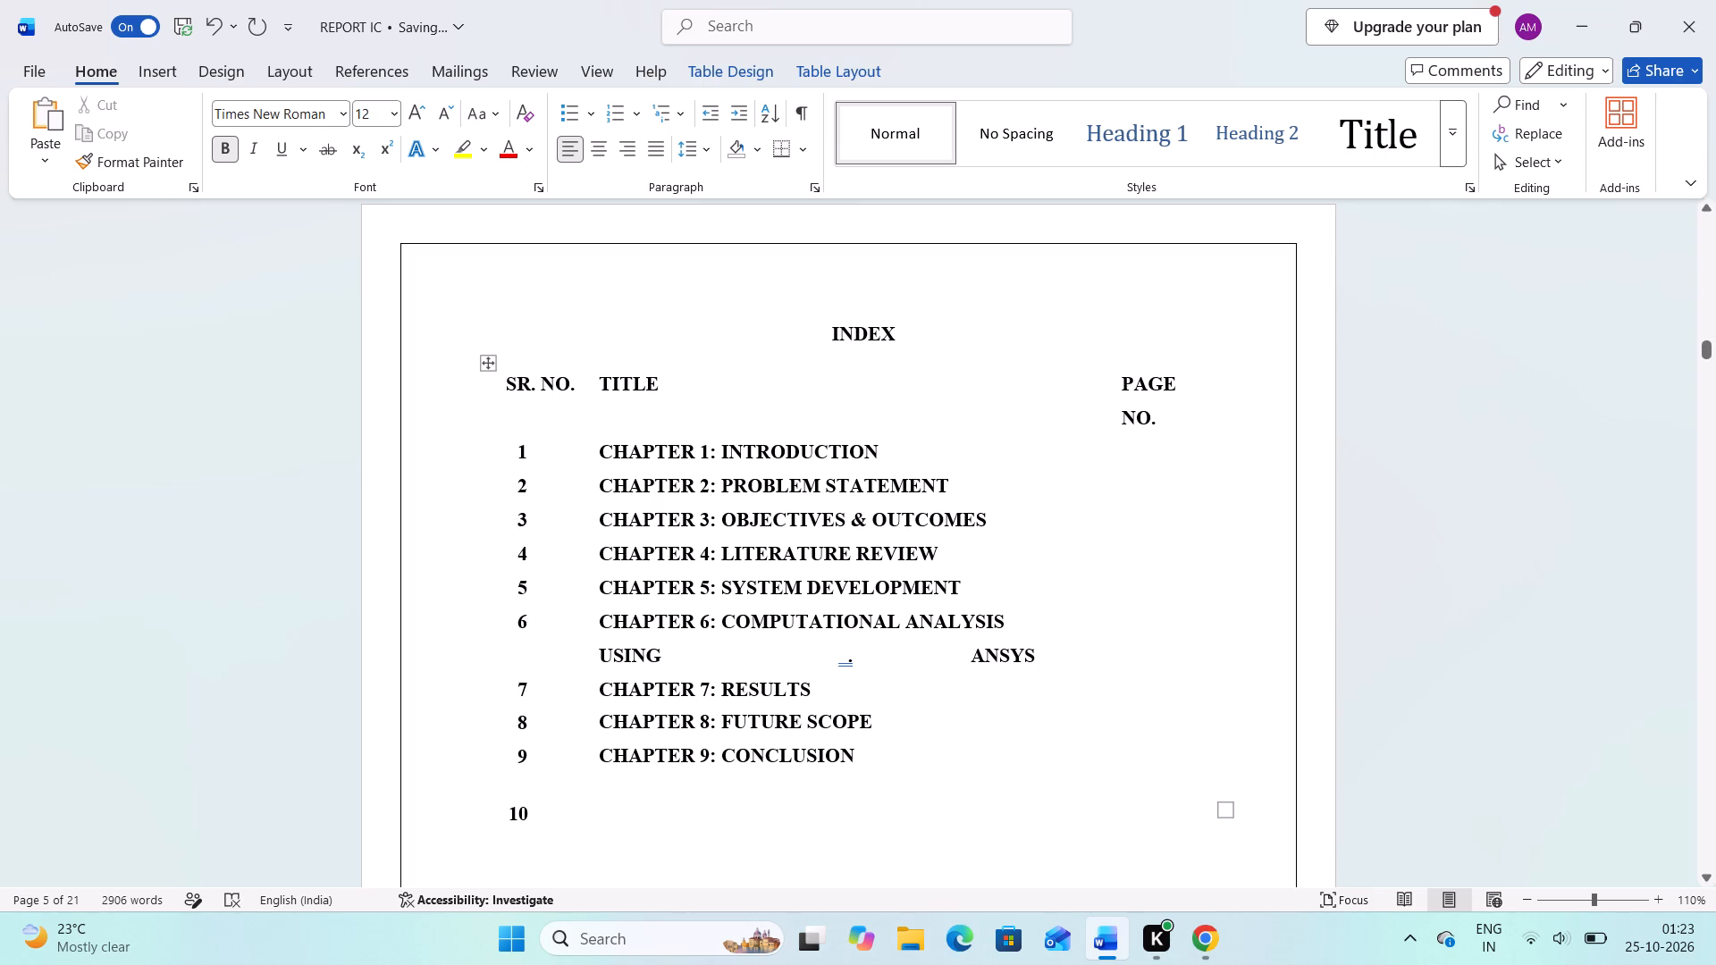
Remove the wide gap between "USING" and "ANSYS" in the Chapter 6 title, leaving a single space.
click(969, 659)
key(BackSpace)
key(BackSpace)
key(BackSpace)
key(BackSpace)
key(BackSpace)
key(BackSpace)
key(BackSpace)
key(BackSpace)
key(BackSpace)
key(BackSpace)
key(BackSpace)
key(BackSpace)
key(BackSpace)
key(BackSpace)
key(BackSpace)
key(BackSpace)
key(BackSpace)
key(BackSpace)
key(BackSpace)
key(BackSpace)
key(BackSpace)
key(BackSpace)
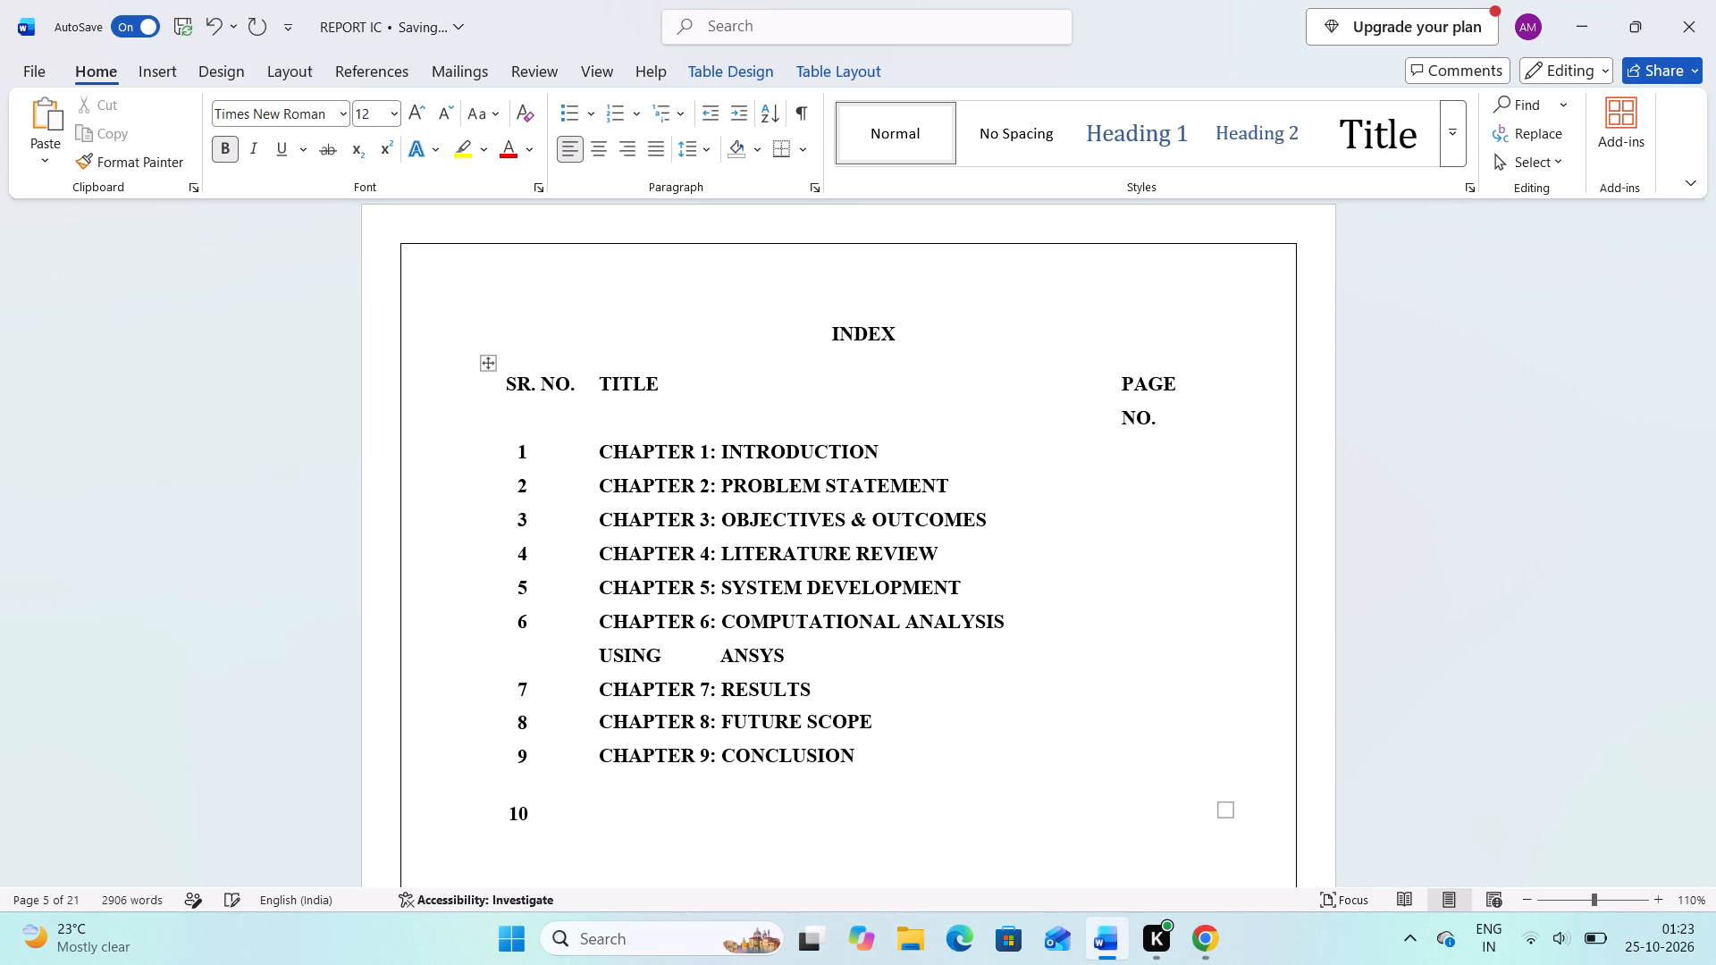
key(BackSpace)
key(BackSpace)
key(BackSpace)
key(BackSpace)
key(BackSpace)
key(BackSpace)
key(BackSpace)
key(BackSpace)
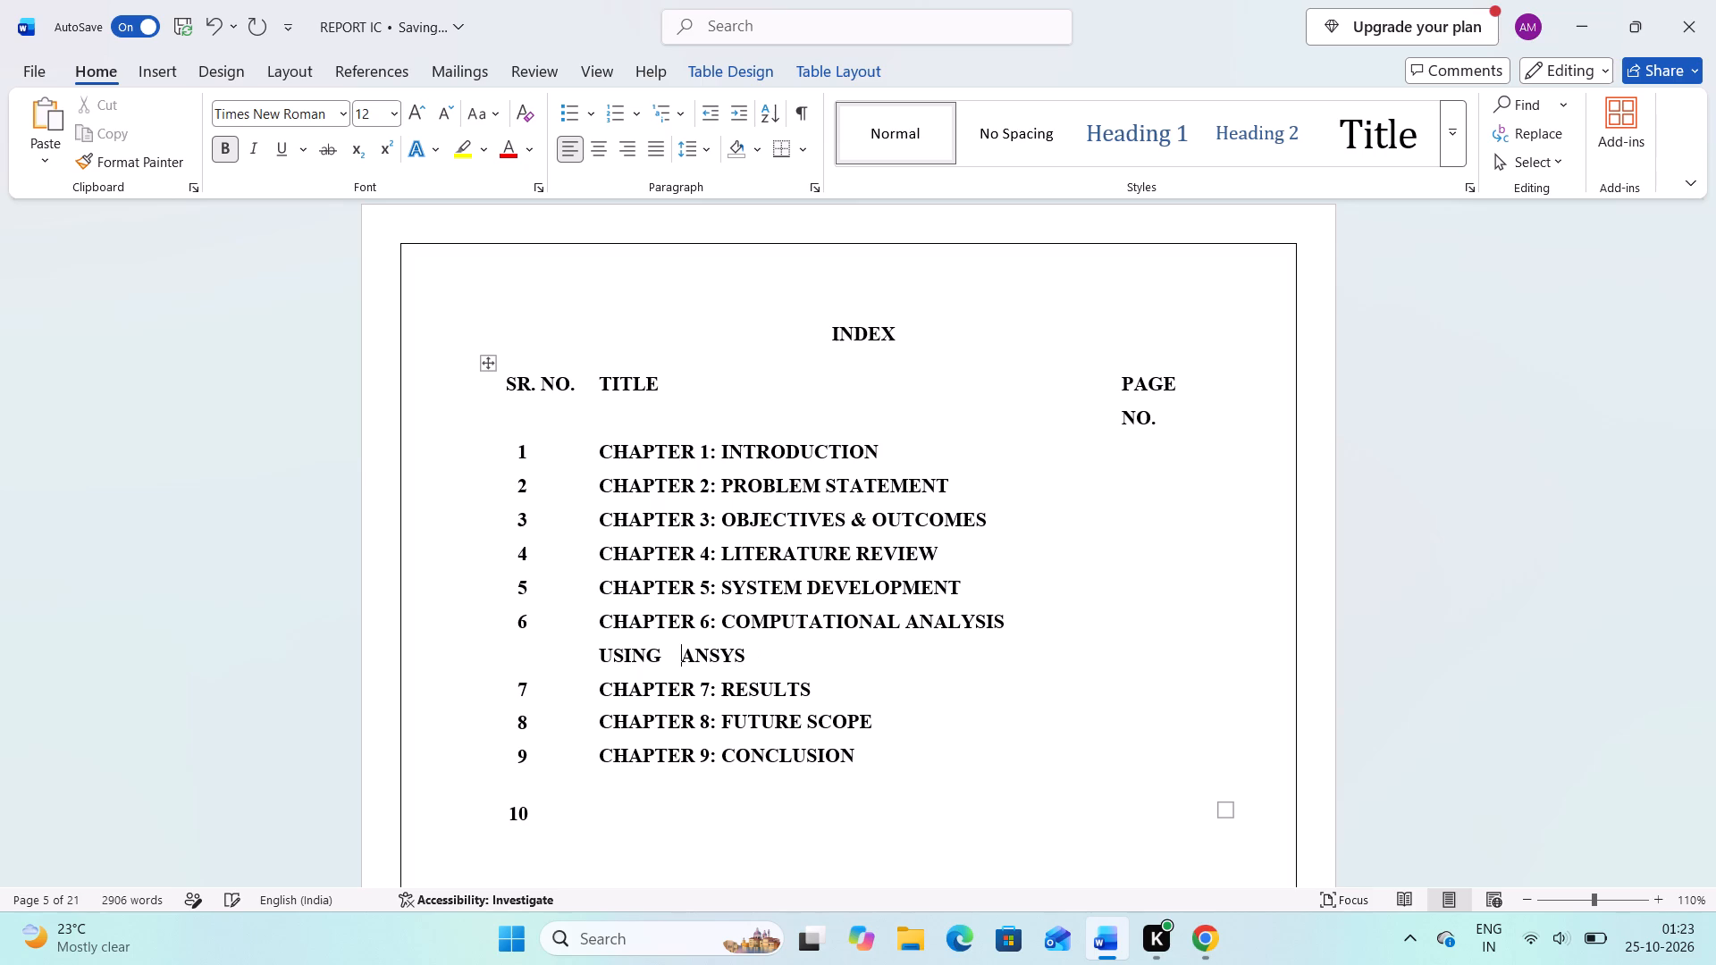
key(BackSpace)
key(BackSpace)
key(BackSpace)
key(space)
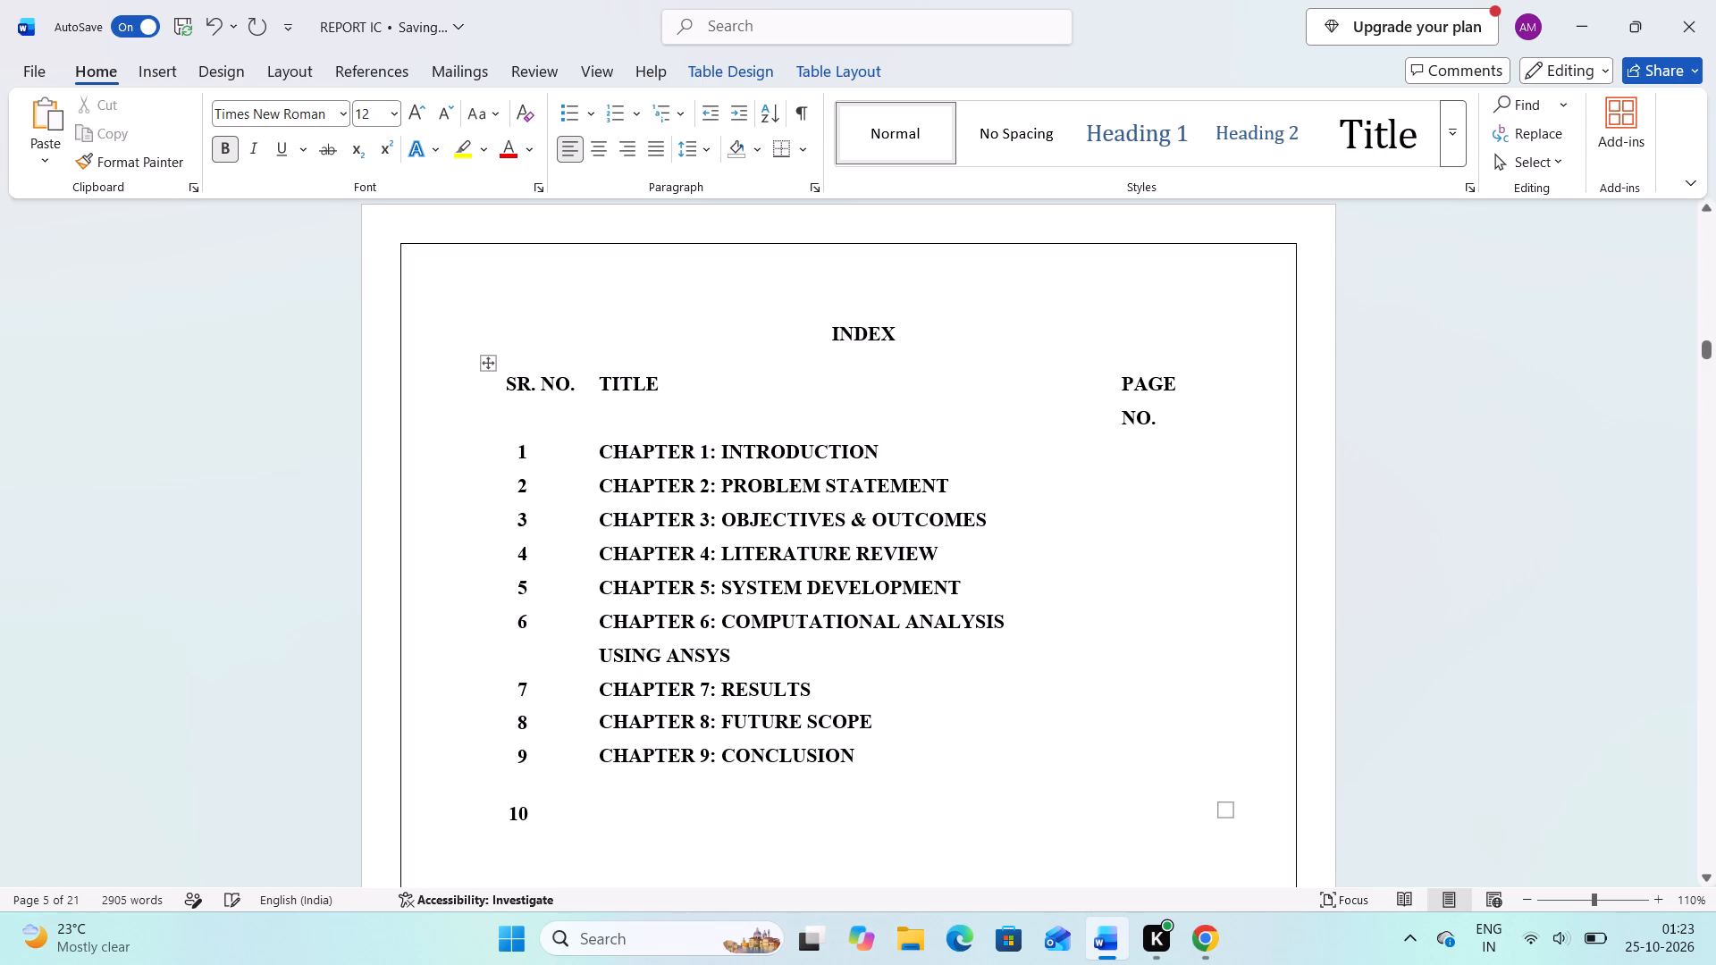
Indent the line "USING ANSYS" with spaces until it lines up beneath "COMPUTATIONAL" in the Chapter 6 title.
click(598, 648)
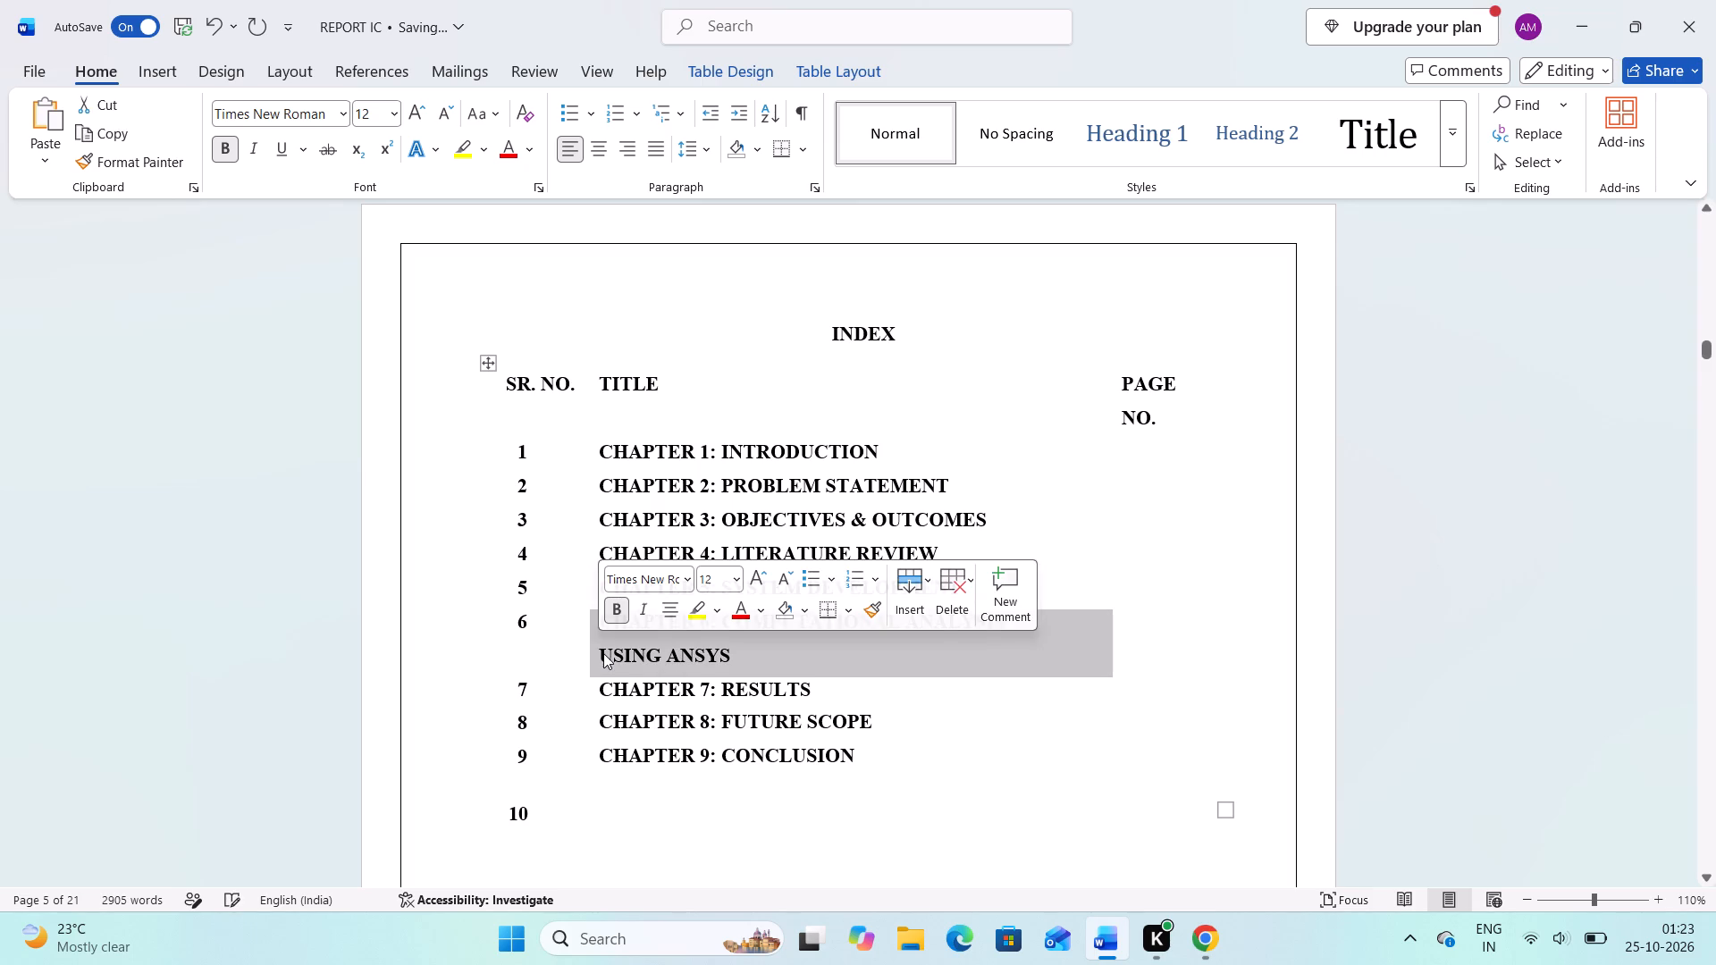
click(603, 653)
key(space)
key(space)
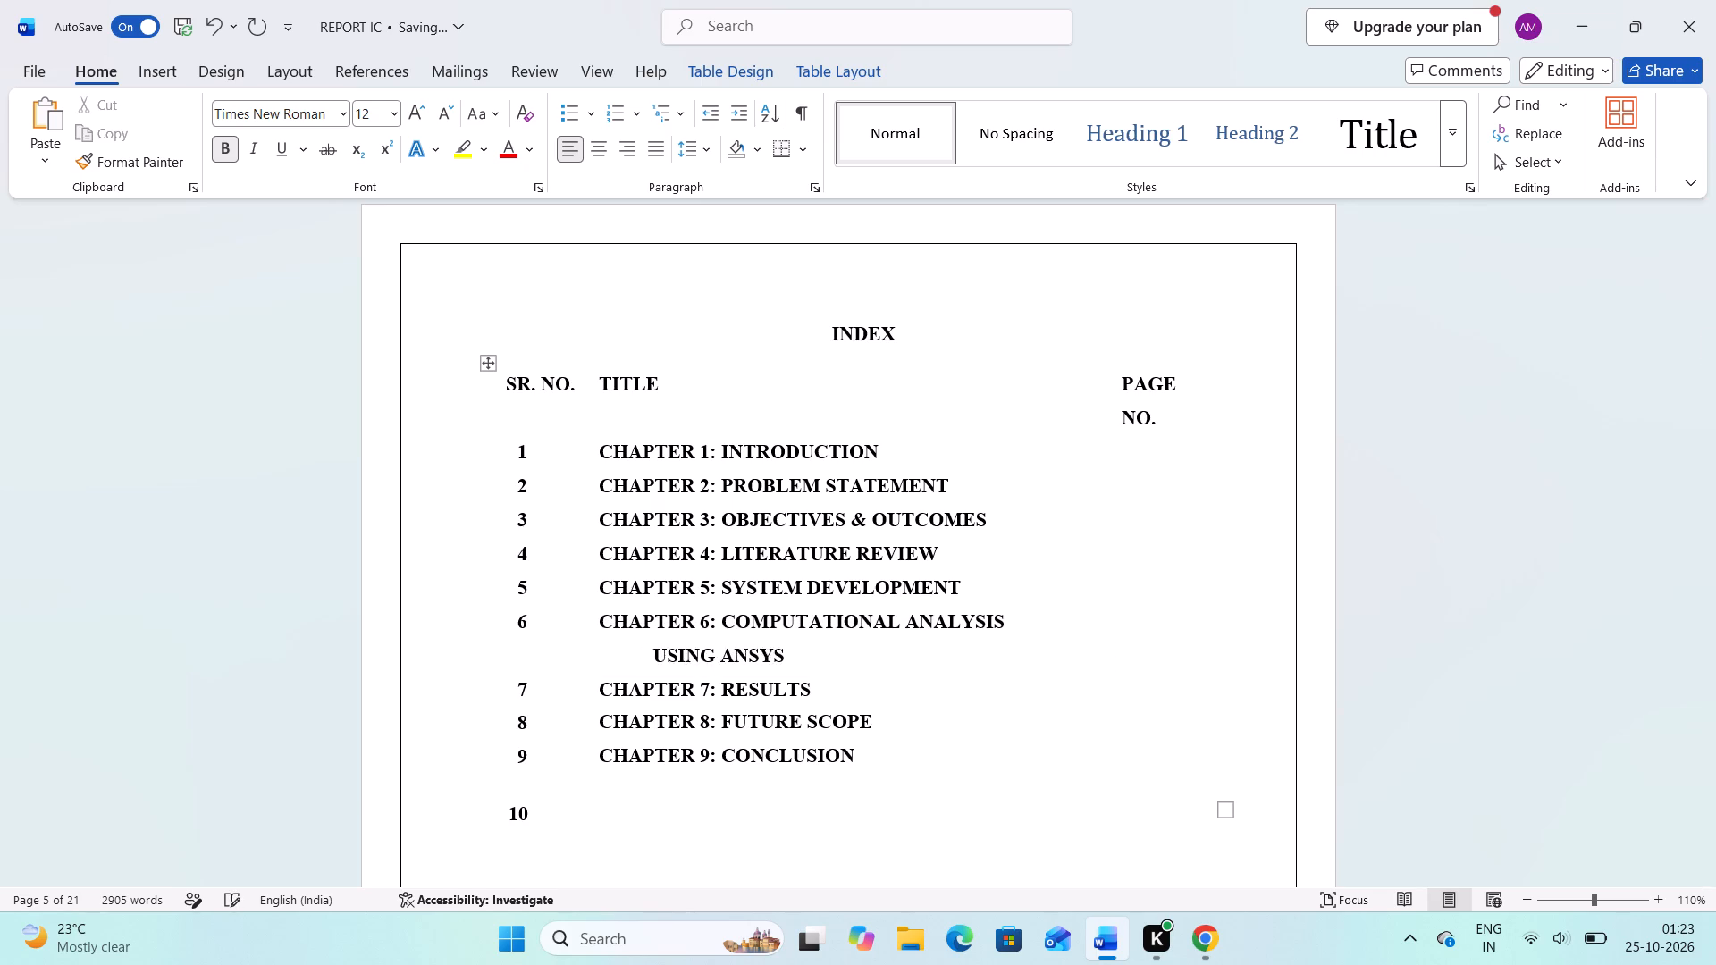
key(space)
key(space)
key(space)
key(space)
key(space)
key(space)
key(space)
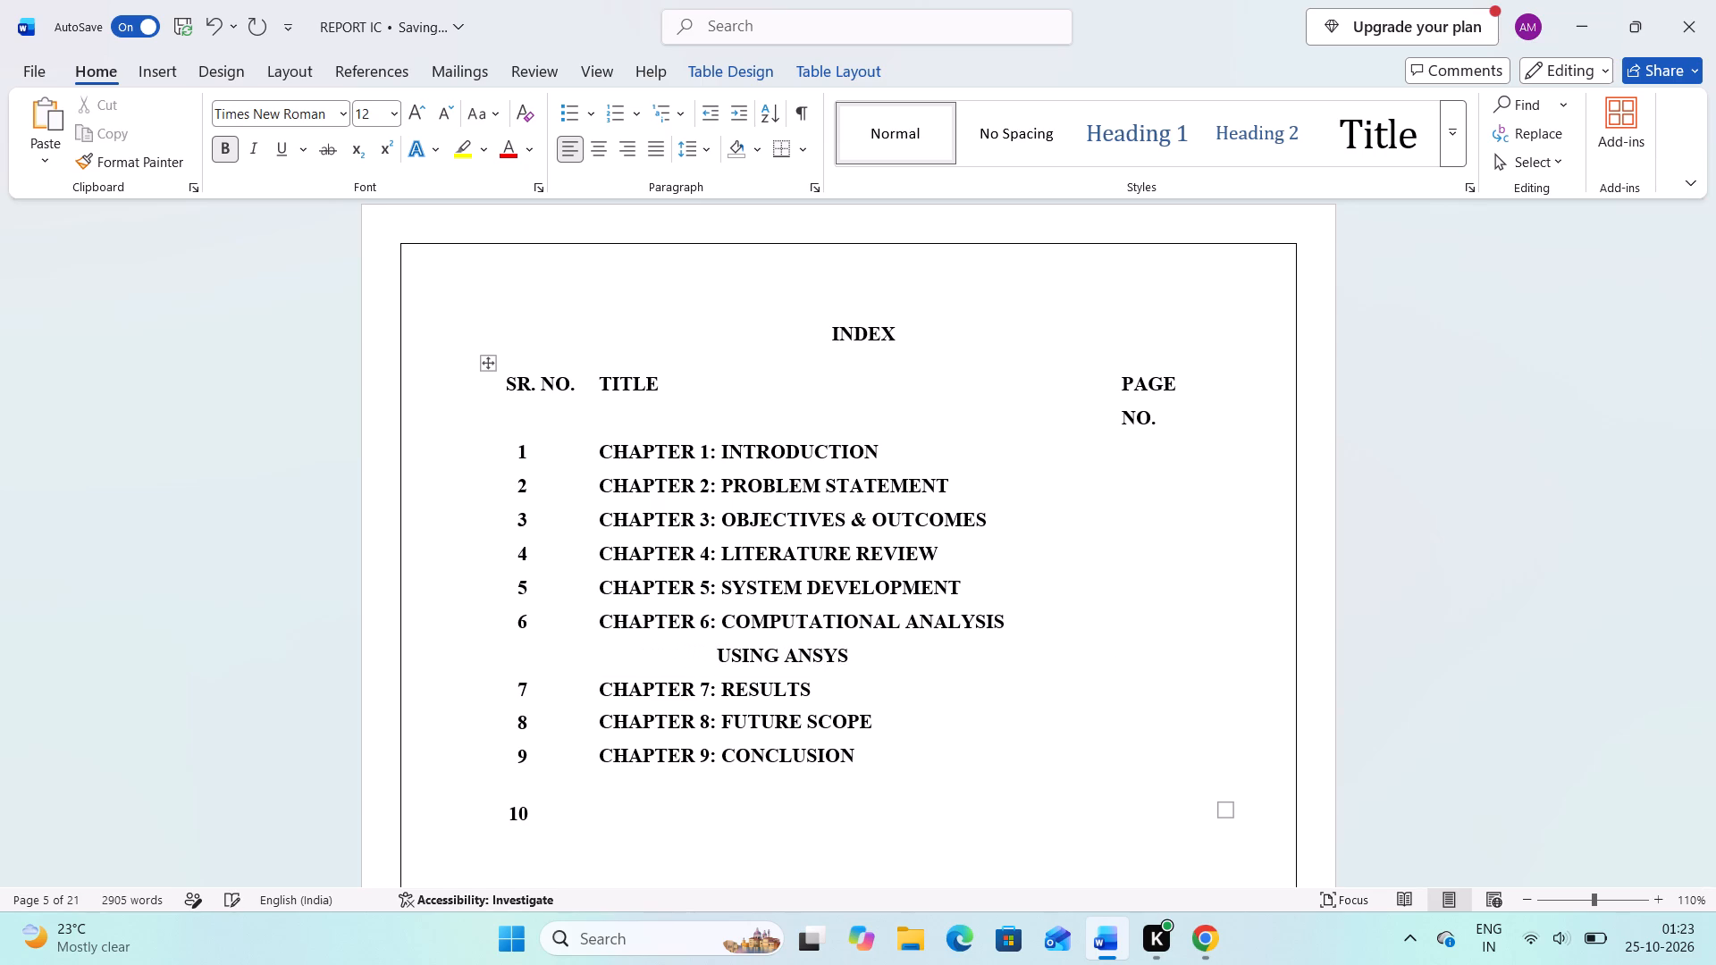
key(space)
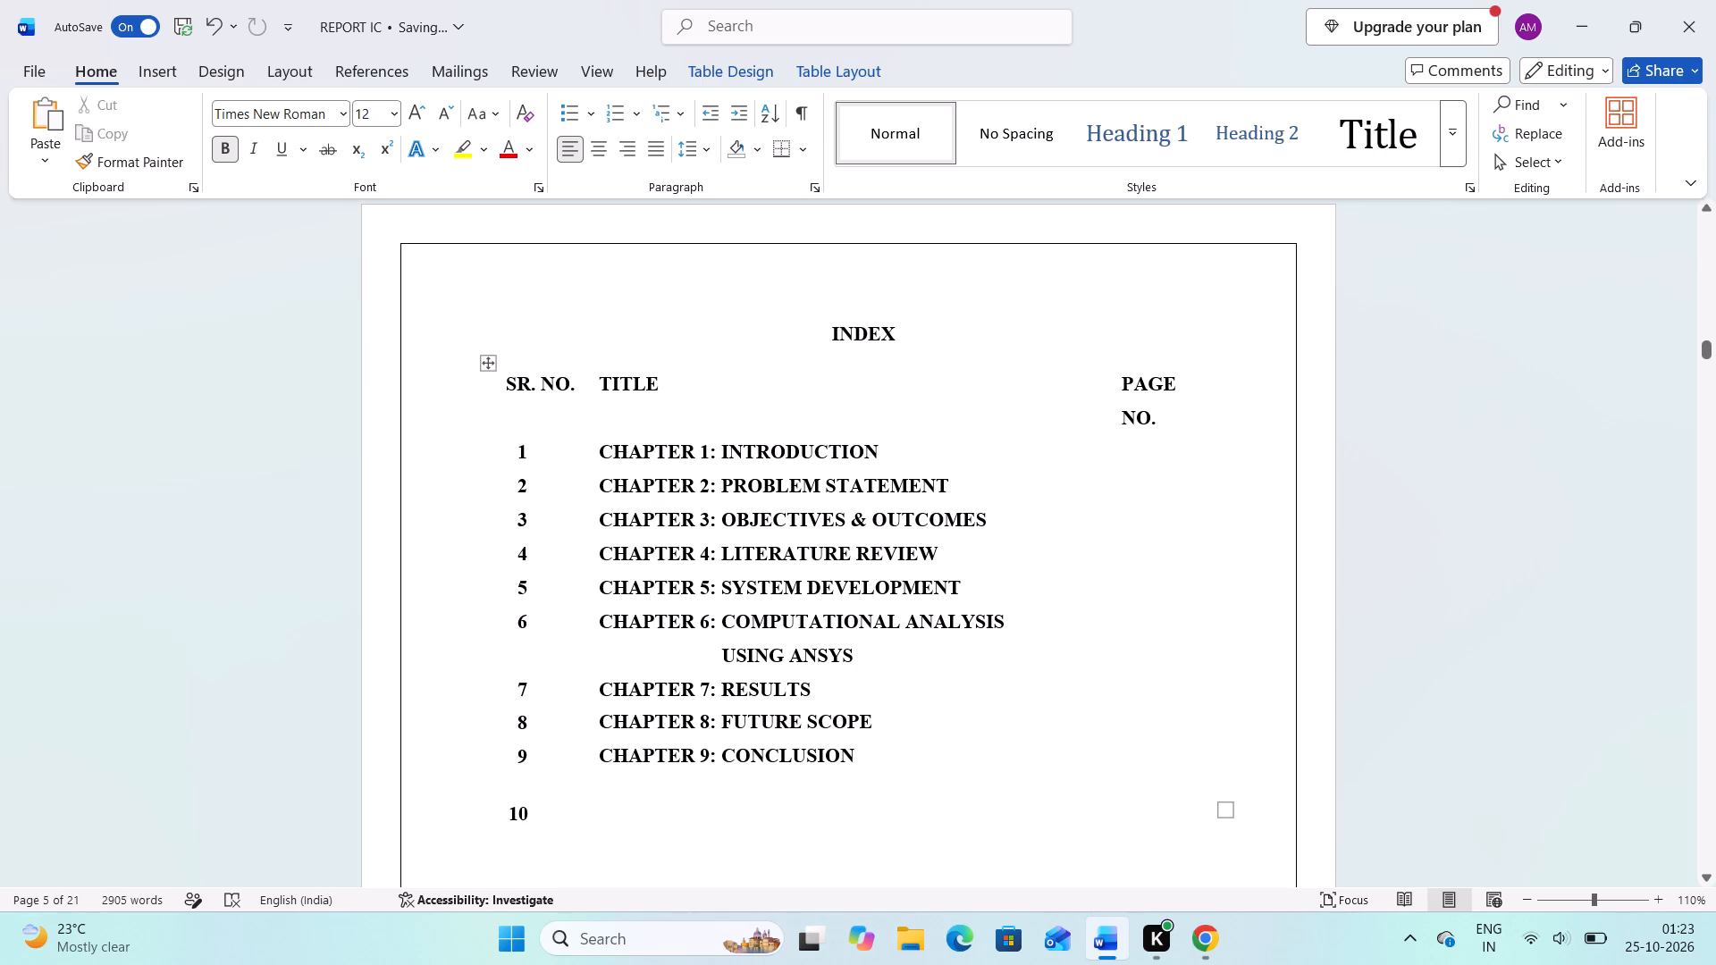
Delete the empty line beneath "CHAPTER 9: CONCLUSION" in the index table.
drag(863, 754, 675, 669)
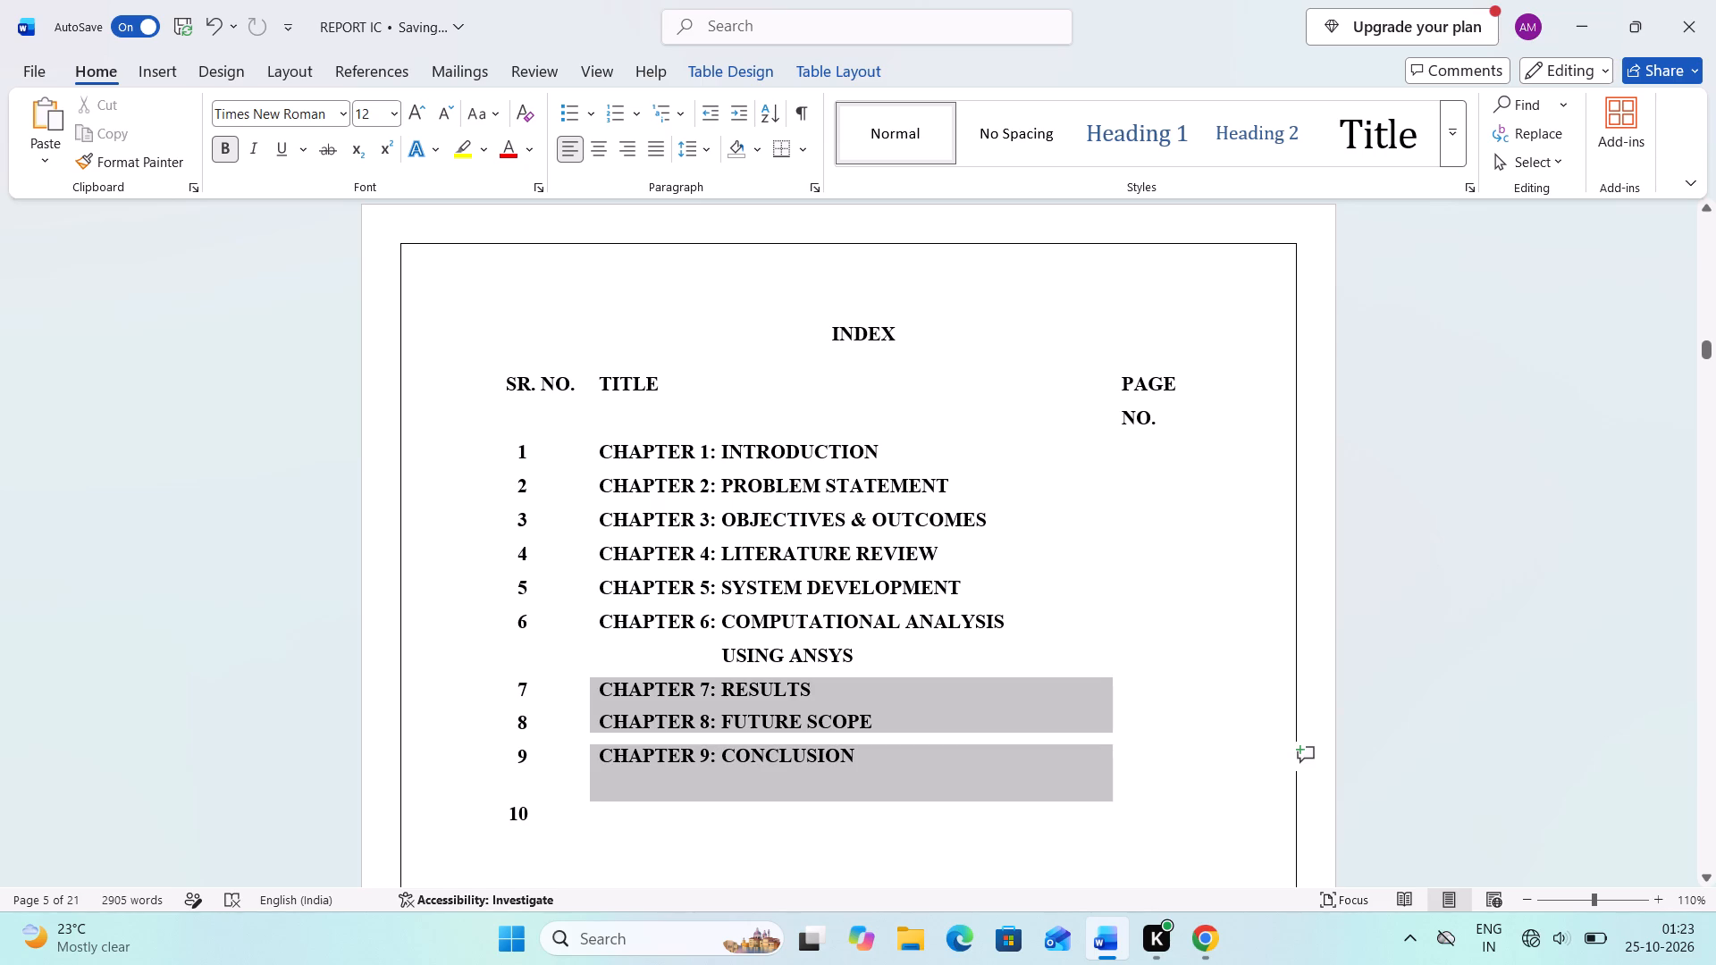
drag(675, 669, 629, 397)
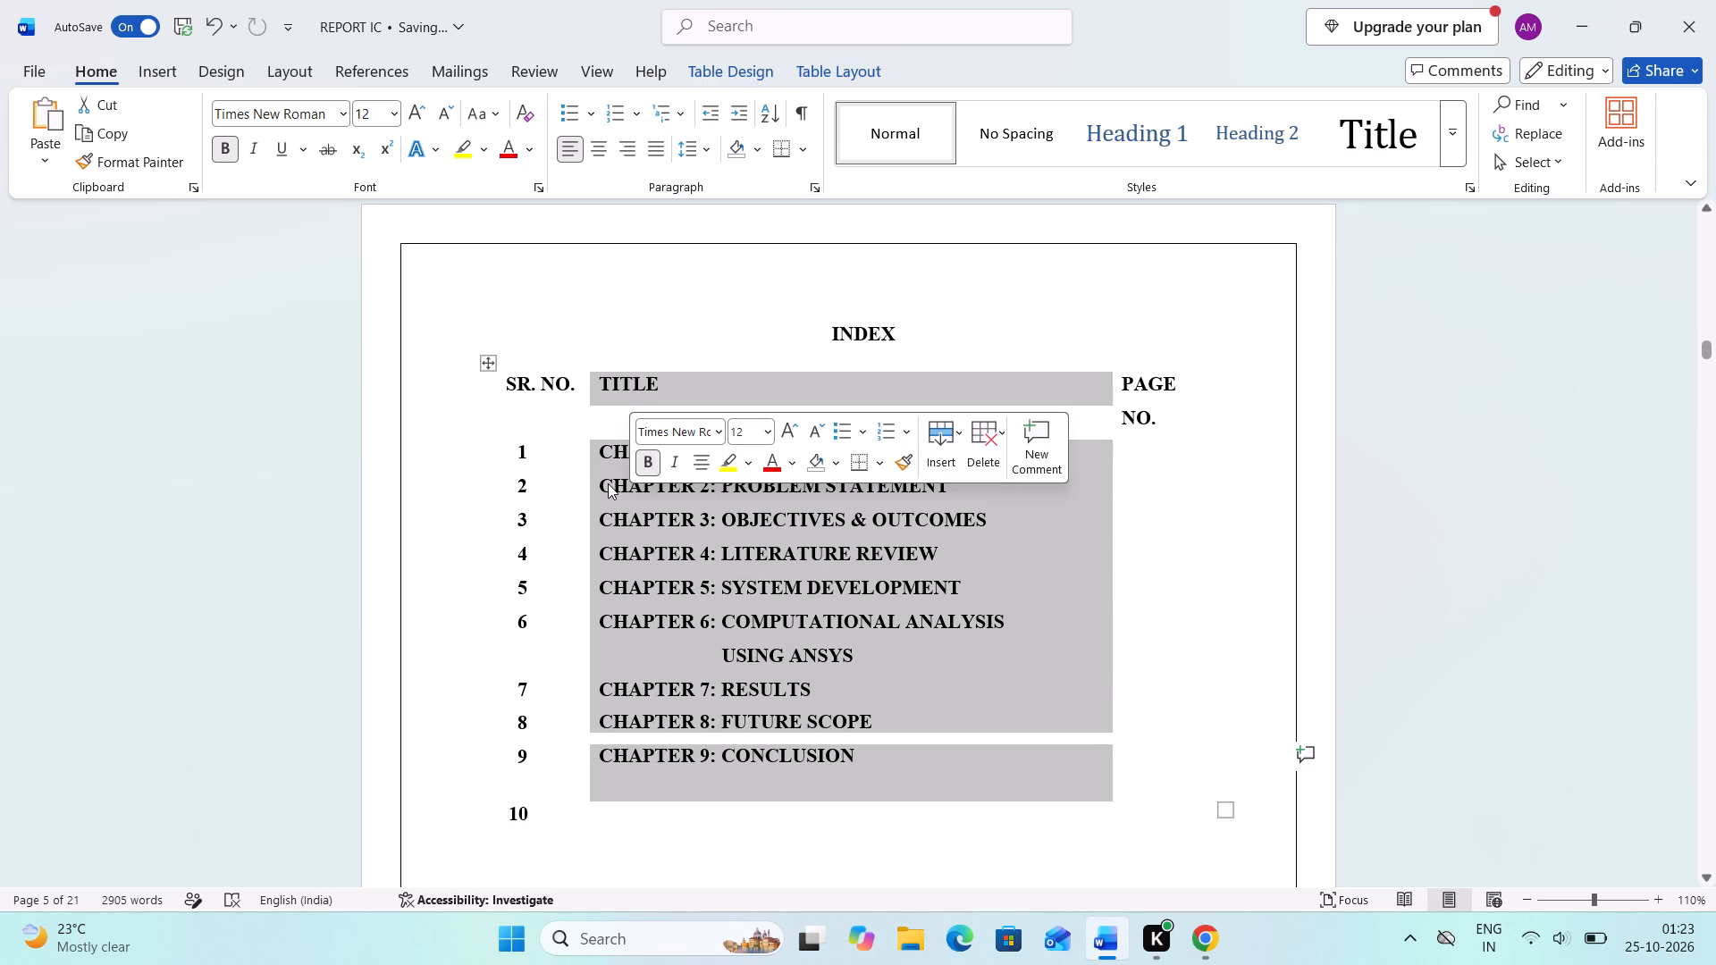
click(598, 448)
drag(598, 448, 655, 488)
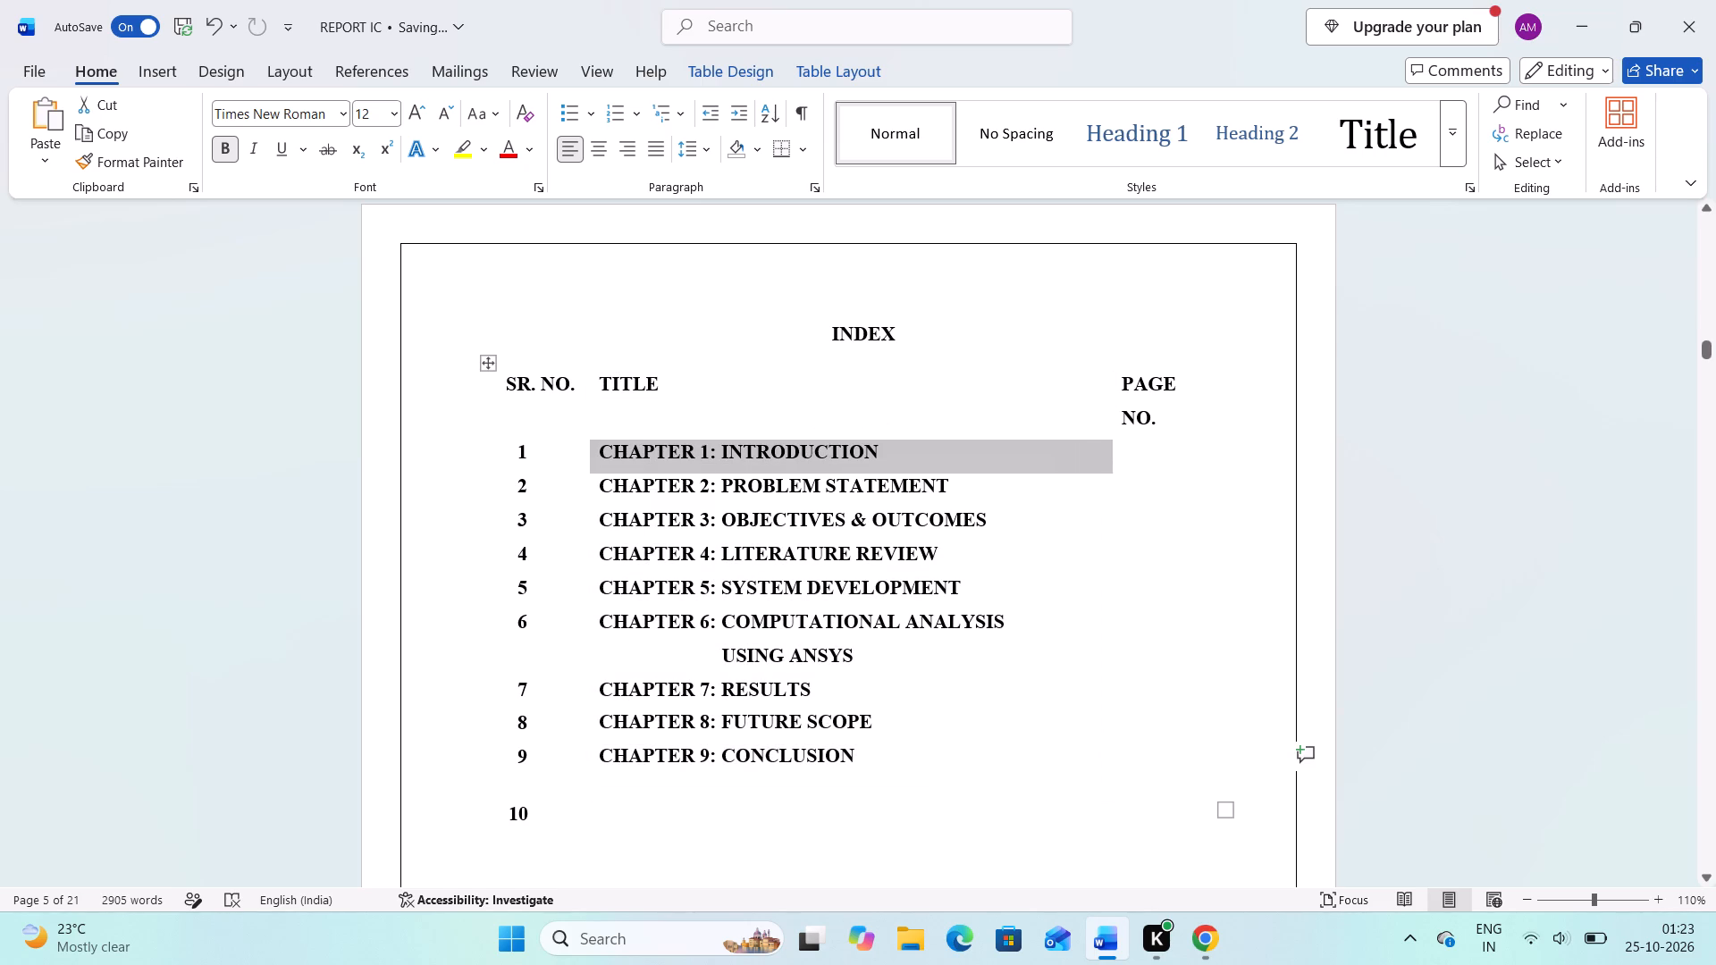
drag(655, 488, 820, 756)
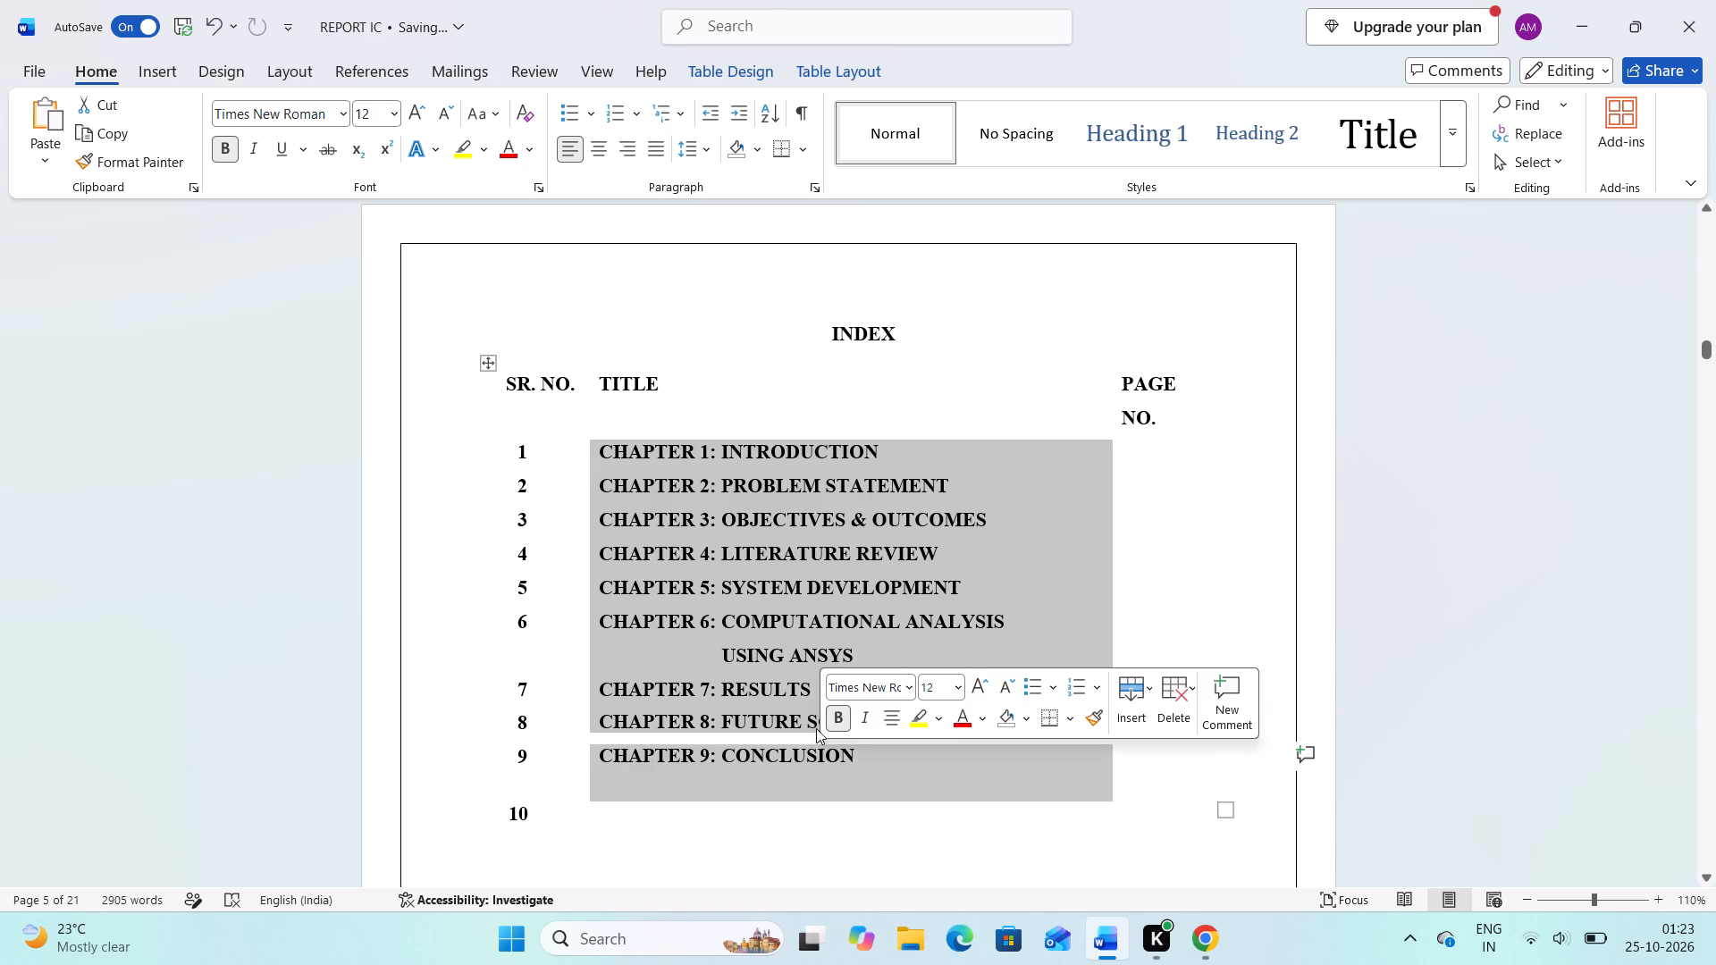
click(758, 802)
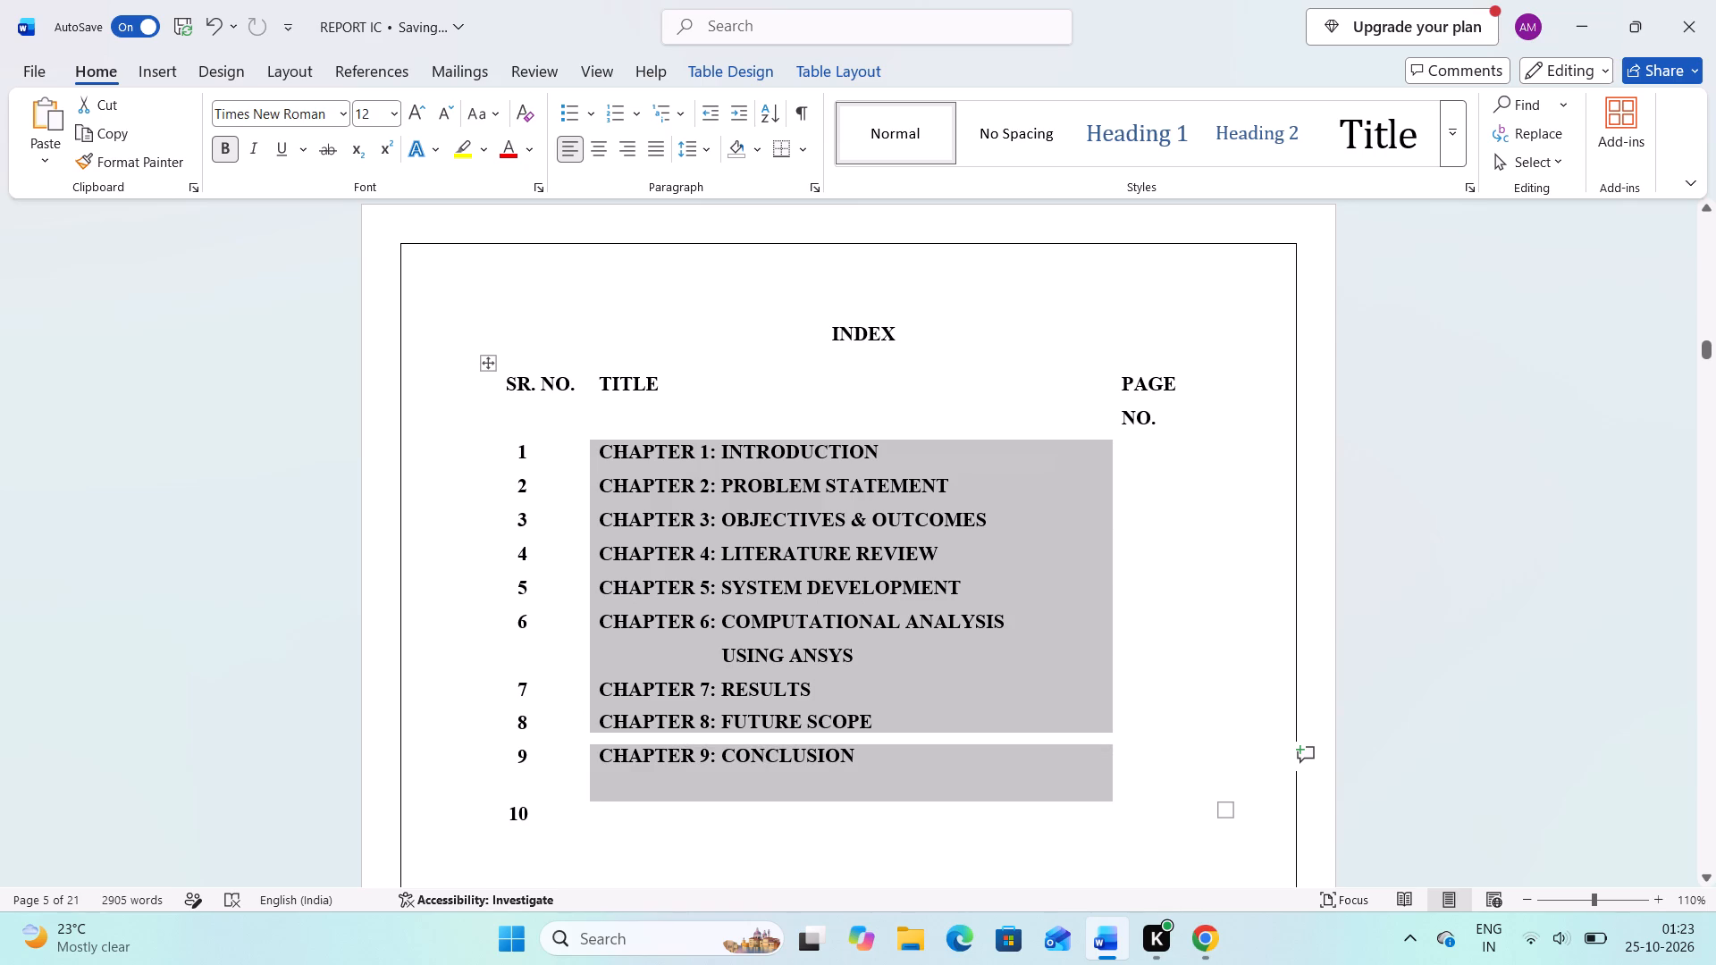
click(747, 786)
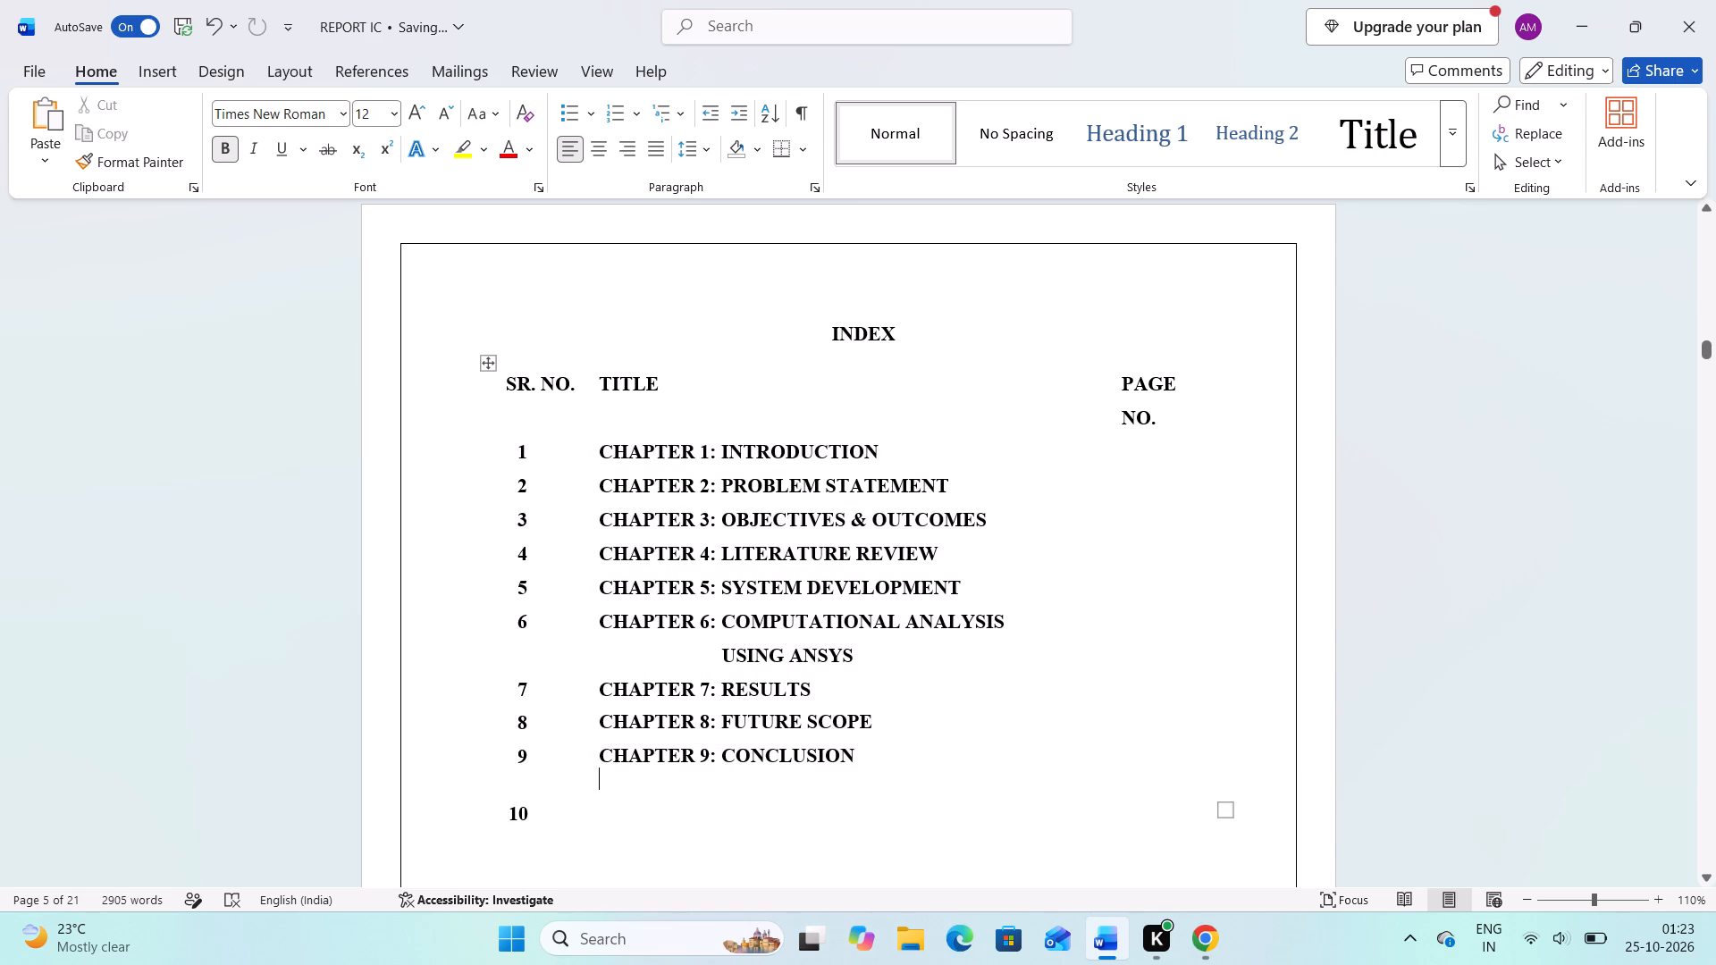
key(BackSpace)
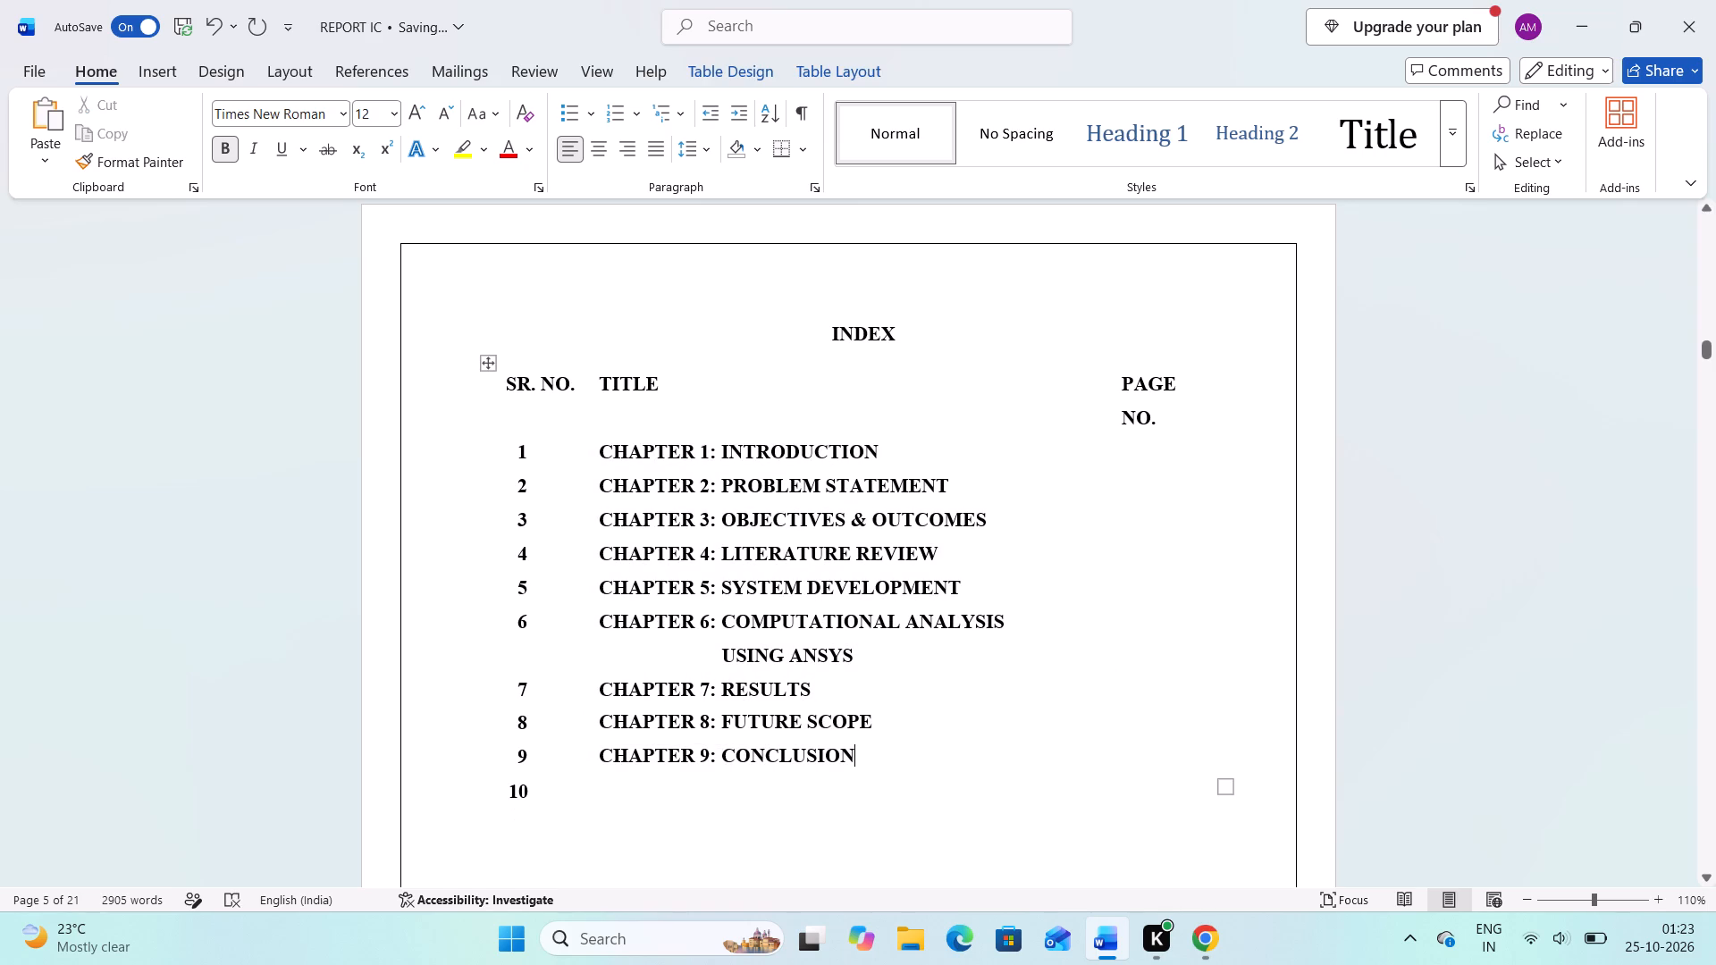
Change the Chapter 1 to Chapter 9 titles in the index table to Capitalize Each Word.
drag(849, 751, 614, 385)
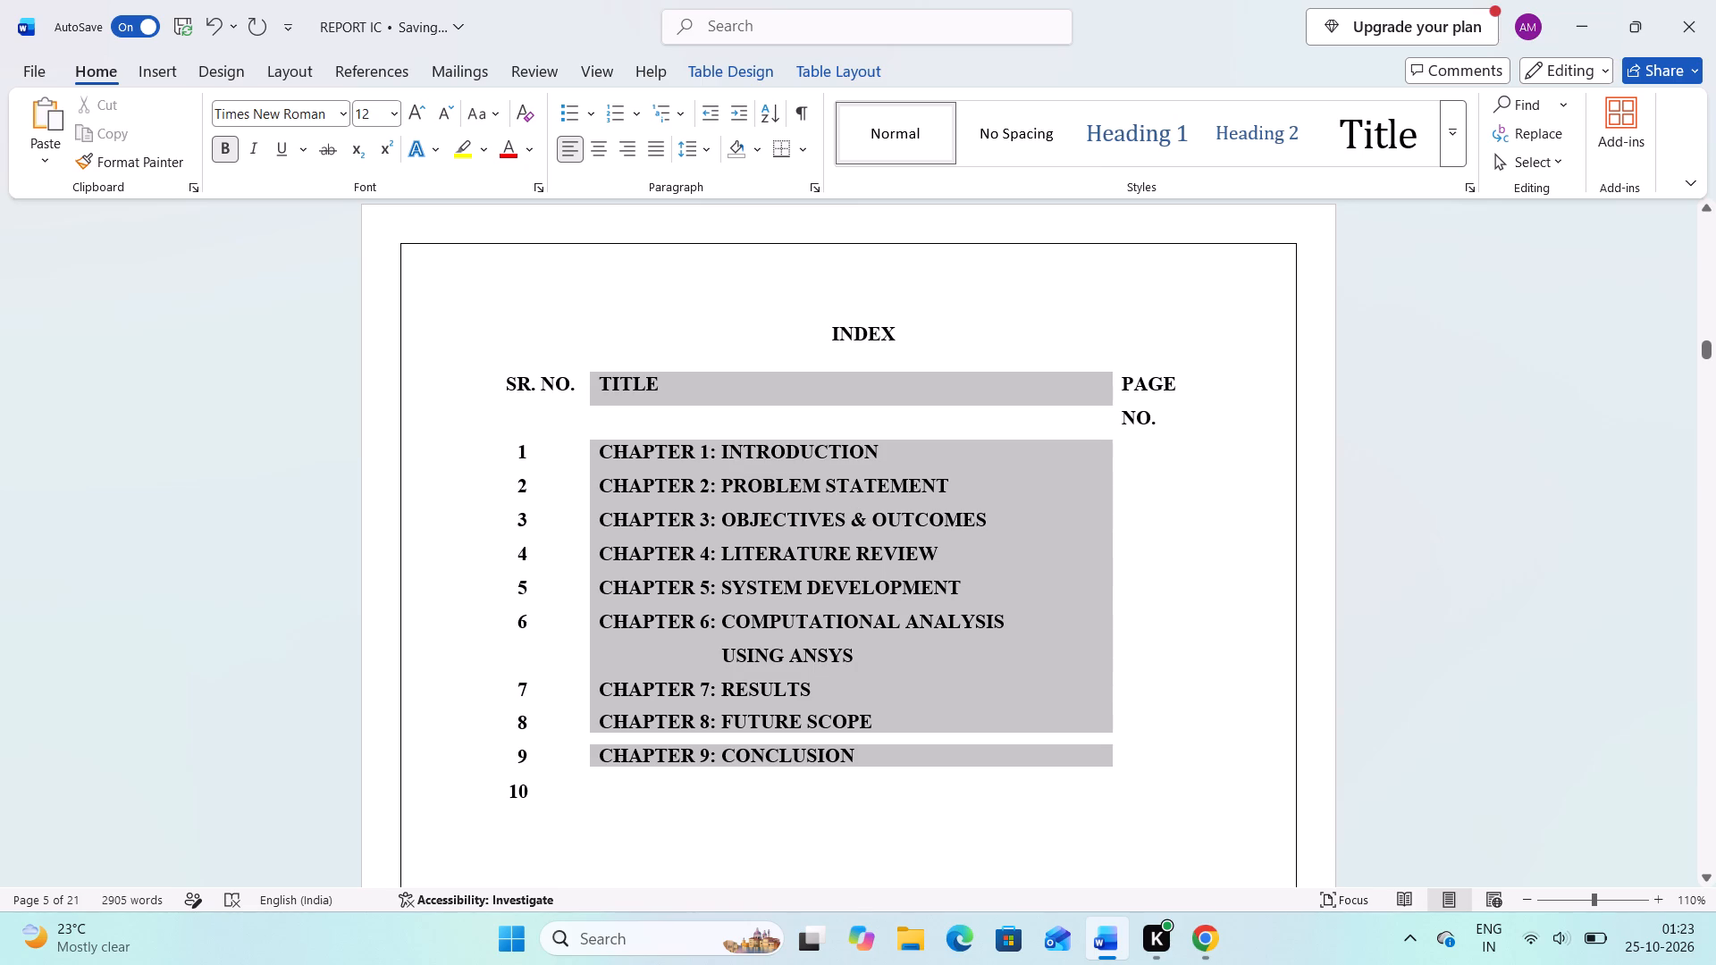
drag(614, 385, 612, 450)
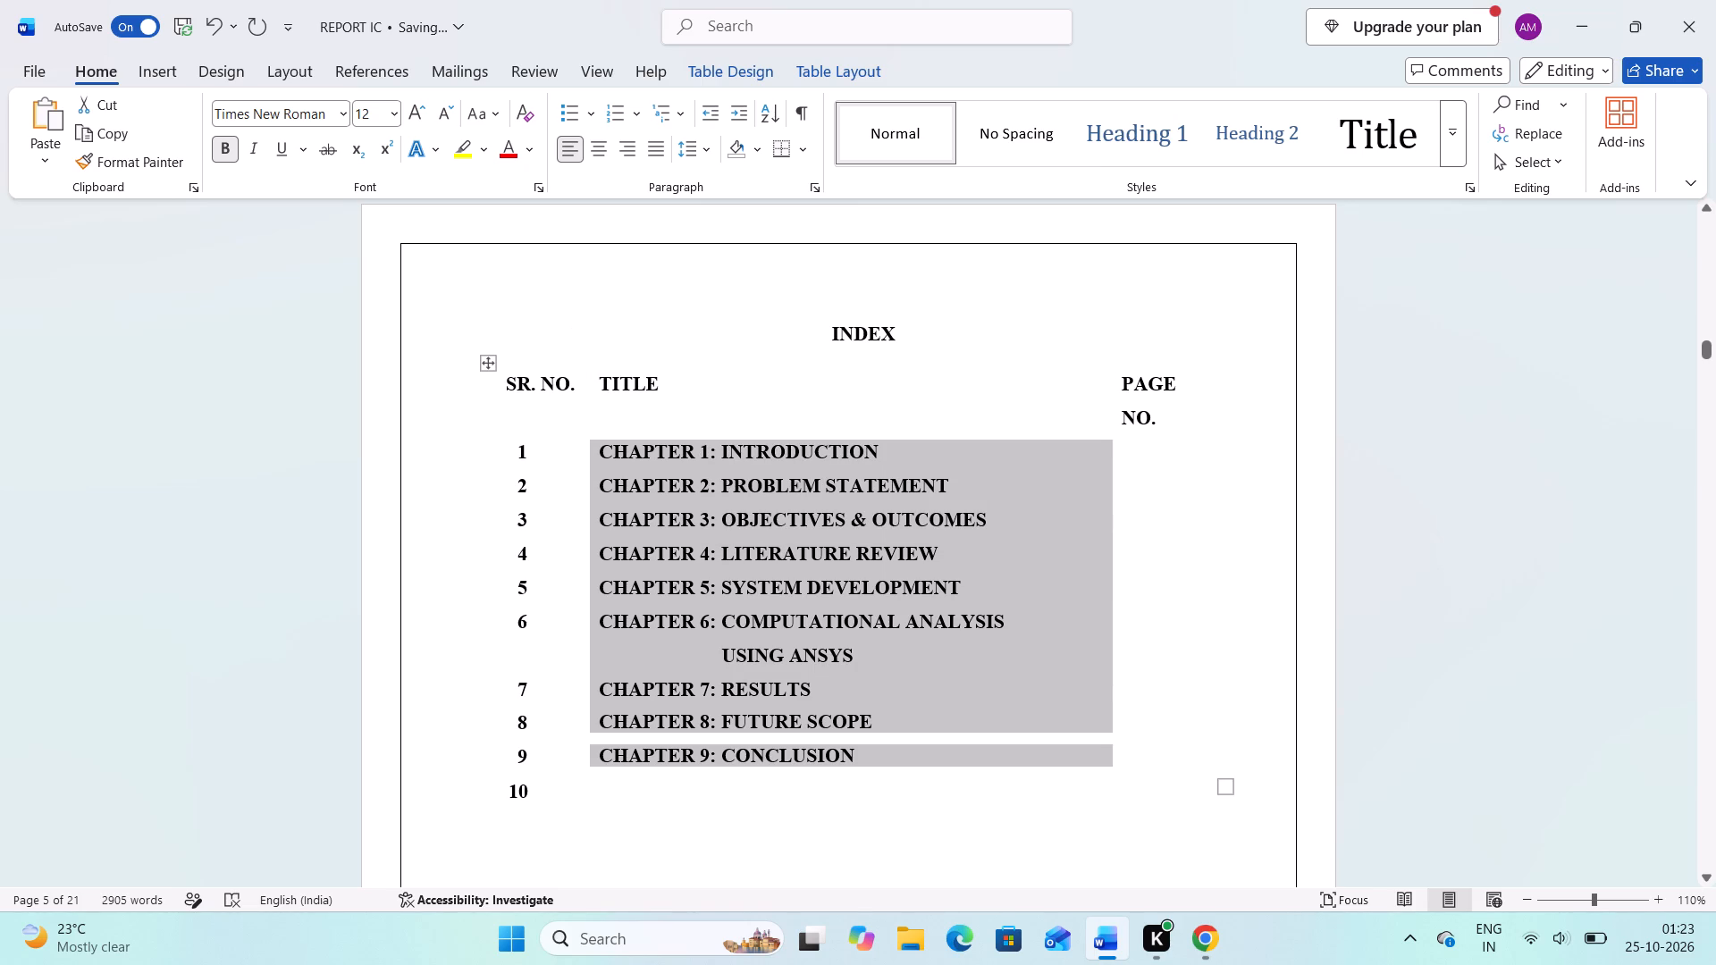
click(492, 117)
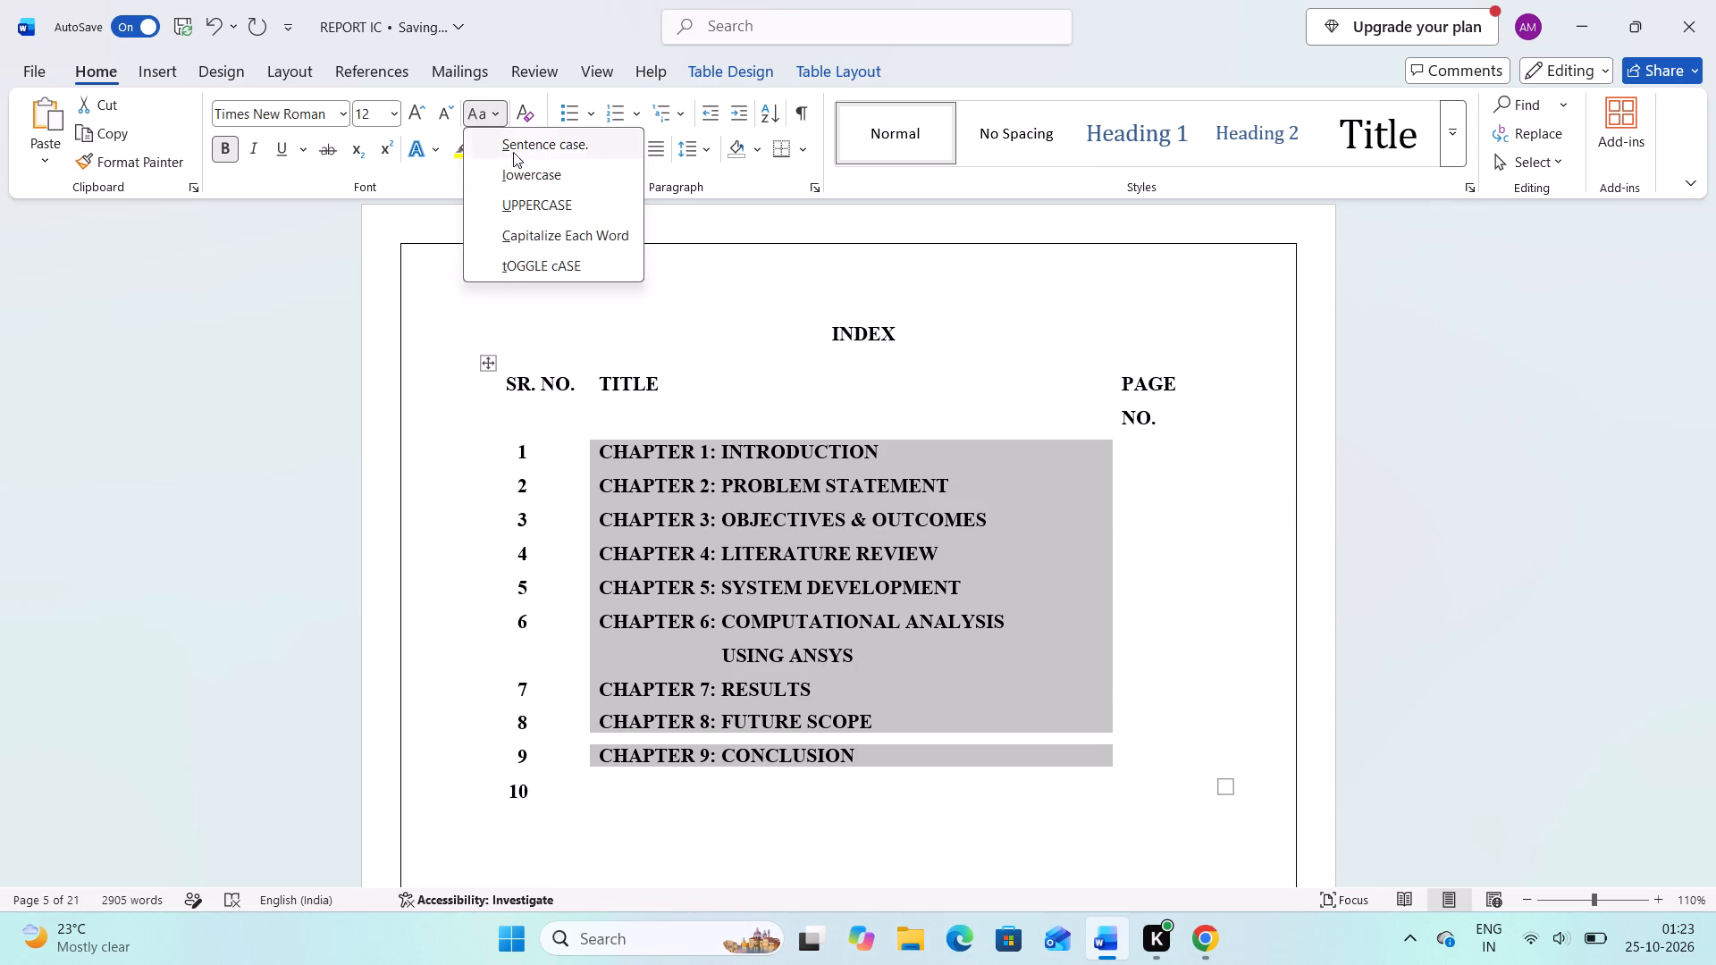
click(553, 242)
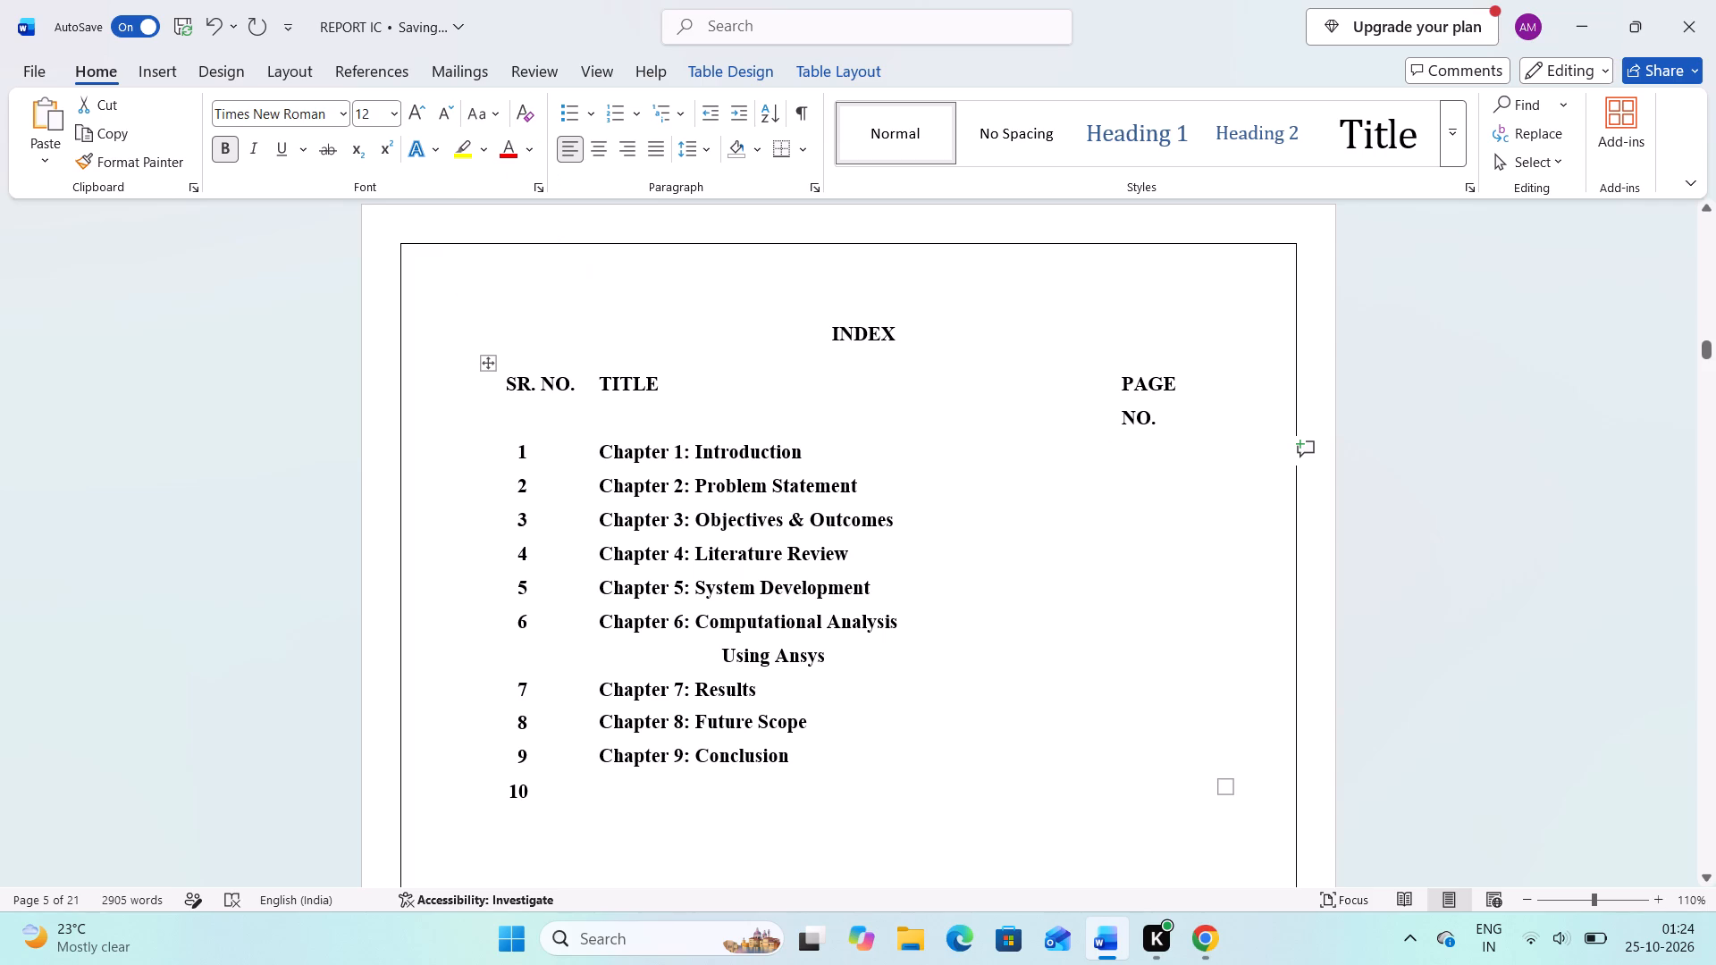
Narrow the TITLE column to just past the chapter titles, widening the PAGE NO. column so its header fits on one line.
click(1130, 405)
drag(1110, 385, 1070, 387)
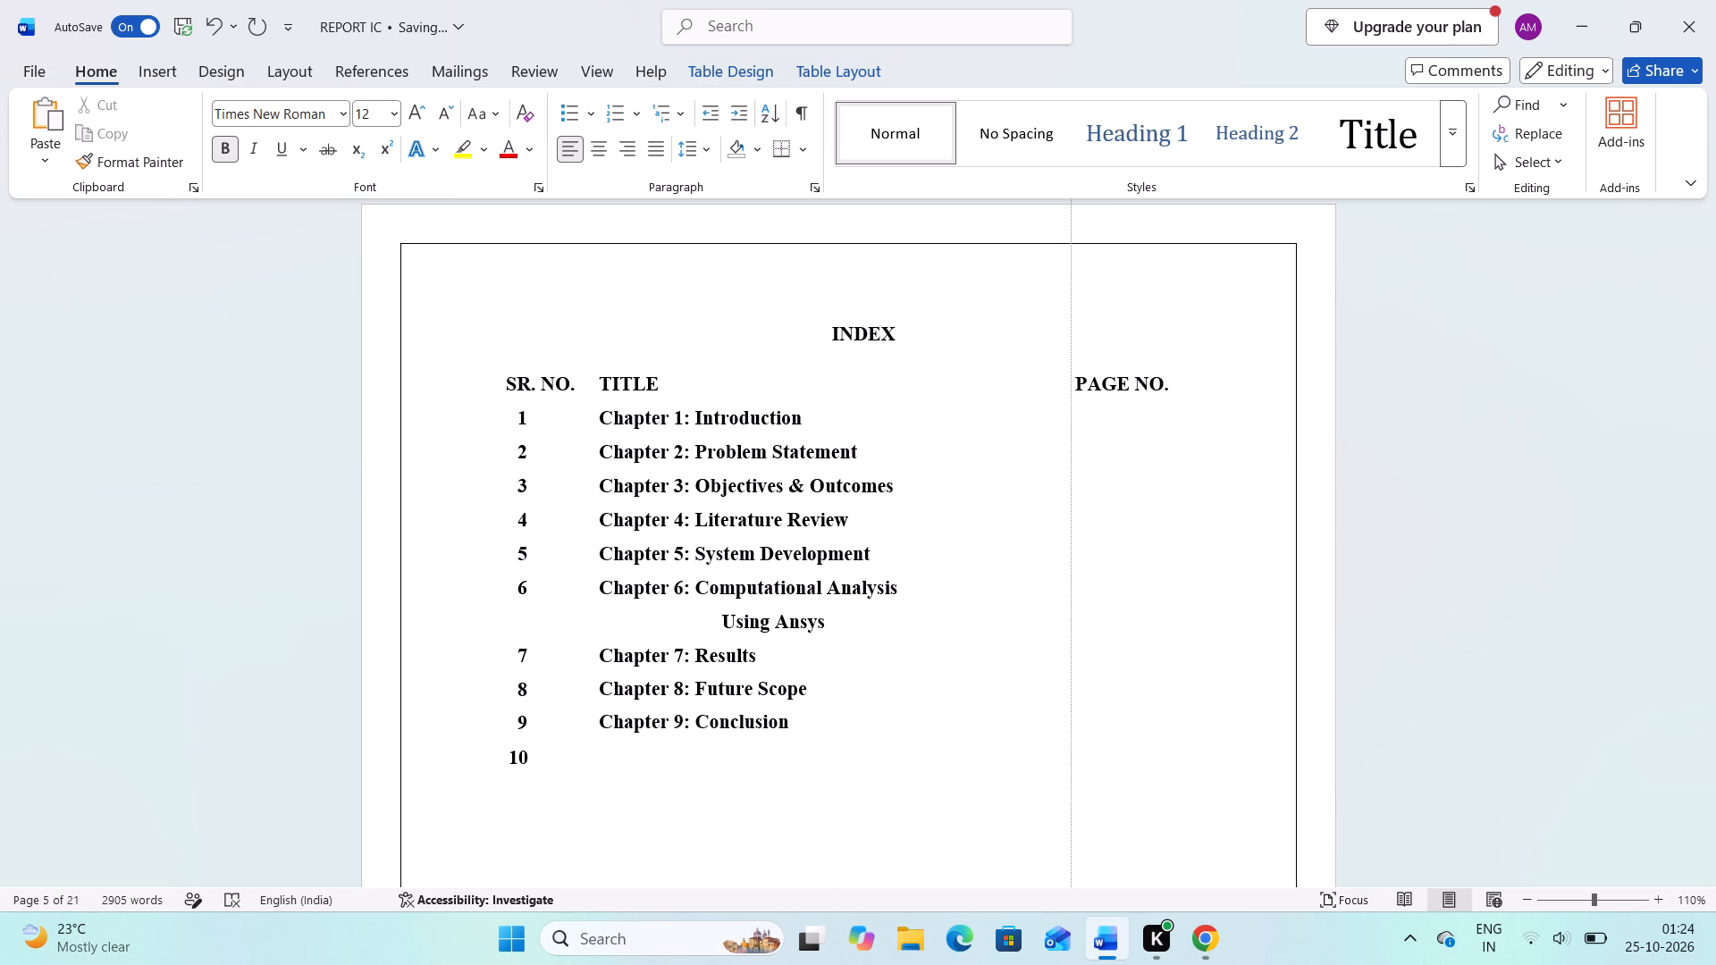
drag(1070, 387, 946, 387)
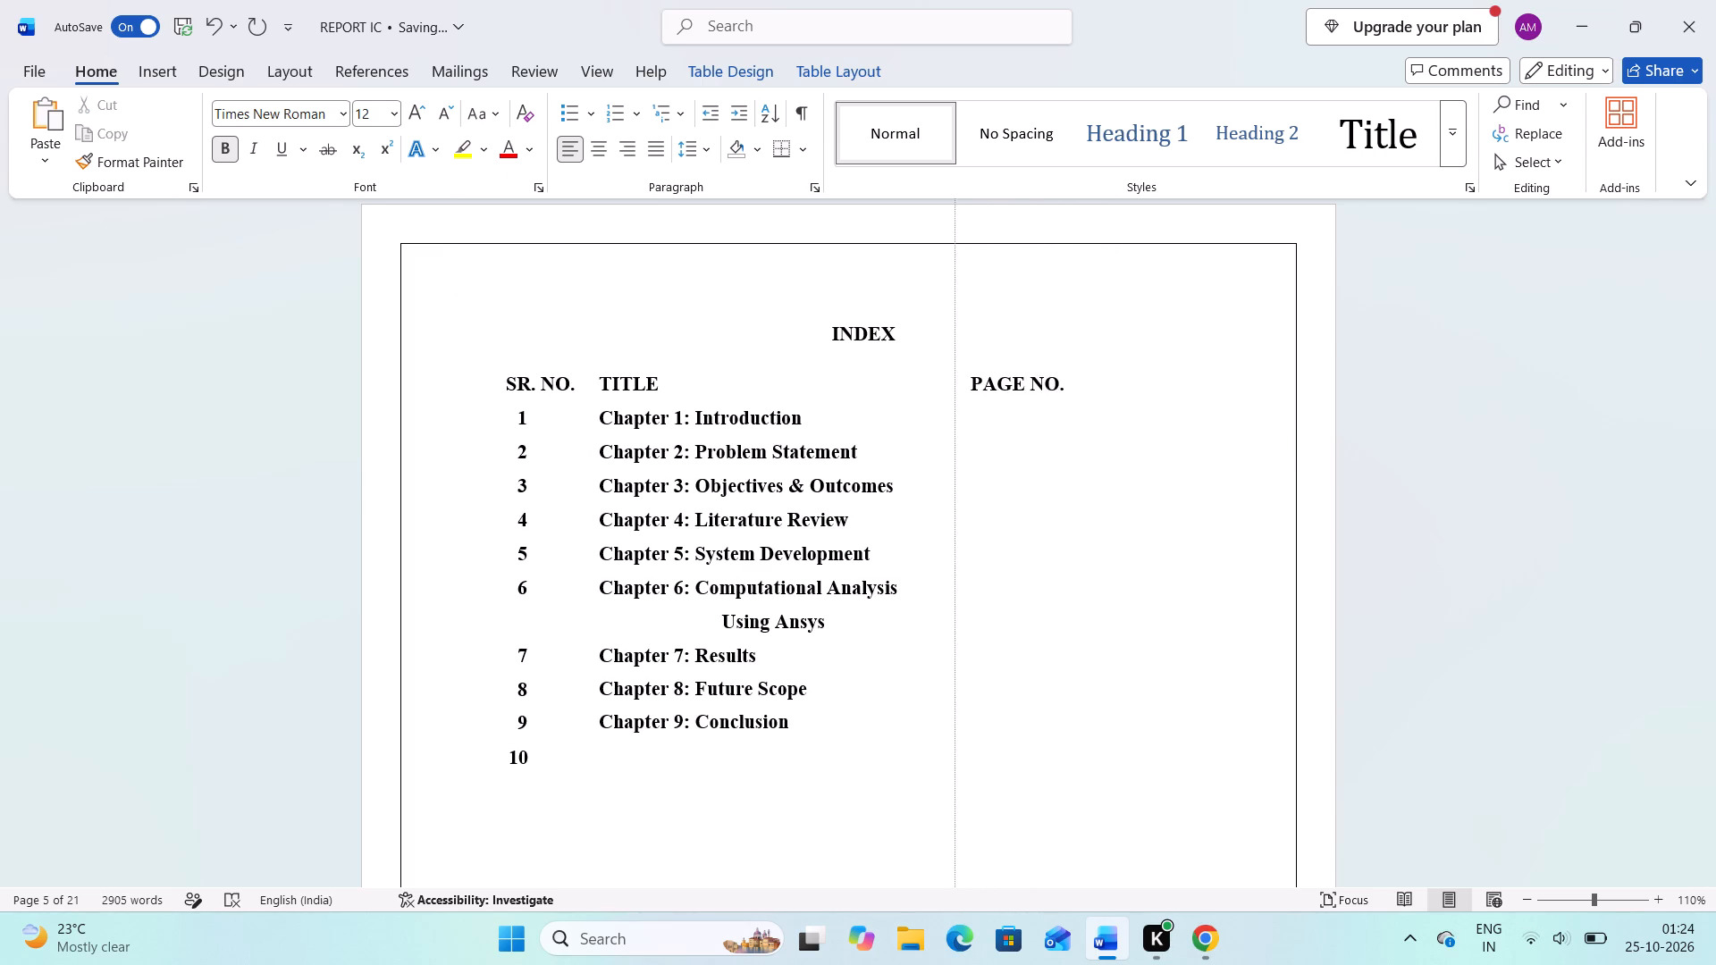
drag(946, 387, 964, 384)
drag(964, 384, 947, 382)
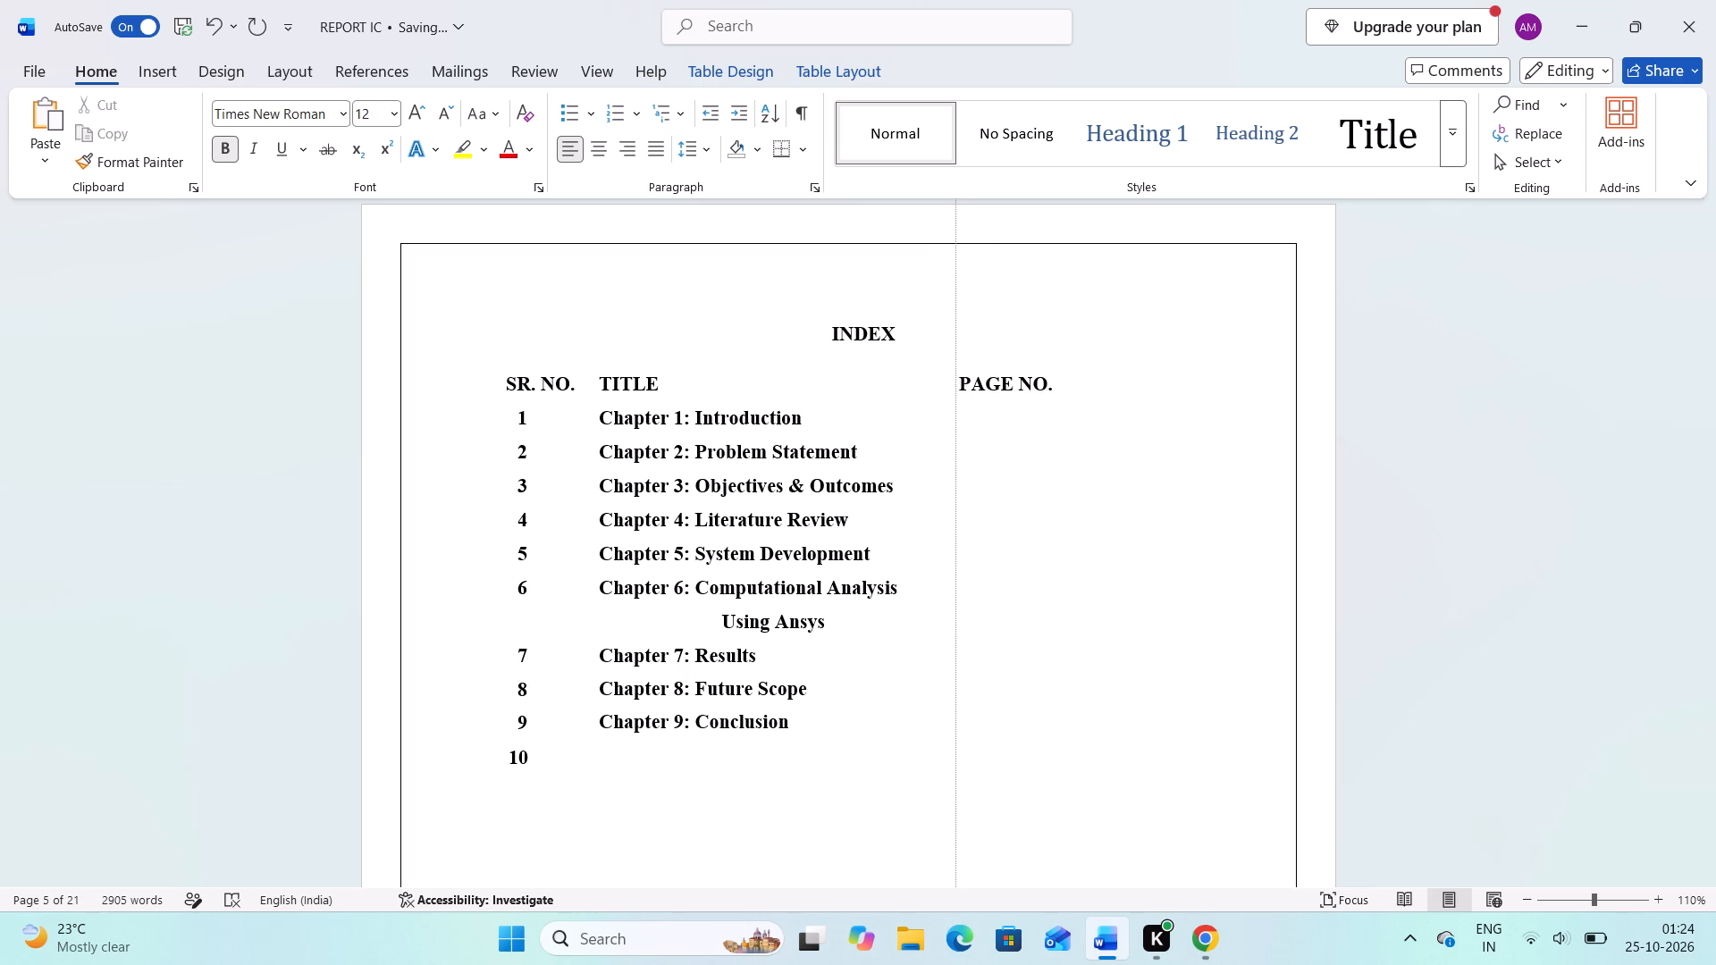
drag(947, 382, 944, 382)
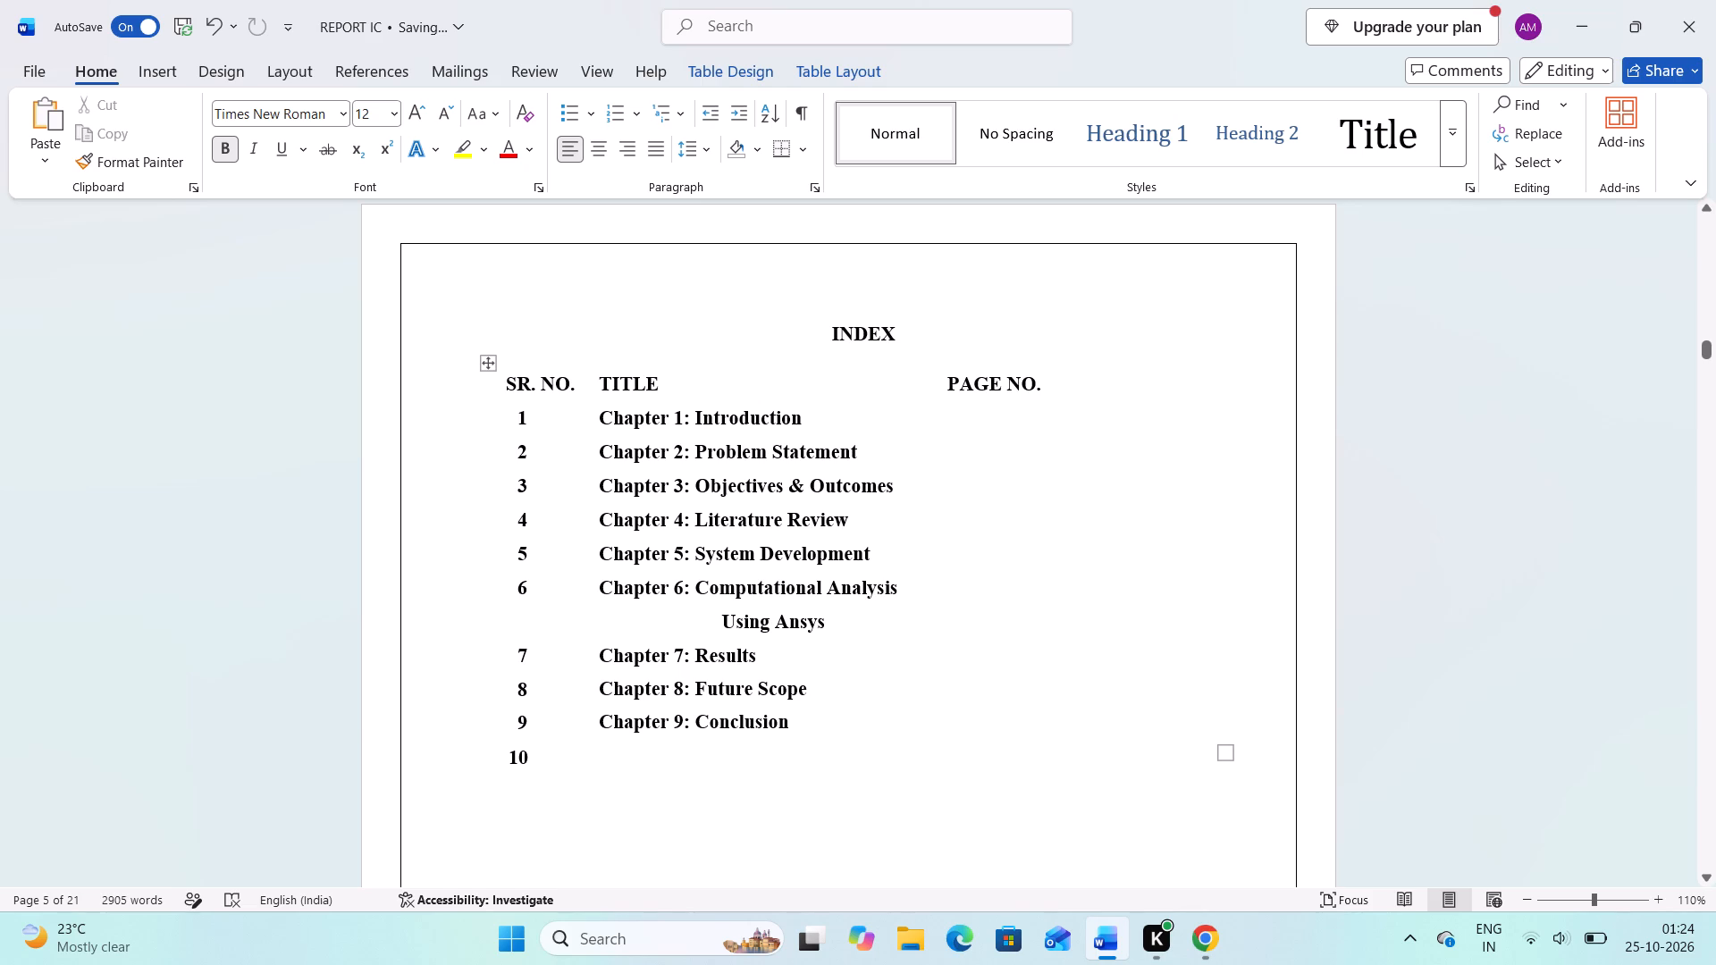
Remove the bold formatting from the Chapter 1 to Chapter 9 titles, leaving the header row bold.
drag(793, 718, 619, 490)
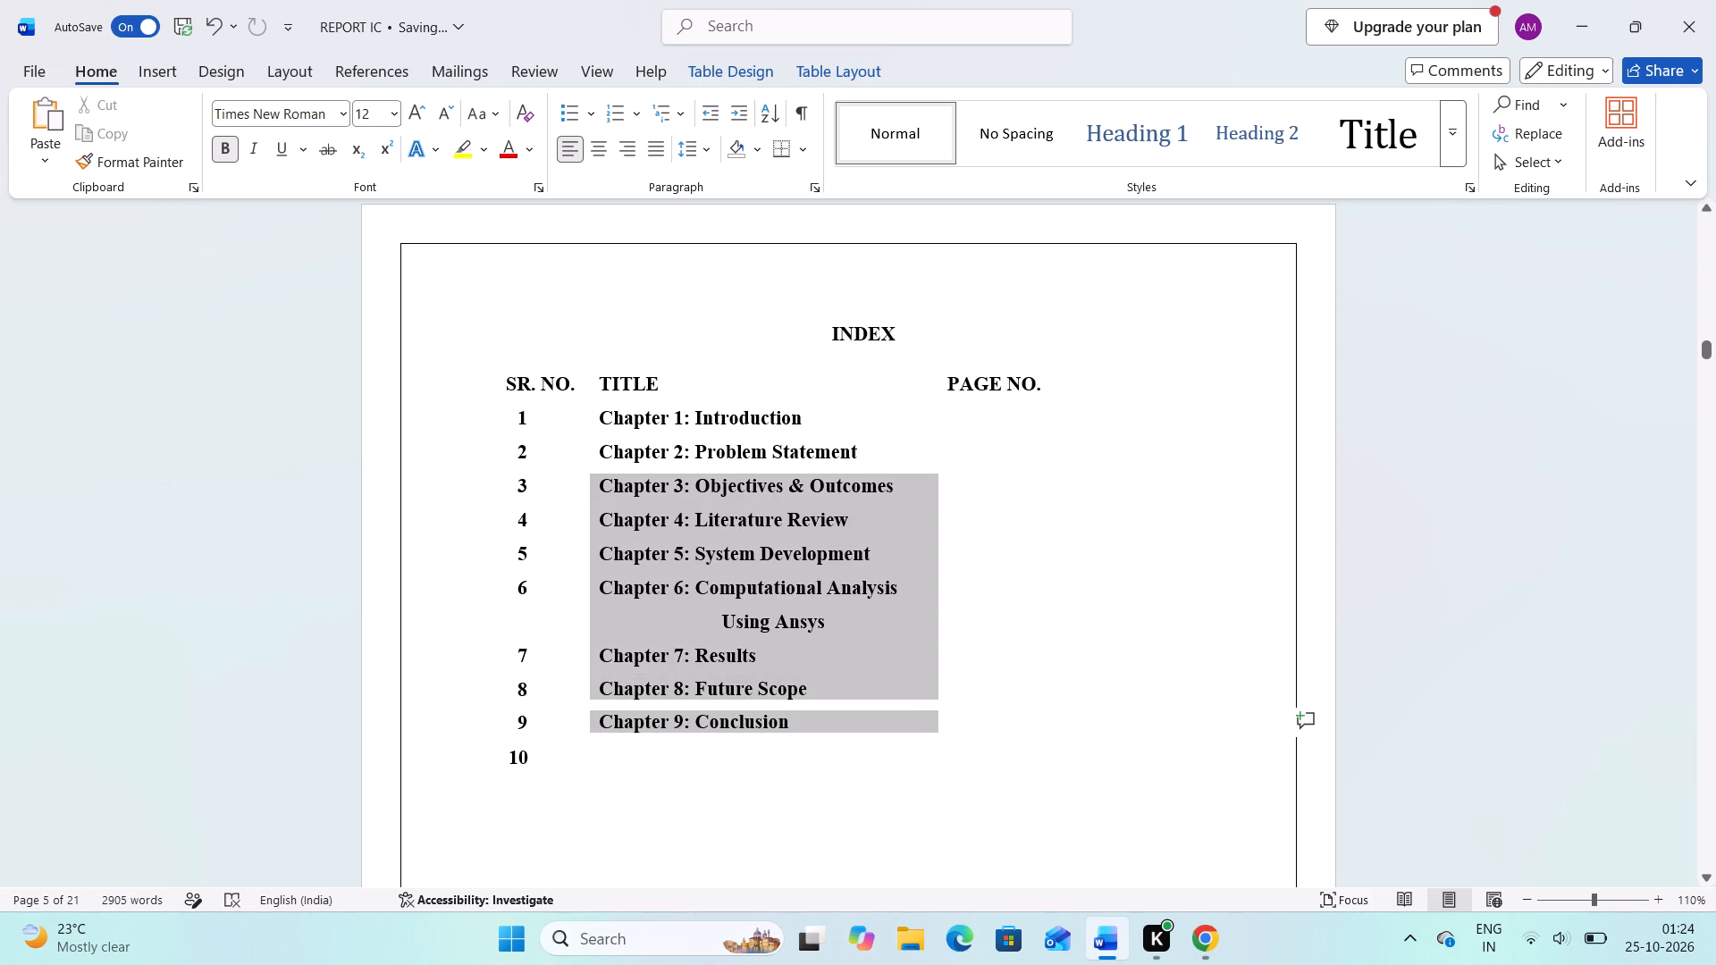
drag(619, 490, 612, 433)
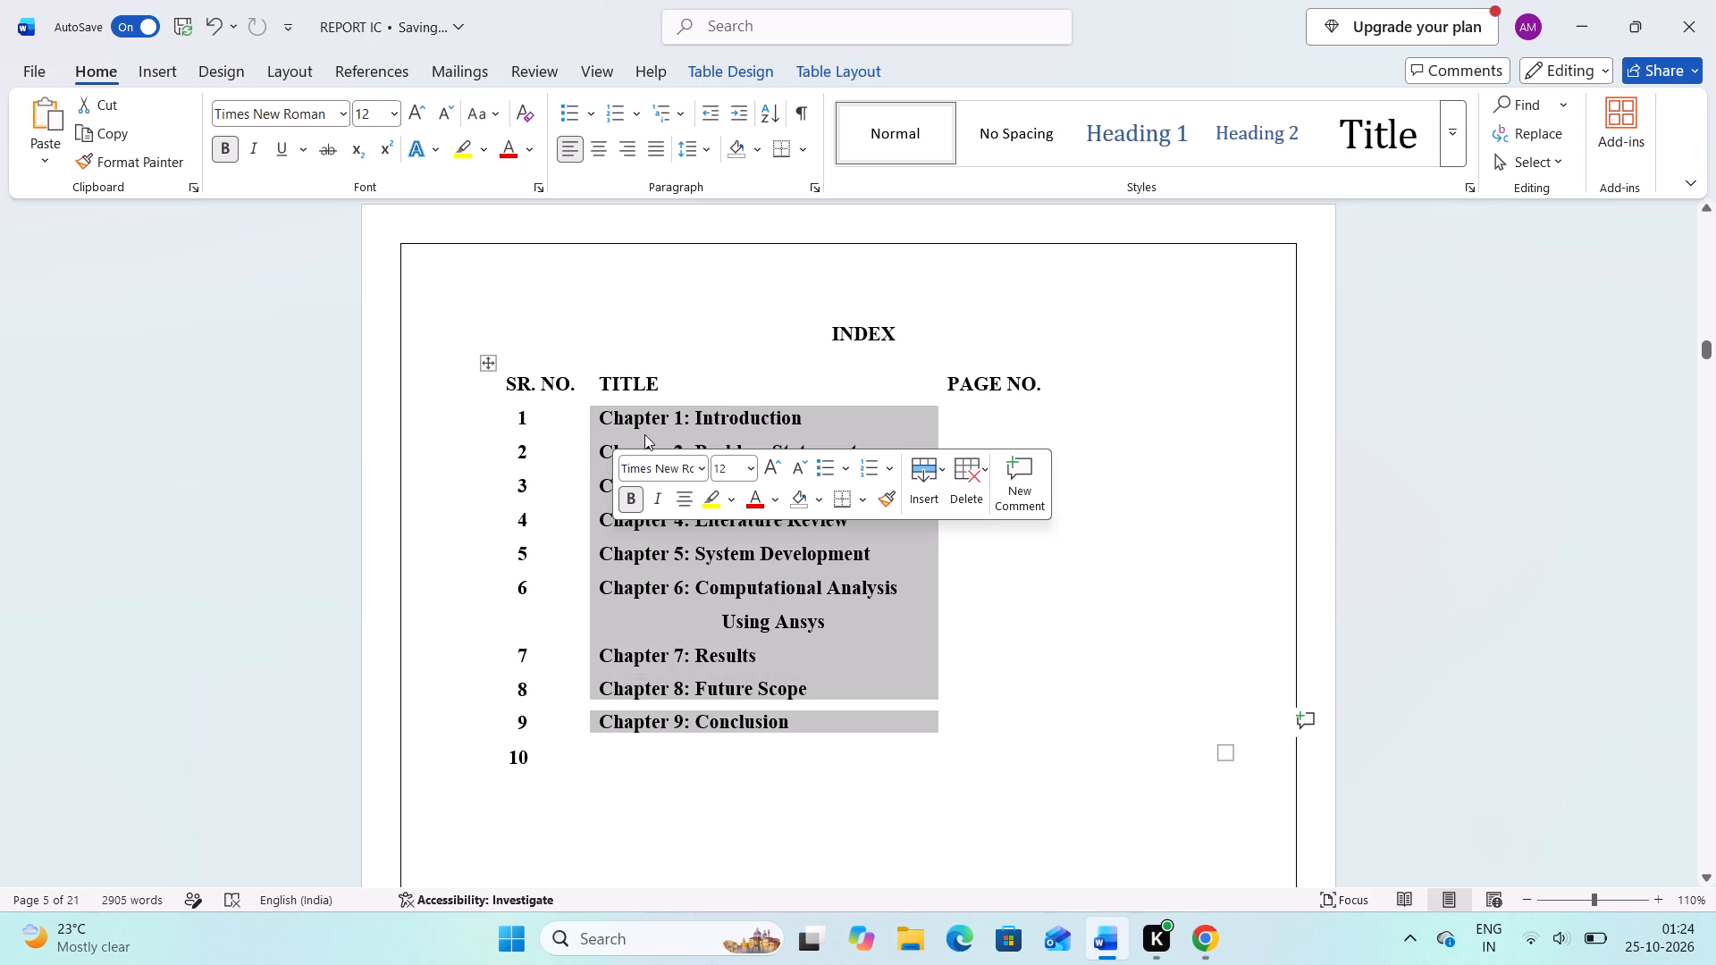
click(634, 499)
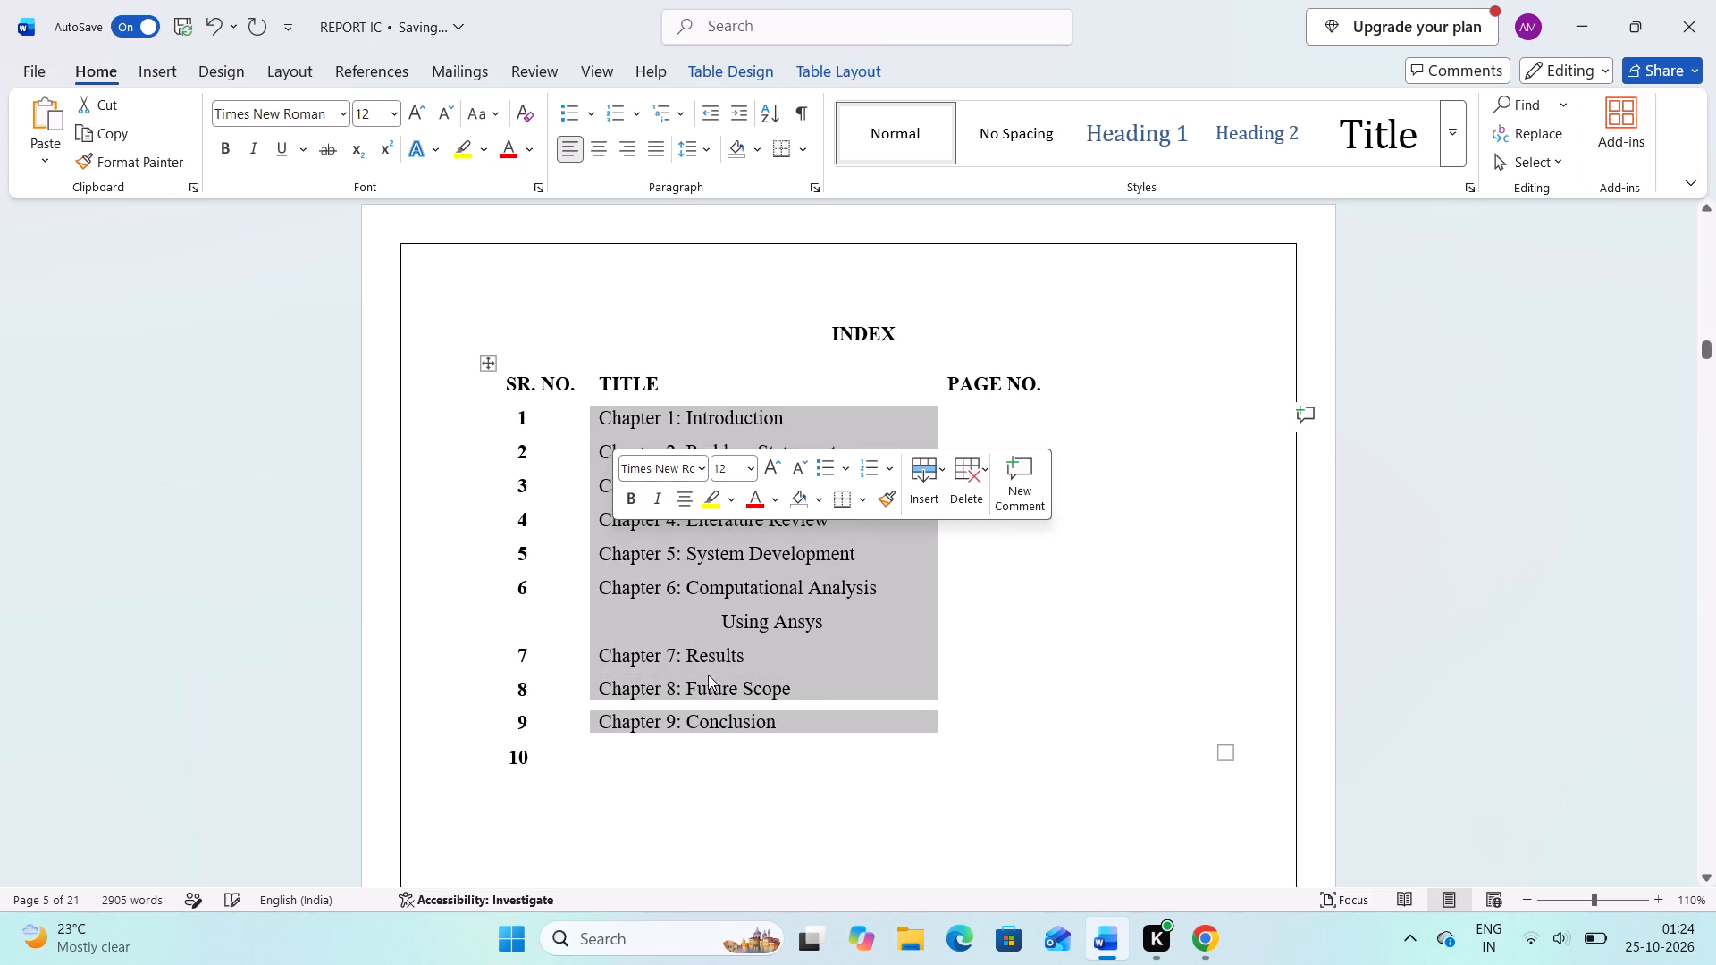
click(714, 759)
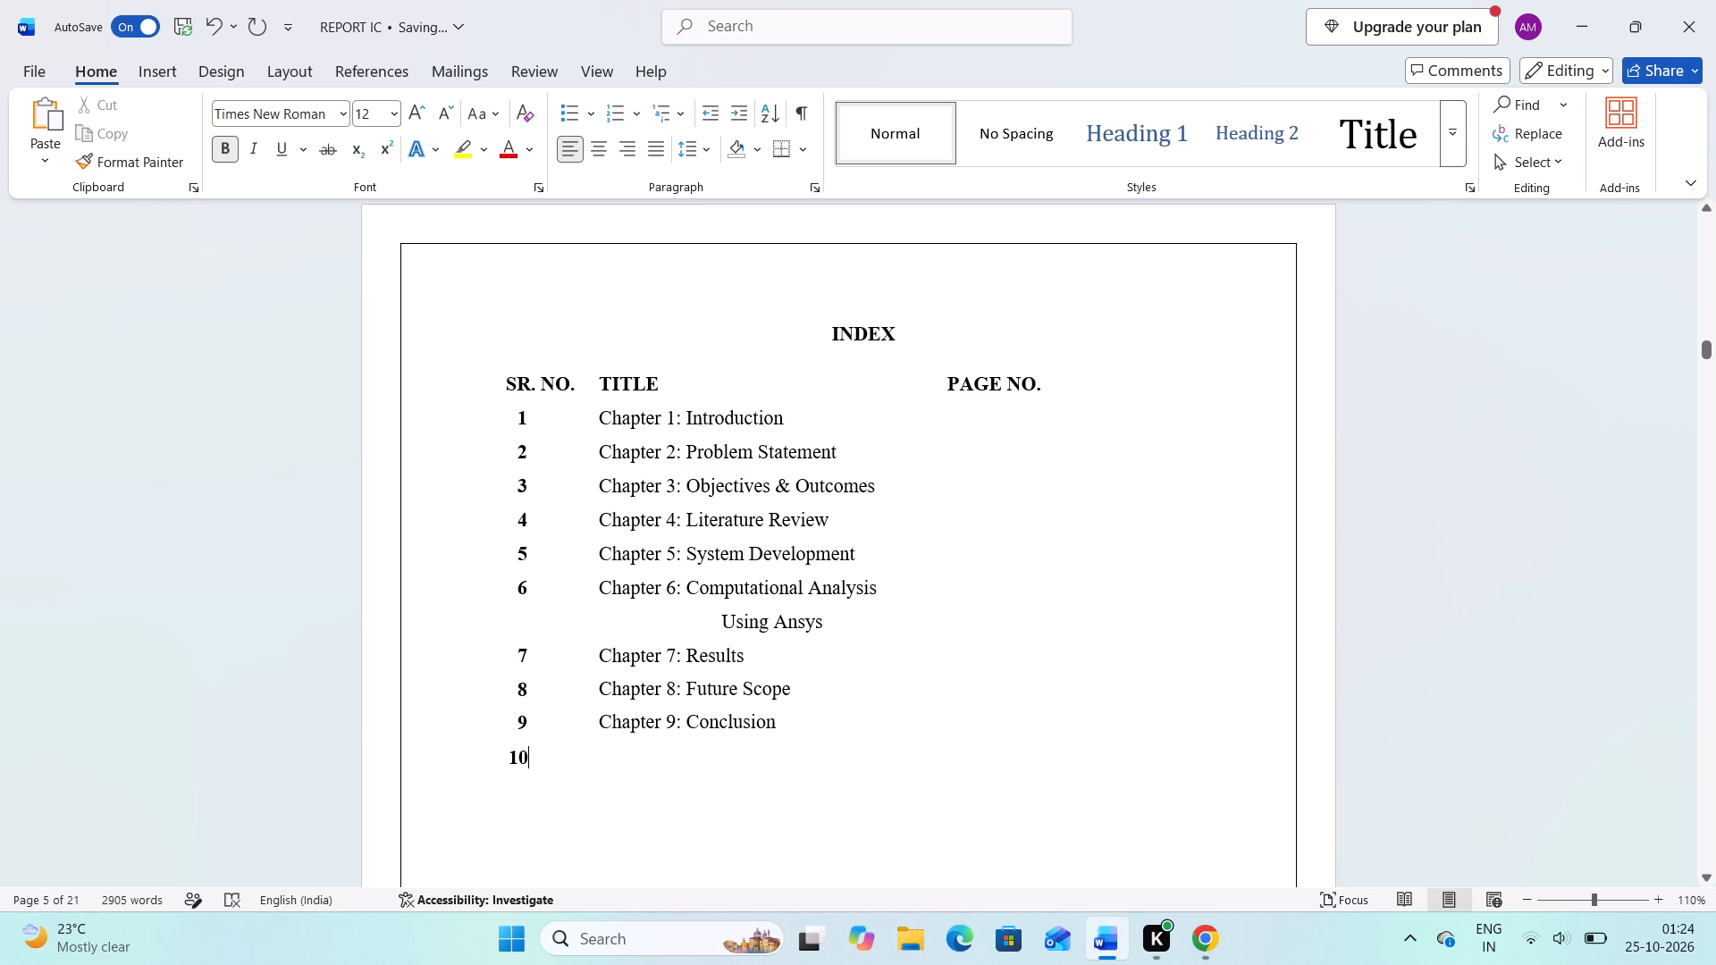
Remove the bold formatting from the serial numbers 1 to 10 in the index table.
click(529, 759)
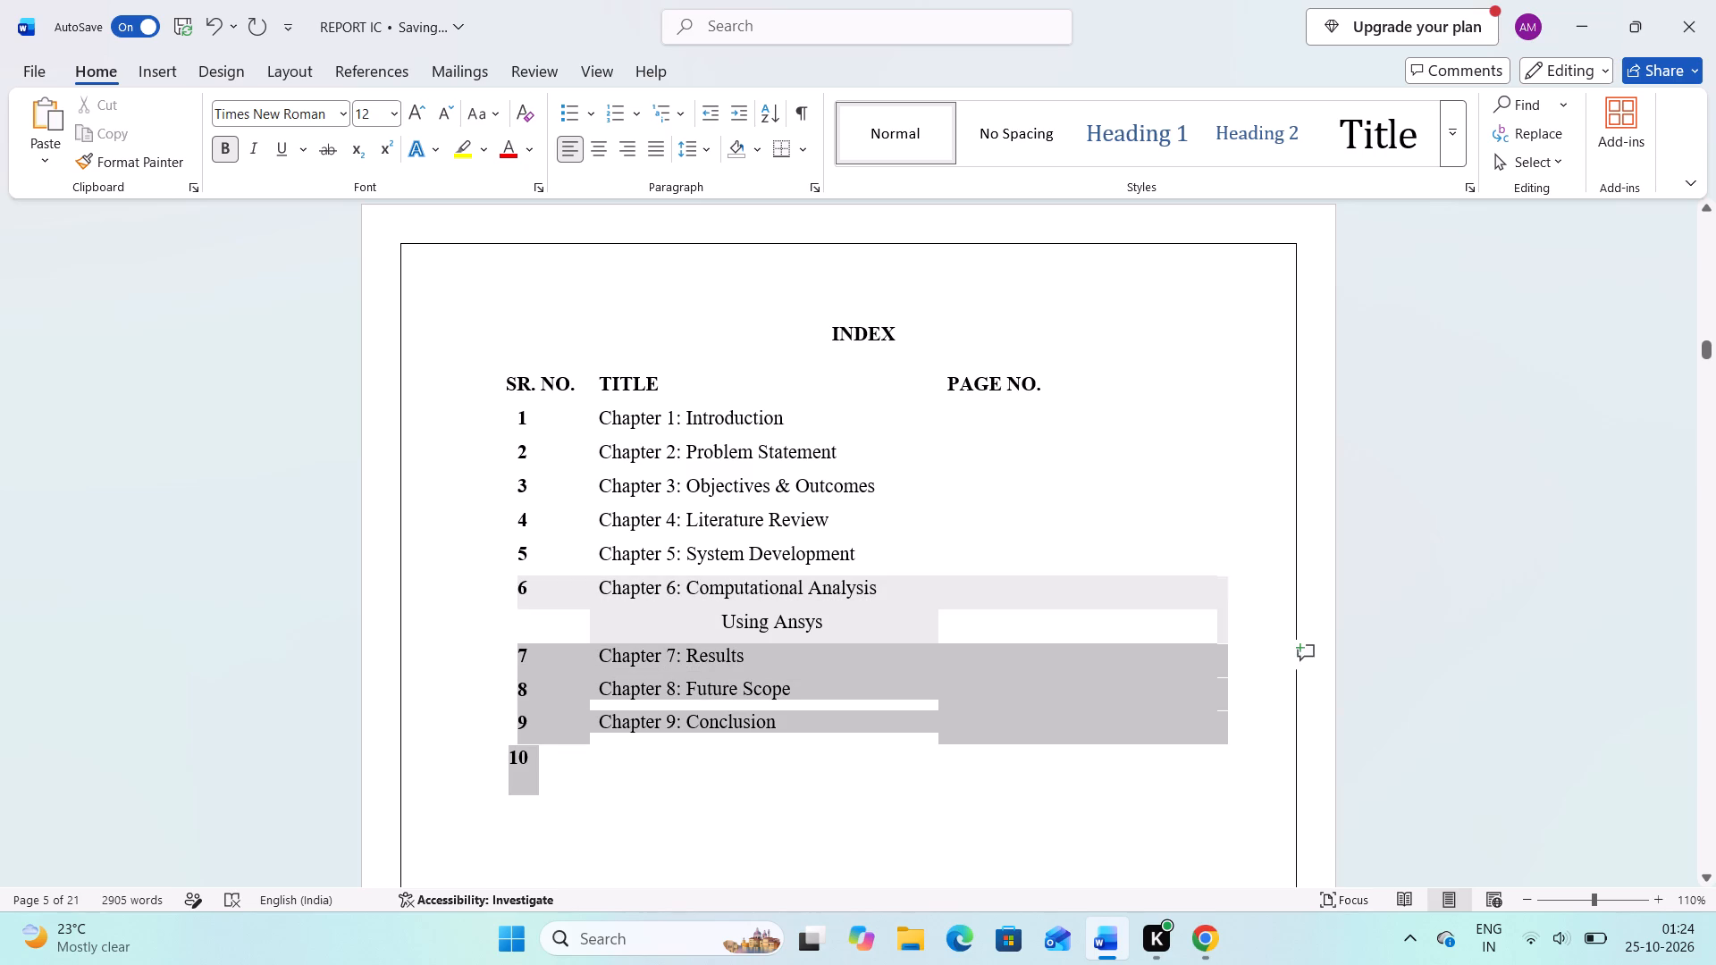
click(526, 761)
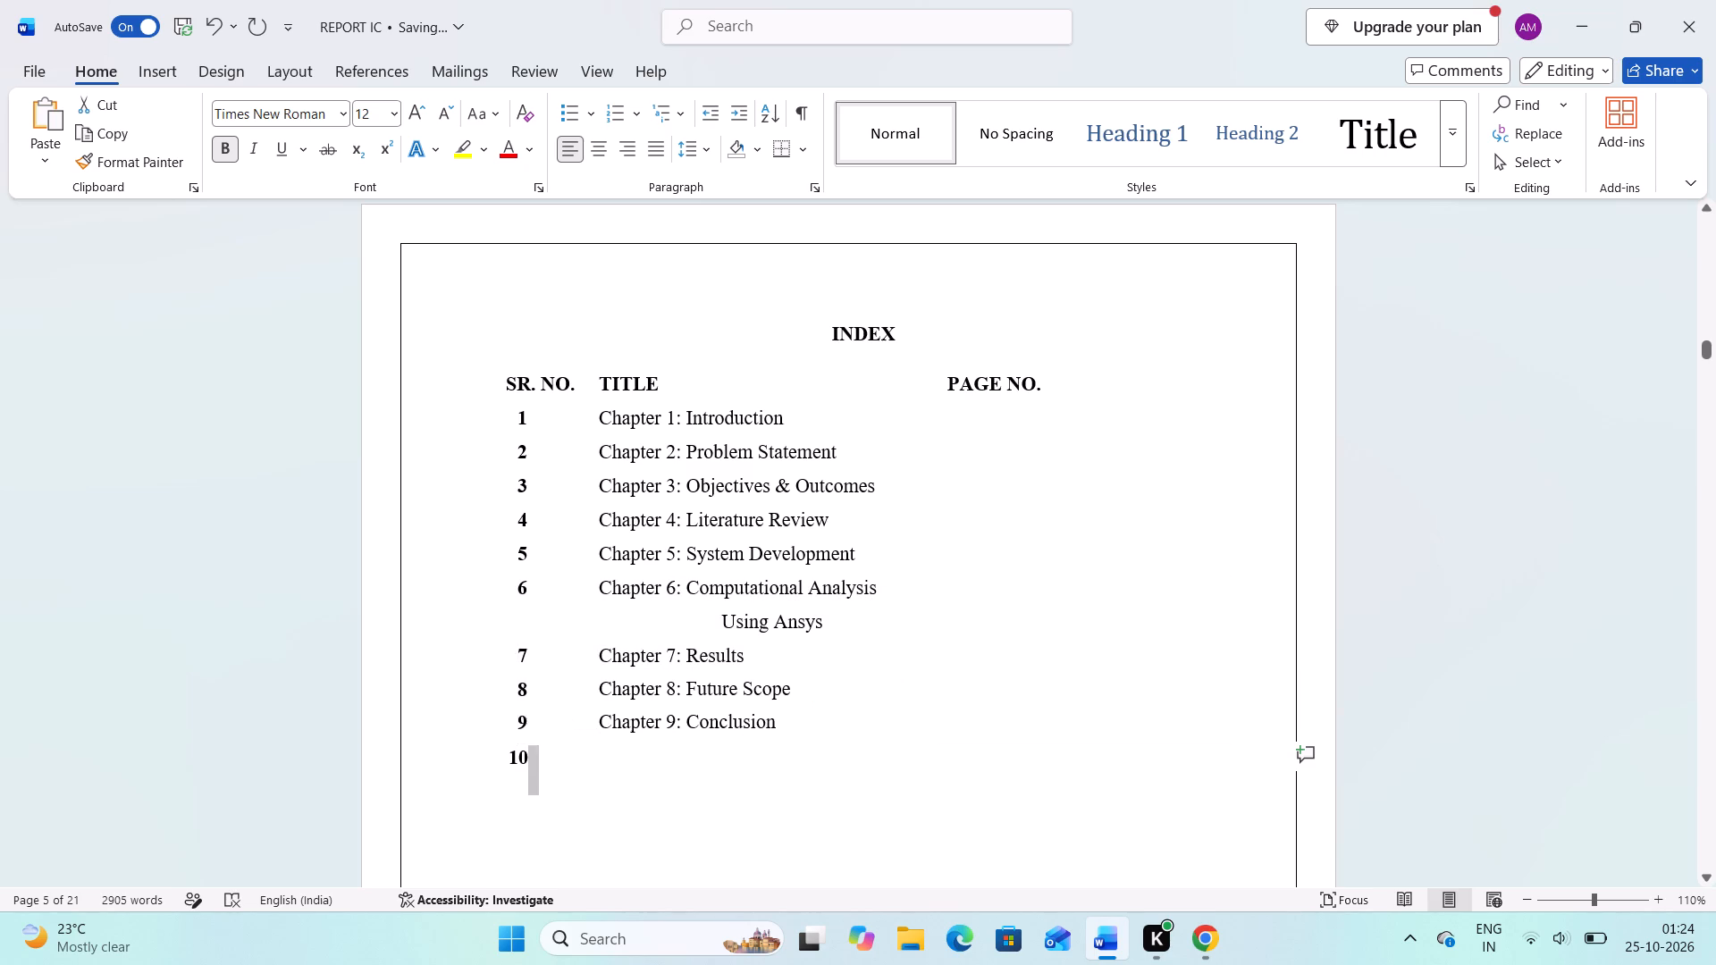
click(526, 761)
drag(526, 761, 490, 596)
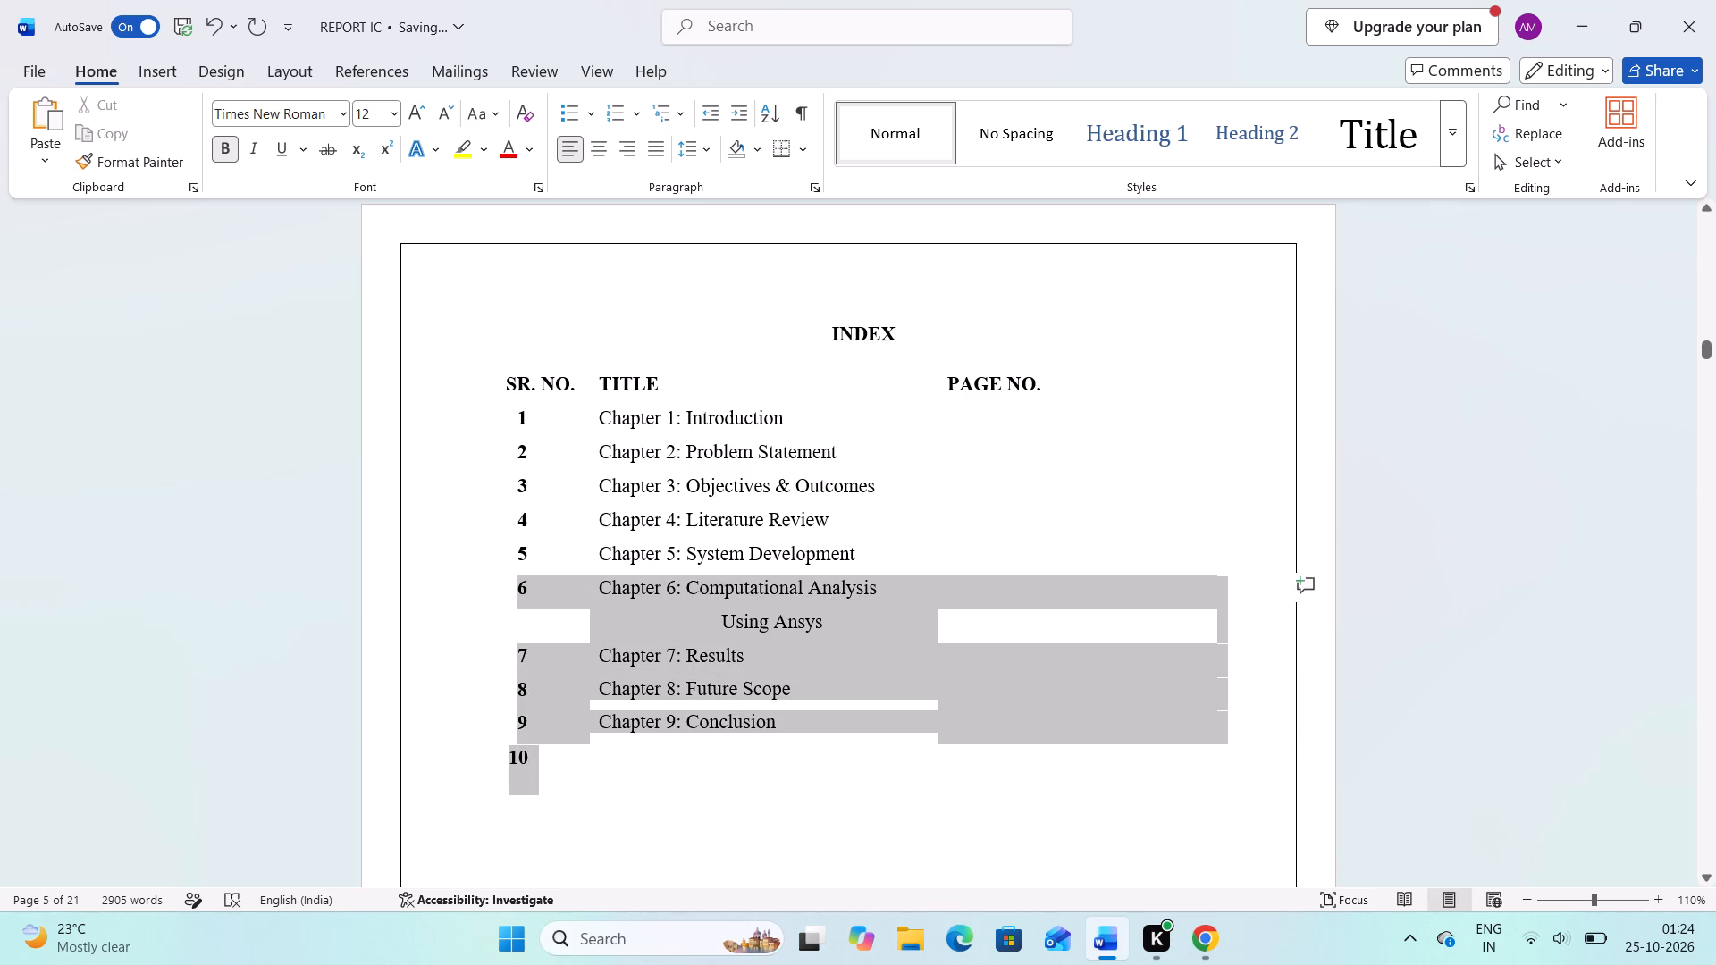
drag(490, 596, 497, 420)
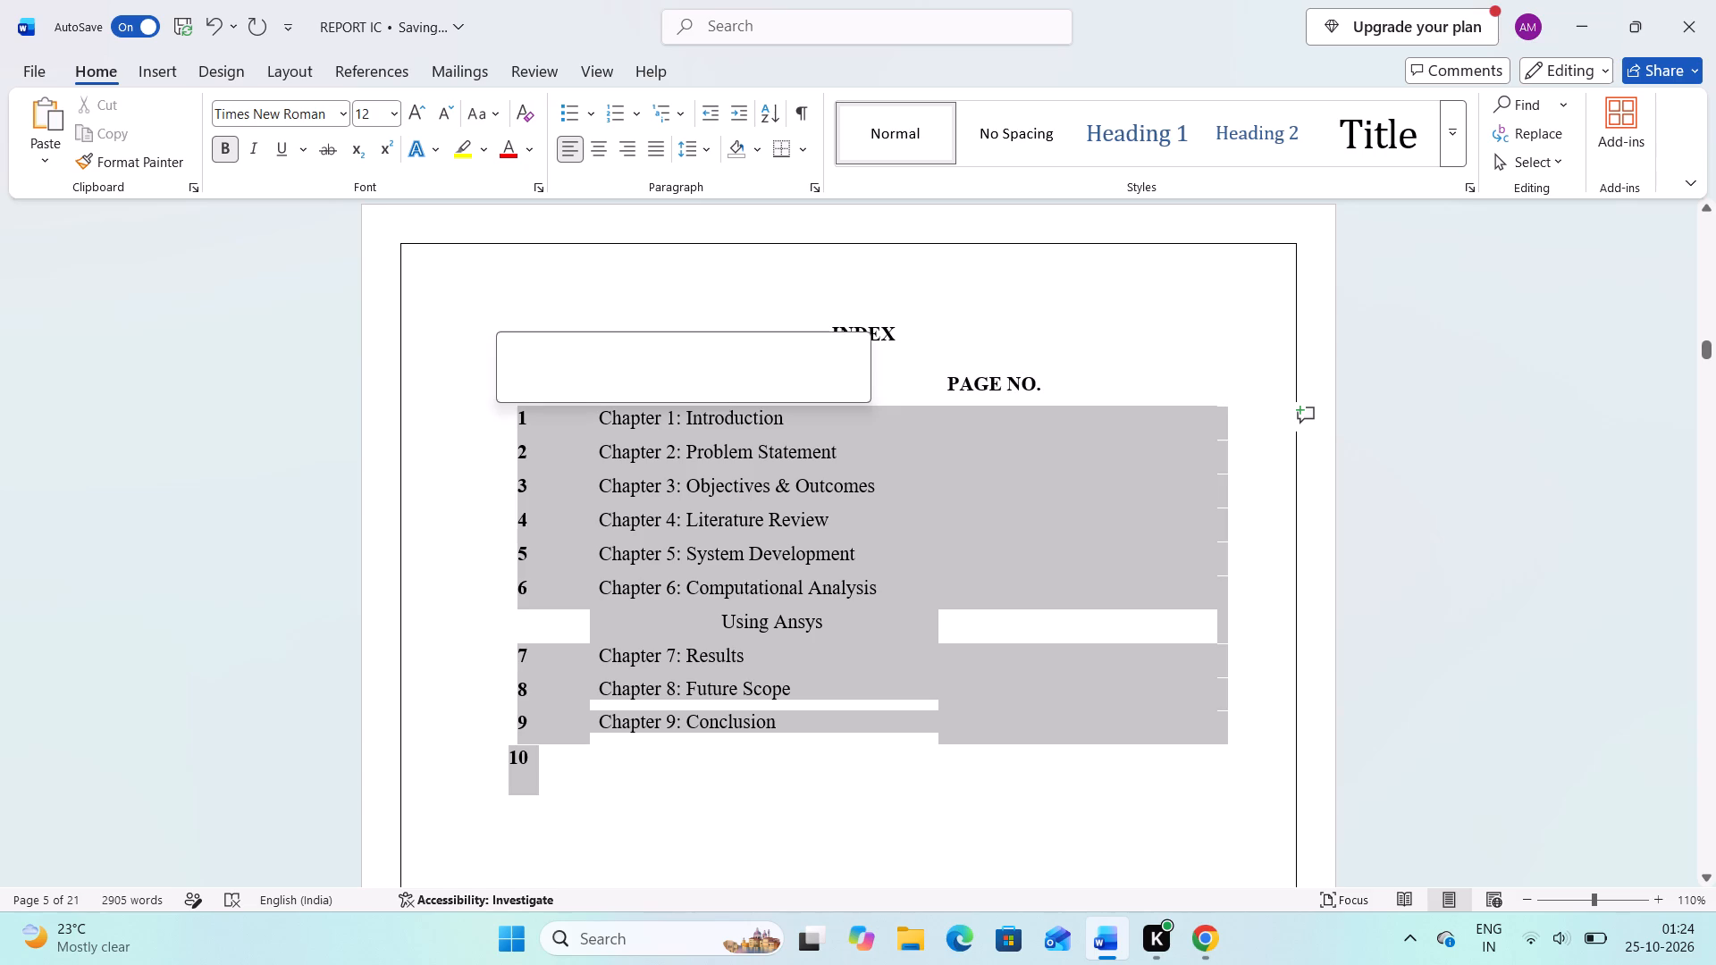
click(510, 387)
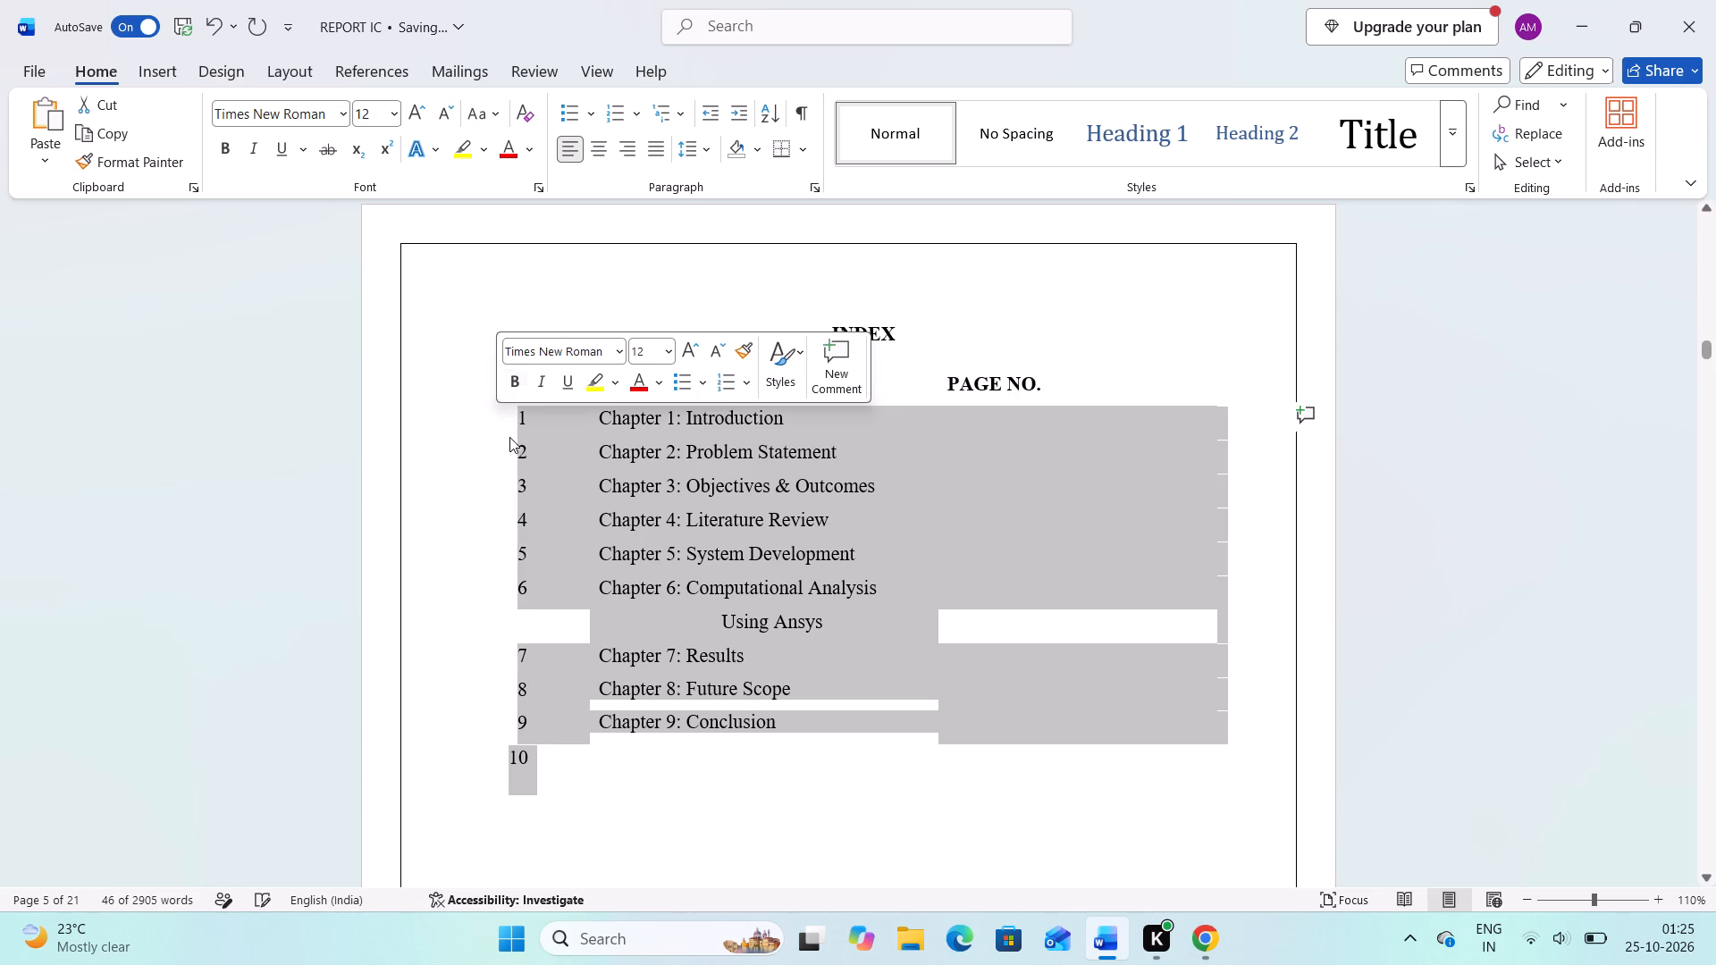
click(489, 473)
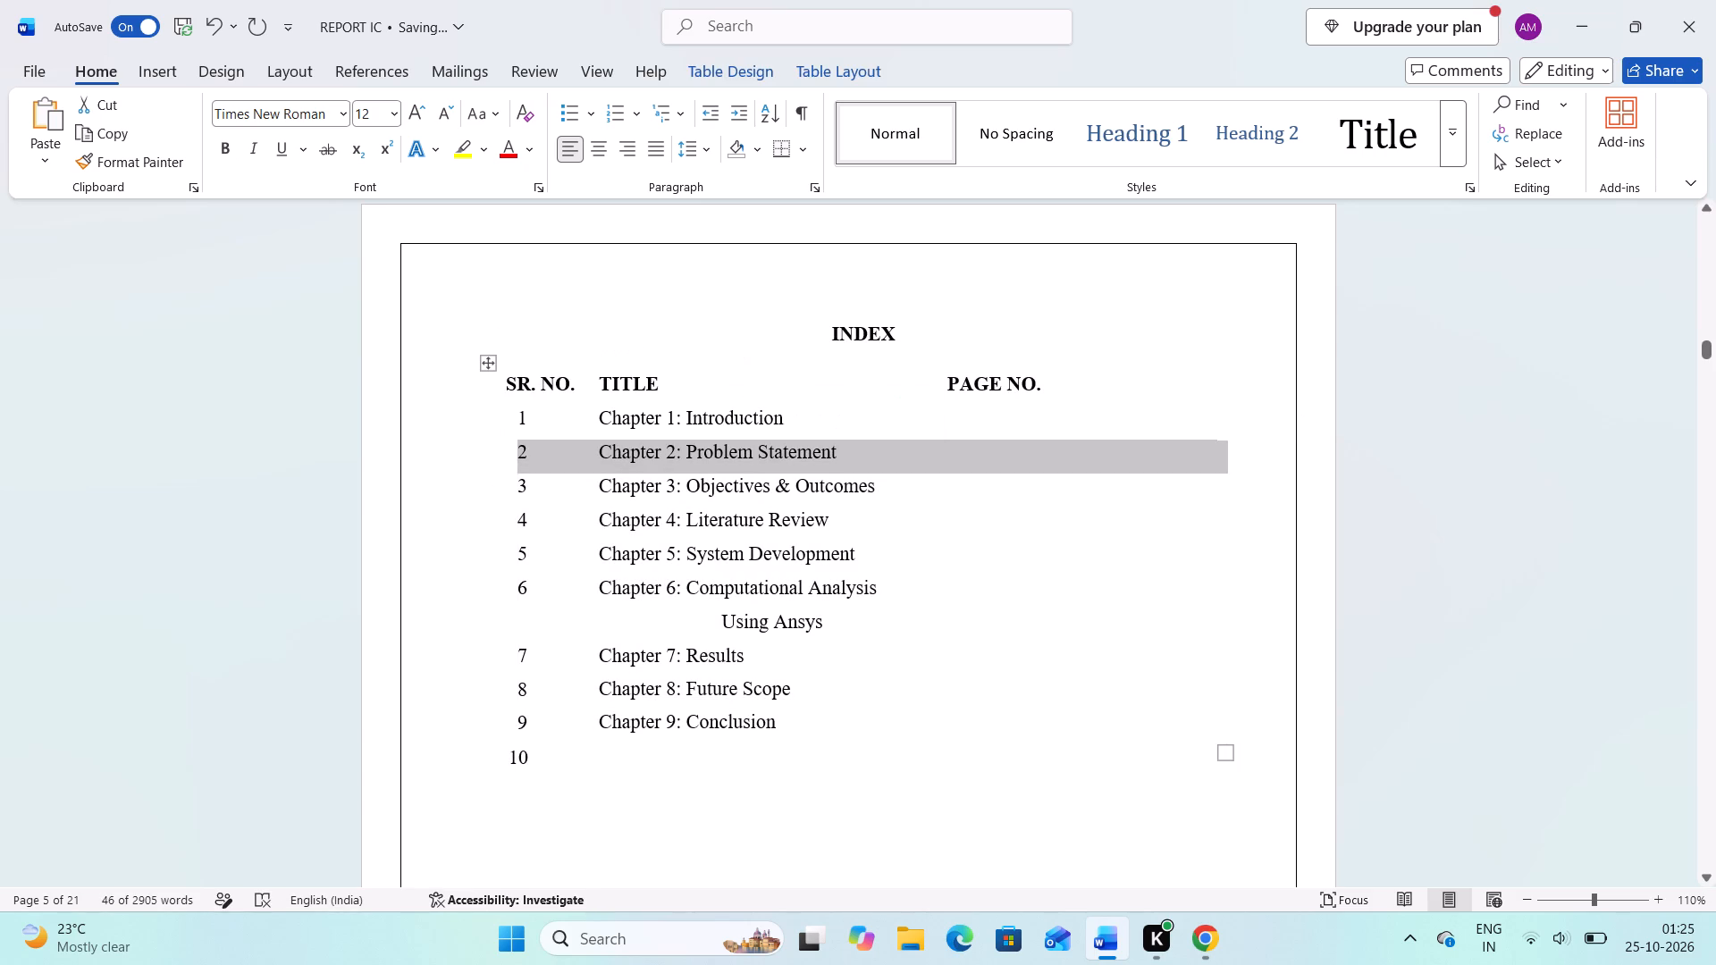
Enter 1 as the page number for Chapter 1: Introduction in the index table.
click(975, 609)
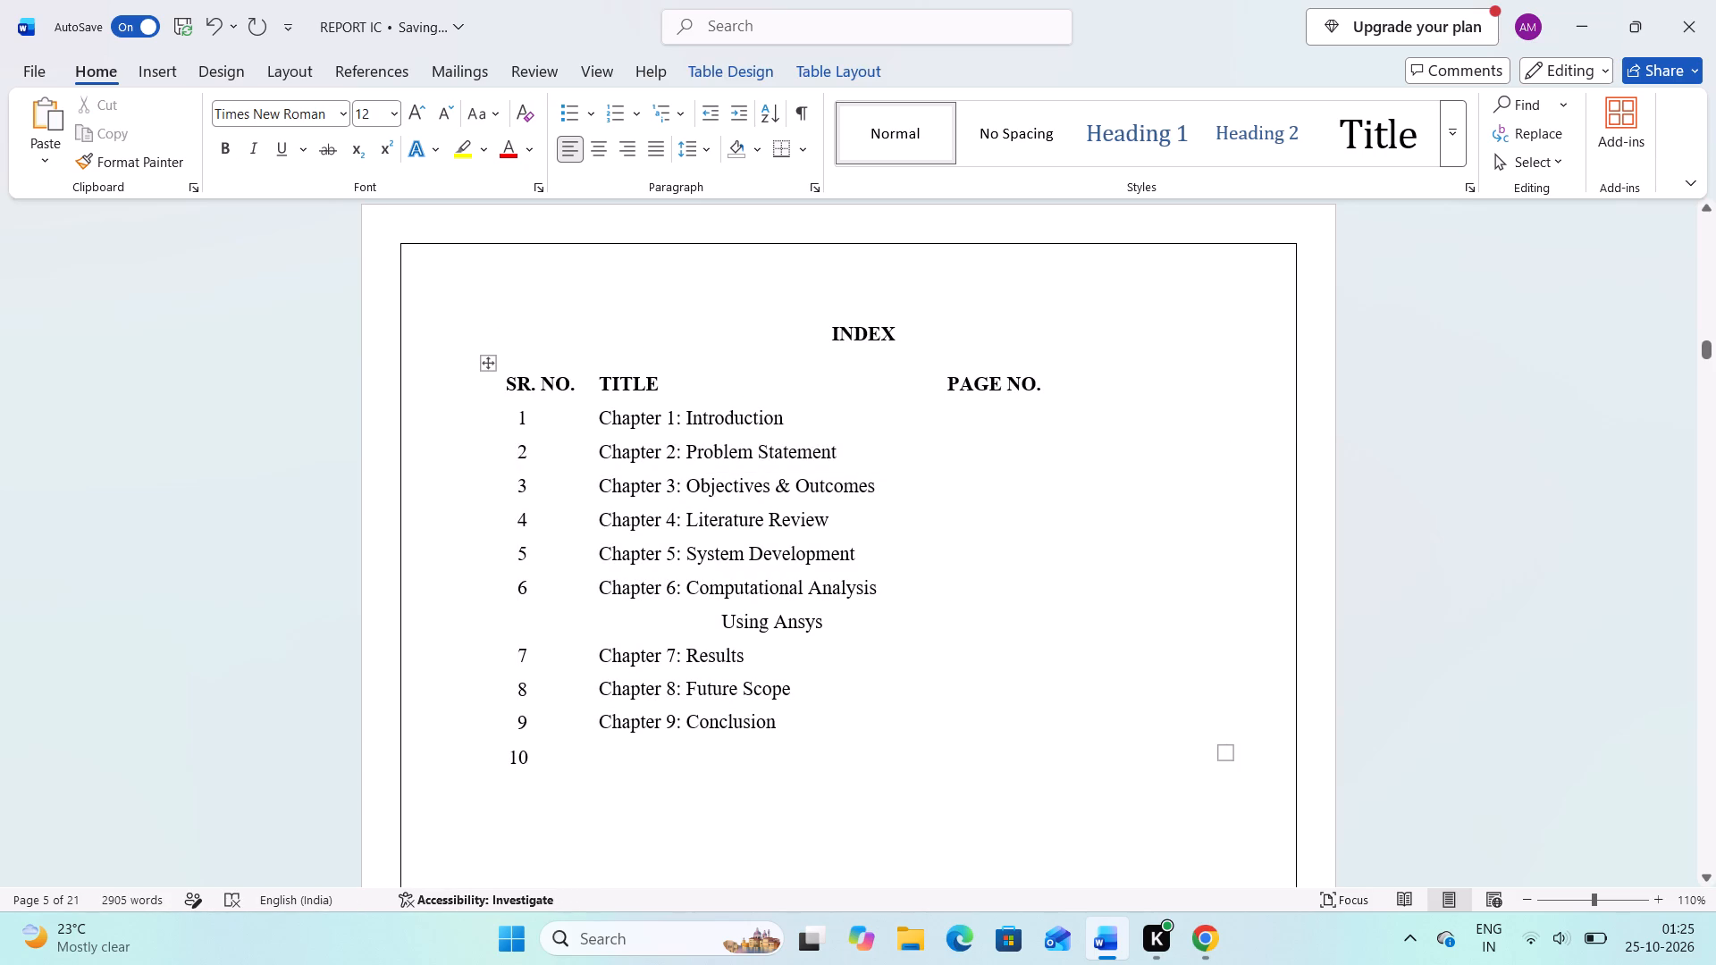
click(954, 415)
key(1)
Look through the report with several pages in view to find the footer page numbers where Chapters 1 to 5 start.
scroll(950, 452, down, 6)
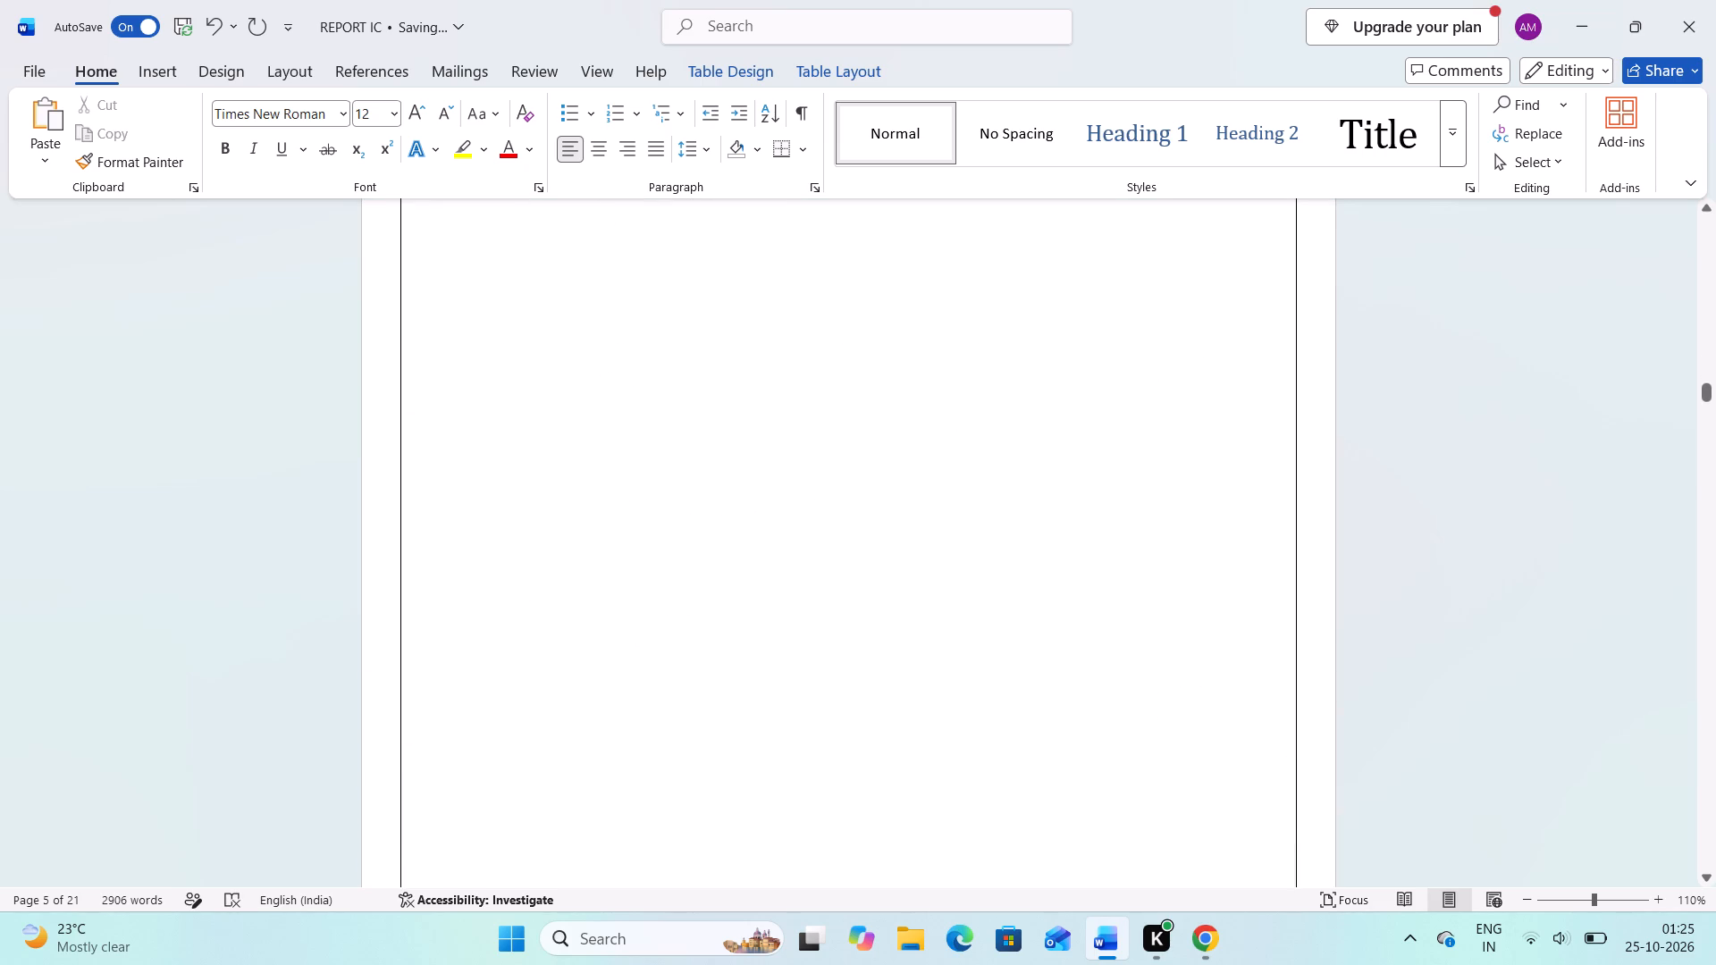
scroll(950, 452, down, 3)
ctrl+scroll(950, 452, up, 5)
ctrl+scroll(950, 452, down, 3)
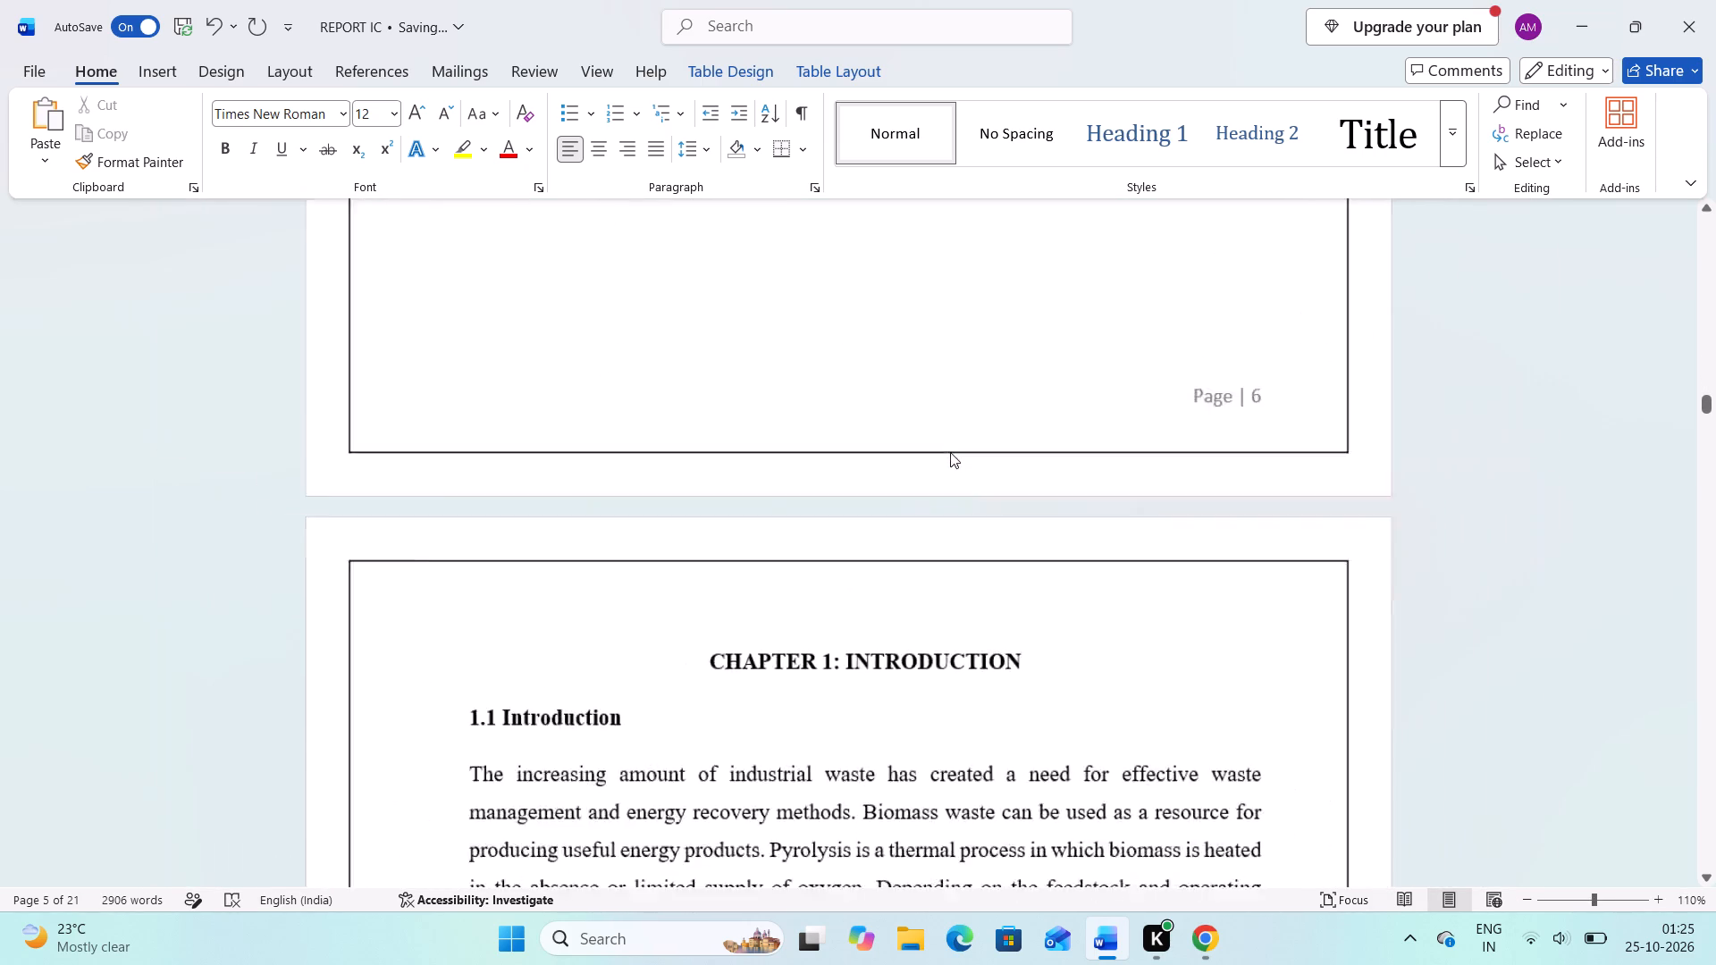
ctrl+scroll(950, 452, down, 7)
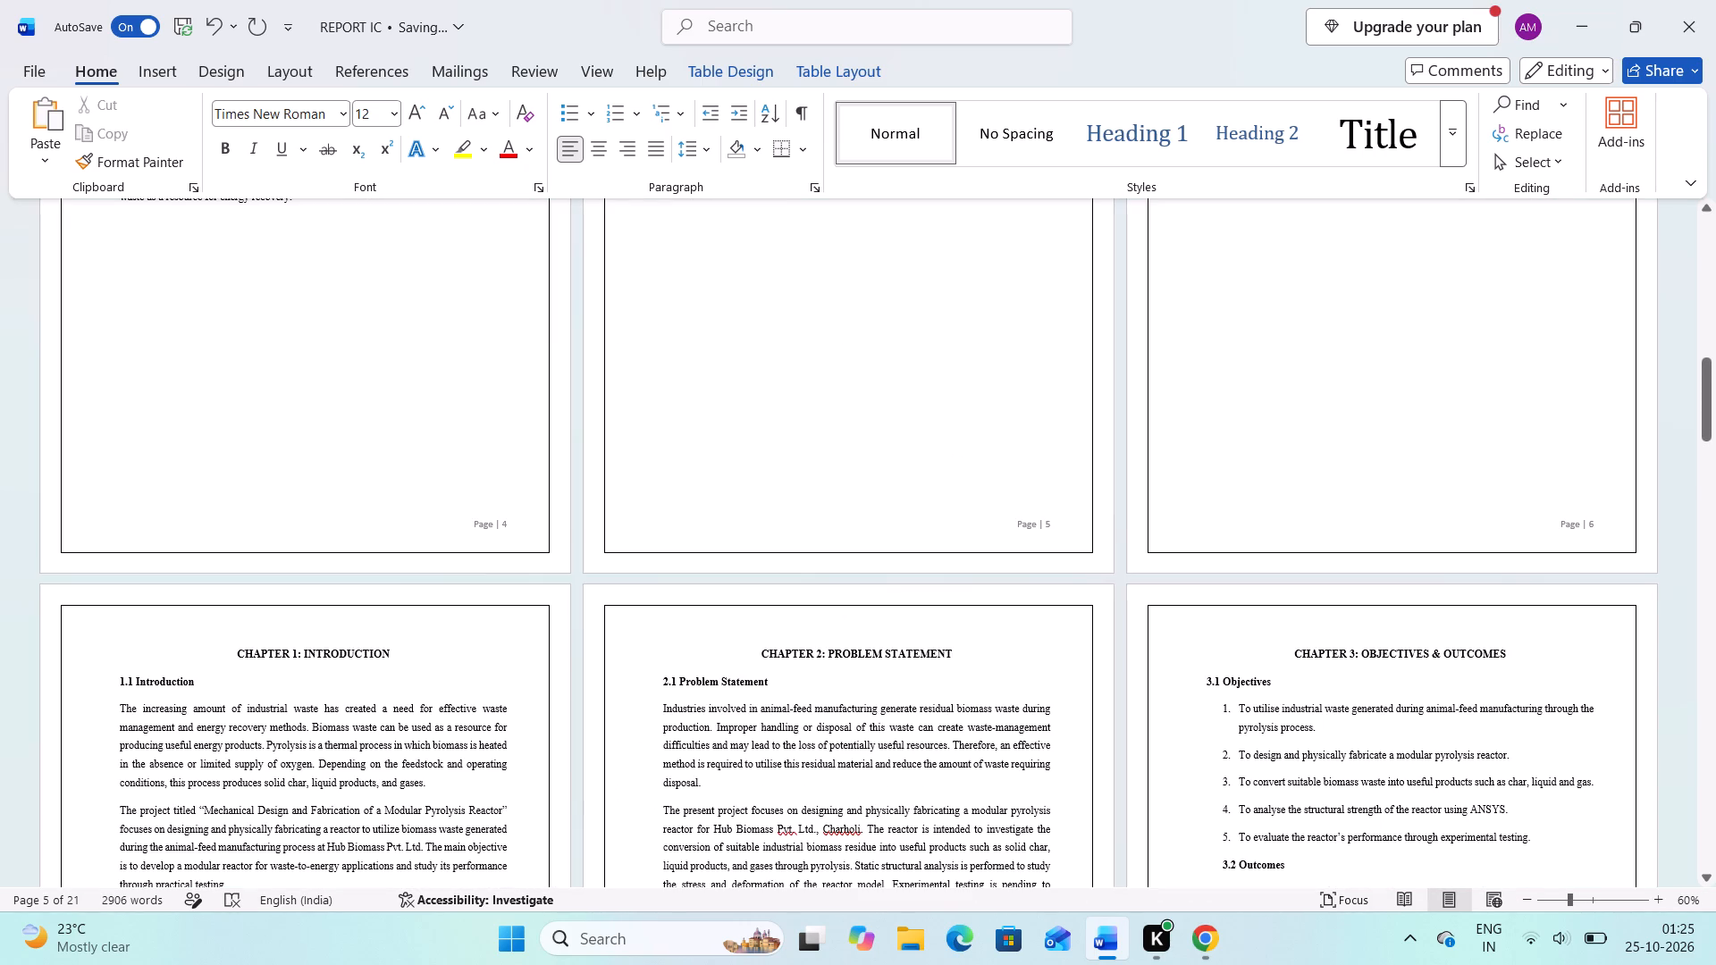
scroll(950, 454, up, 2)
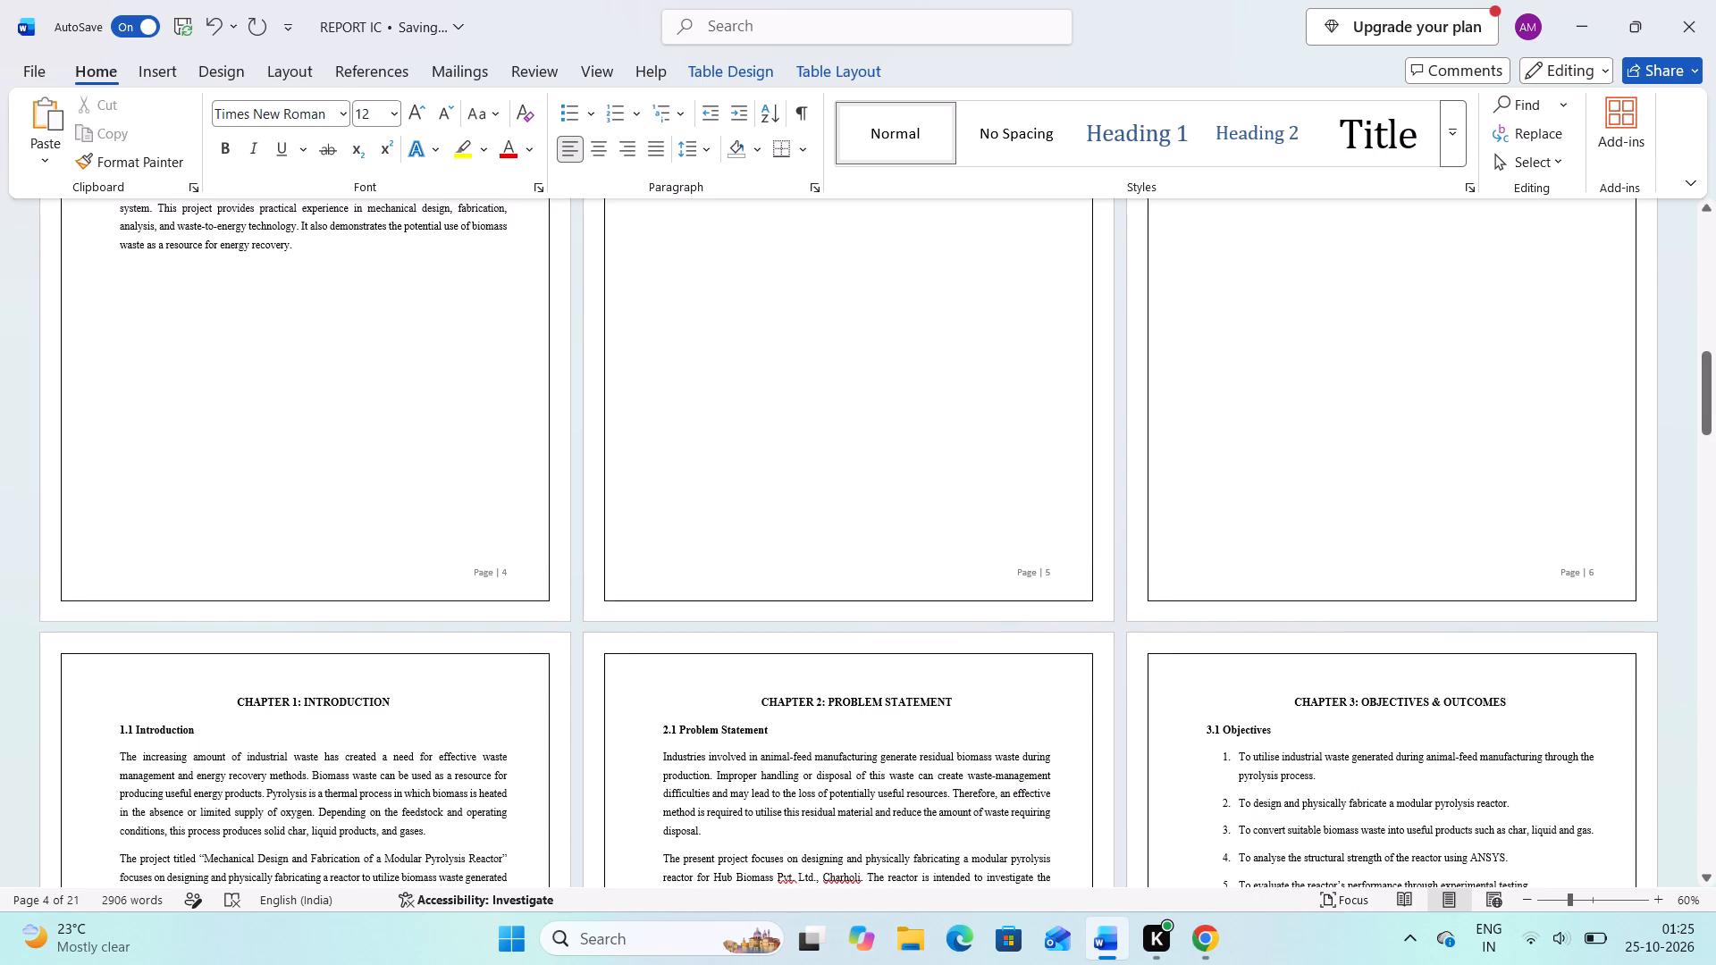
scroll(950, 454, down, 4)
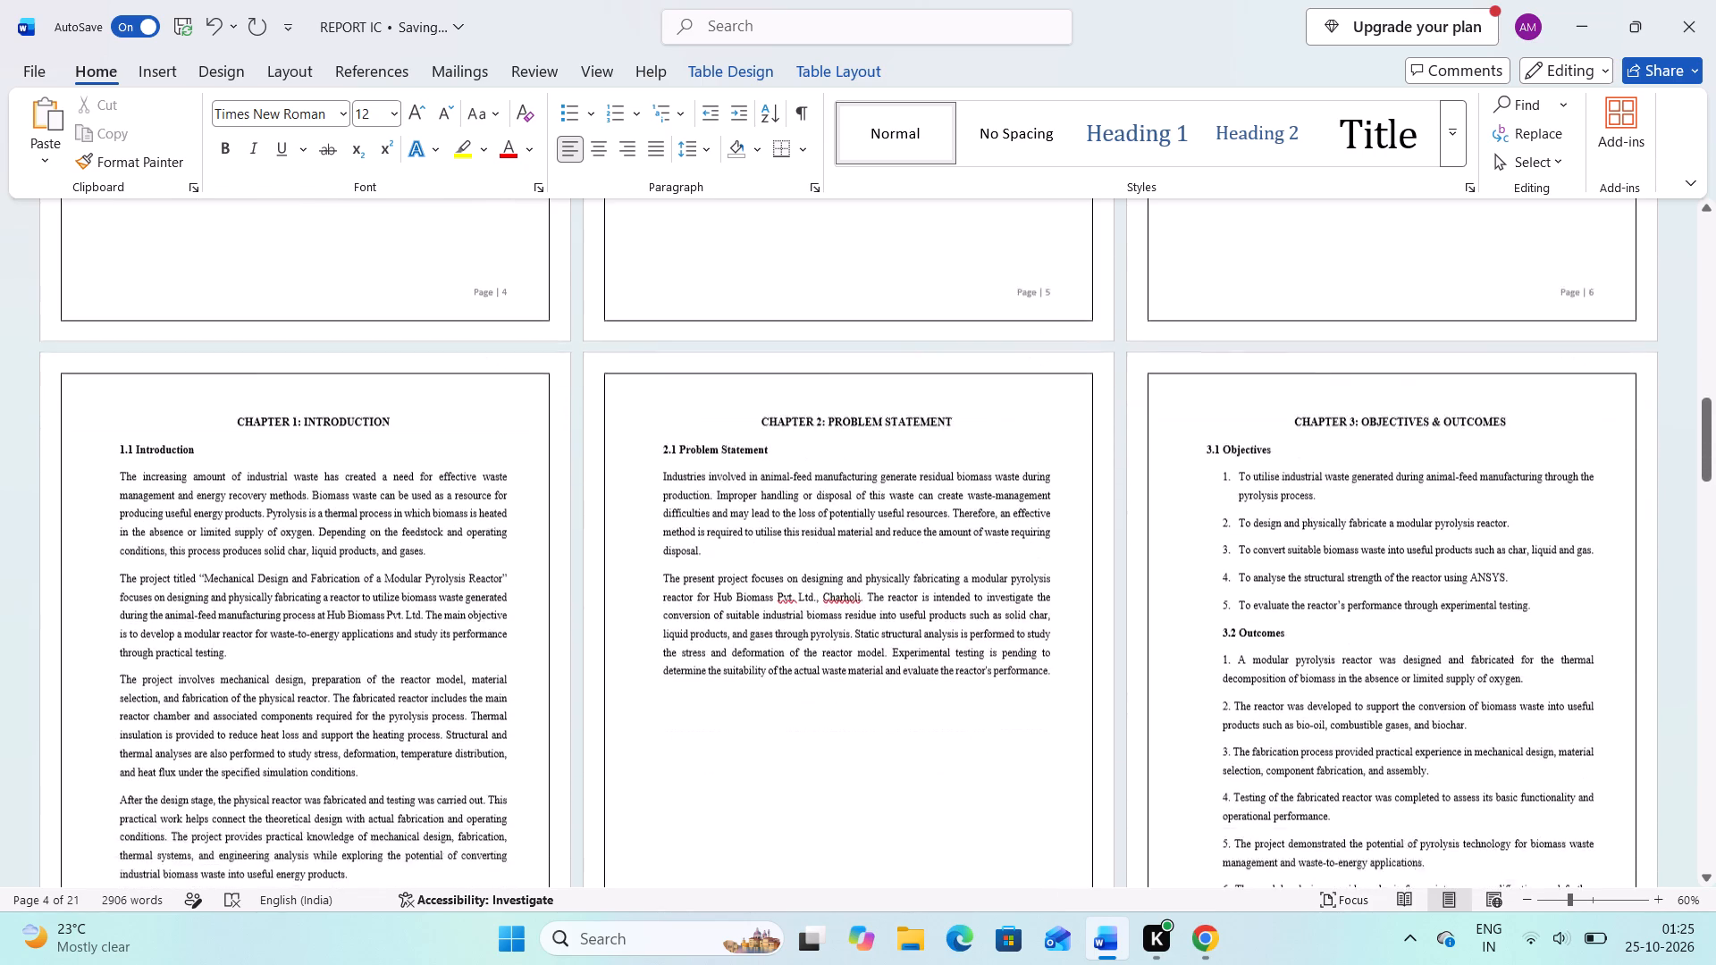
scroll(950, 454, down, 4)
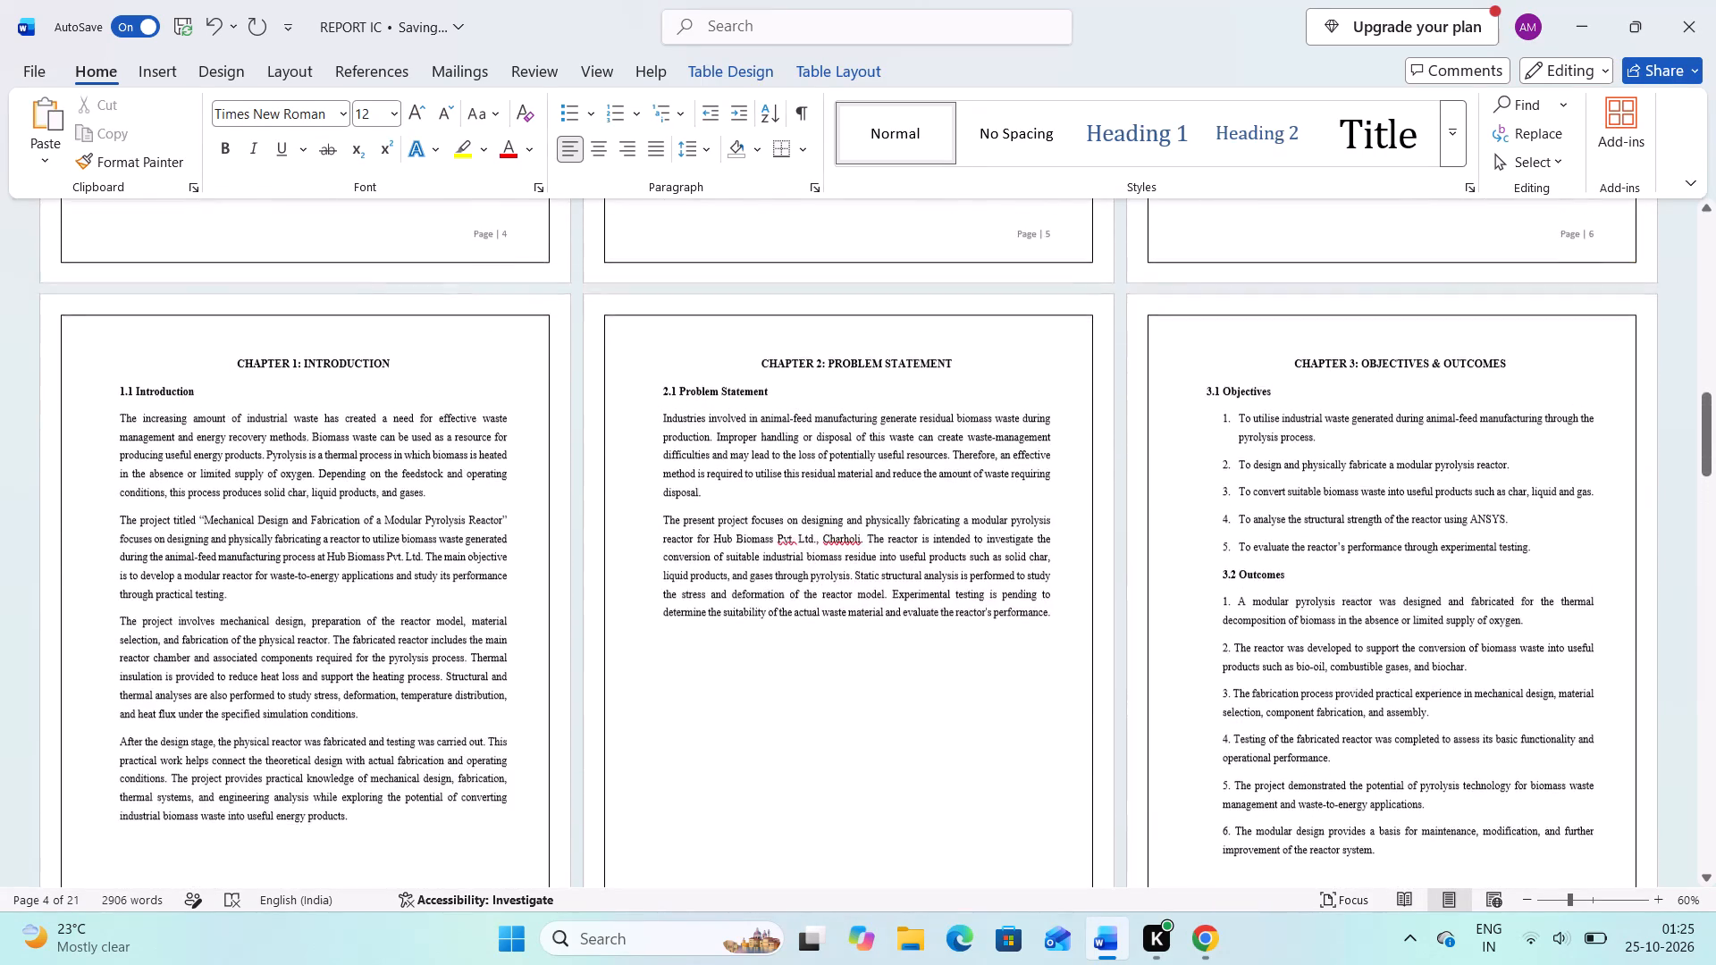
scroll(950, 454, down, 4)
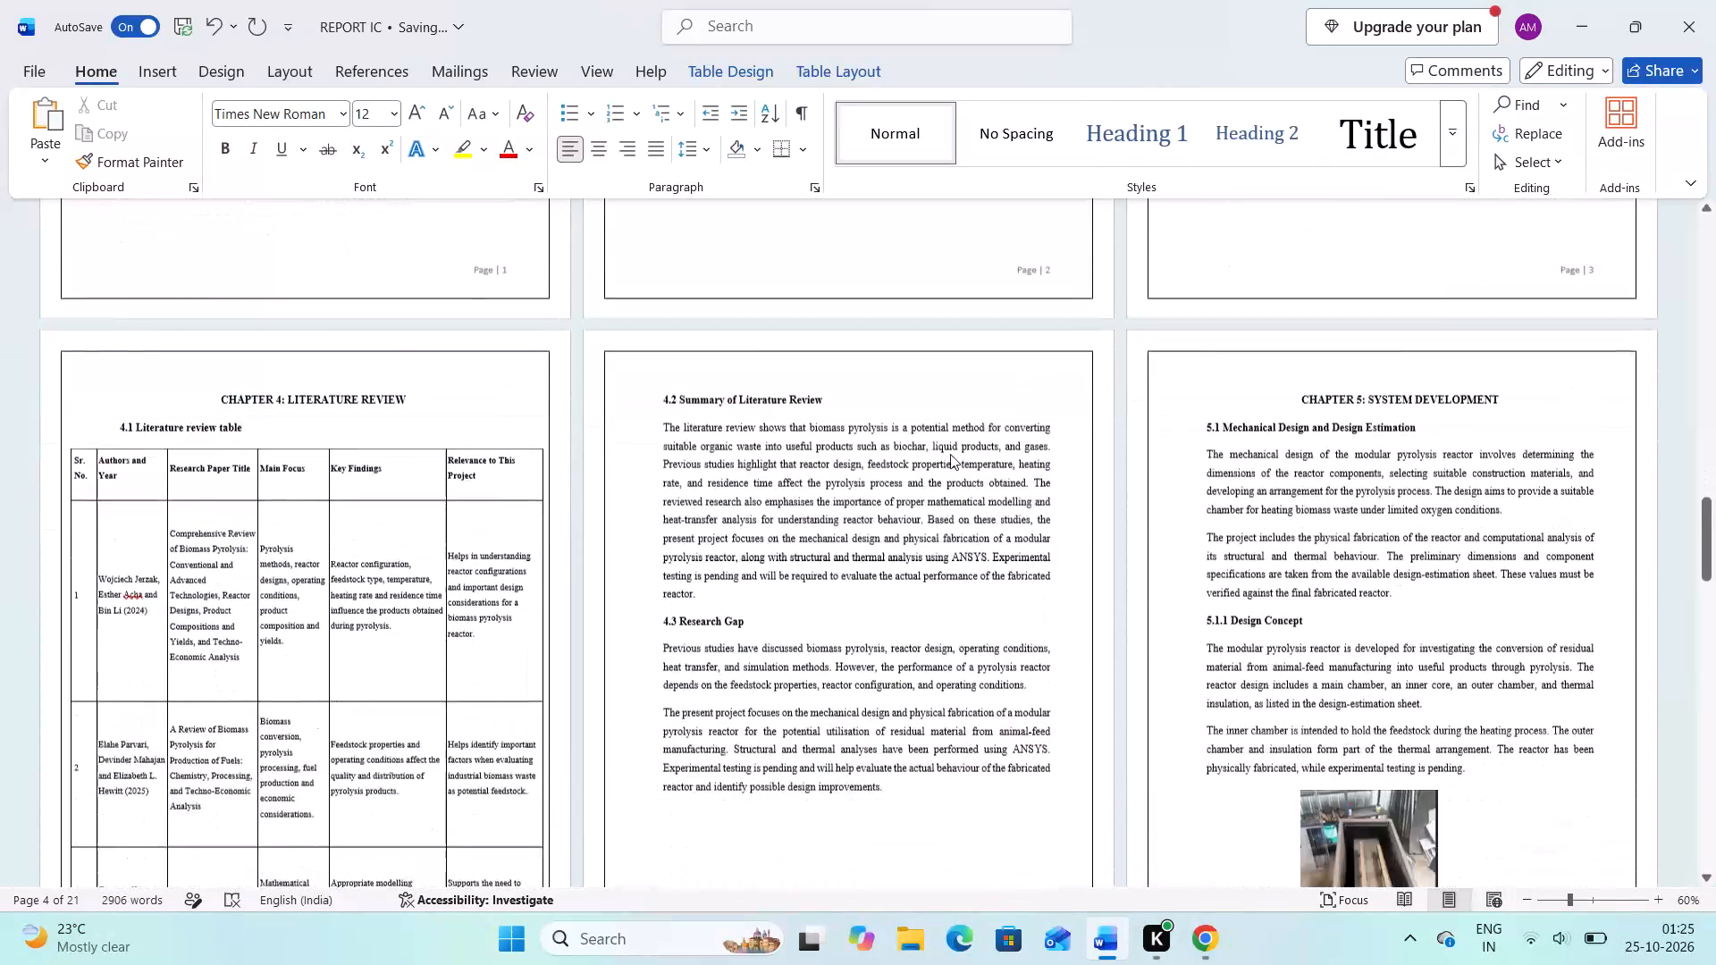
scroll(950, 454, down, 3)
scroll(950, 454, up, 6)
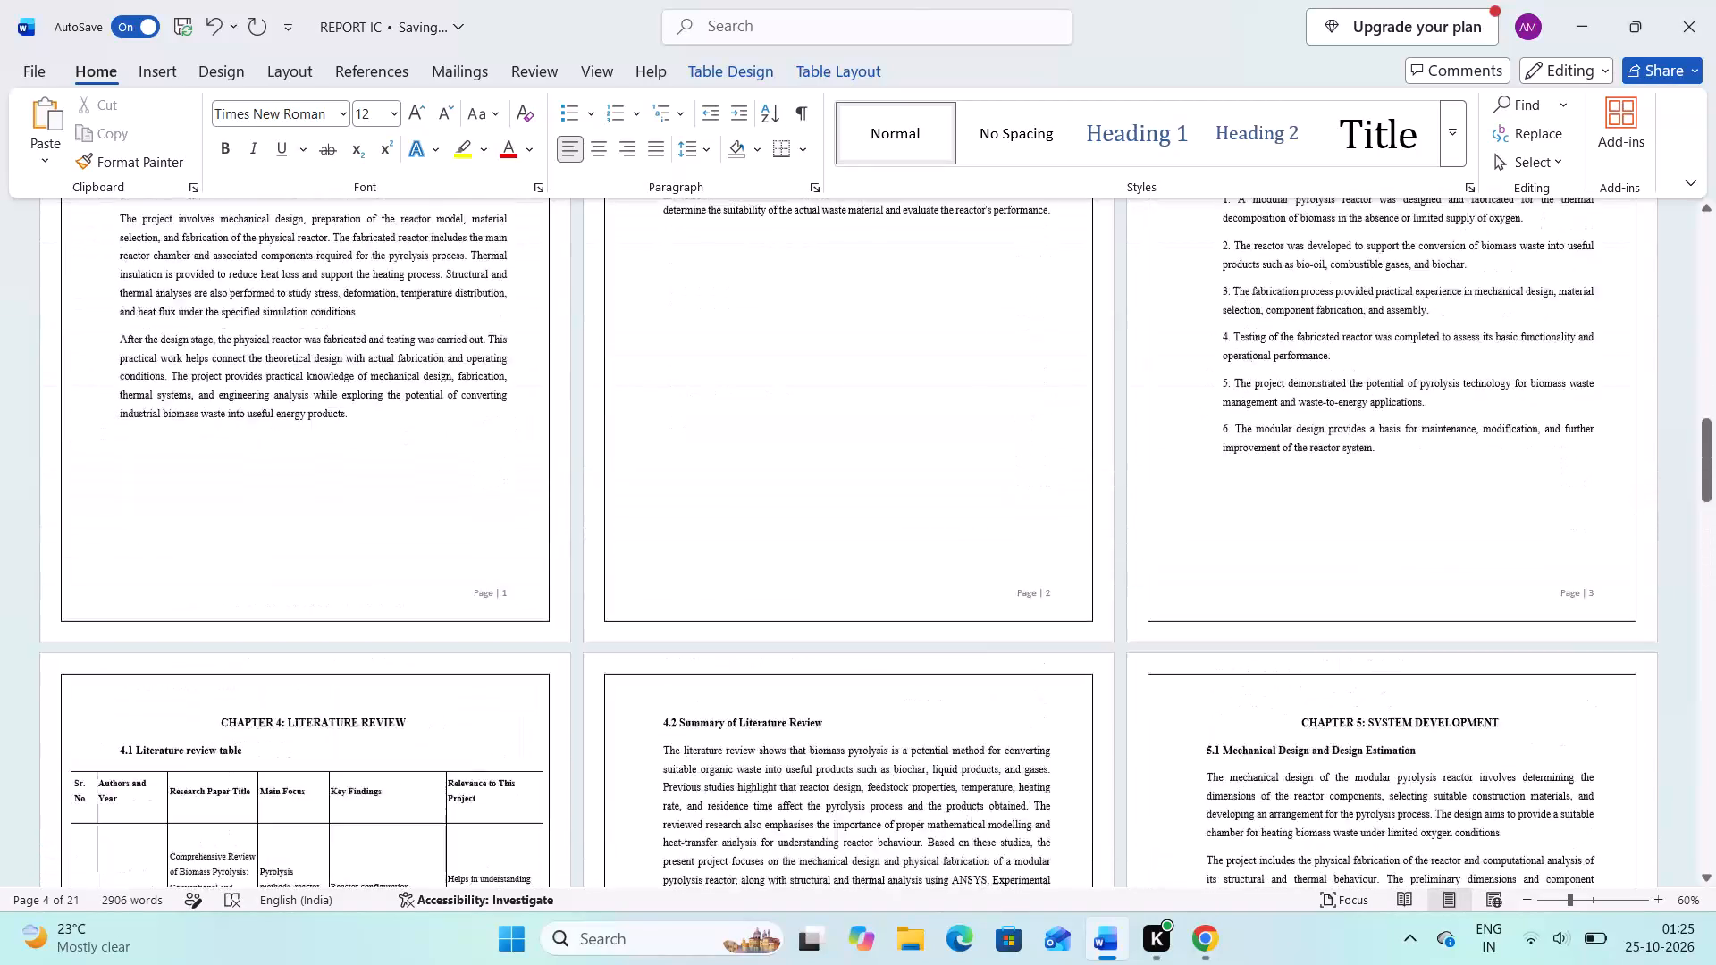
scroll(950, 454, up, 13)
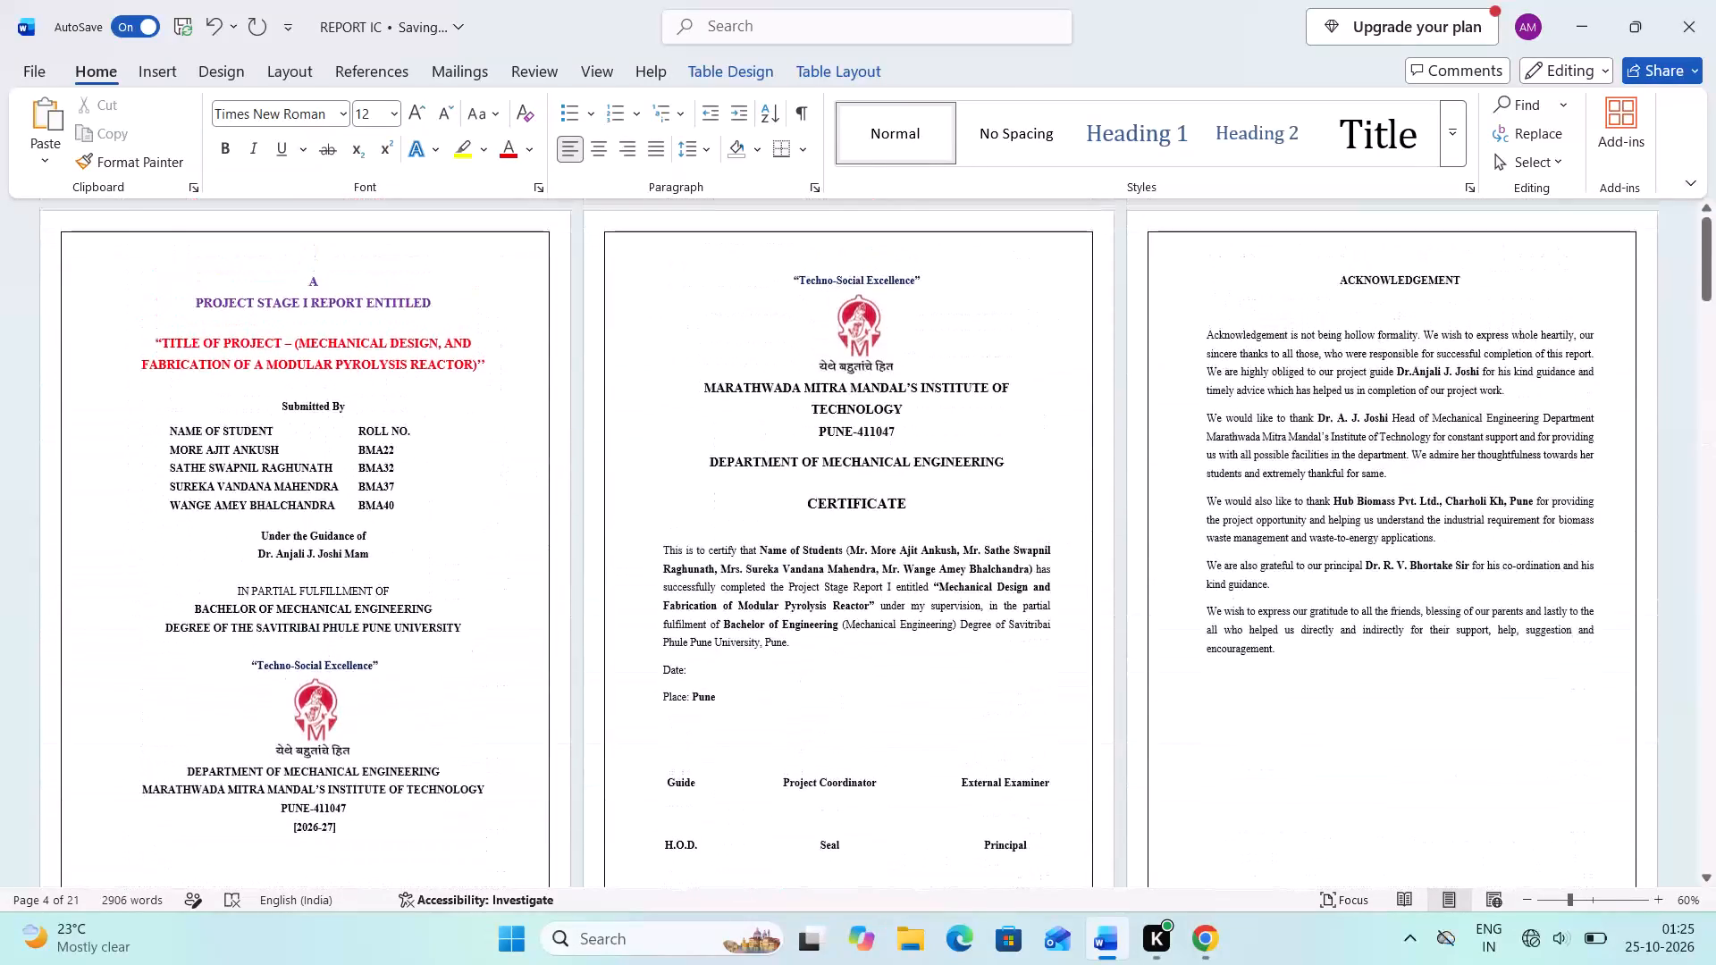
Enter page numbers 2, 3, 4 and 6 for Chapters 2 to 5 in the index table's PAGE NO. column.
scroll(927, 295, down, 4)
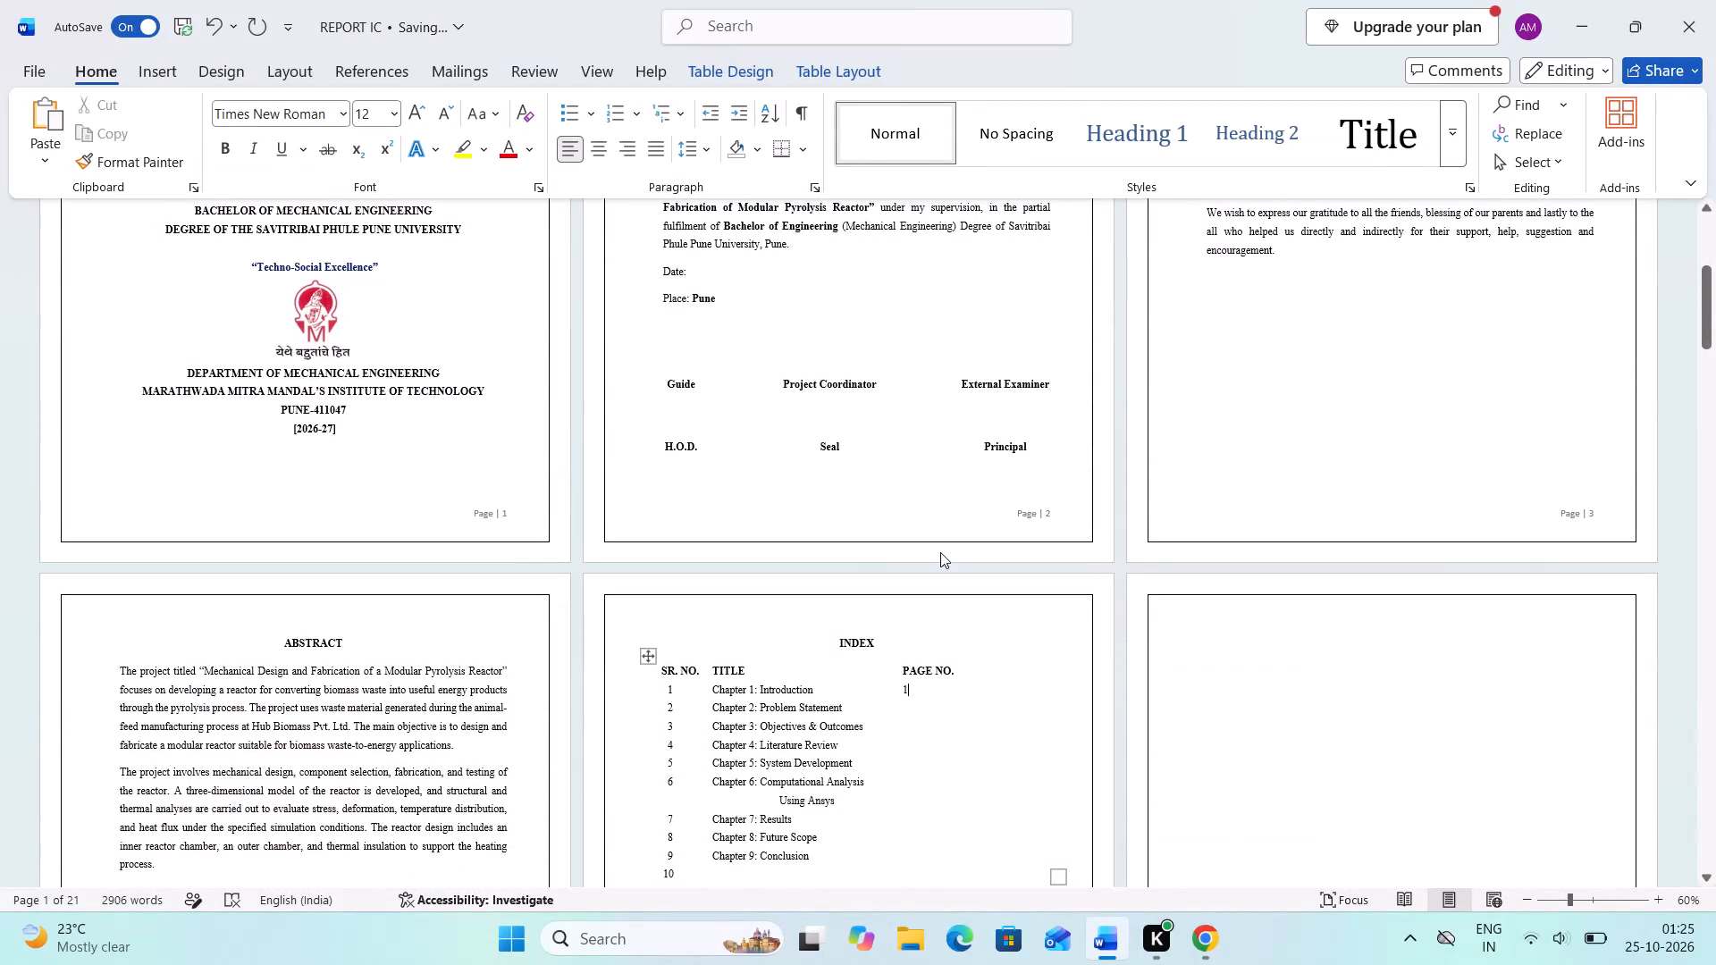
key(Down)
key(2)
key(Down)
key(3)
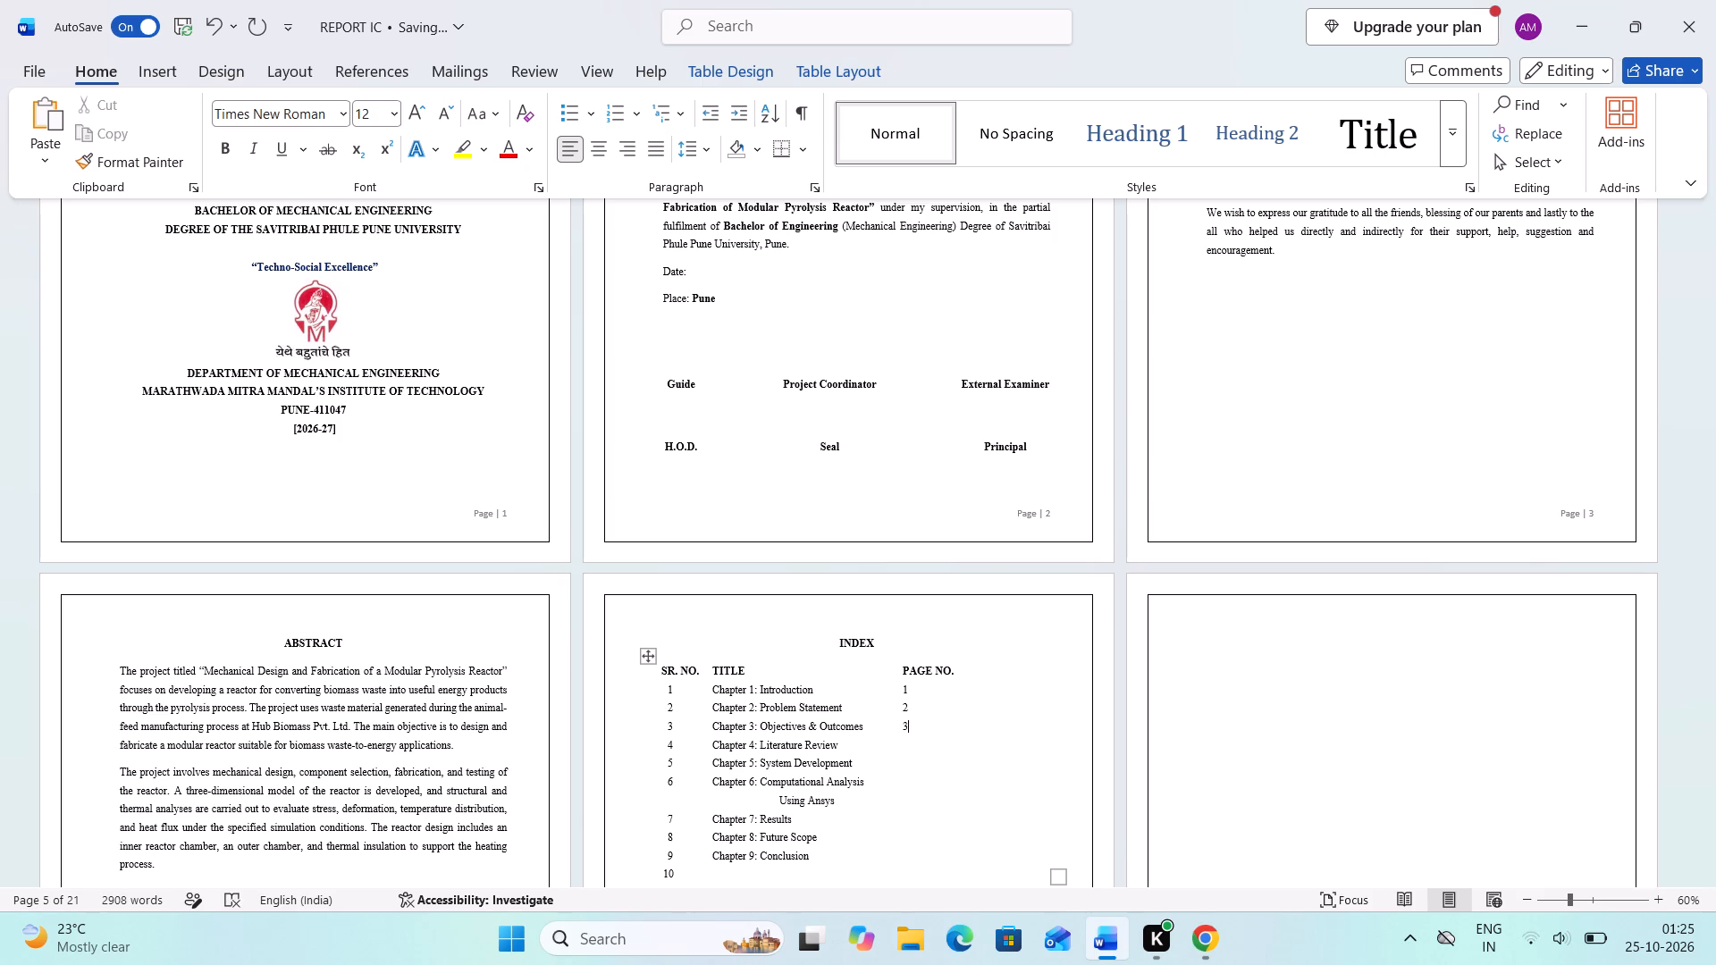
key(Down)
key(4)
key(Down)
key(6)
Look through the report's pages to find the footer page numbers where Chapters 6 to 9 start.
scroll(904, 709, down, 1)
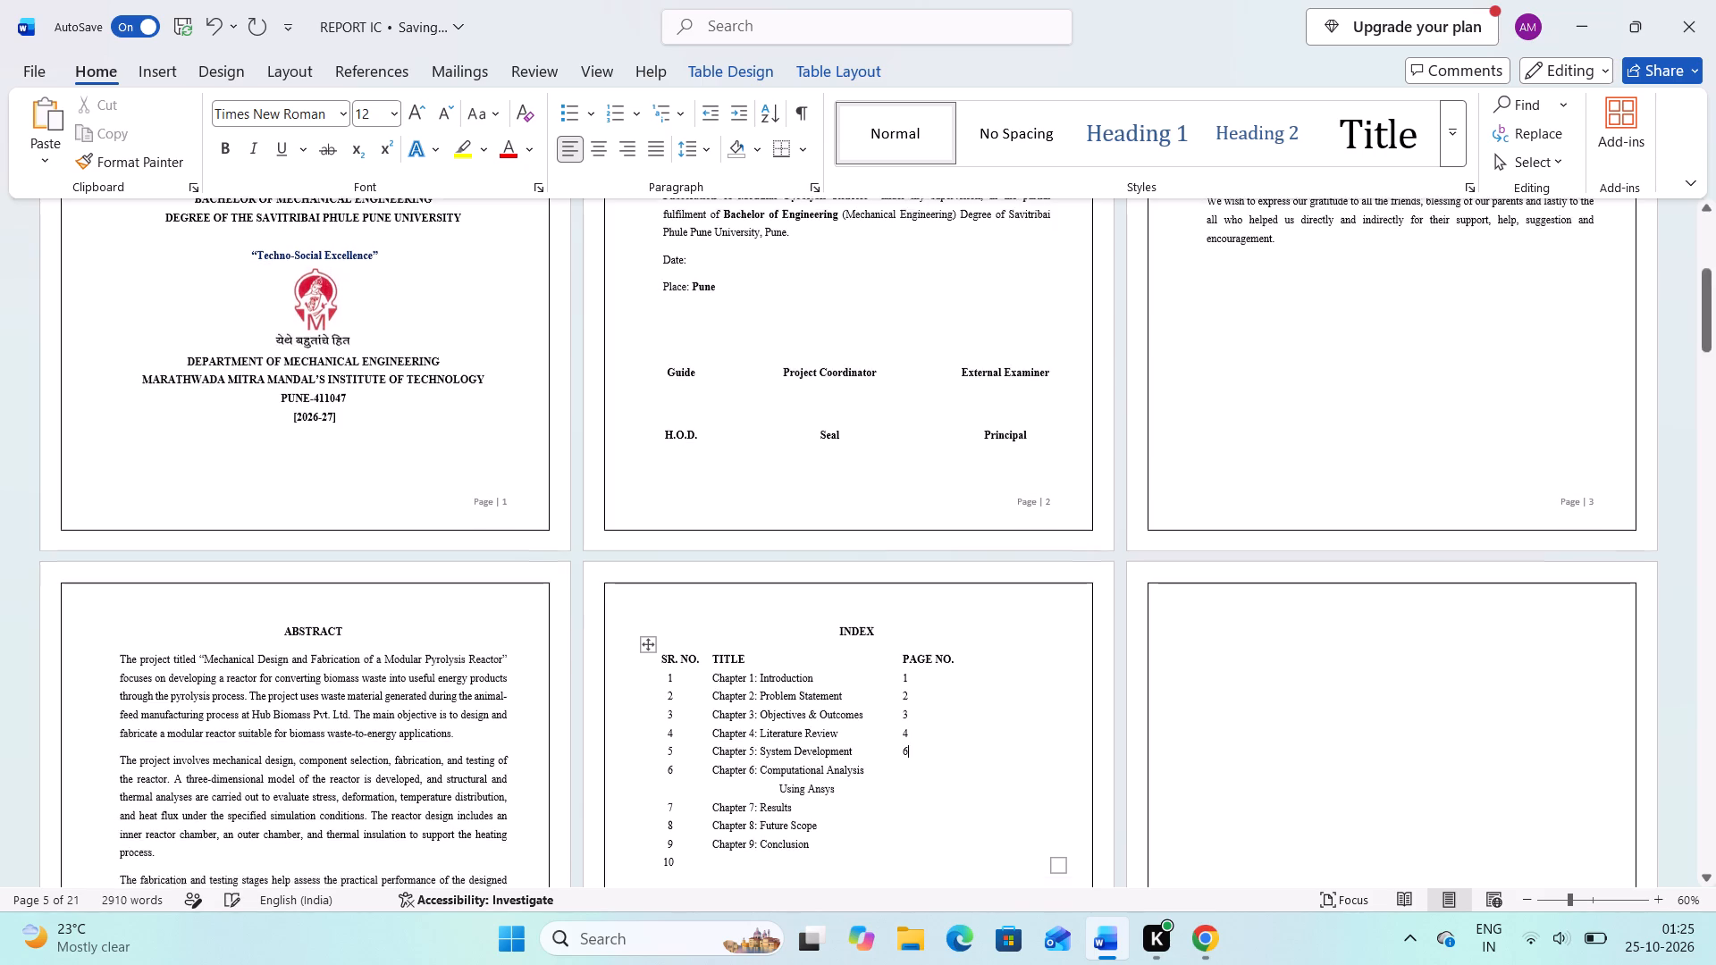
scroll(904, 709, down, 13)
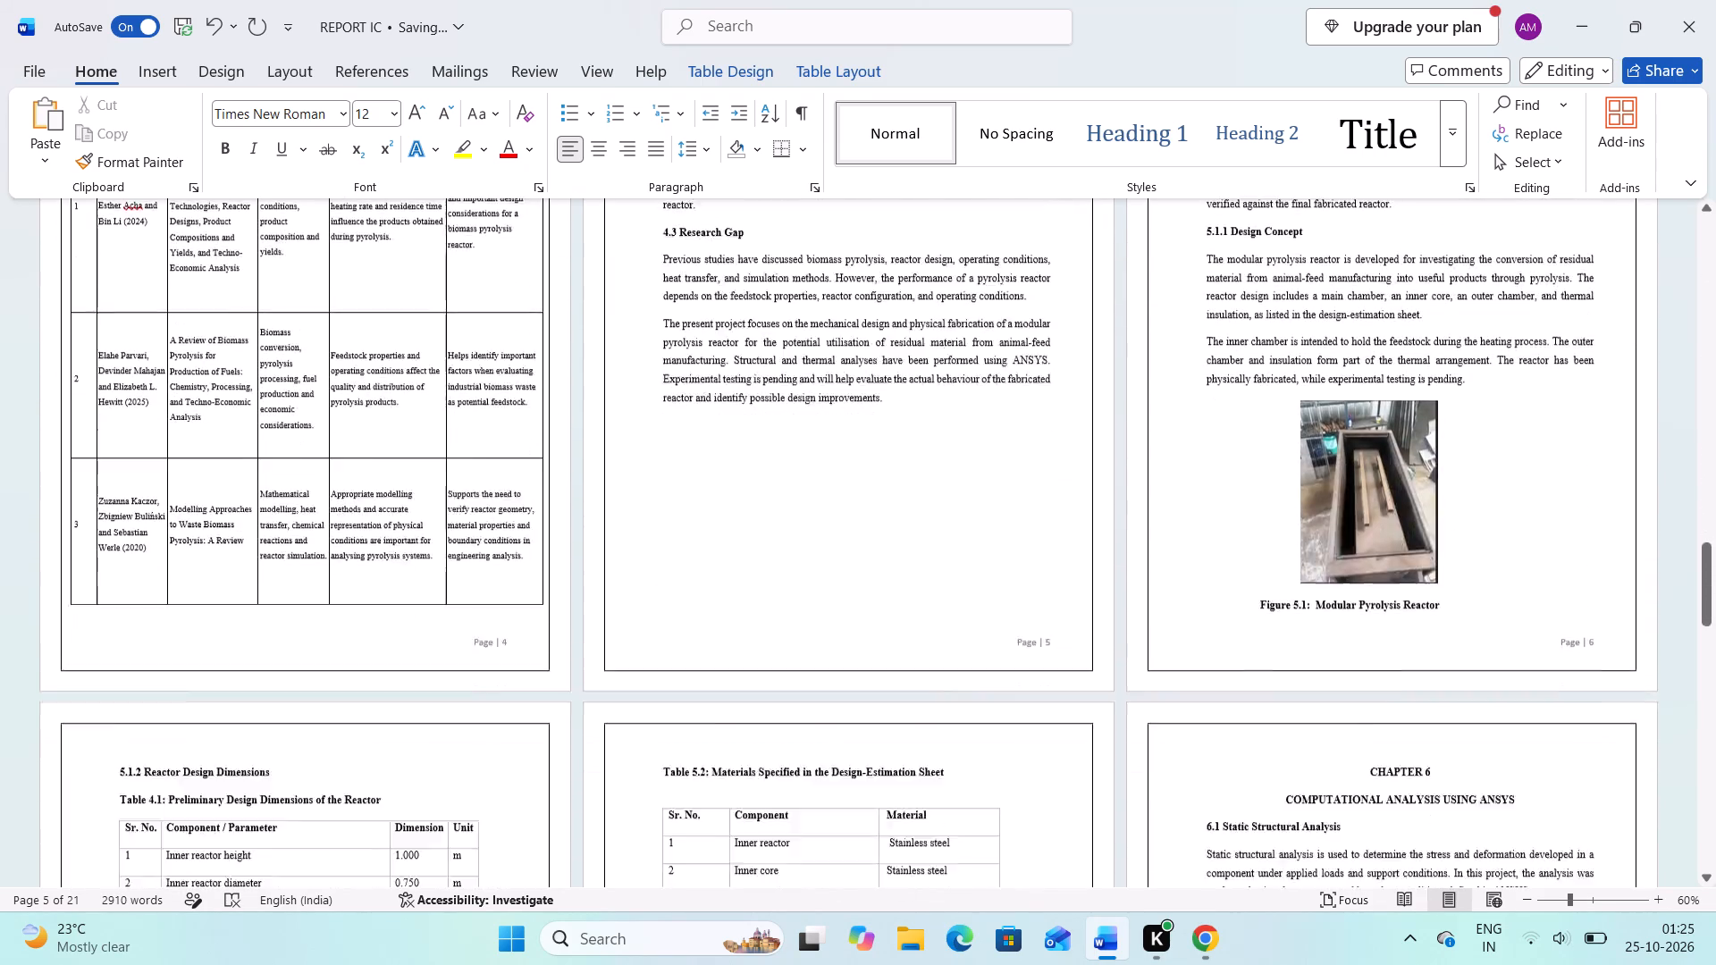
scroll(904, 709, down, 1)
scroll(904, 709, up, 1)
scroll(904, 709, down, 1)
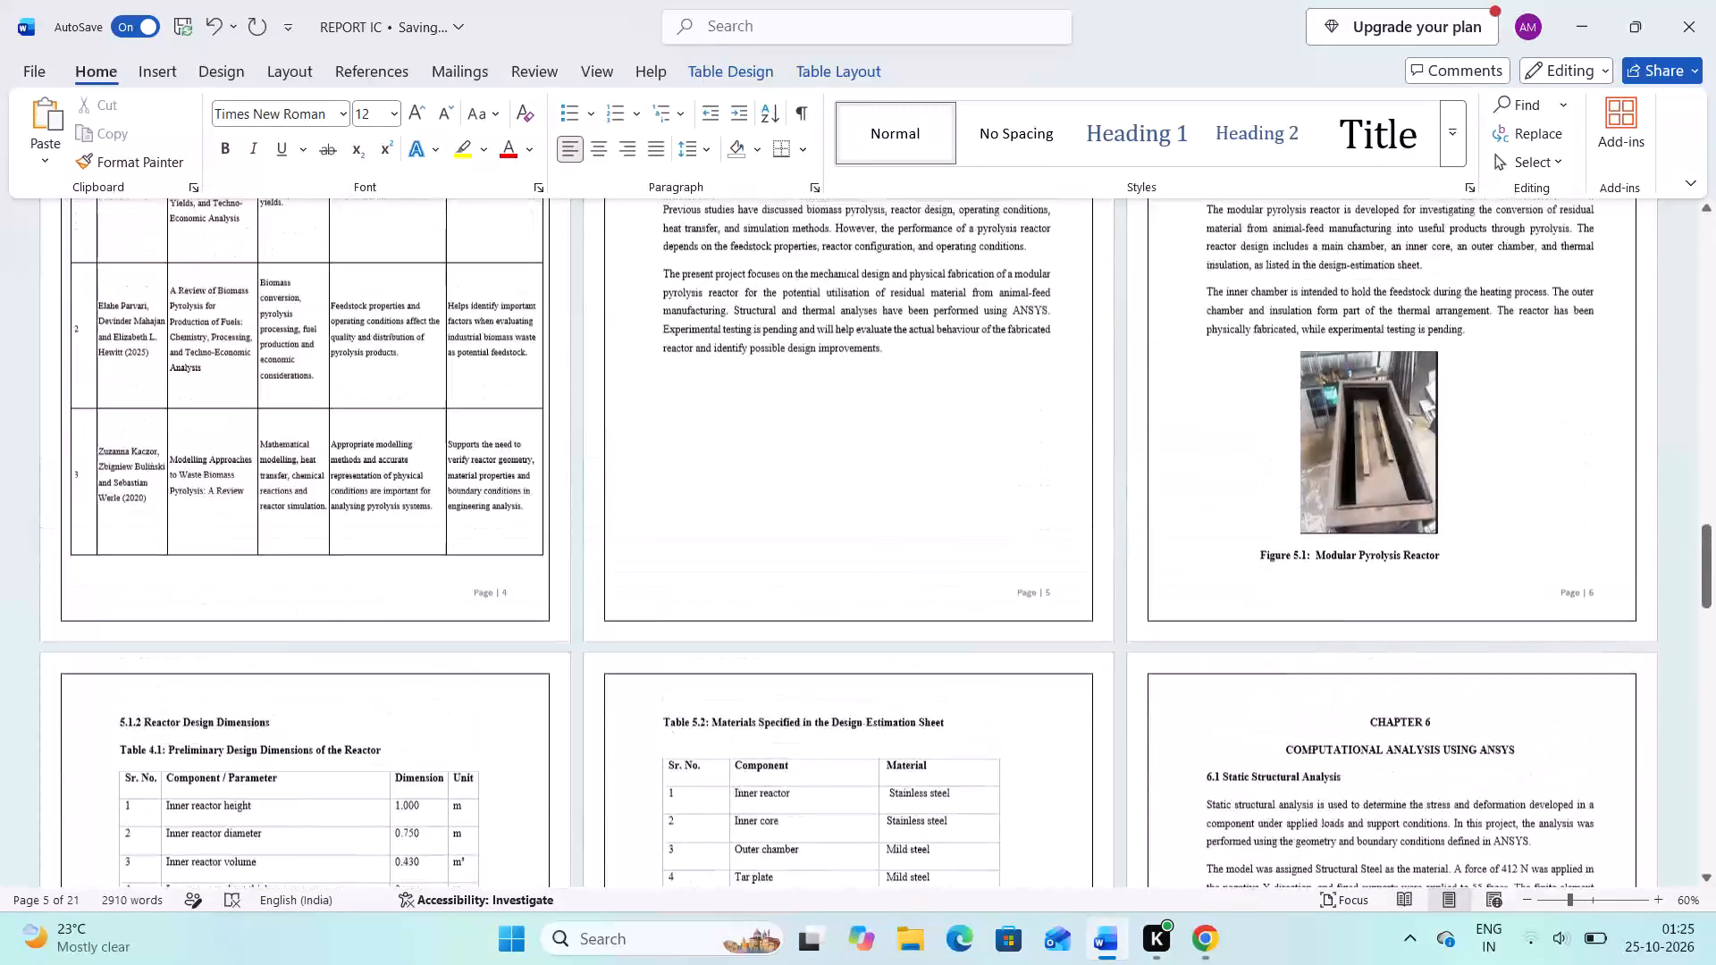
scroll(904, 709, down, 2)
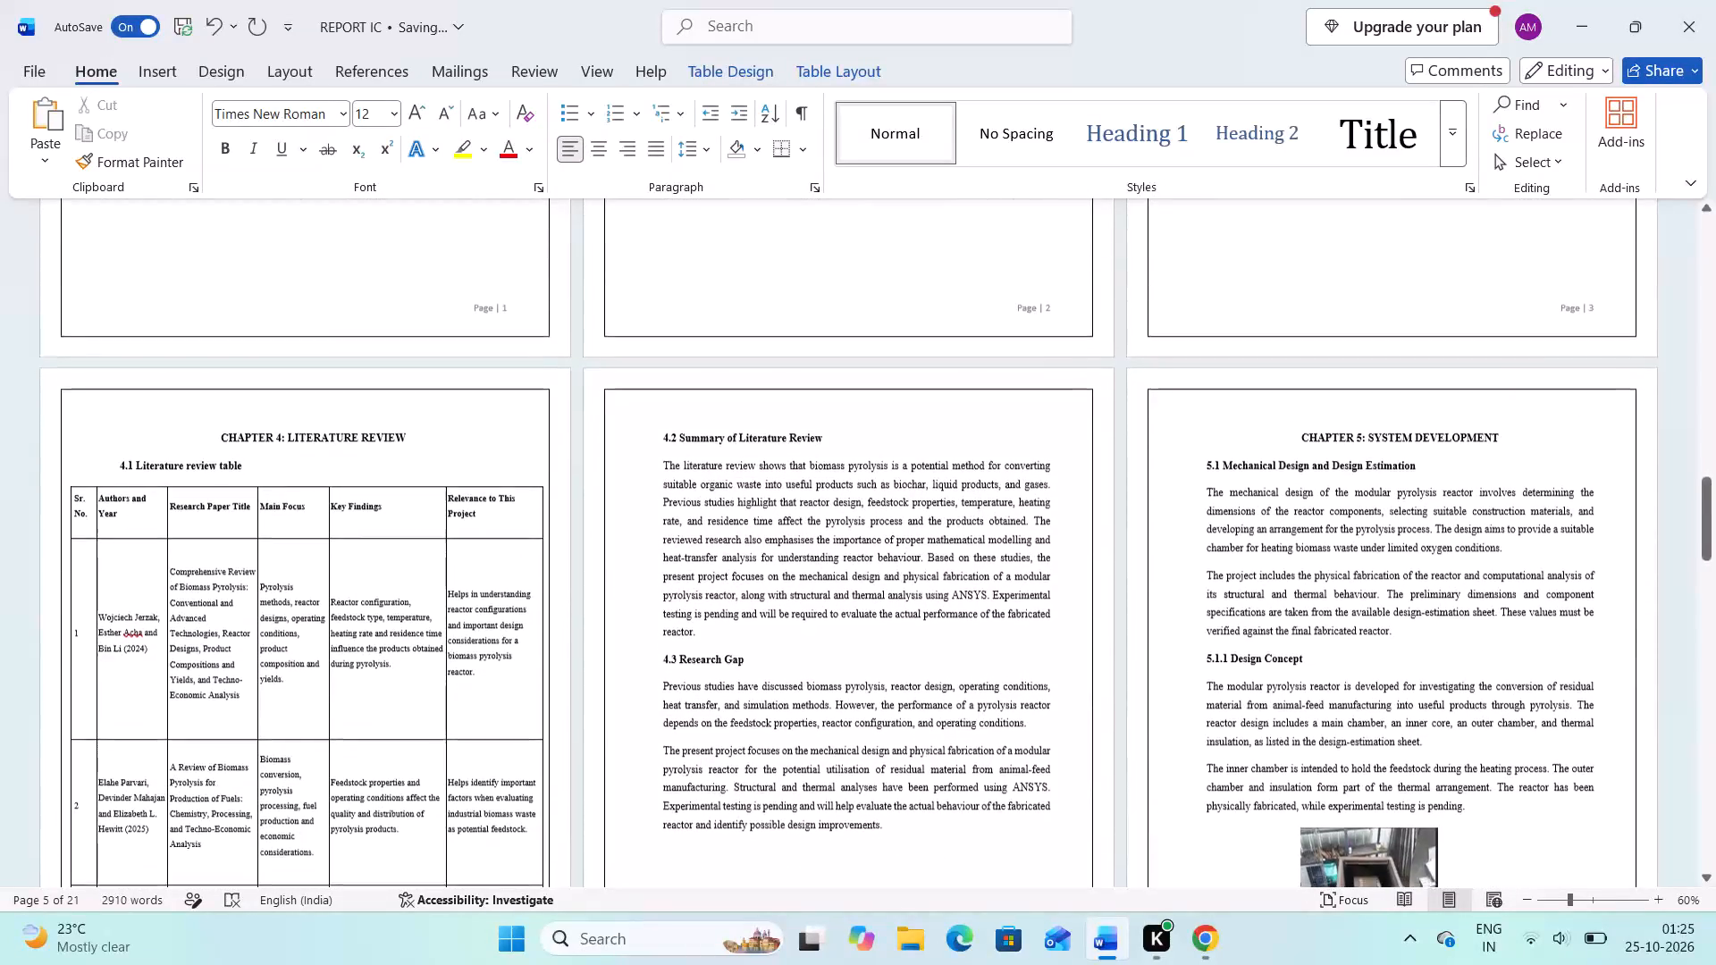
scroll(904, 709, down, 1)
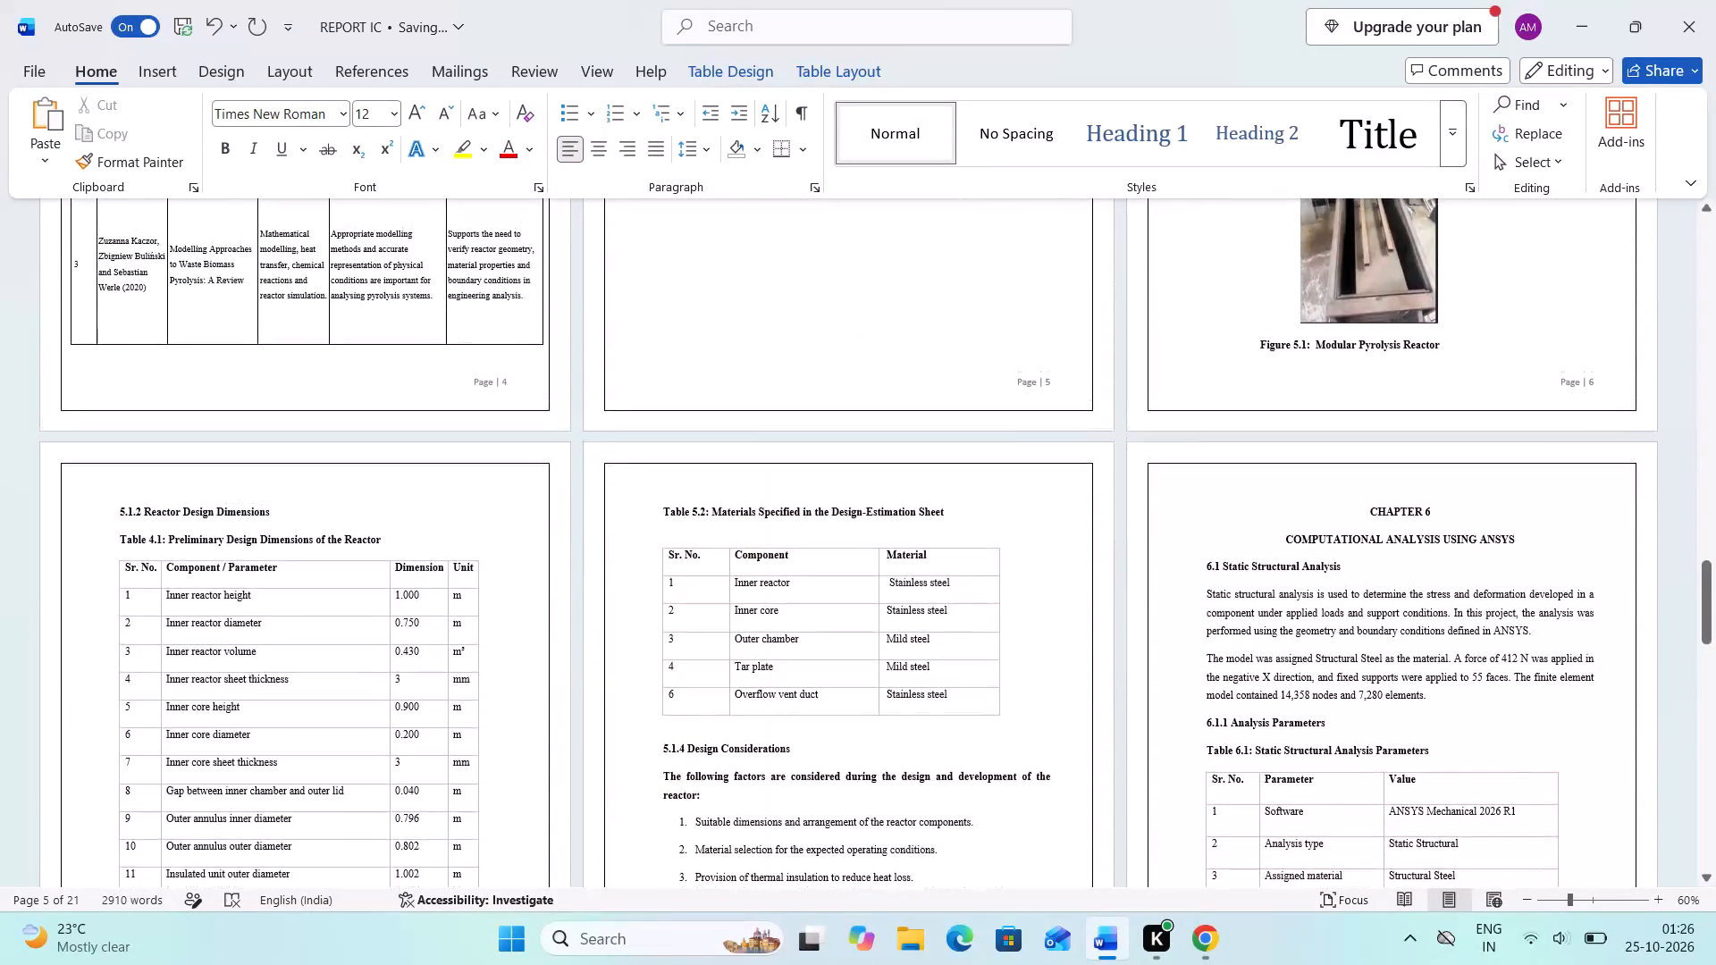
scroll(904, 709, down, 1)
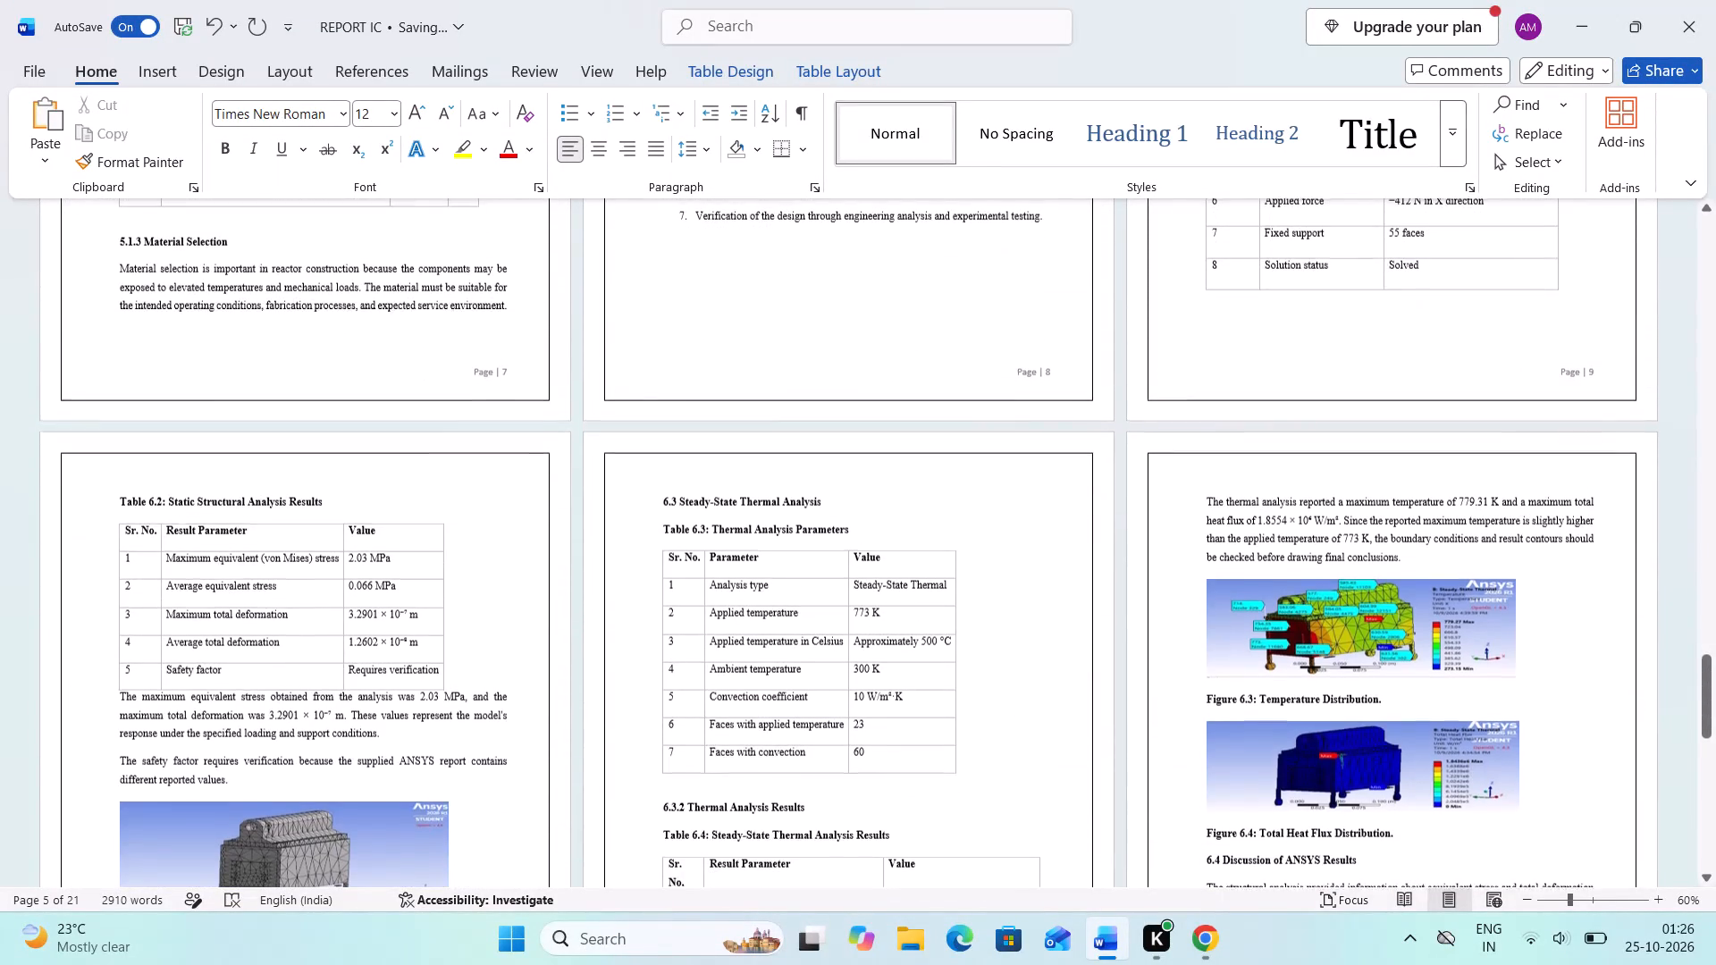
scroll(904, 709, down, 1)
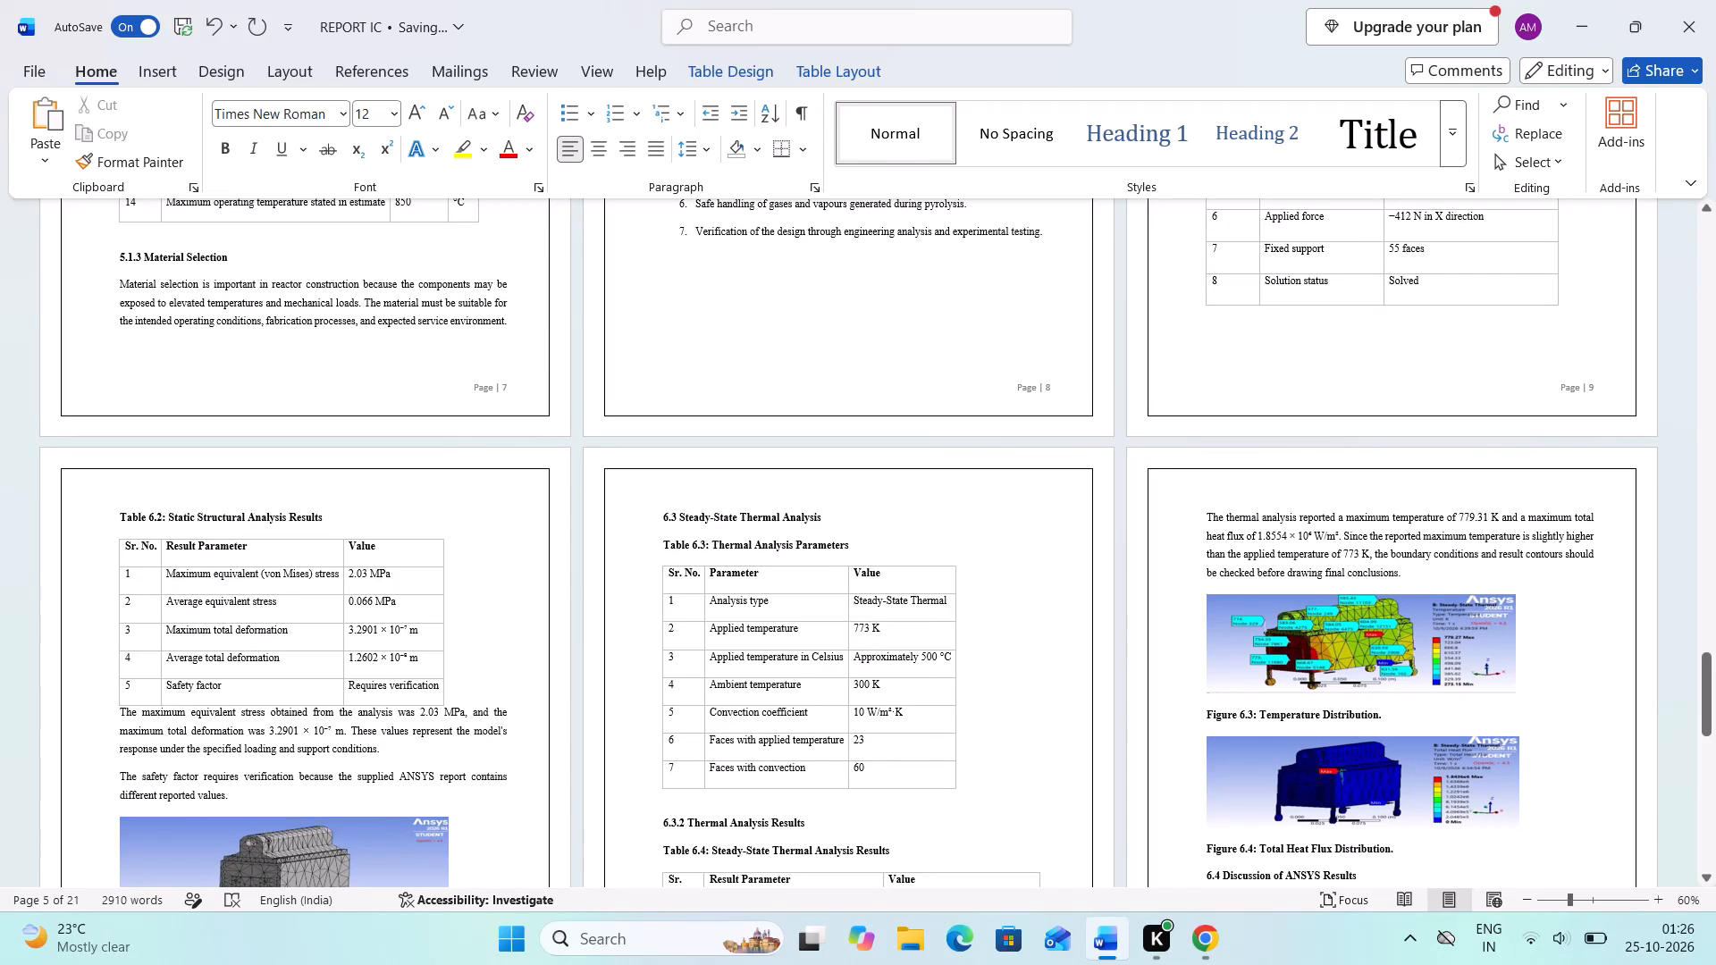
scroll(1136, 587, down, 2)
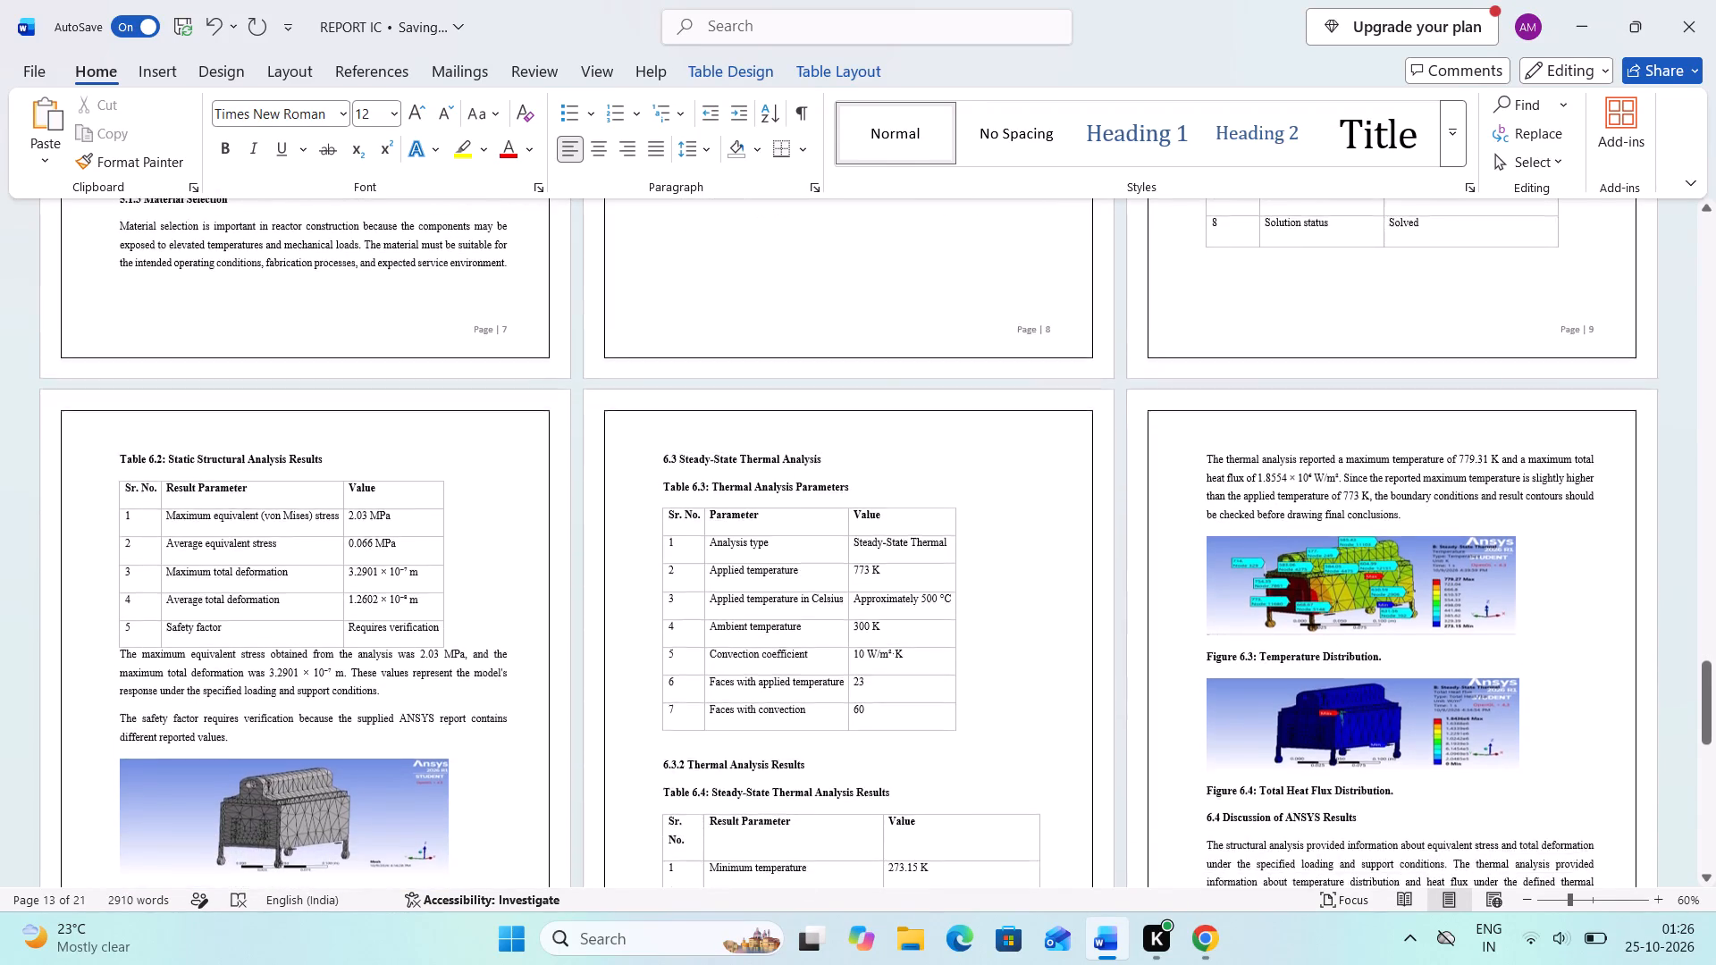
scroll(1136, 587, down, 5)
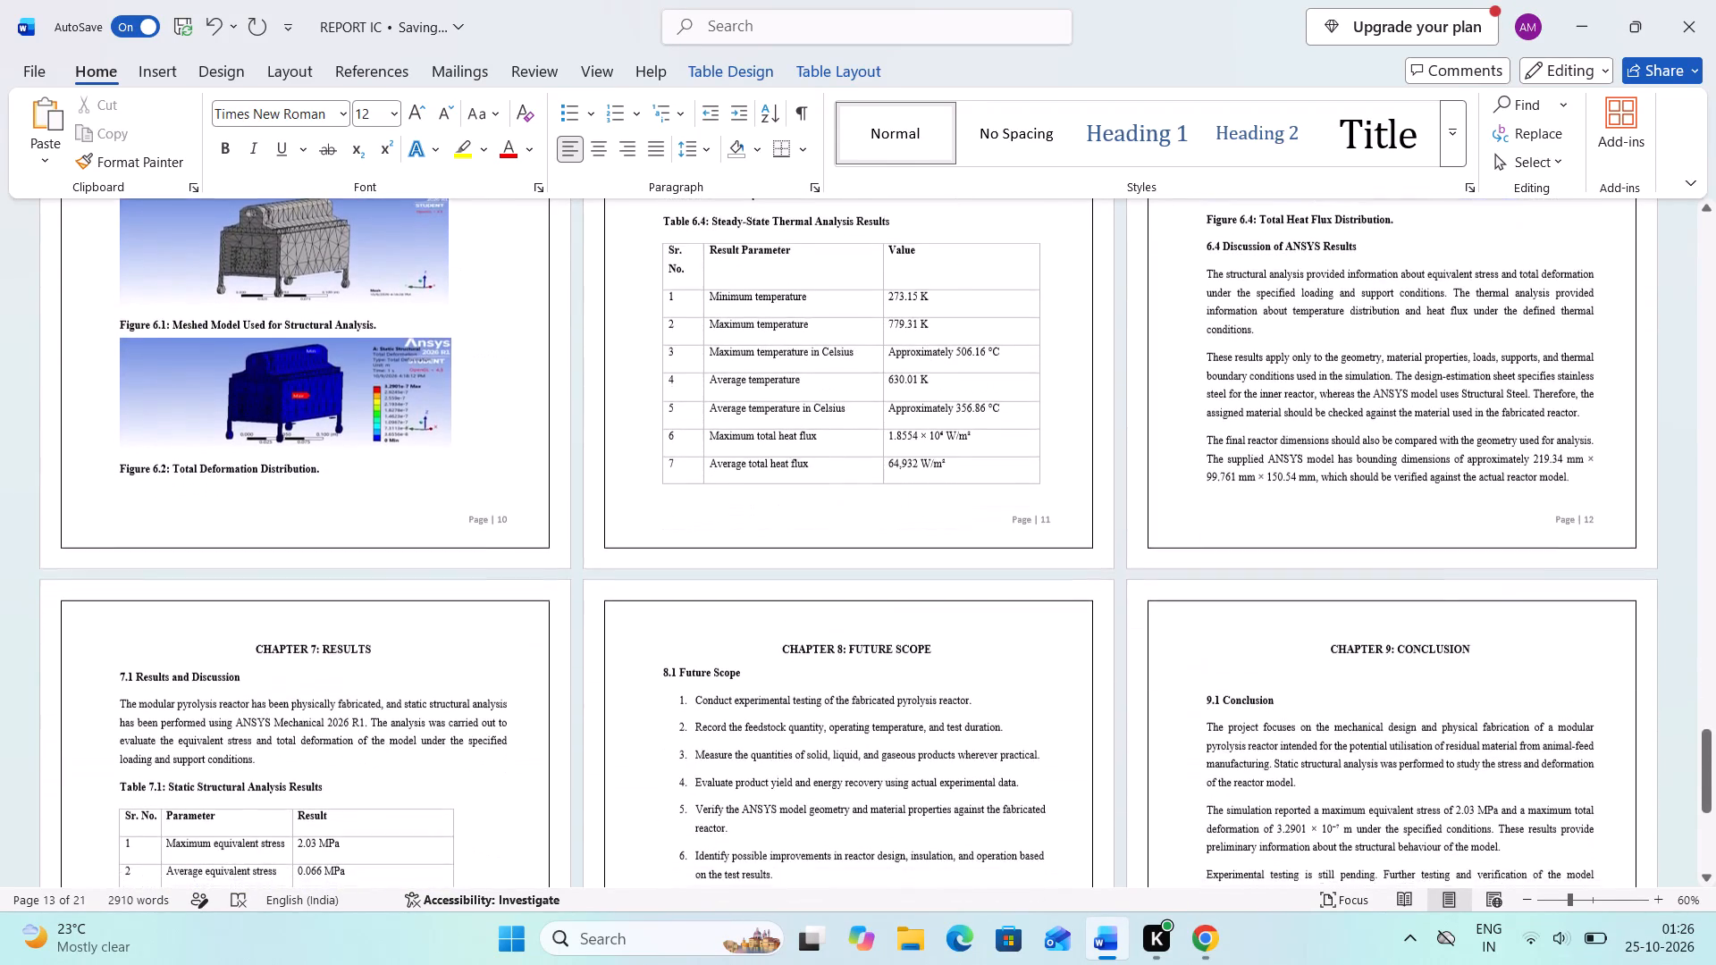
scroll(1136, 587, down, 5)
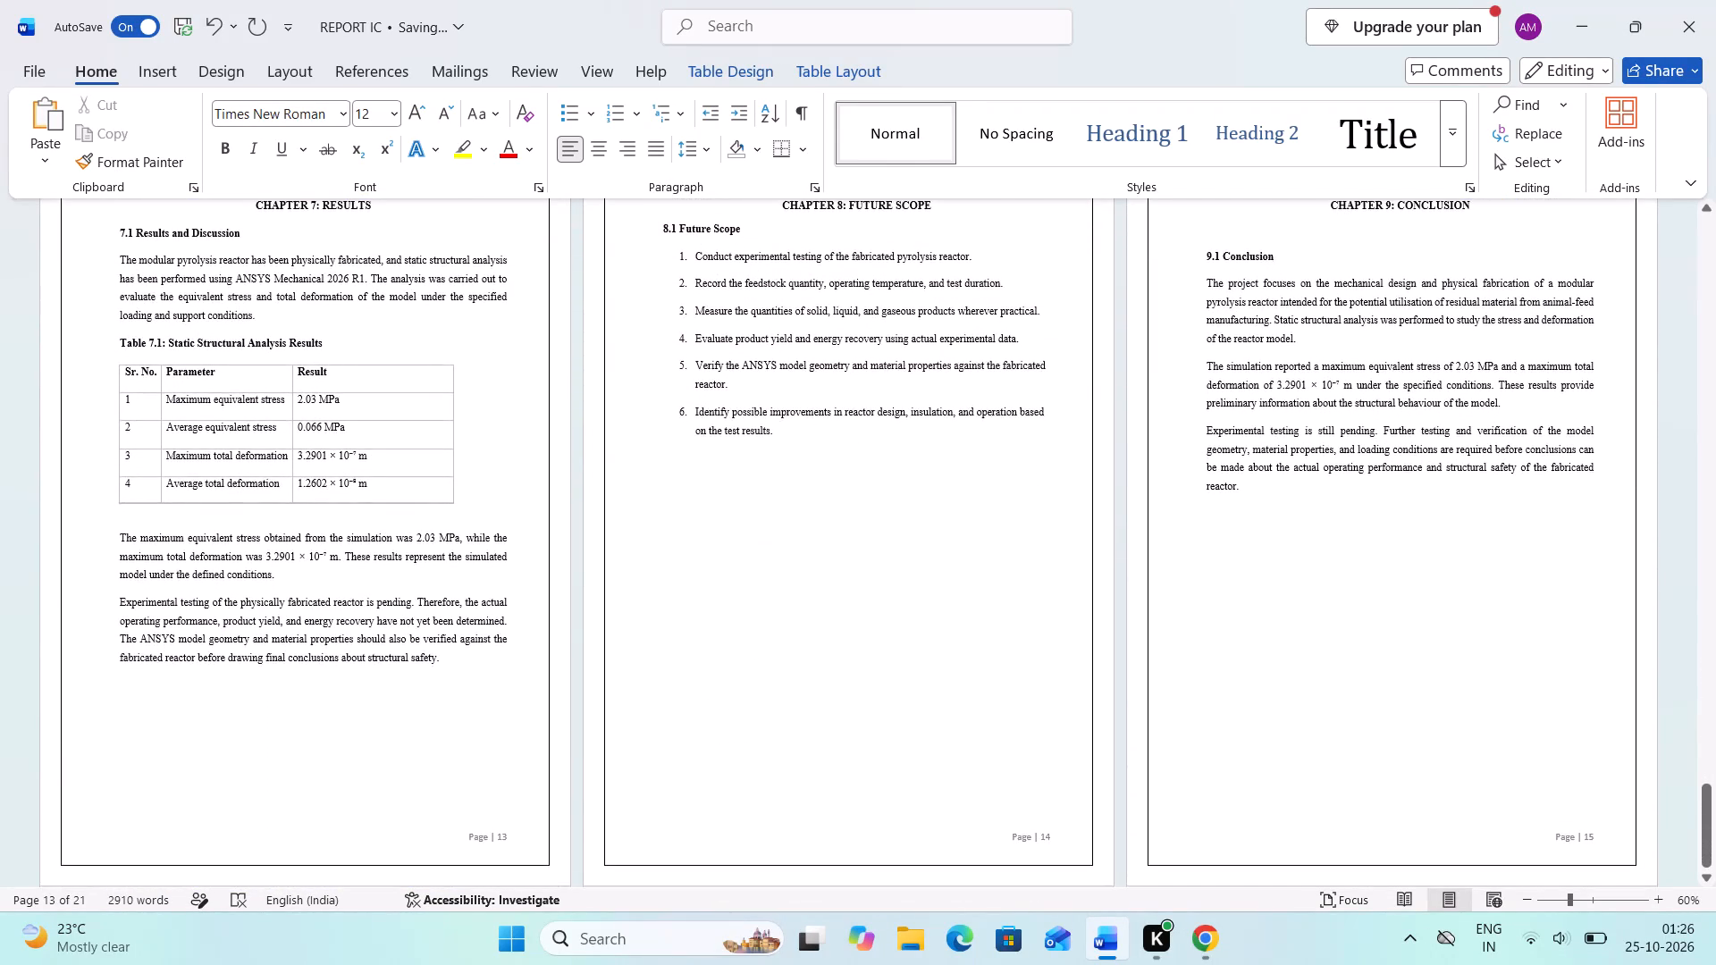
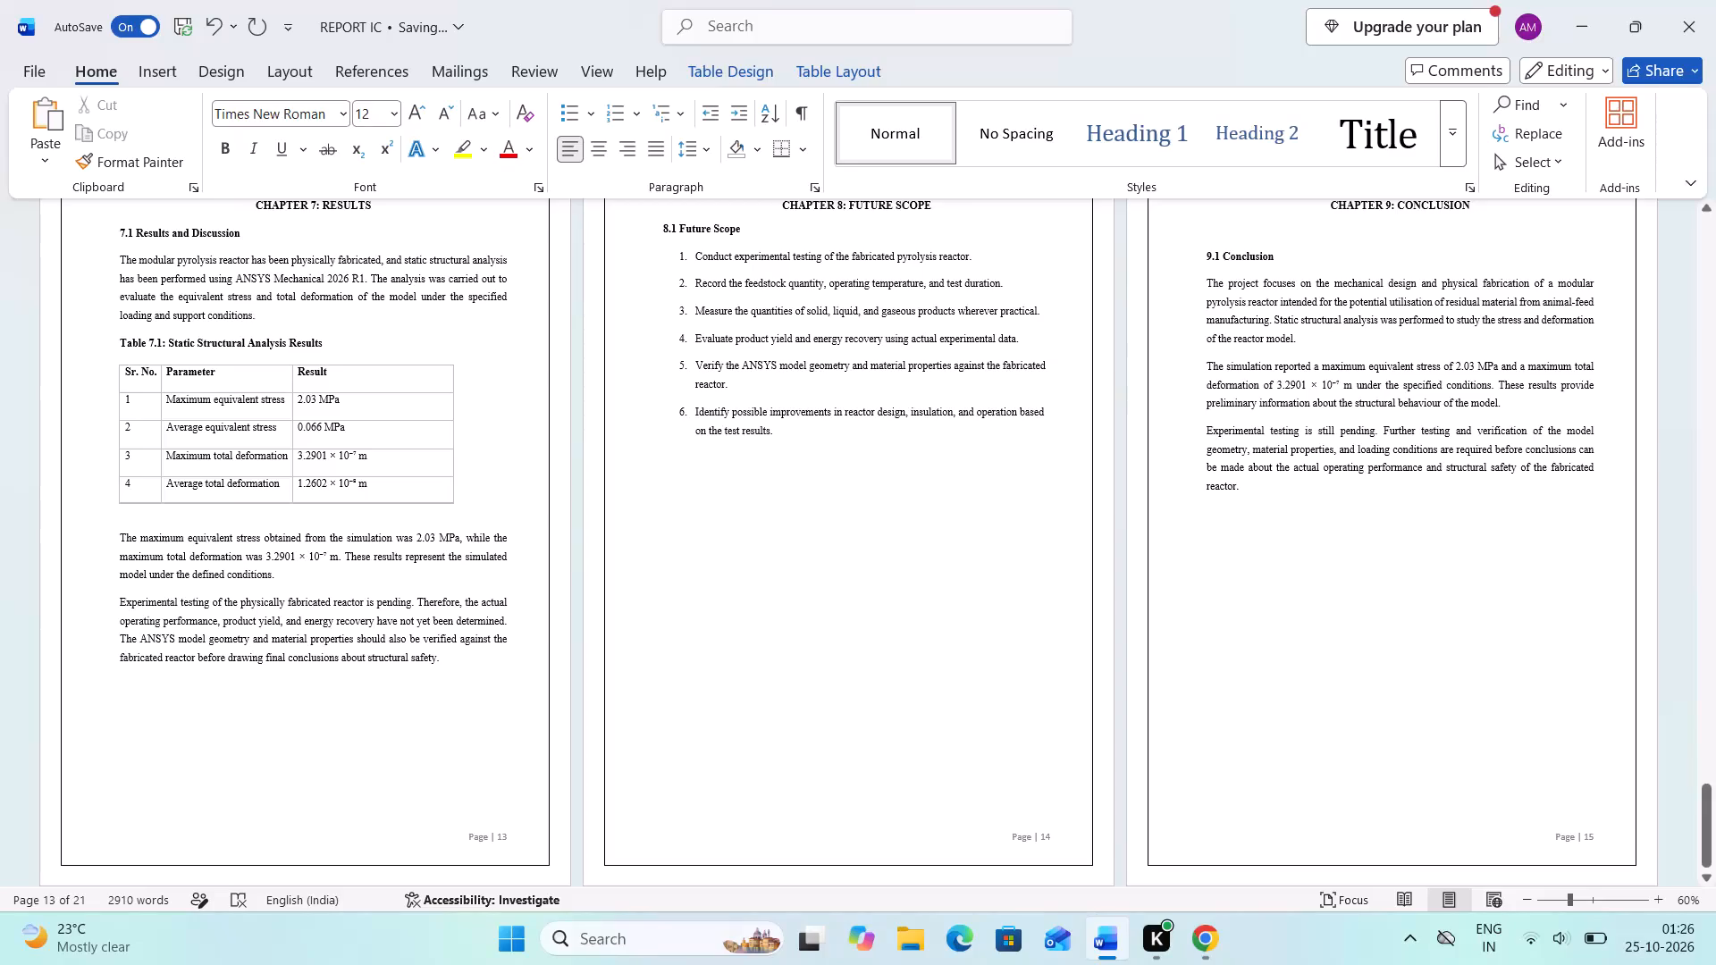
Enter page numbers 9, 13, 14 and 15 for Chapters 6 to 9 in the index table's PAGE NO. column.
scroll(1023, 533, up, 3)
scroll(1019, 447, up, 20)
scroll(1019, 447, up, 20)
scroll(1019, 447, up, 7)
scroll(1019, 447, down, 4)
scroll(1019, 447, up, 3)
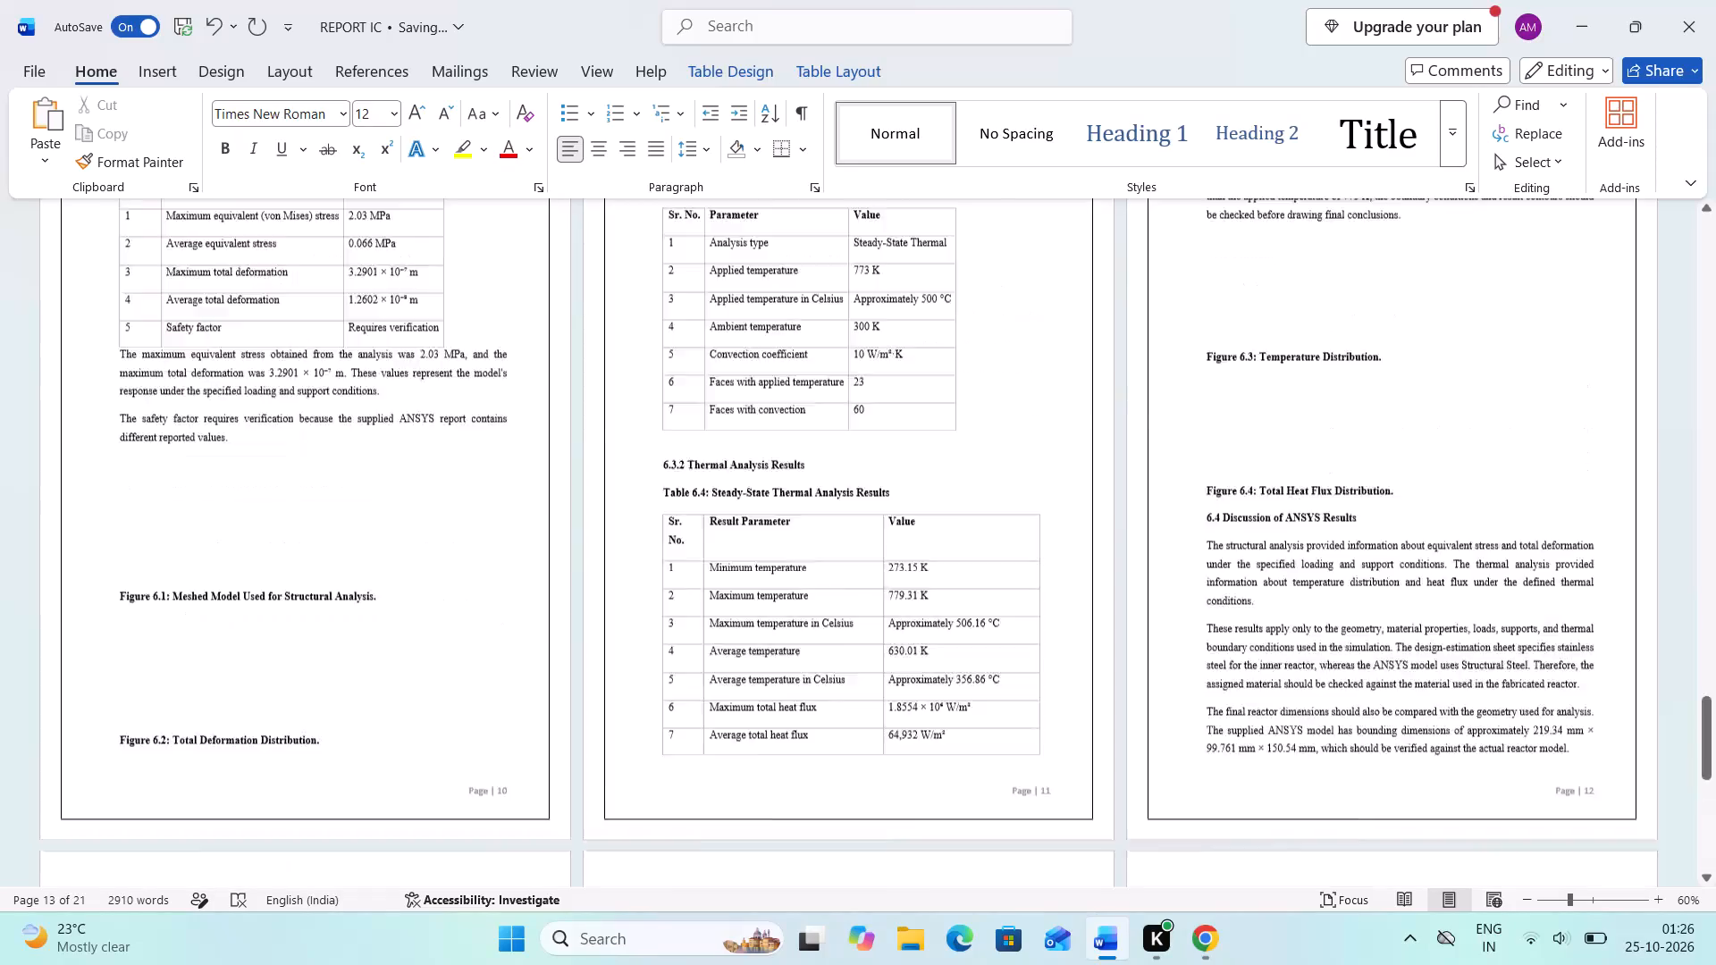
scroll(1019, 447, up, 7)
scroll(1019, 447, up, 20)
scroll(1019, 447, up, 20)
scroll(1019, 447, up, 3)
scroll(1019, 447, down, 8)
scroll(1019, 447, up, 2)
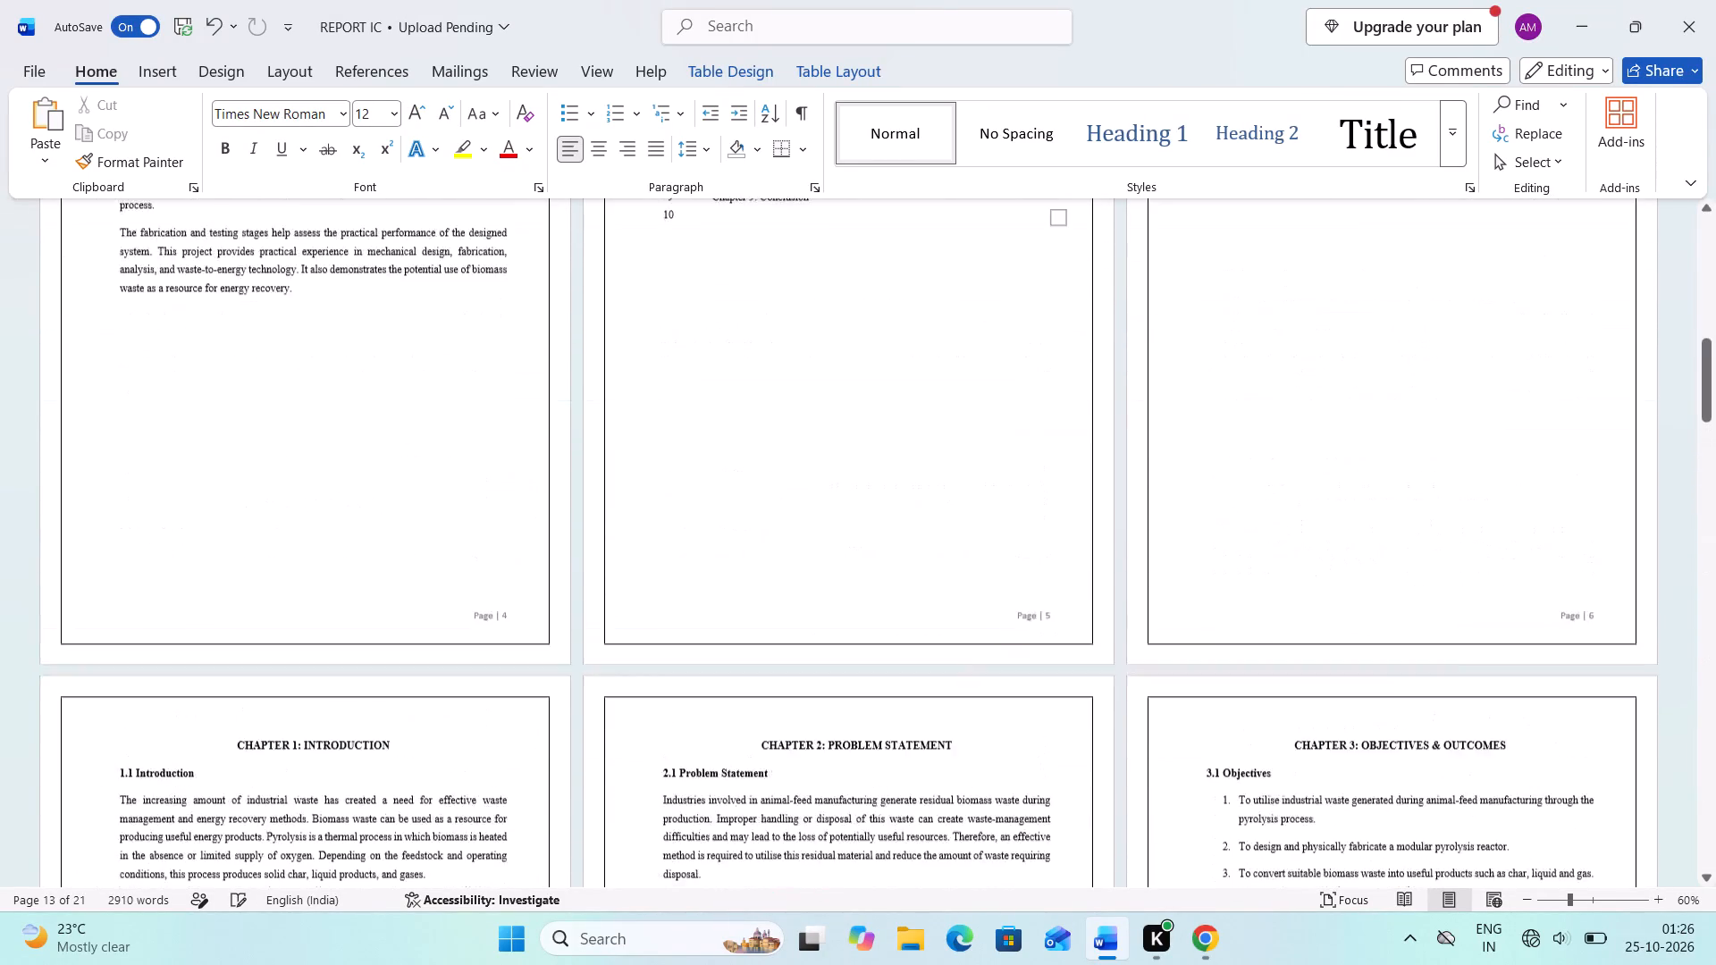
scroll(1019, 447, up, 2)
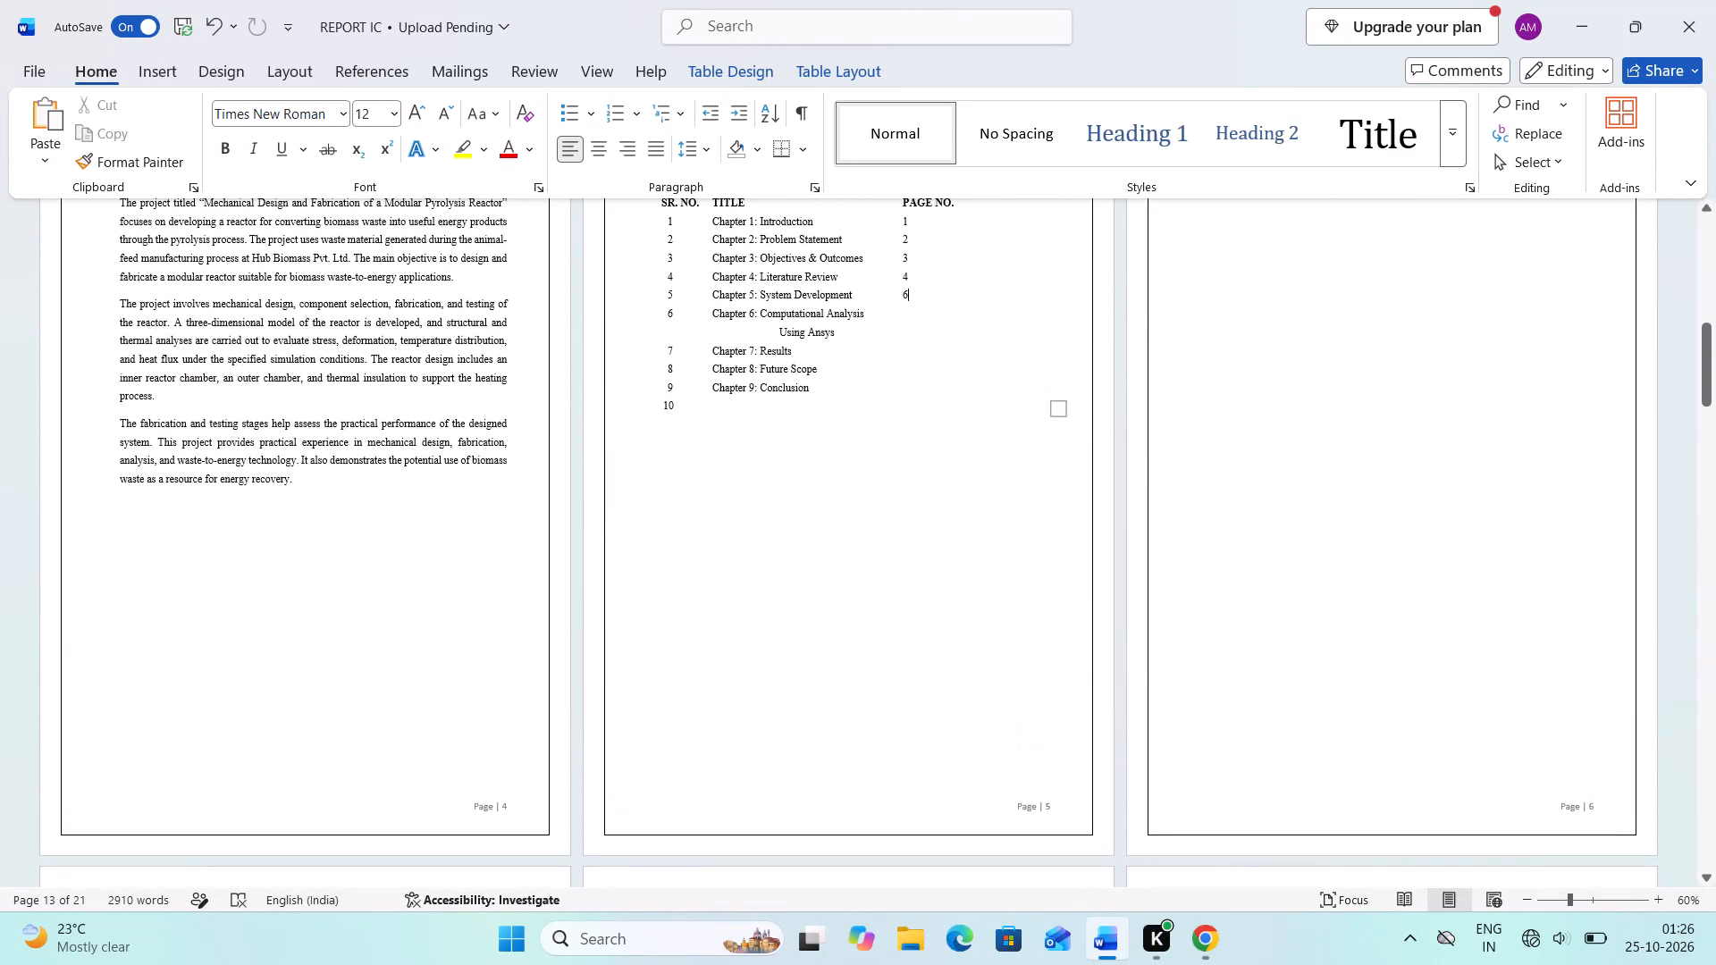
key(Down)
key(9)
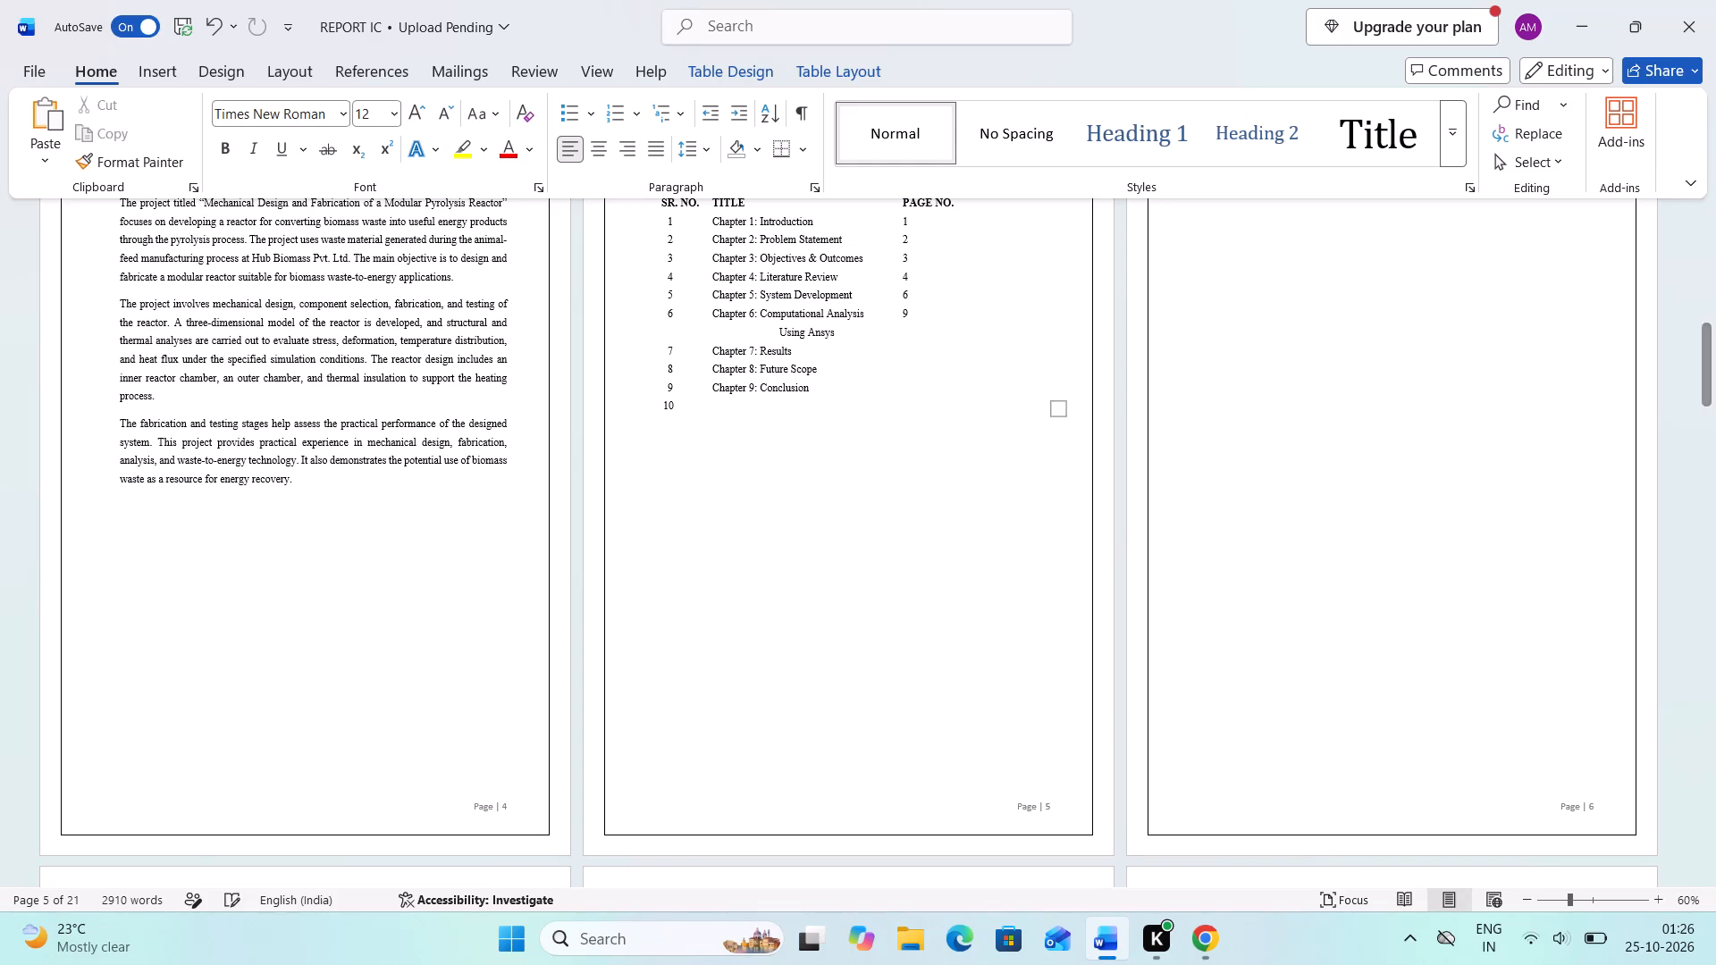
key(Down)
text(13)
key(Down)
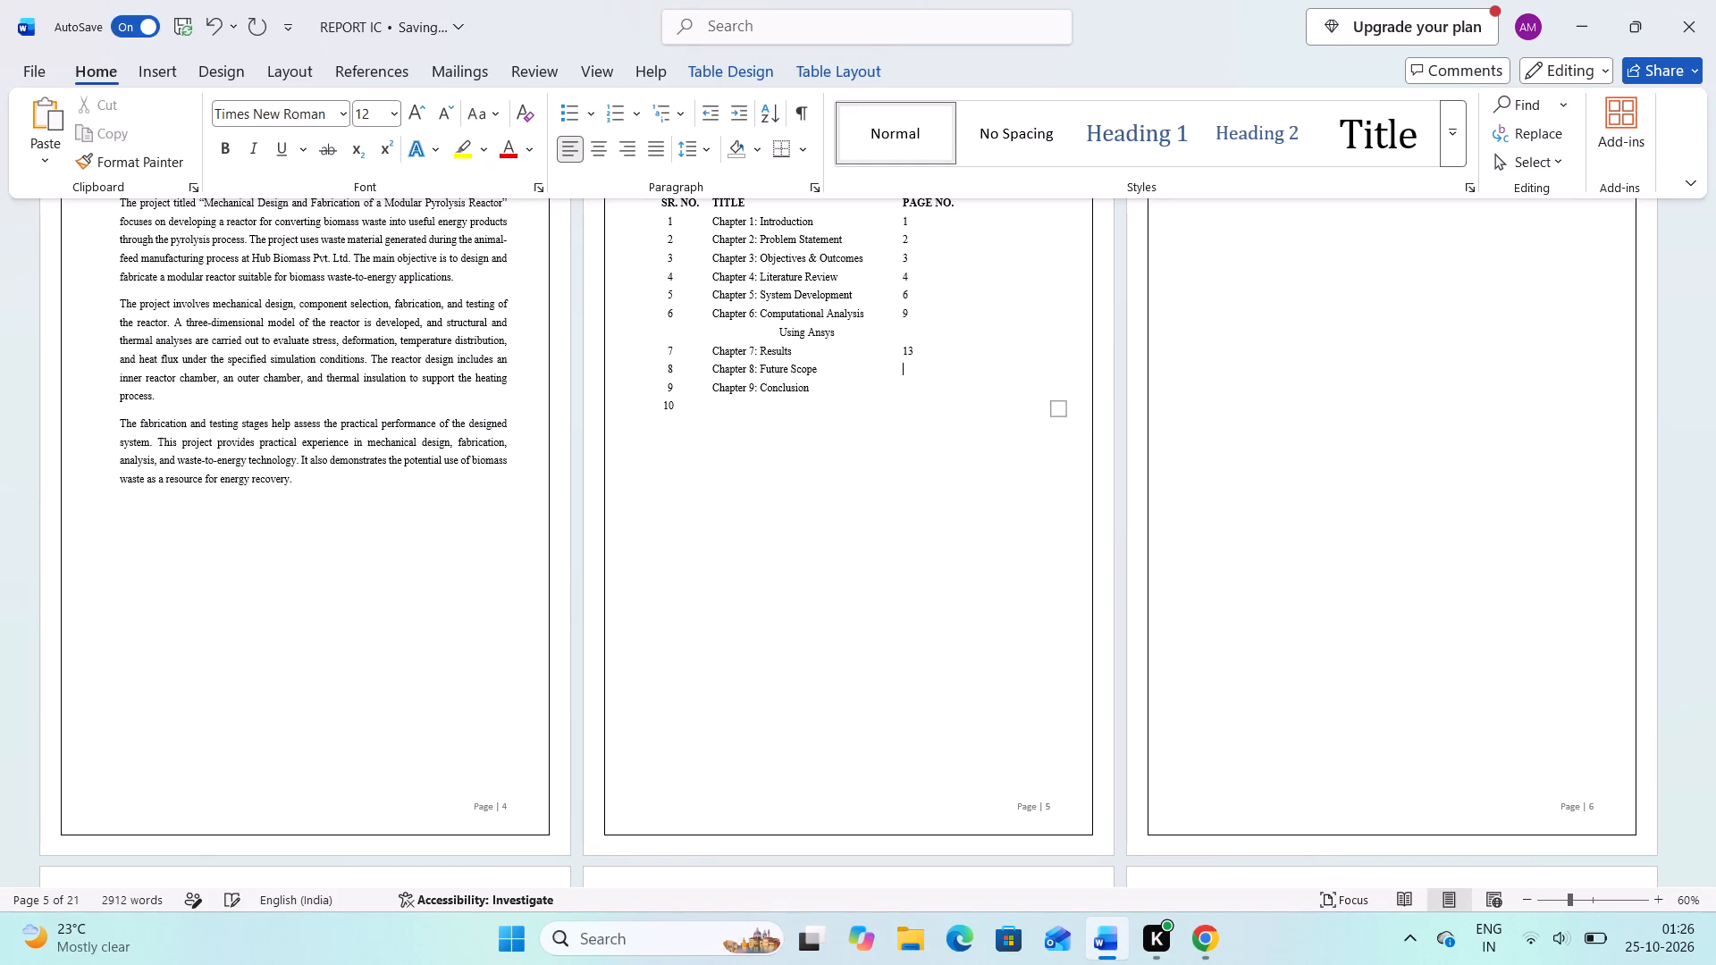
text(14)
key(Down)
text(15)
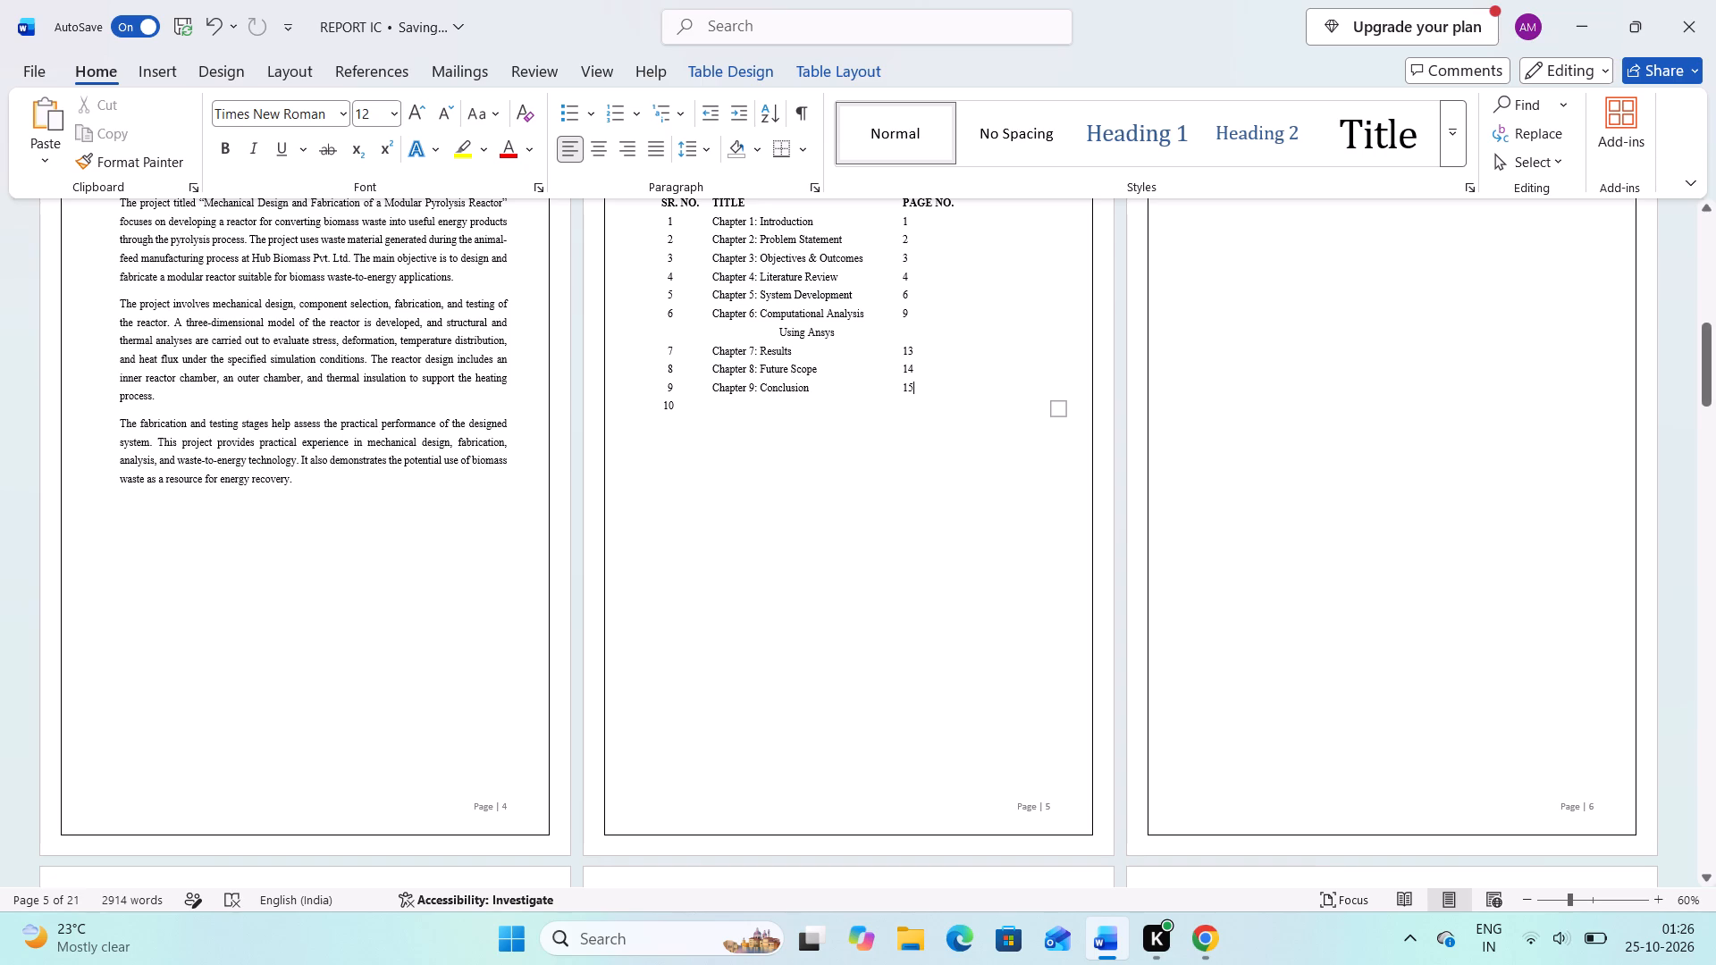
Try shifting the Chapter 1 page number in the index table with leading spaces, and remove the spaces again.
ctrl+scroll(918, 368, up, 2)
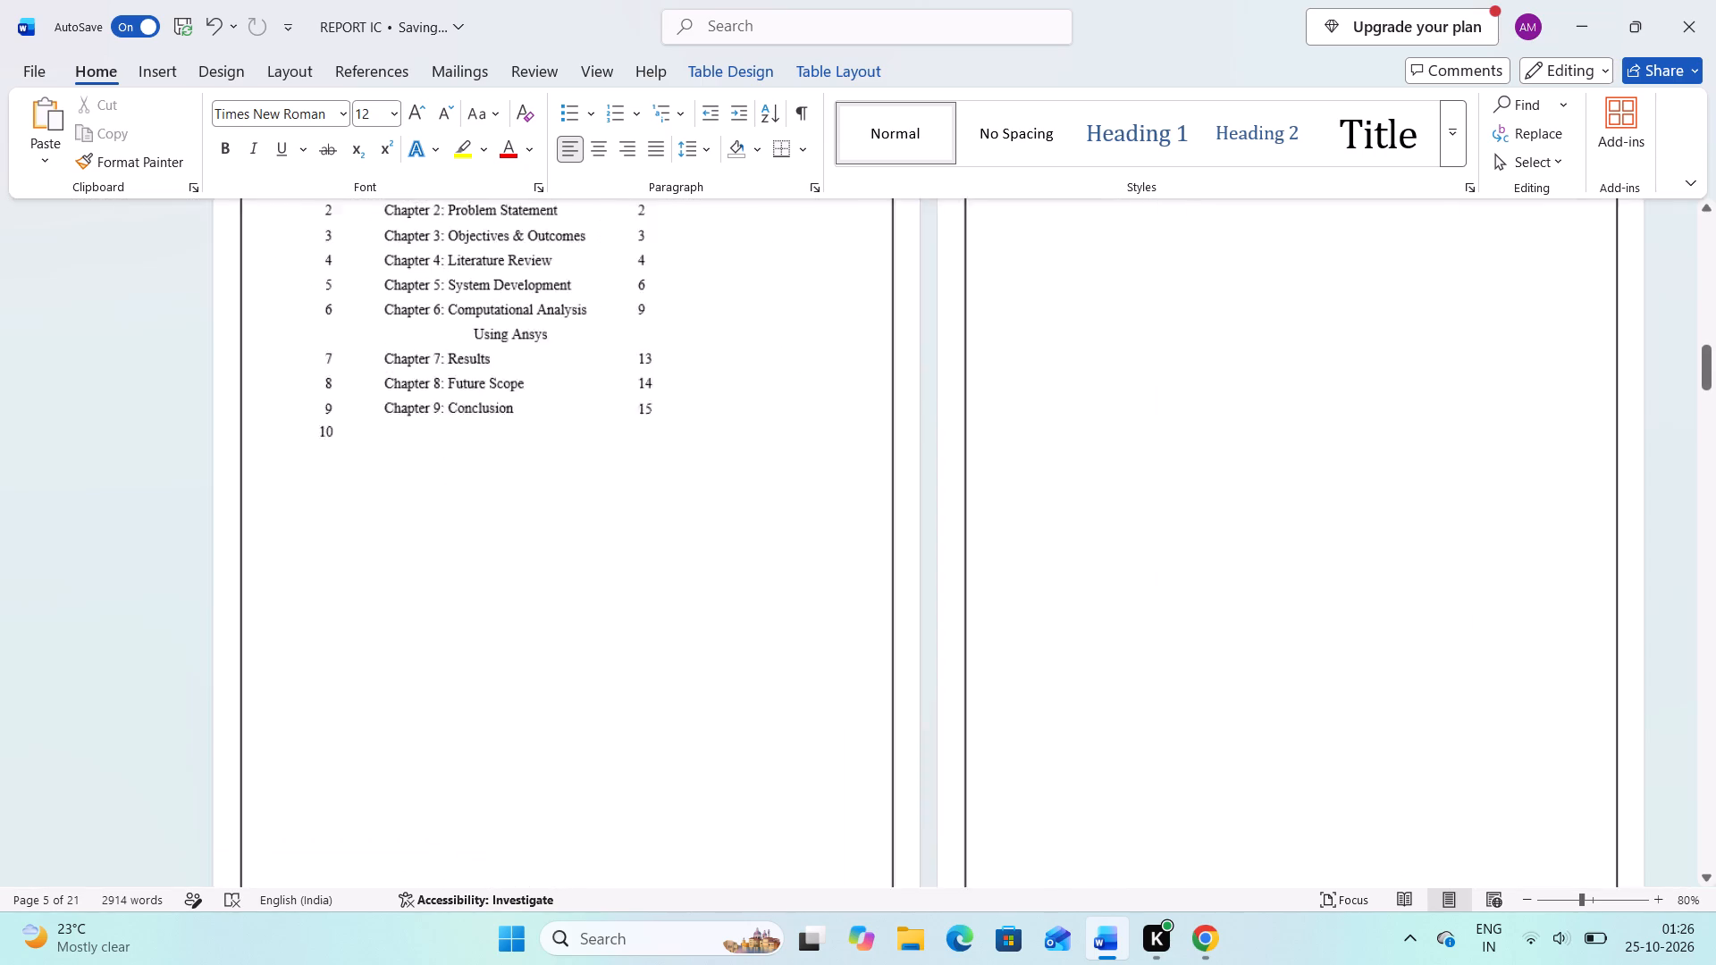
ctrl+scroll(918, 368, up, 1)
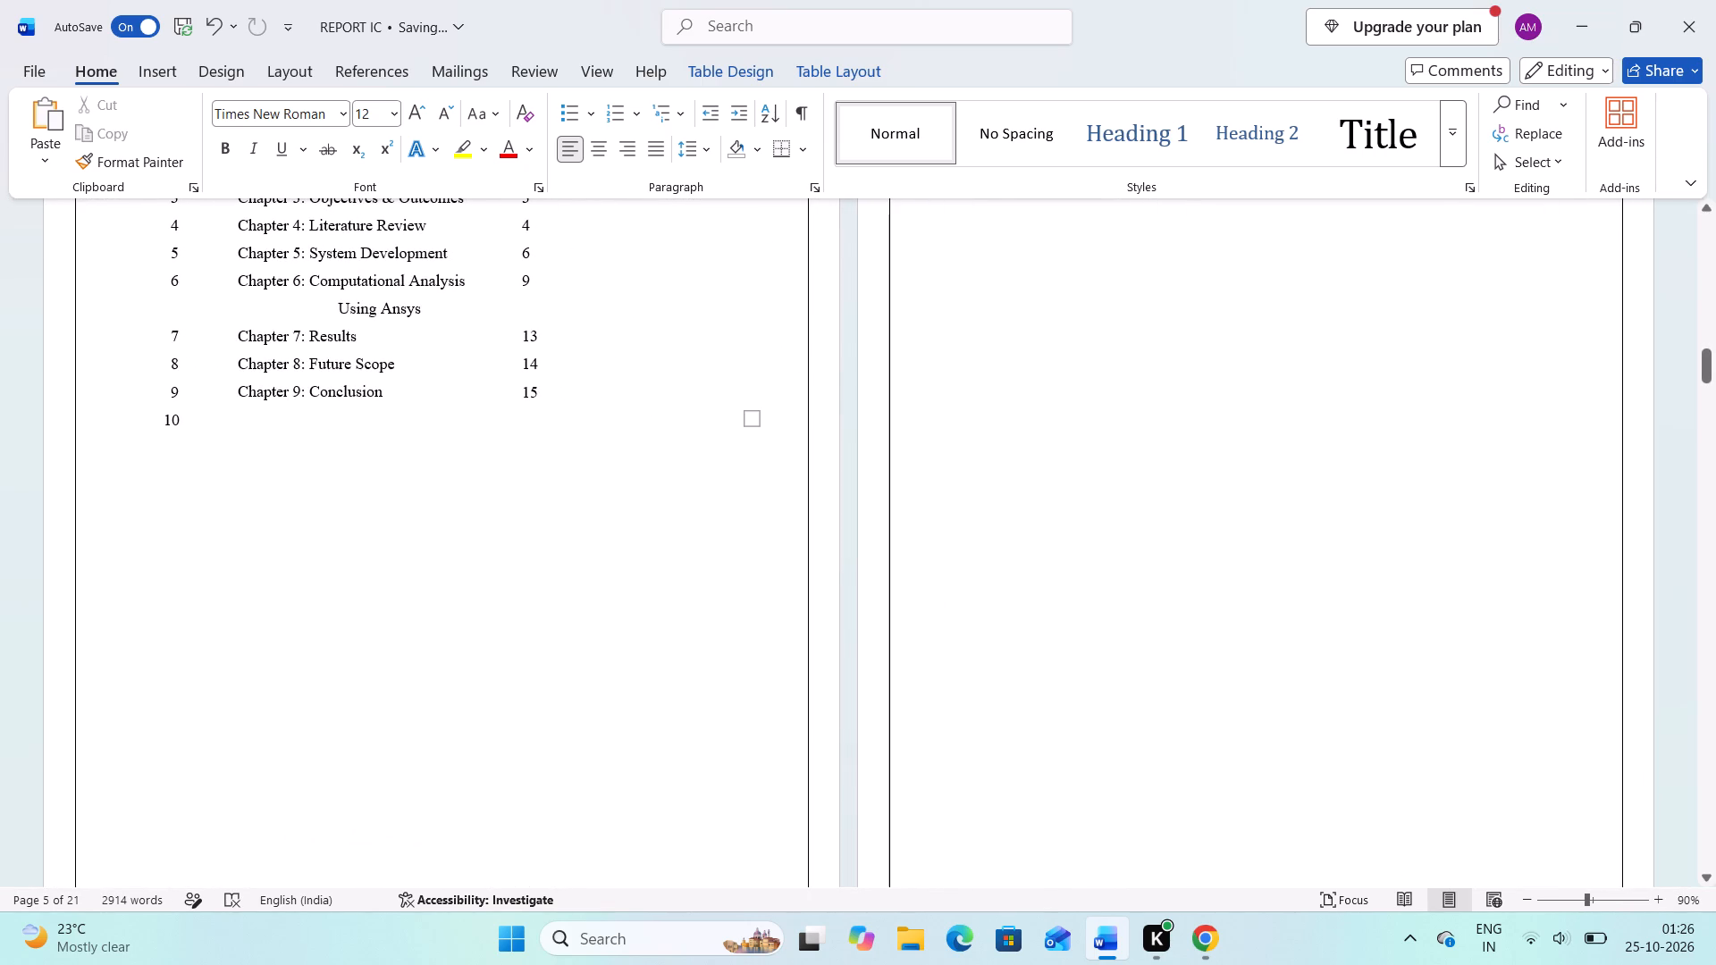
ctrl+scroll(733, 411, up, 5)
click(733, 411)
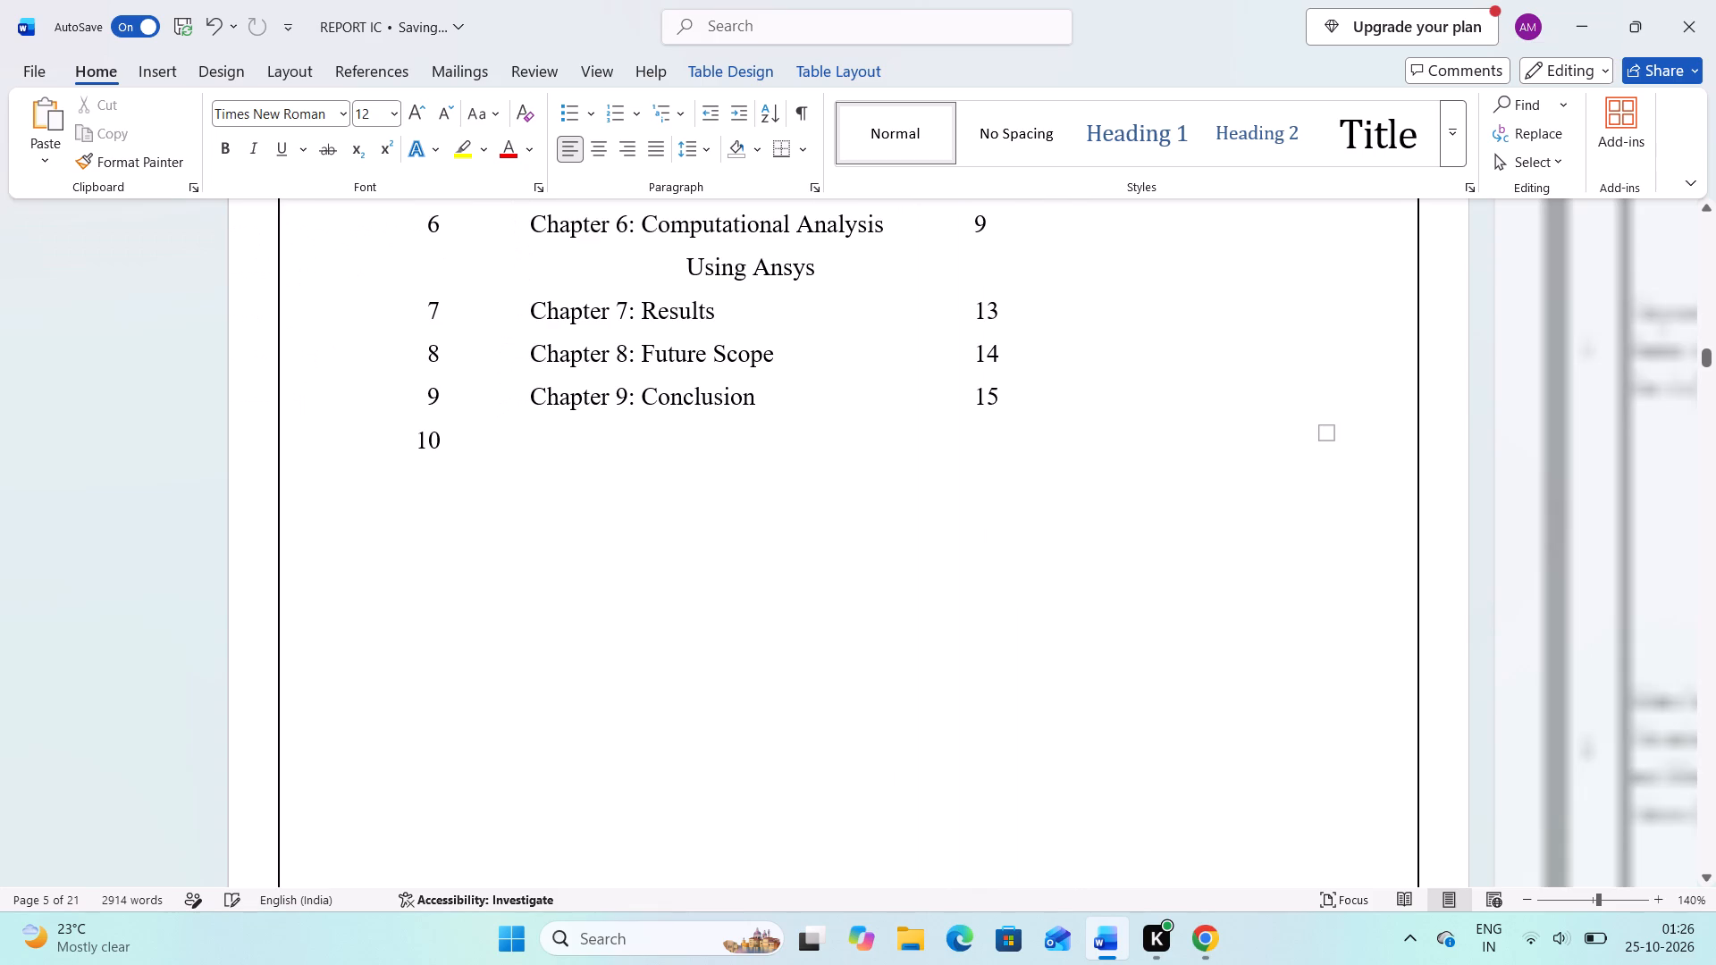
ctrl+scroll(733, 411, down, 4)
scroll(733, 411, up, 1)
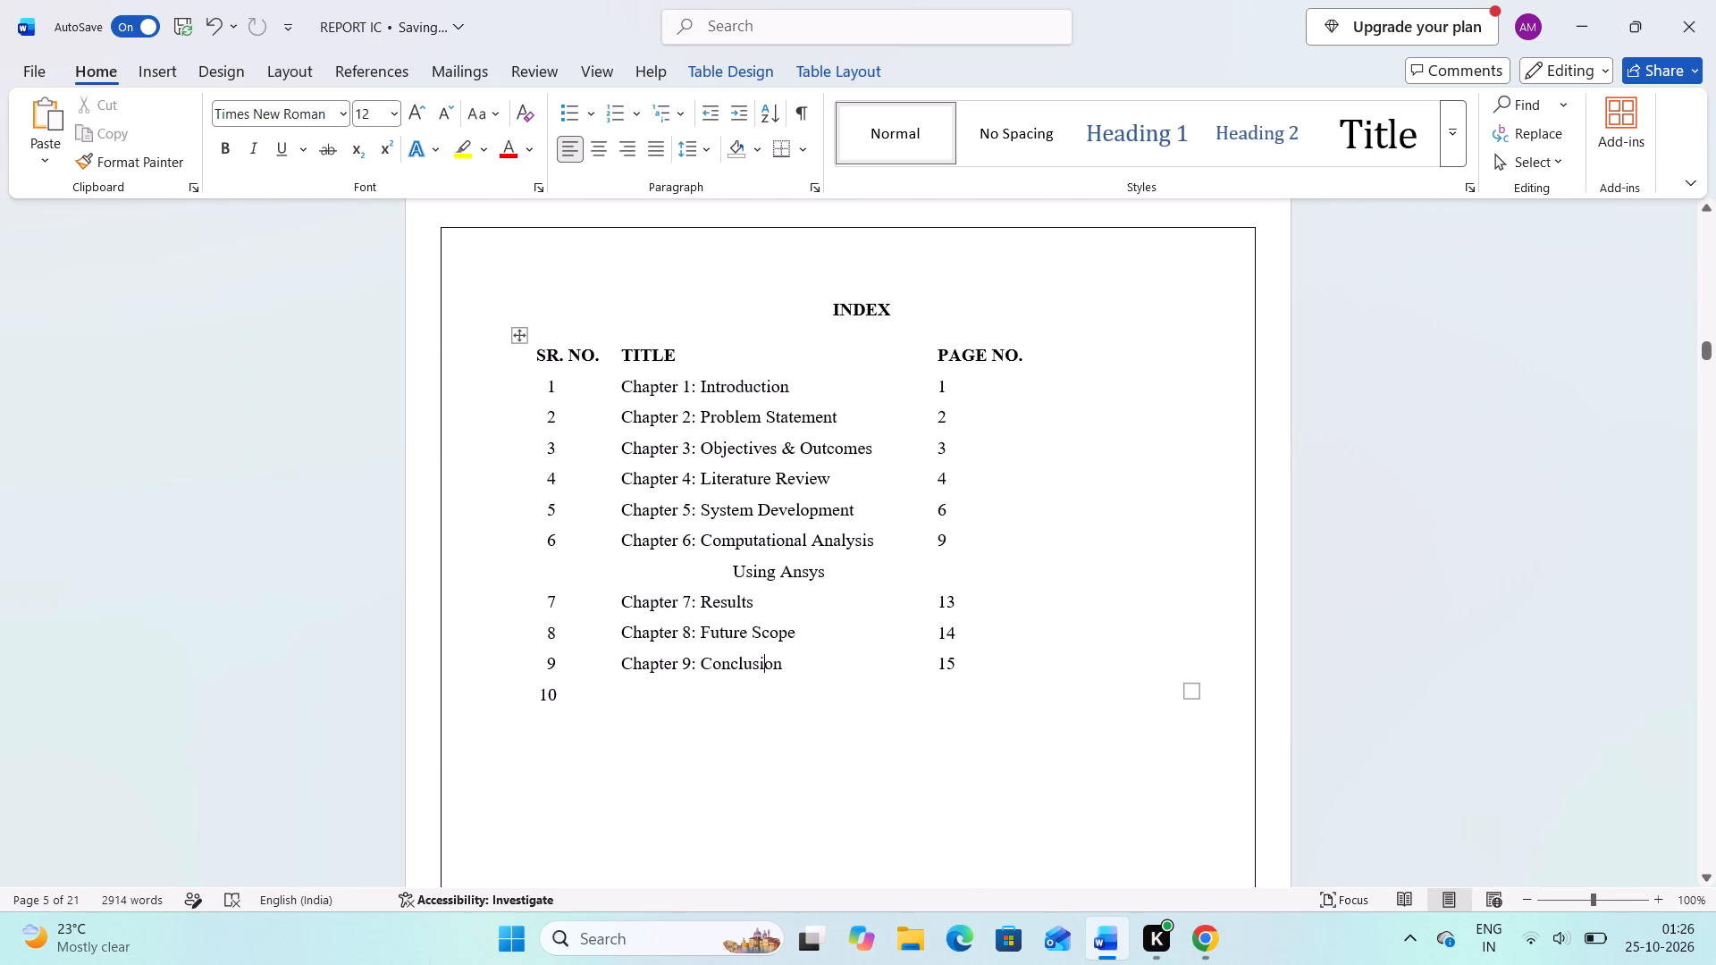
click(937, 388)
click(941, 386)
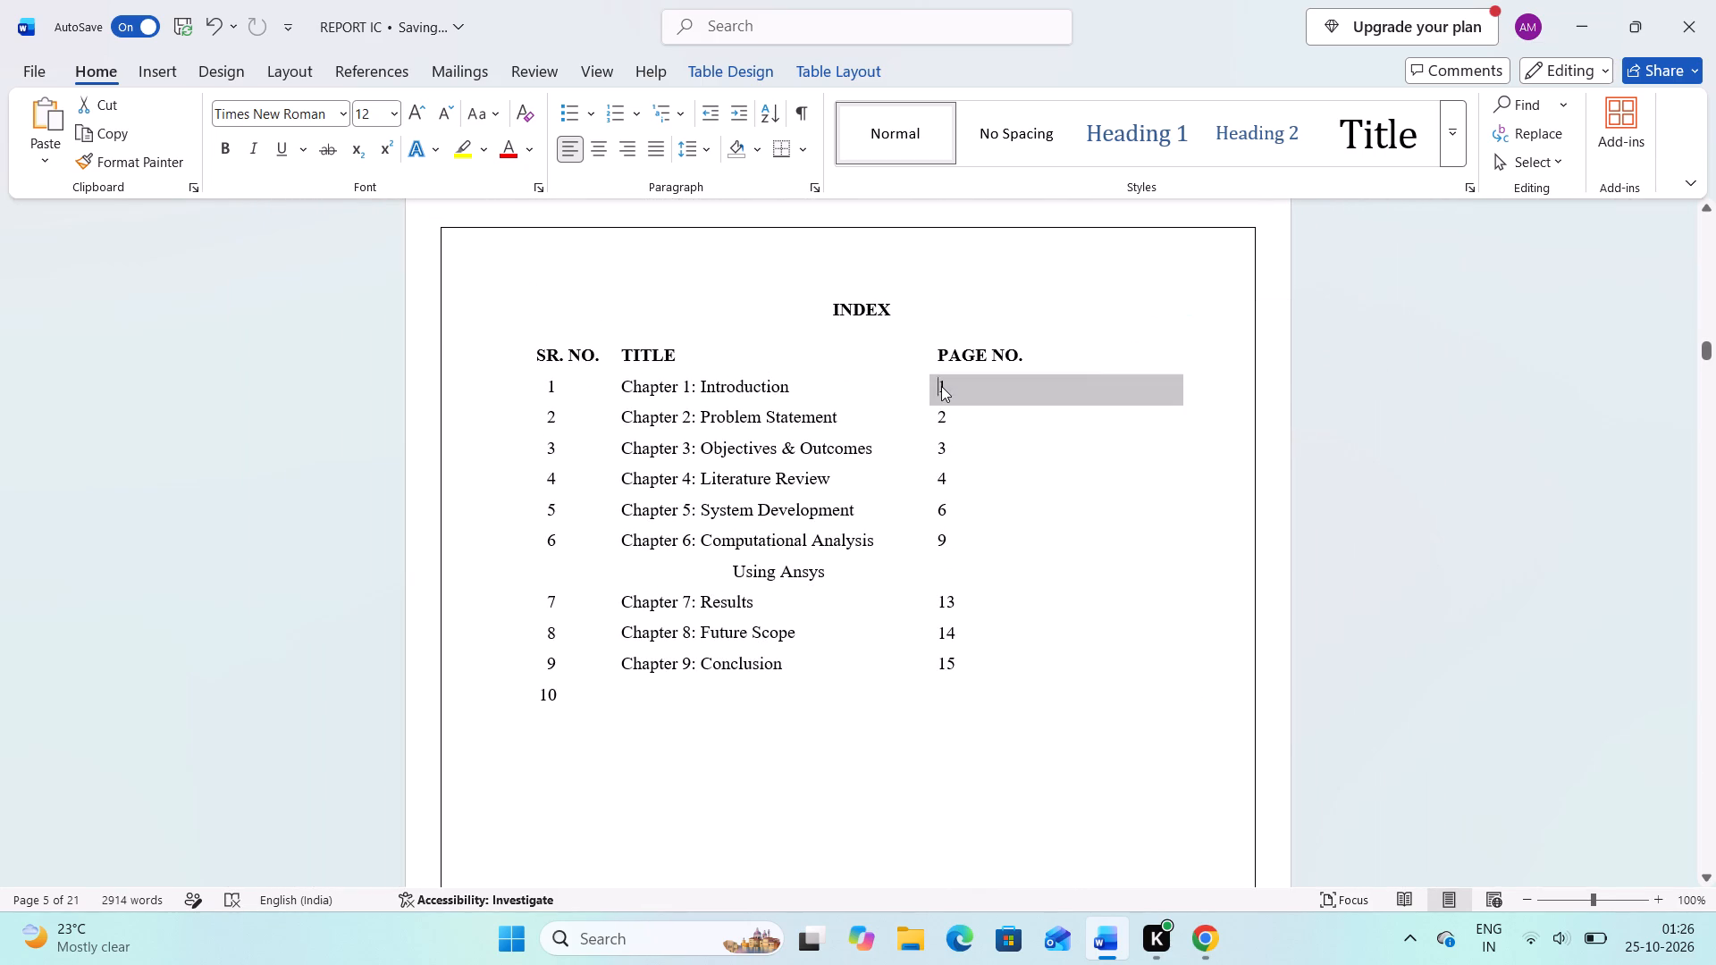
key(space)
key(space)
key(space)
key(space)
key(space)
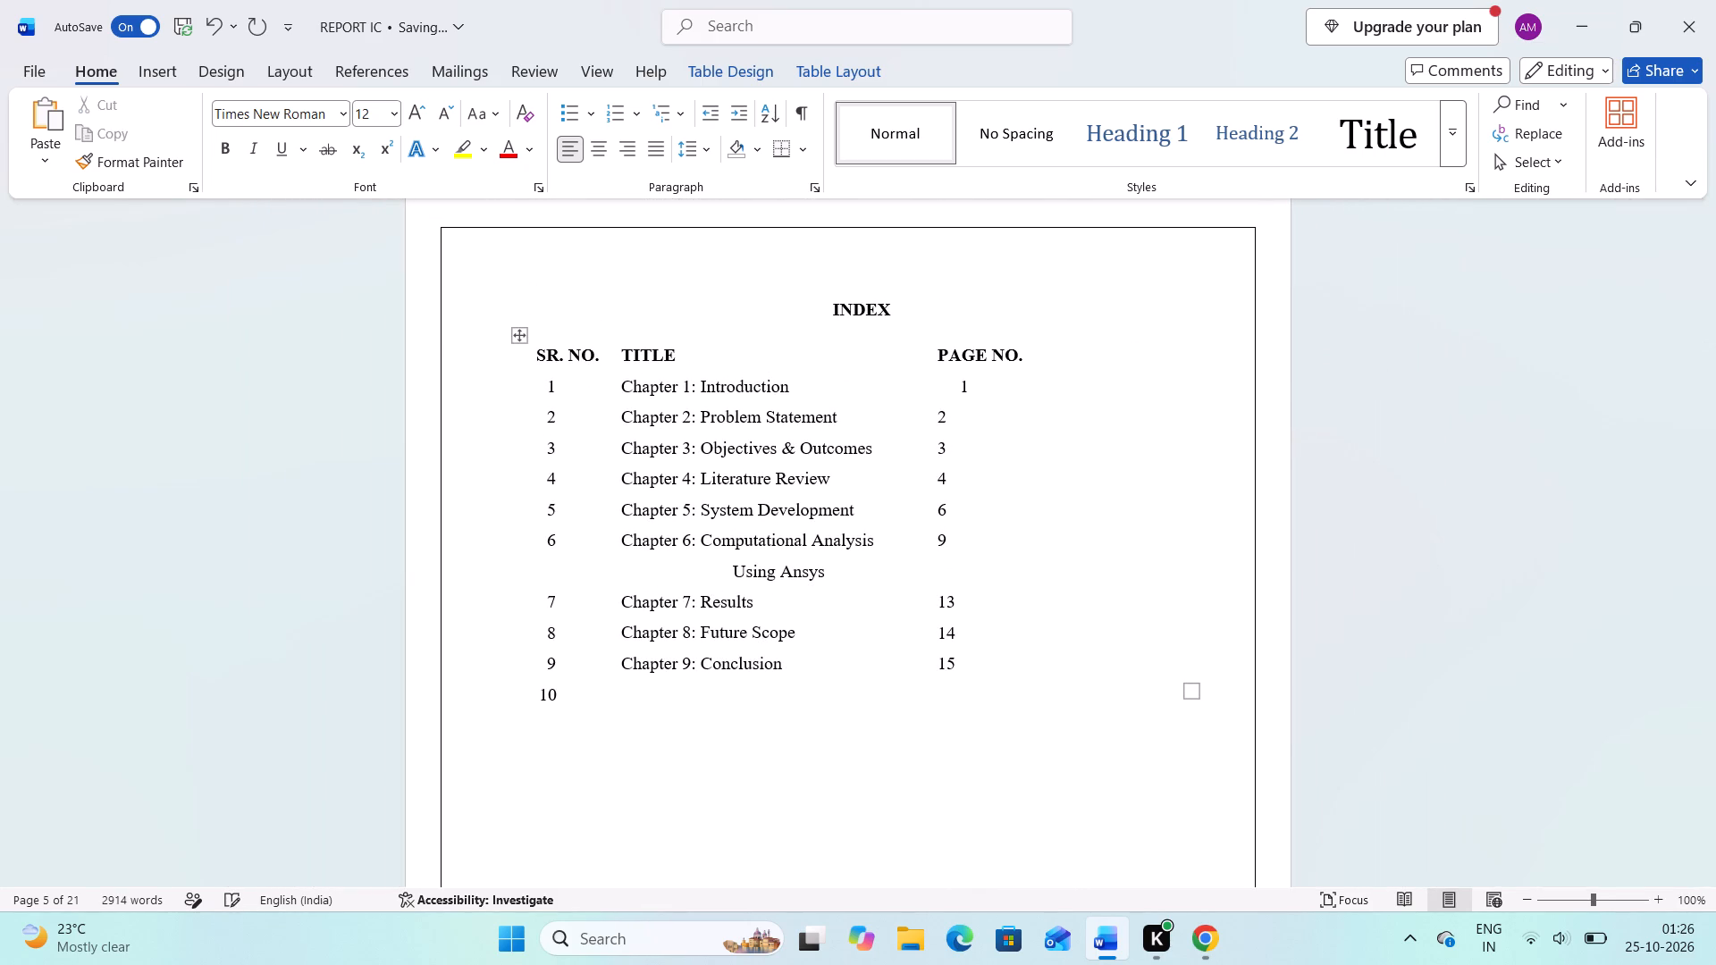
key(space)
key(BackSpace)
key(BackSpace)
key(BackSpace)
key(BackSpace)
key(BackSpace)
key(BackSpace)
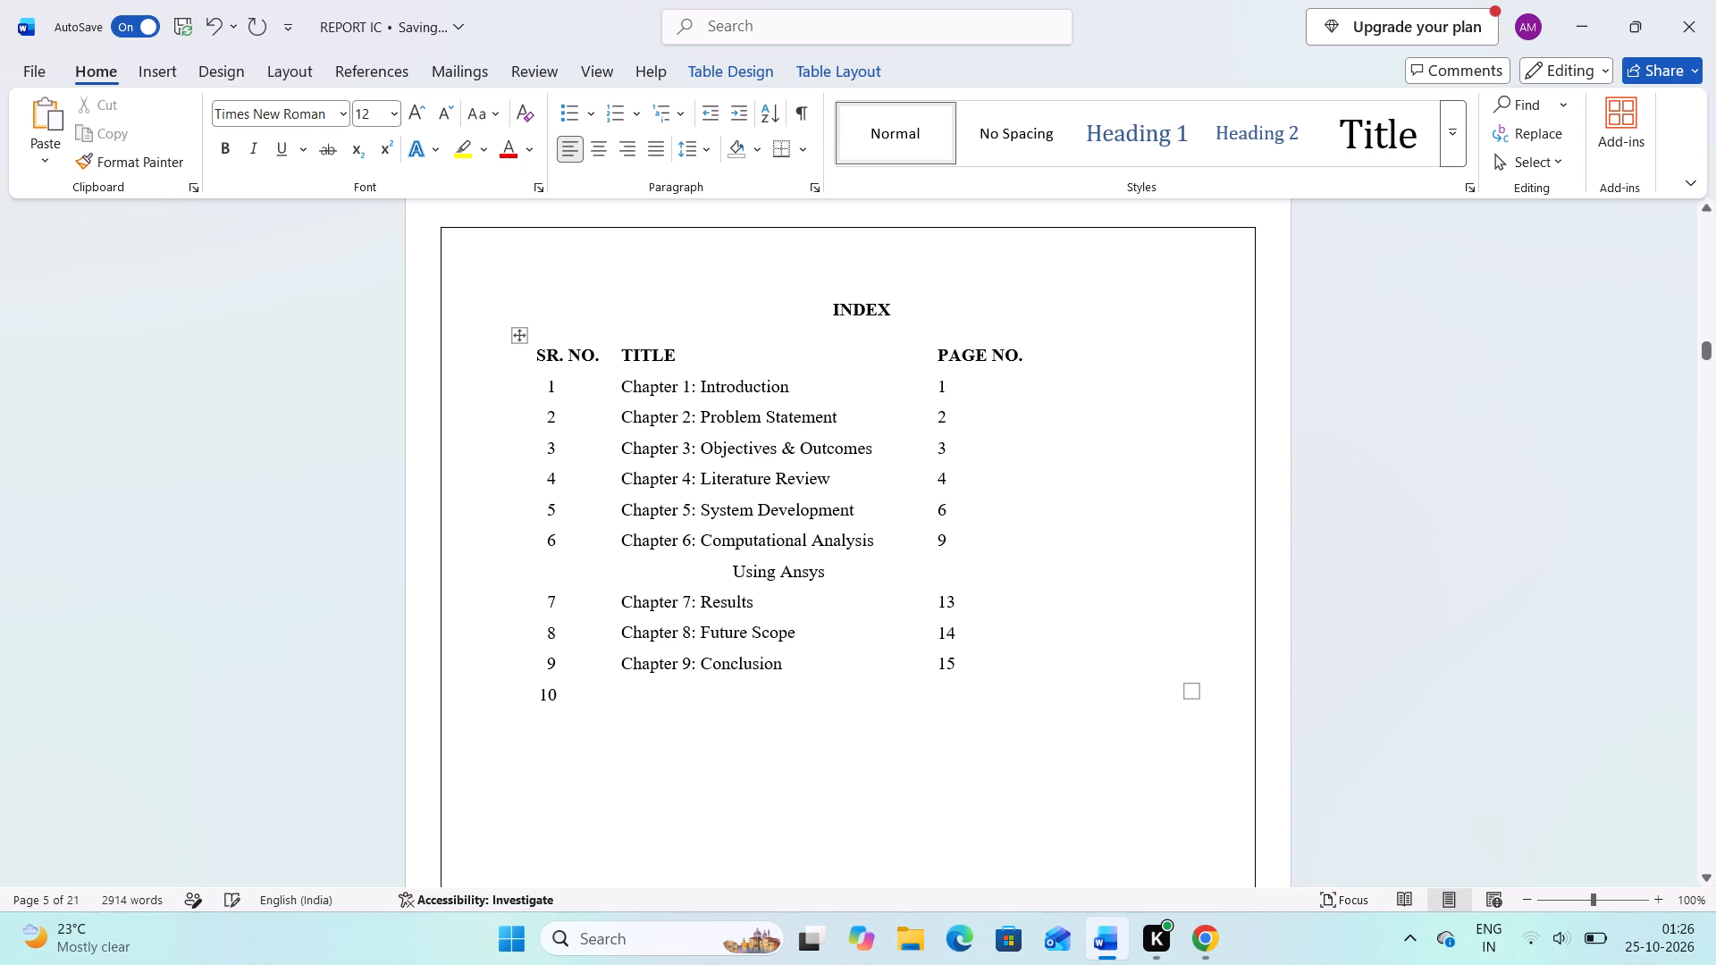
Centre-align the whole PAGE NO. column of the index table, including its heading.
drag(964, 666, 919, 464)
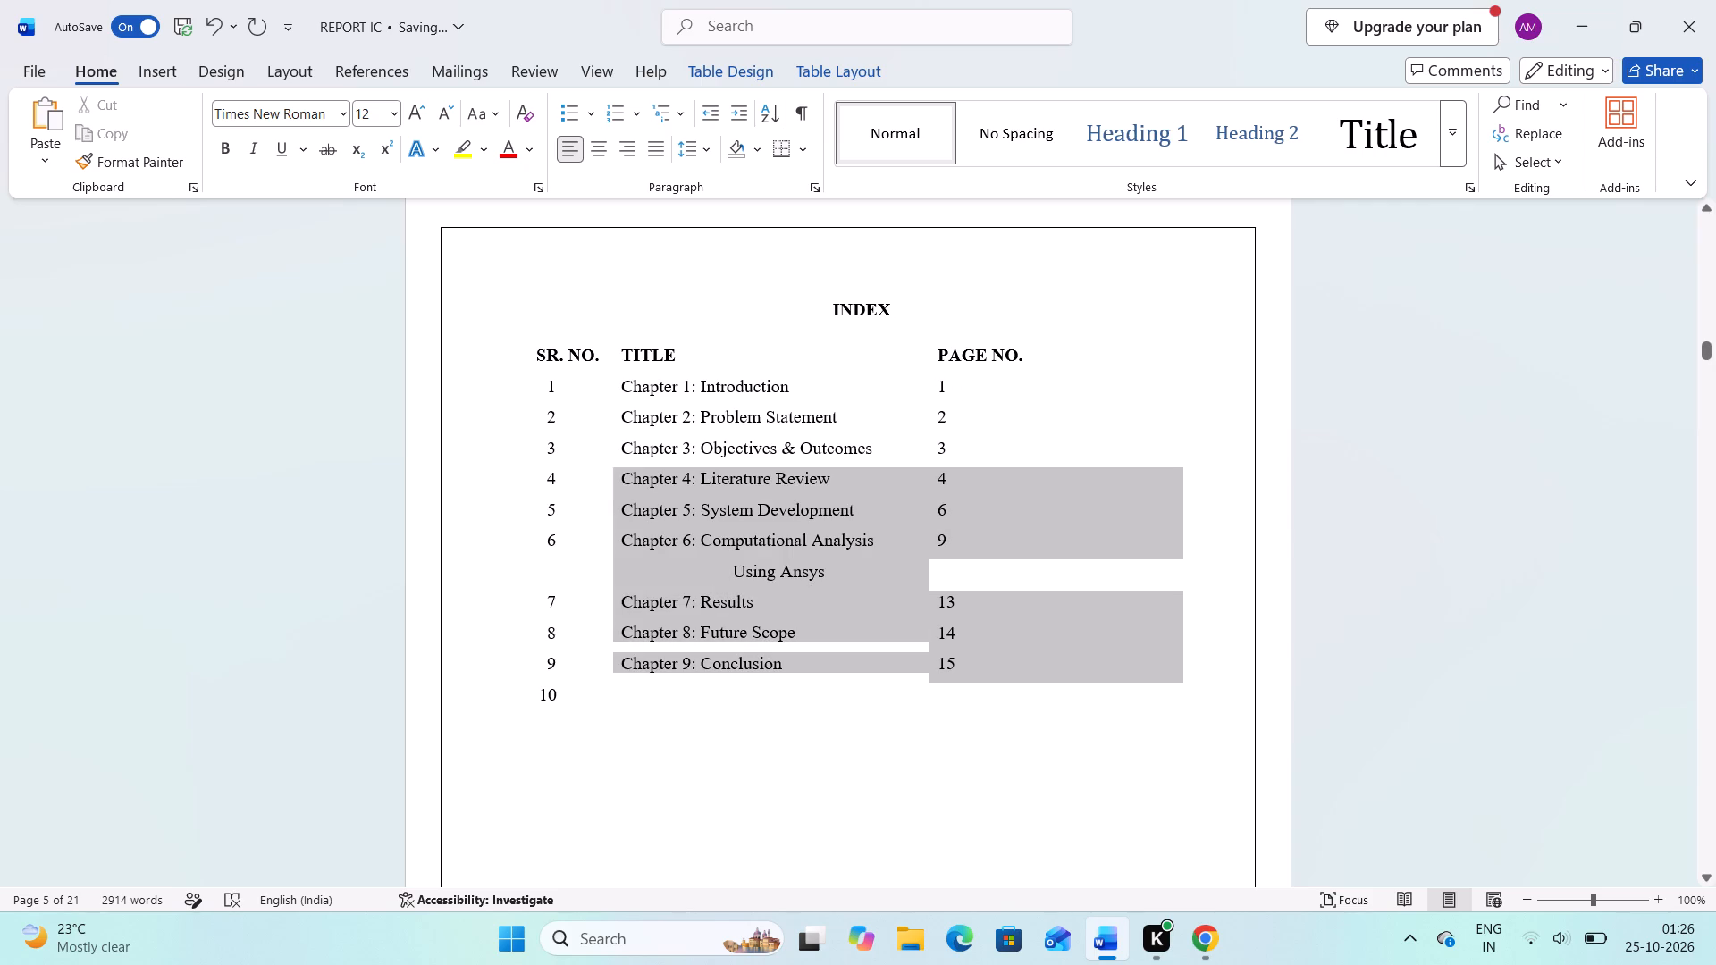
drag(919, 464, 877, 471)
click(877, 471)
double_click(950, 347)
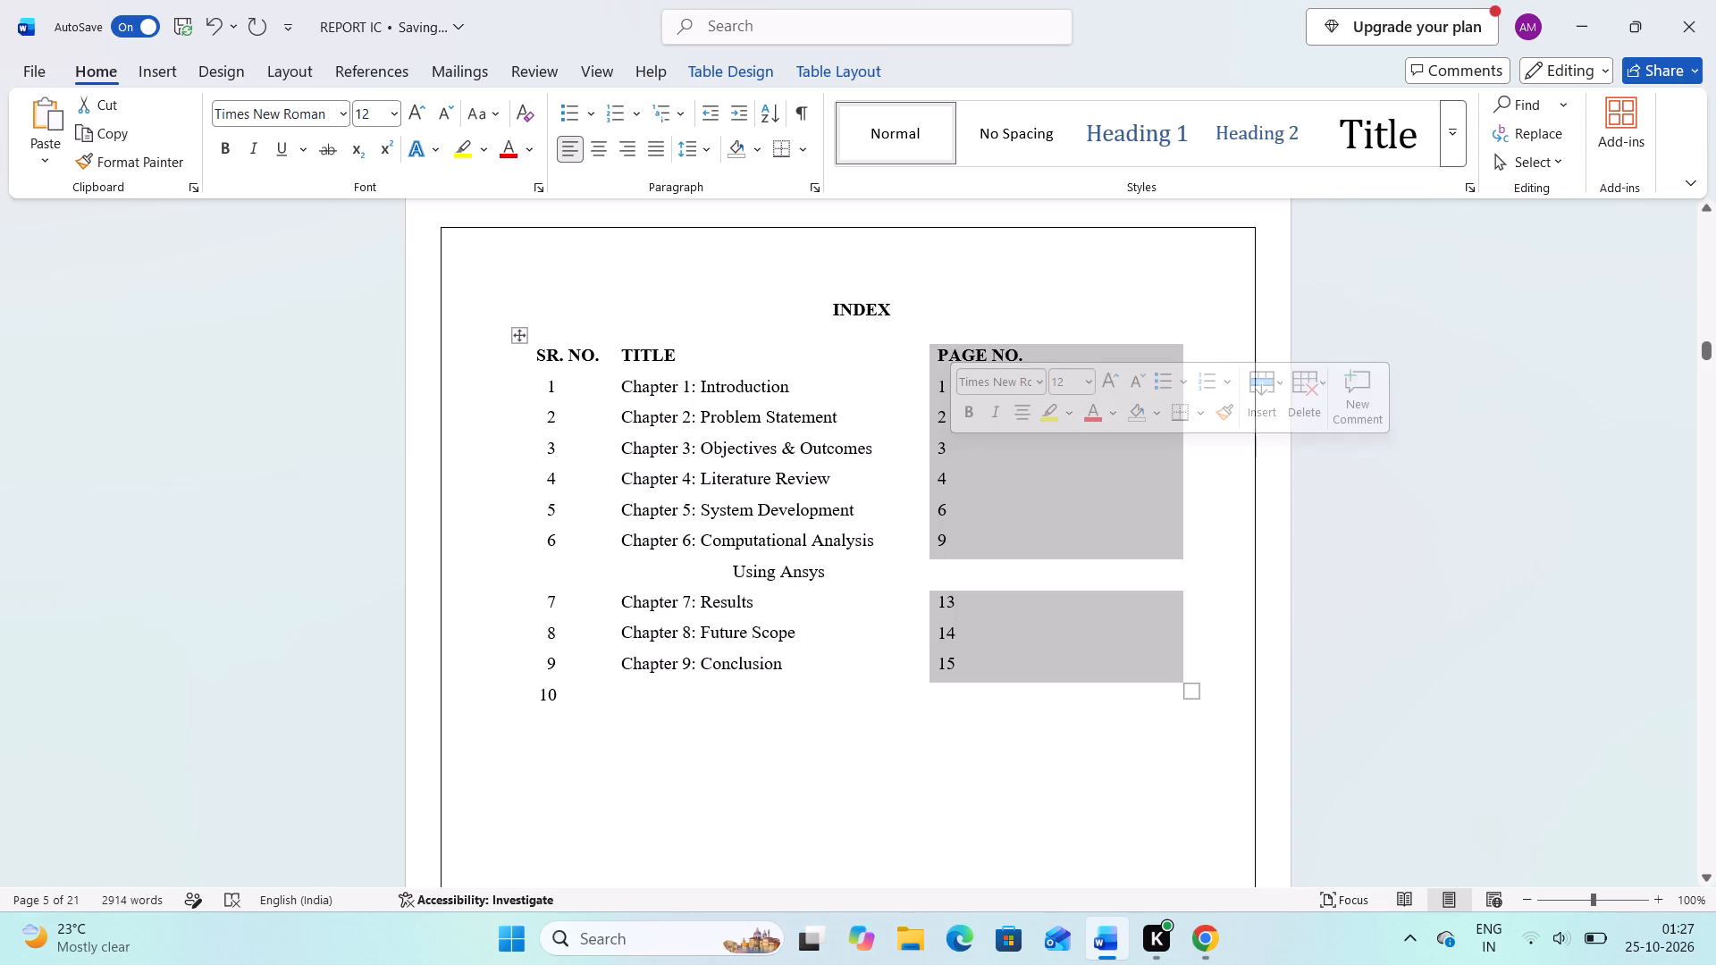
click(603, 151)
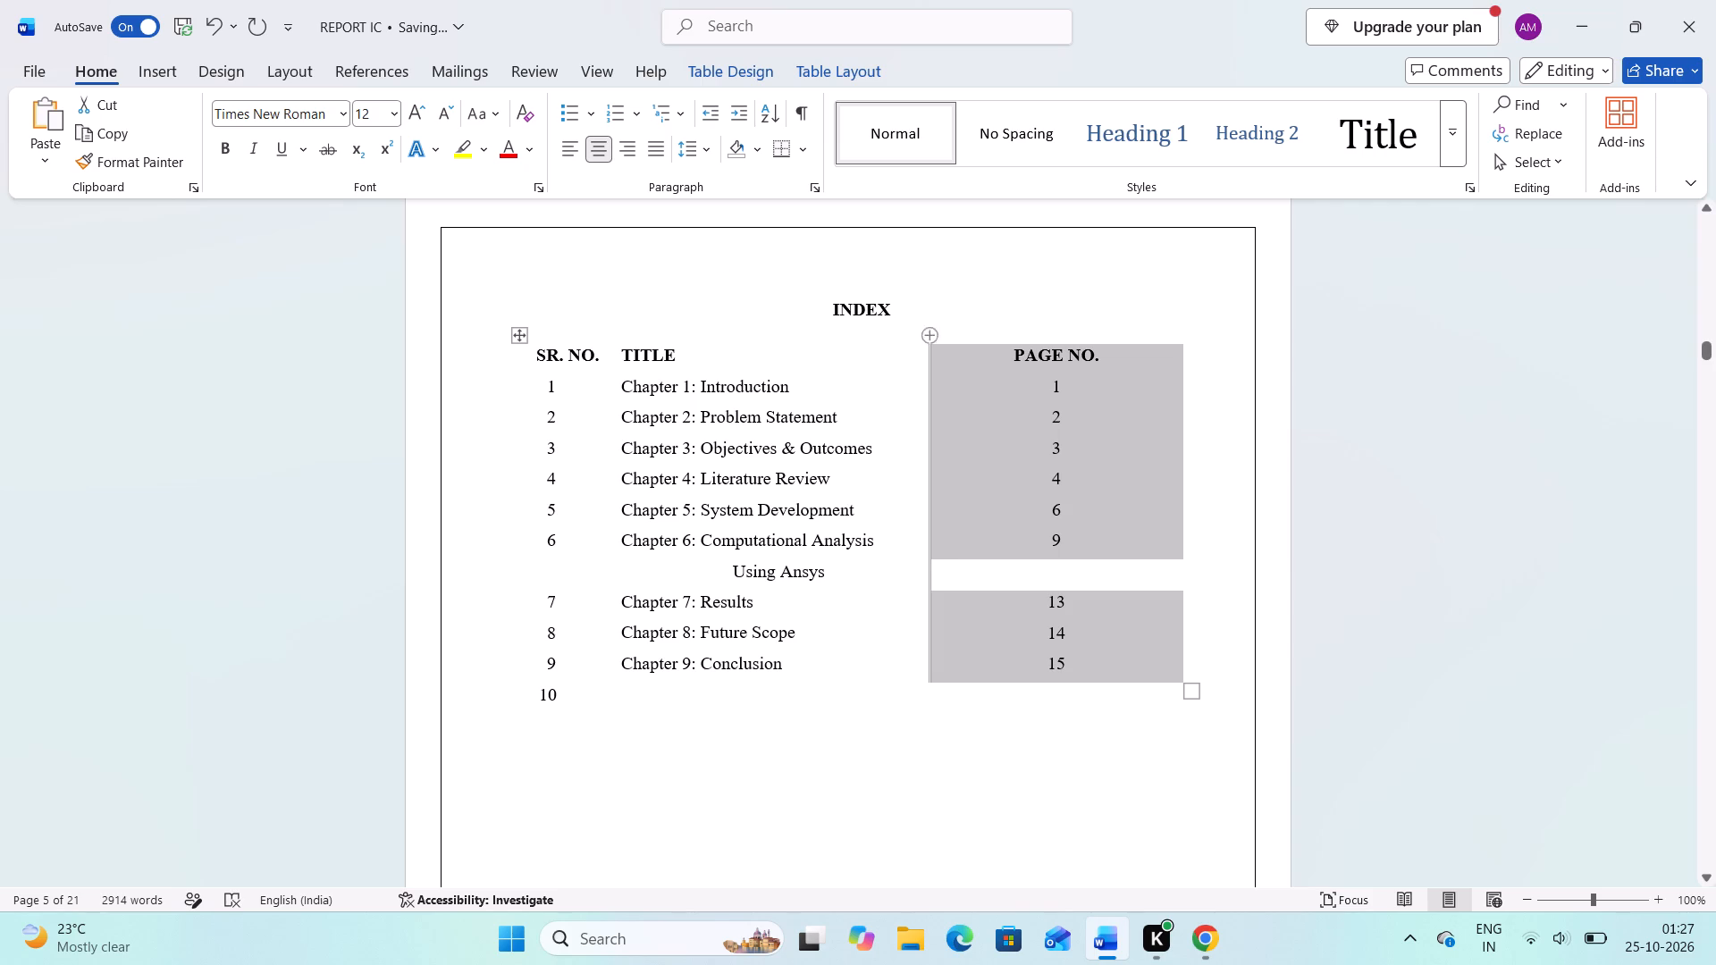
click(904, 362)
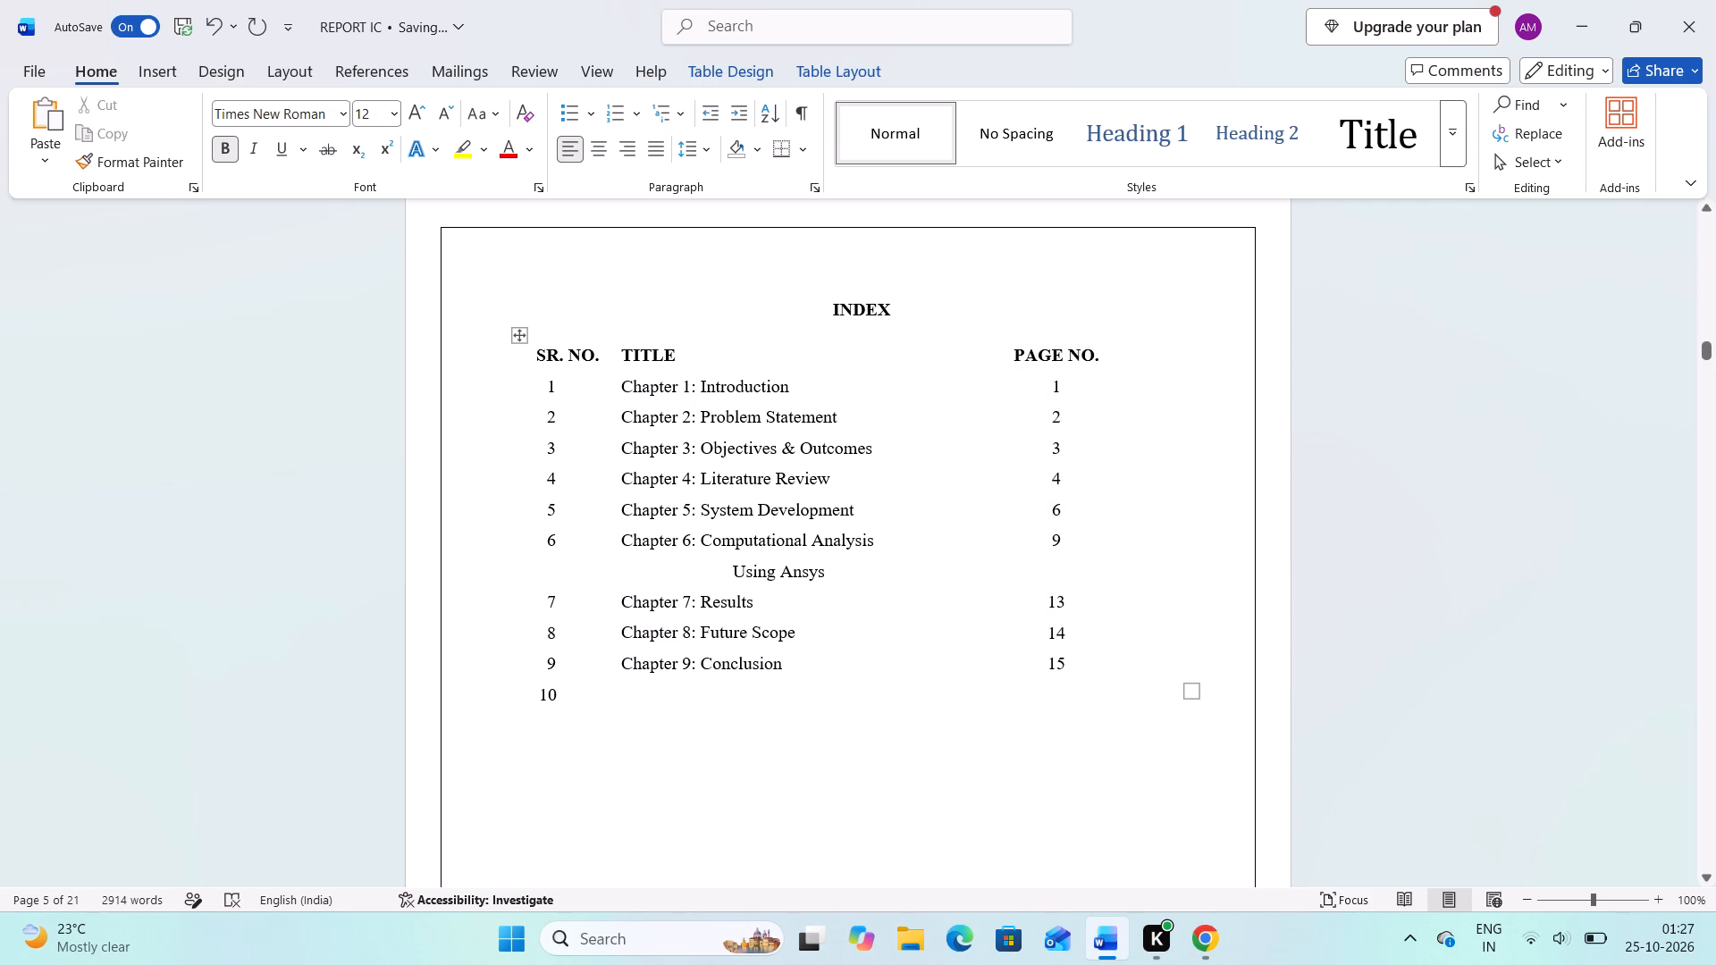
Centre-align only the TITLE heading in the index table's header row.
drag(678, 354, 644, 352)
drag(644, 352, 627, 353)
click(596, 155)
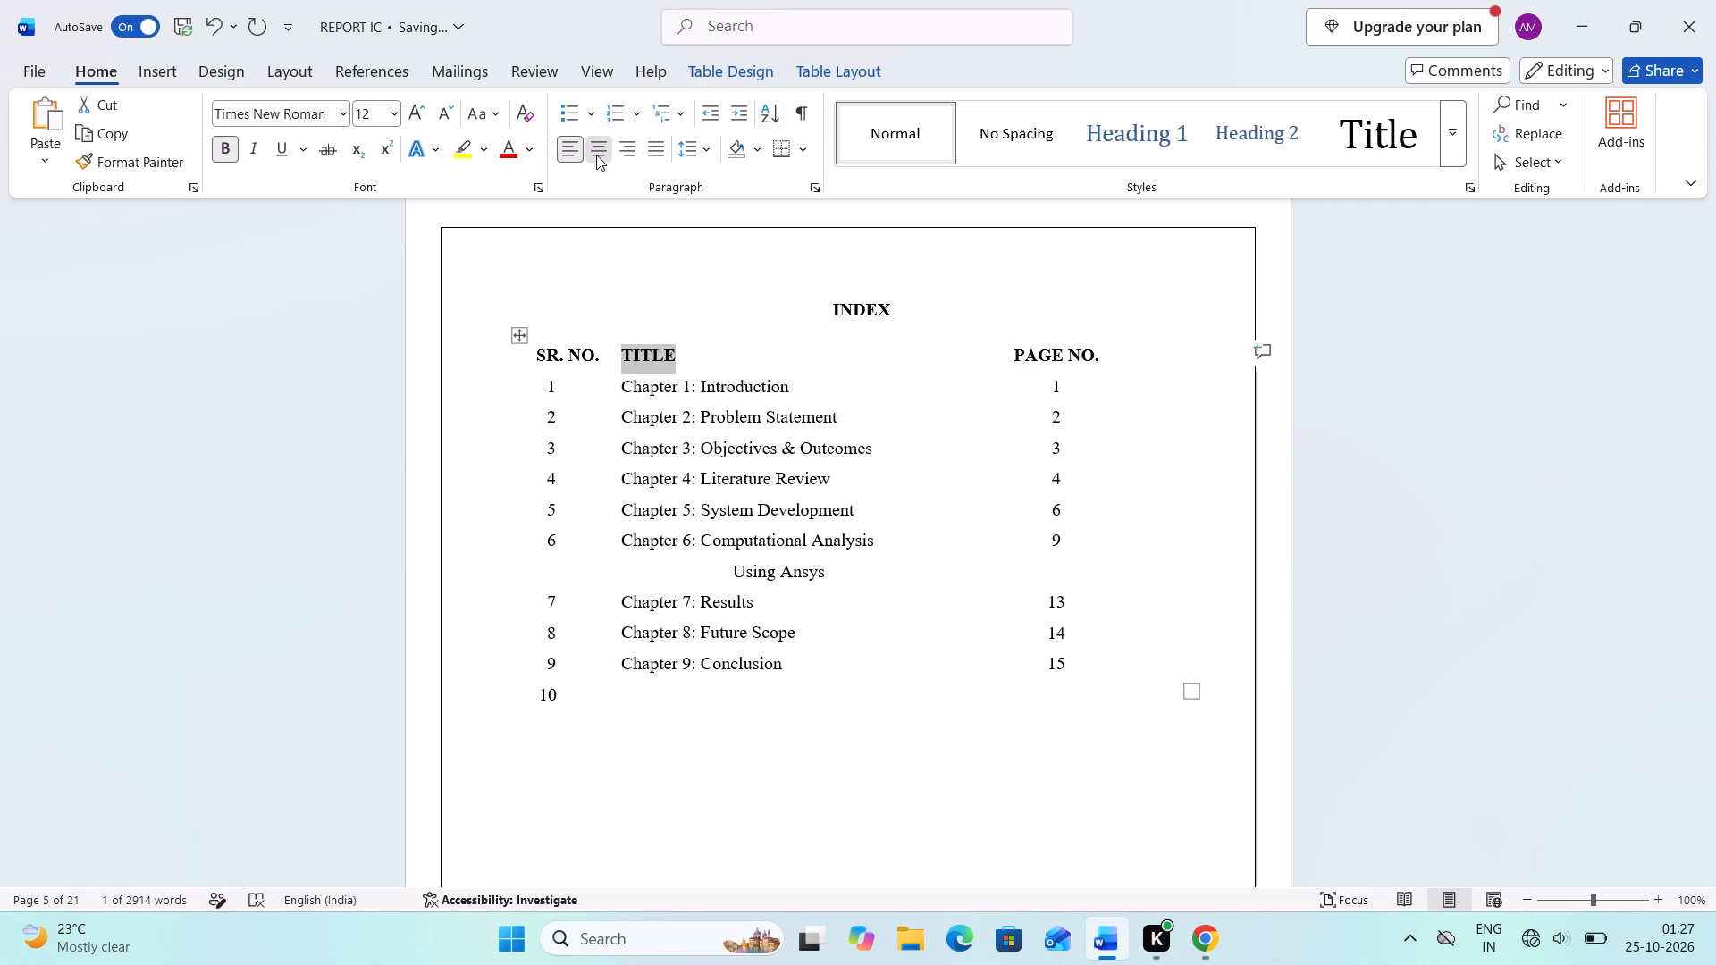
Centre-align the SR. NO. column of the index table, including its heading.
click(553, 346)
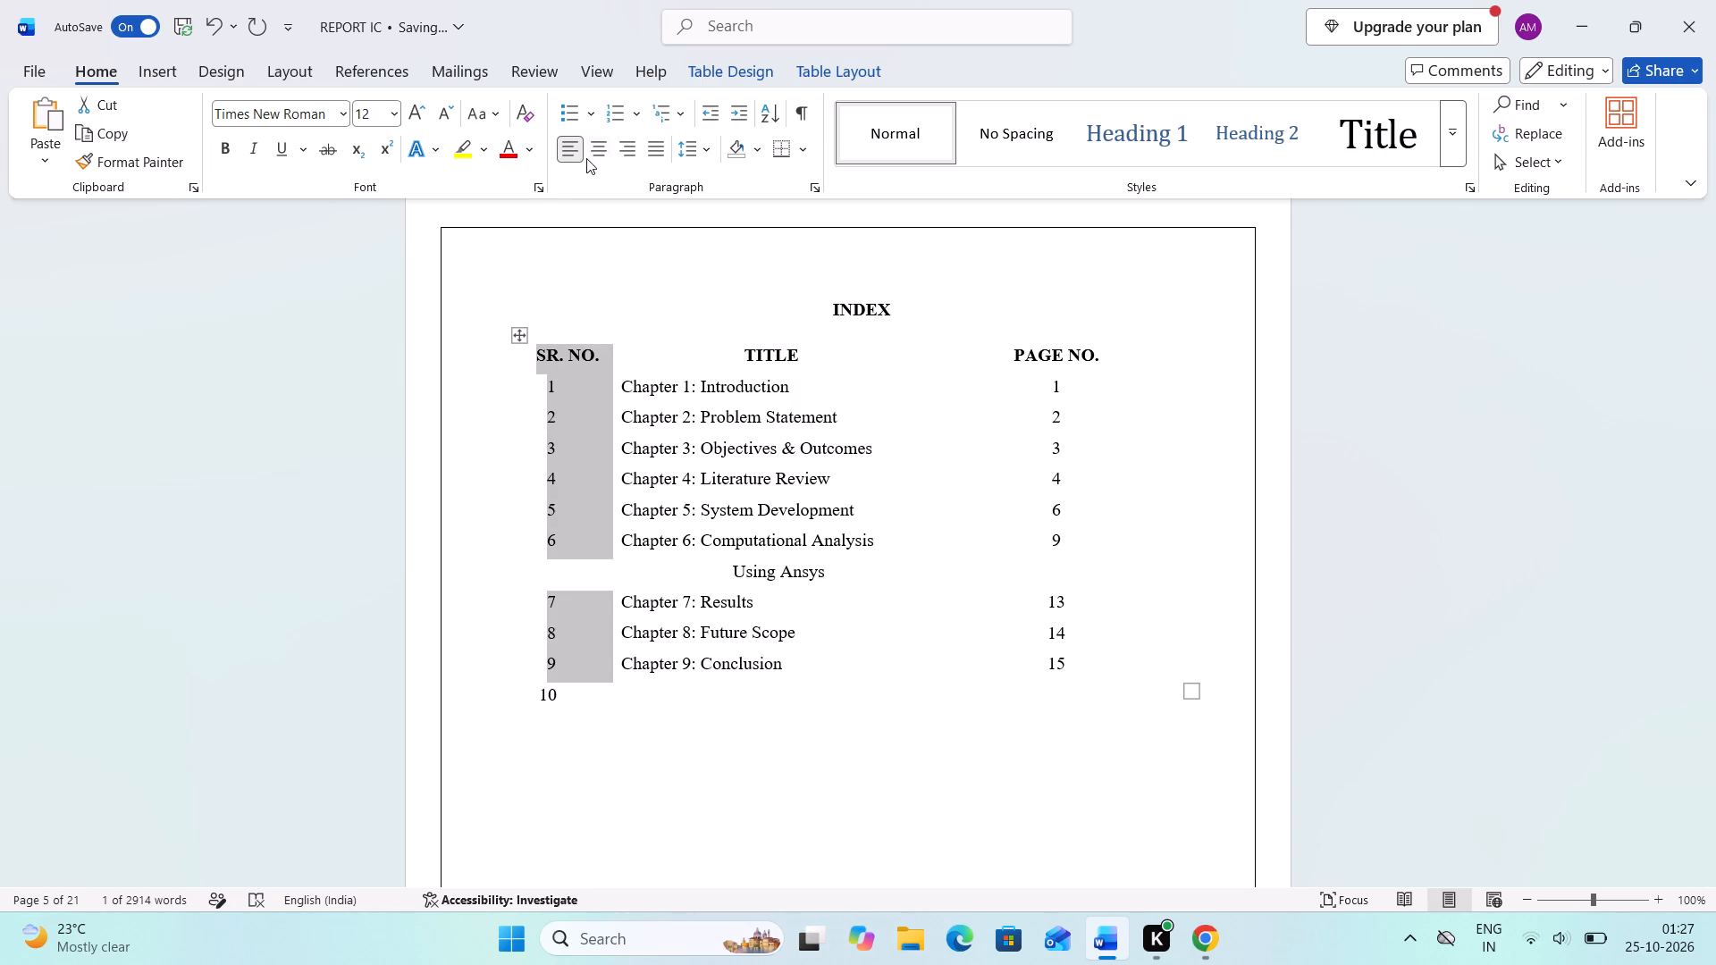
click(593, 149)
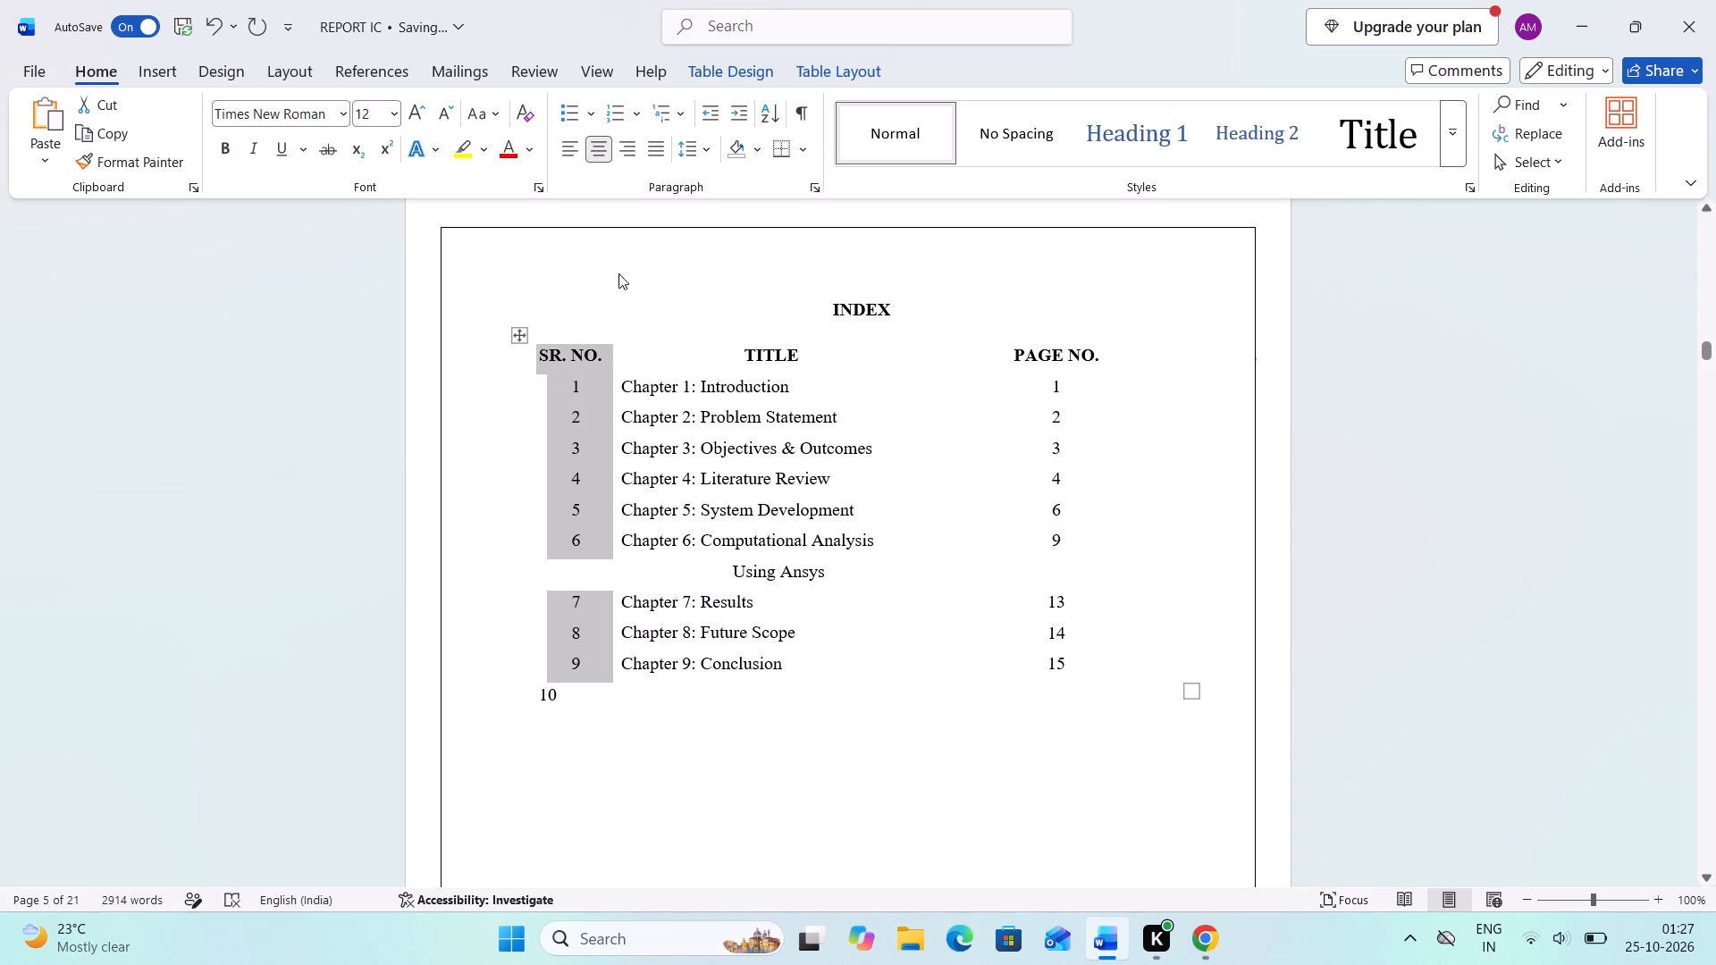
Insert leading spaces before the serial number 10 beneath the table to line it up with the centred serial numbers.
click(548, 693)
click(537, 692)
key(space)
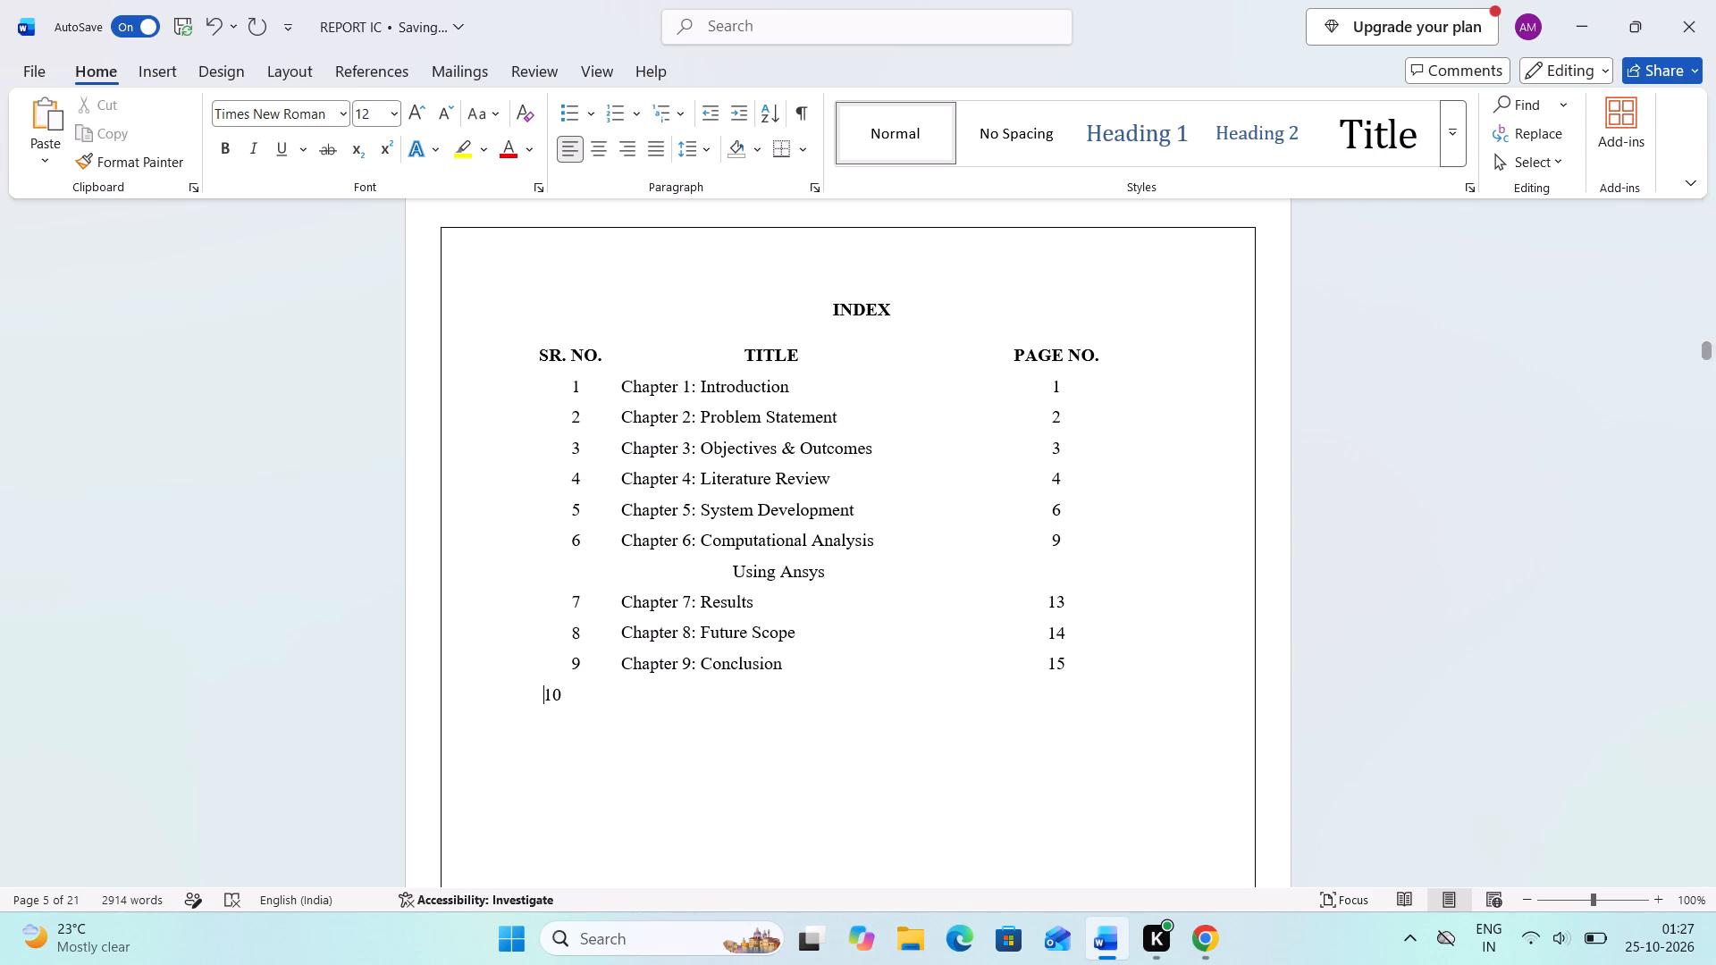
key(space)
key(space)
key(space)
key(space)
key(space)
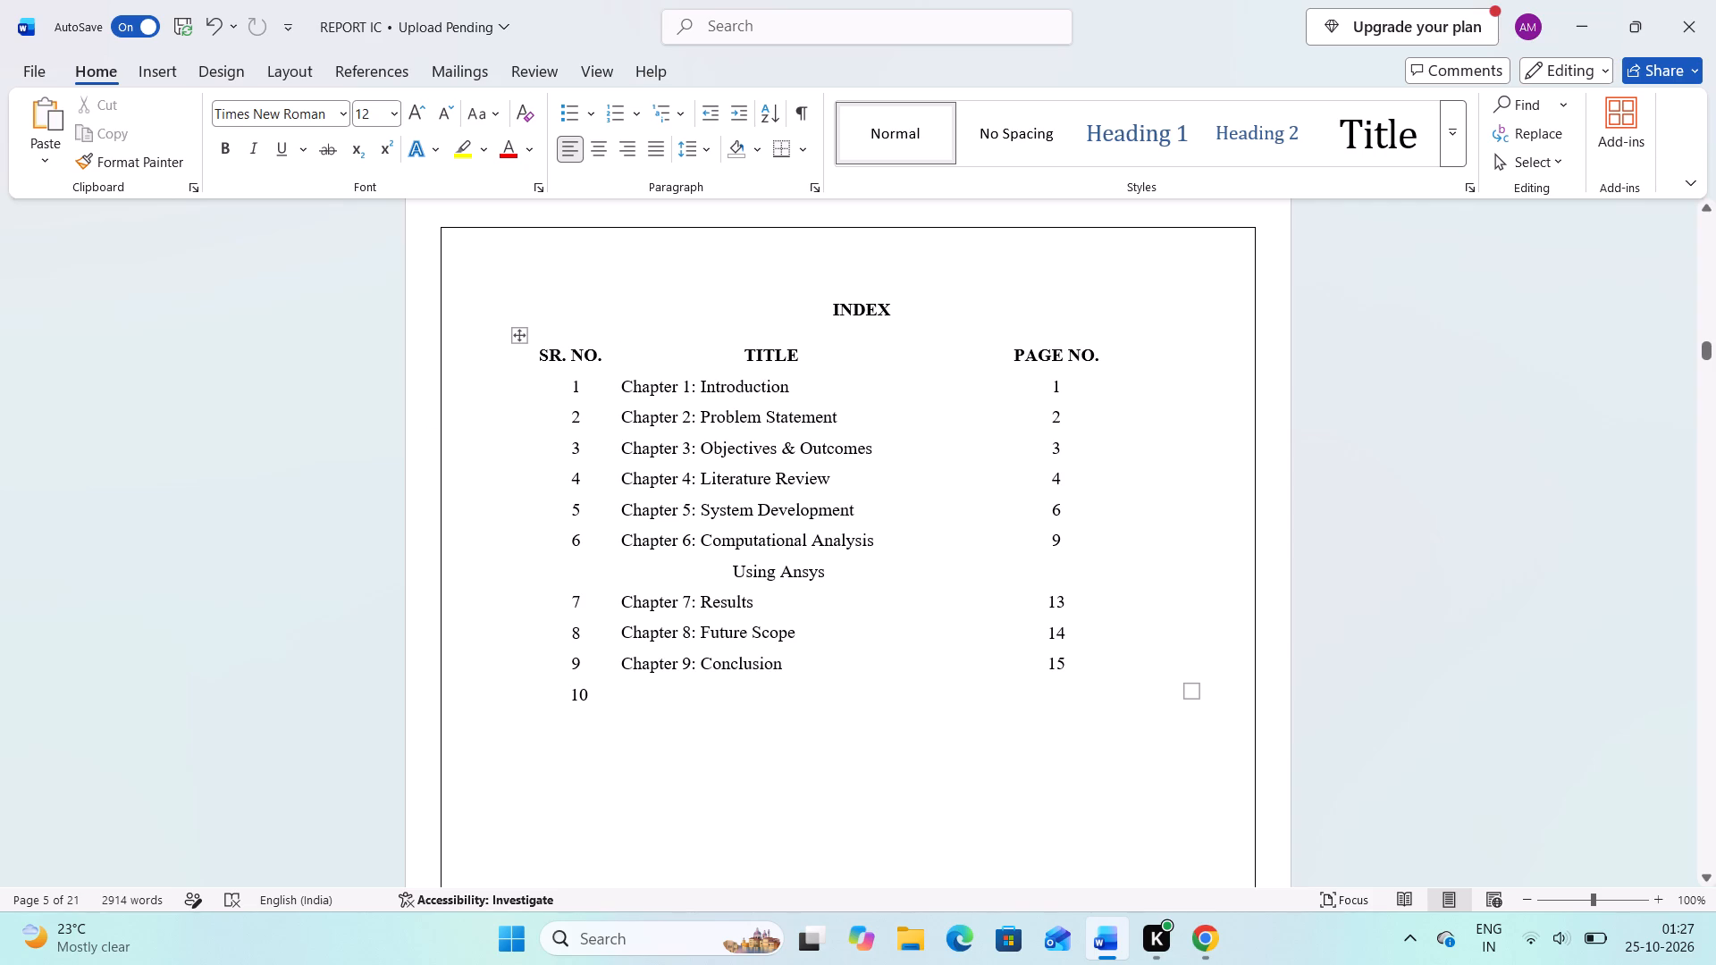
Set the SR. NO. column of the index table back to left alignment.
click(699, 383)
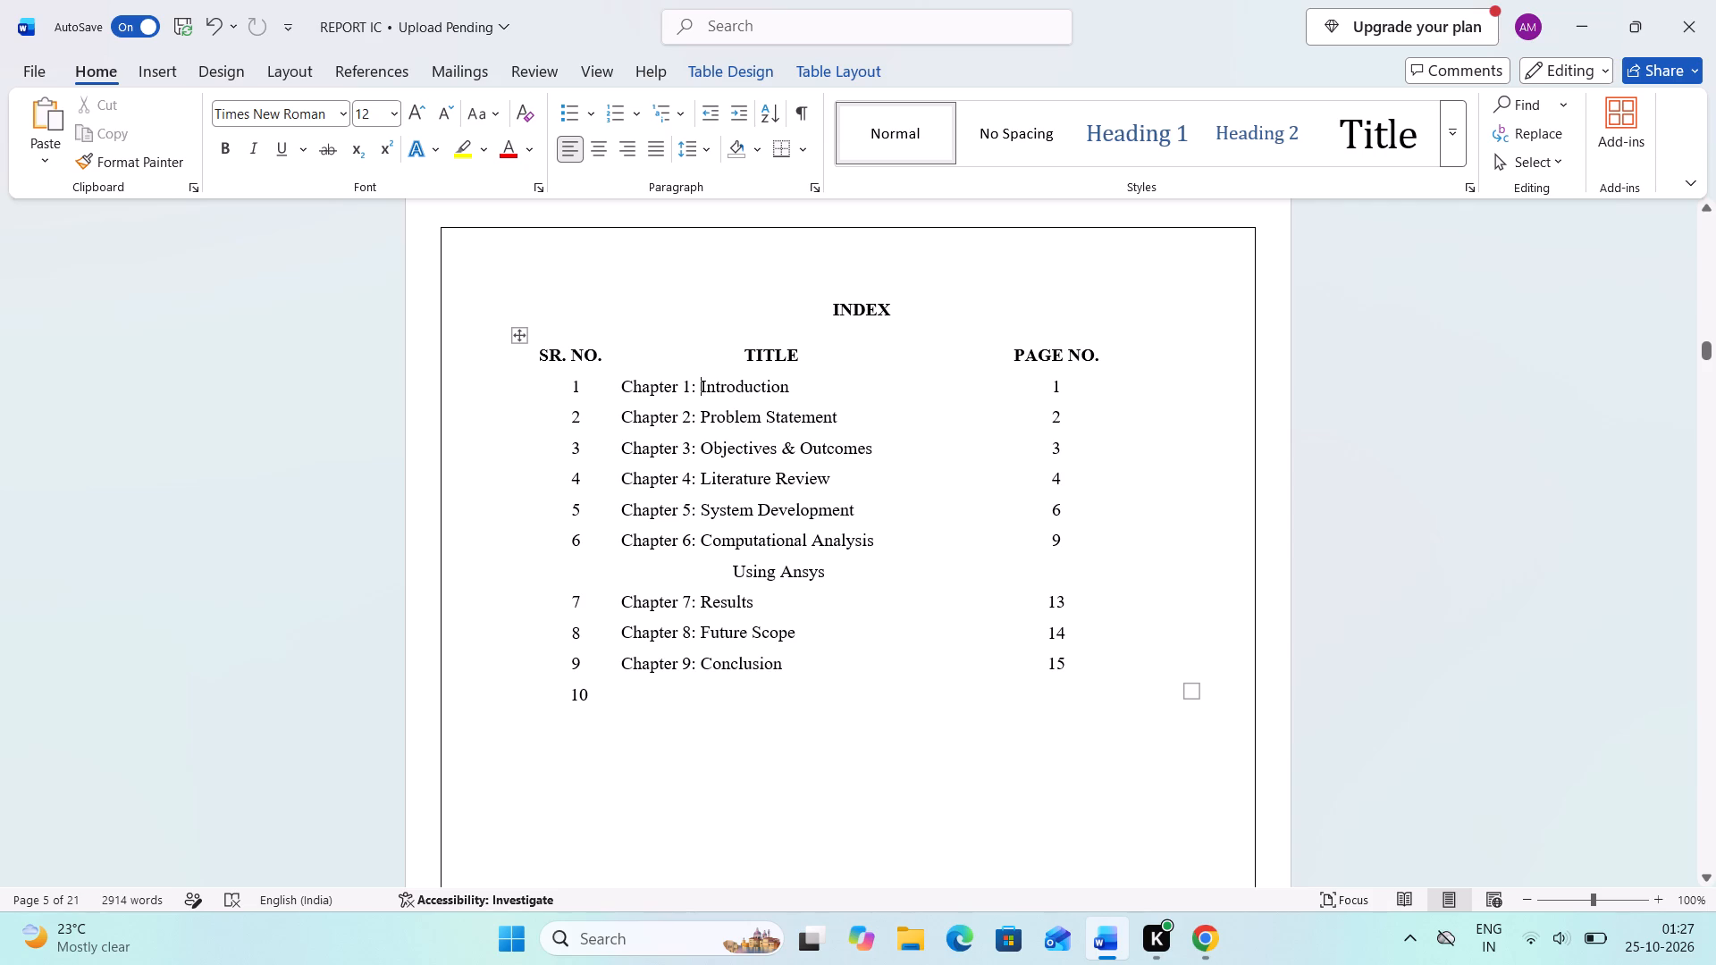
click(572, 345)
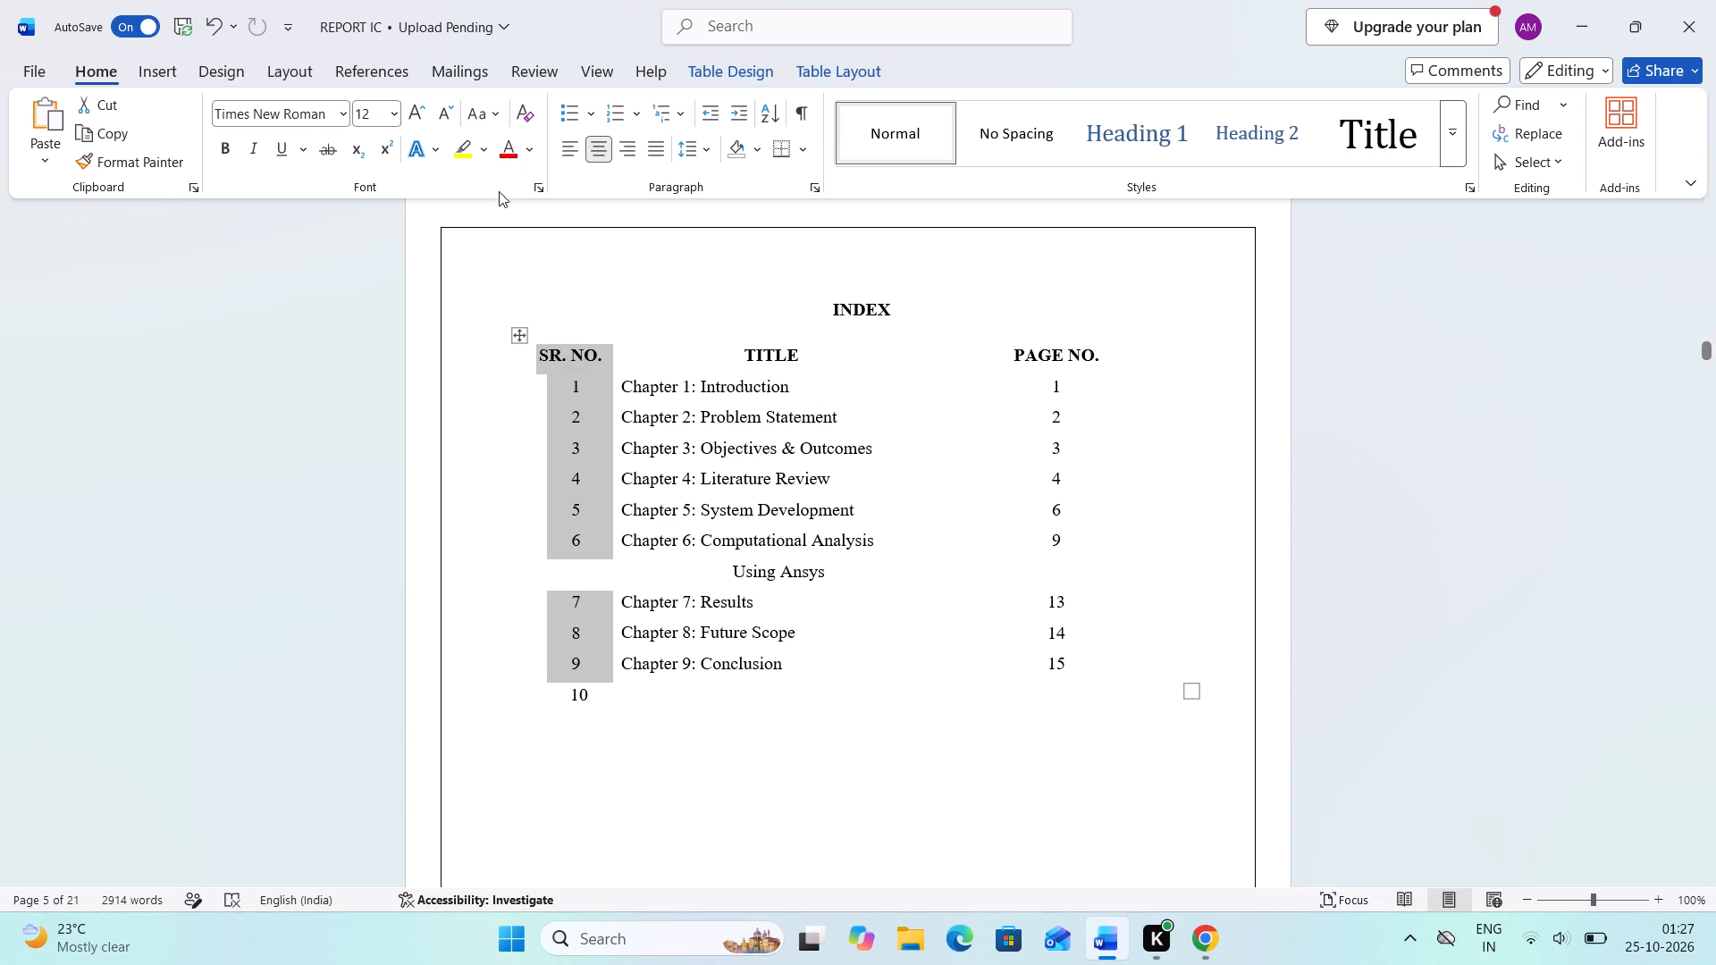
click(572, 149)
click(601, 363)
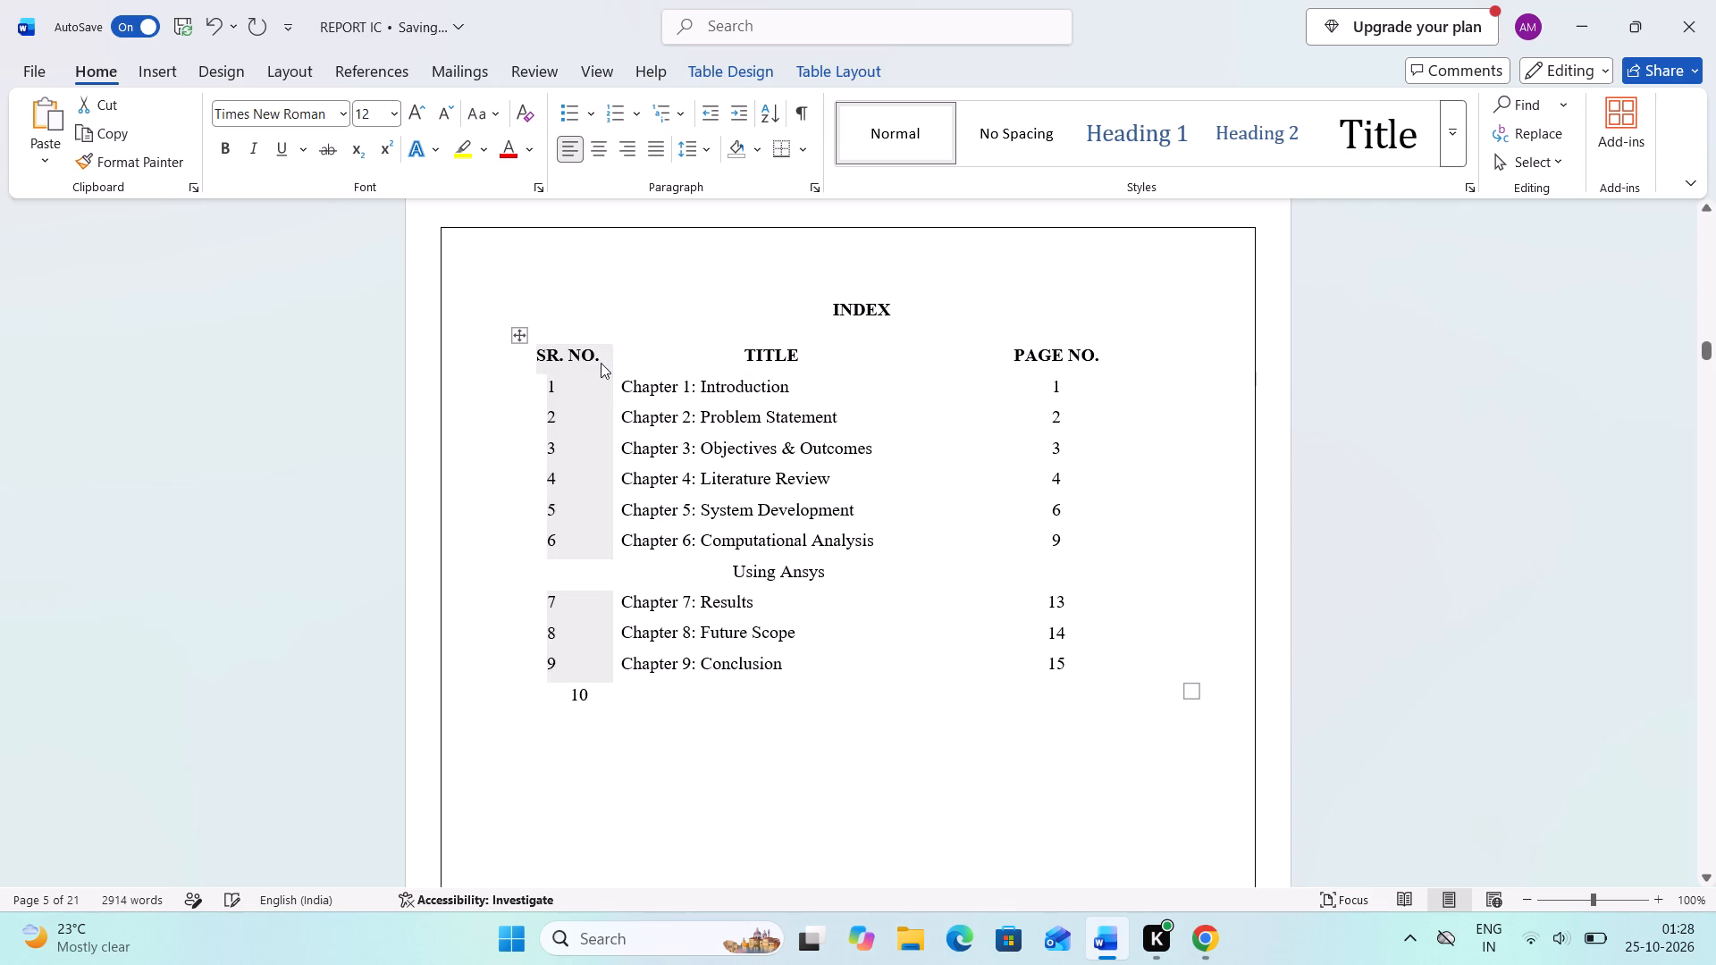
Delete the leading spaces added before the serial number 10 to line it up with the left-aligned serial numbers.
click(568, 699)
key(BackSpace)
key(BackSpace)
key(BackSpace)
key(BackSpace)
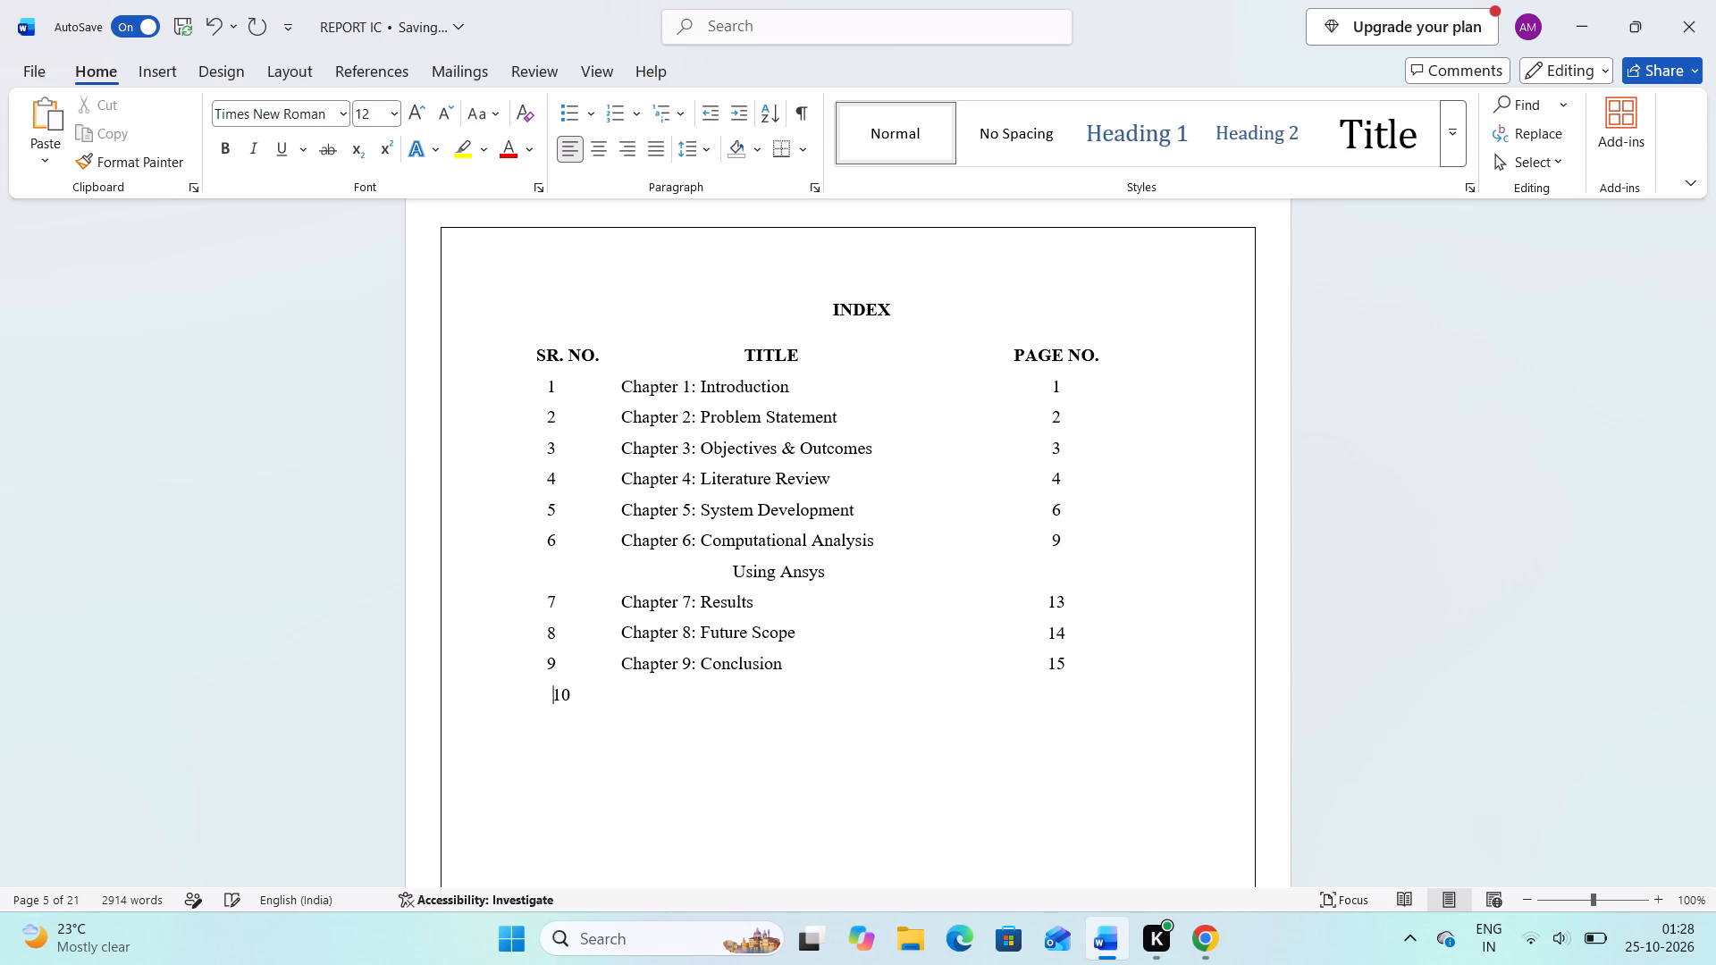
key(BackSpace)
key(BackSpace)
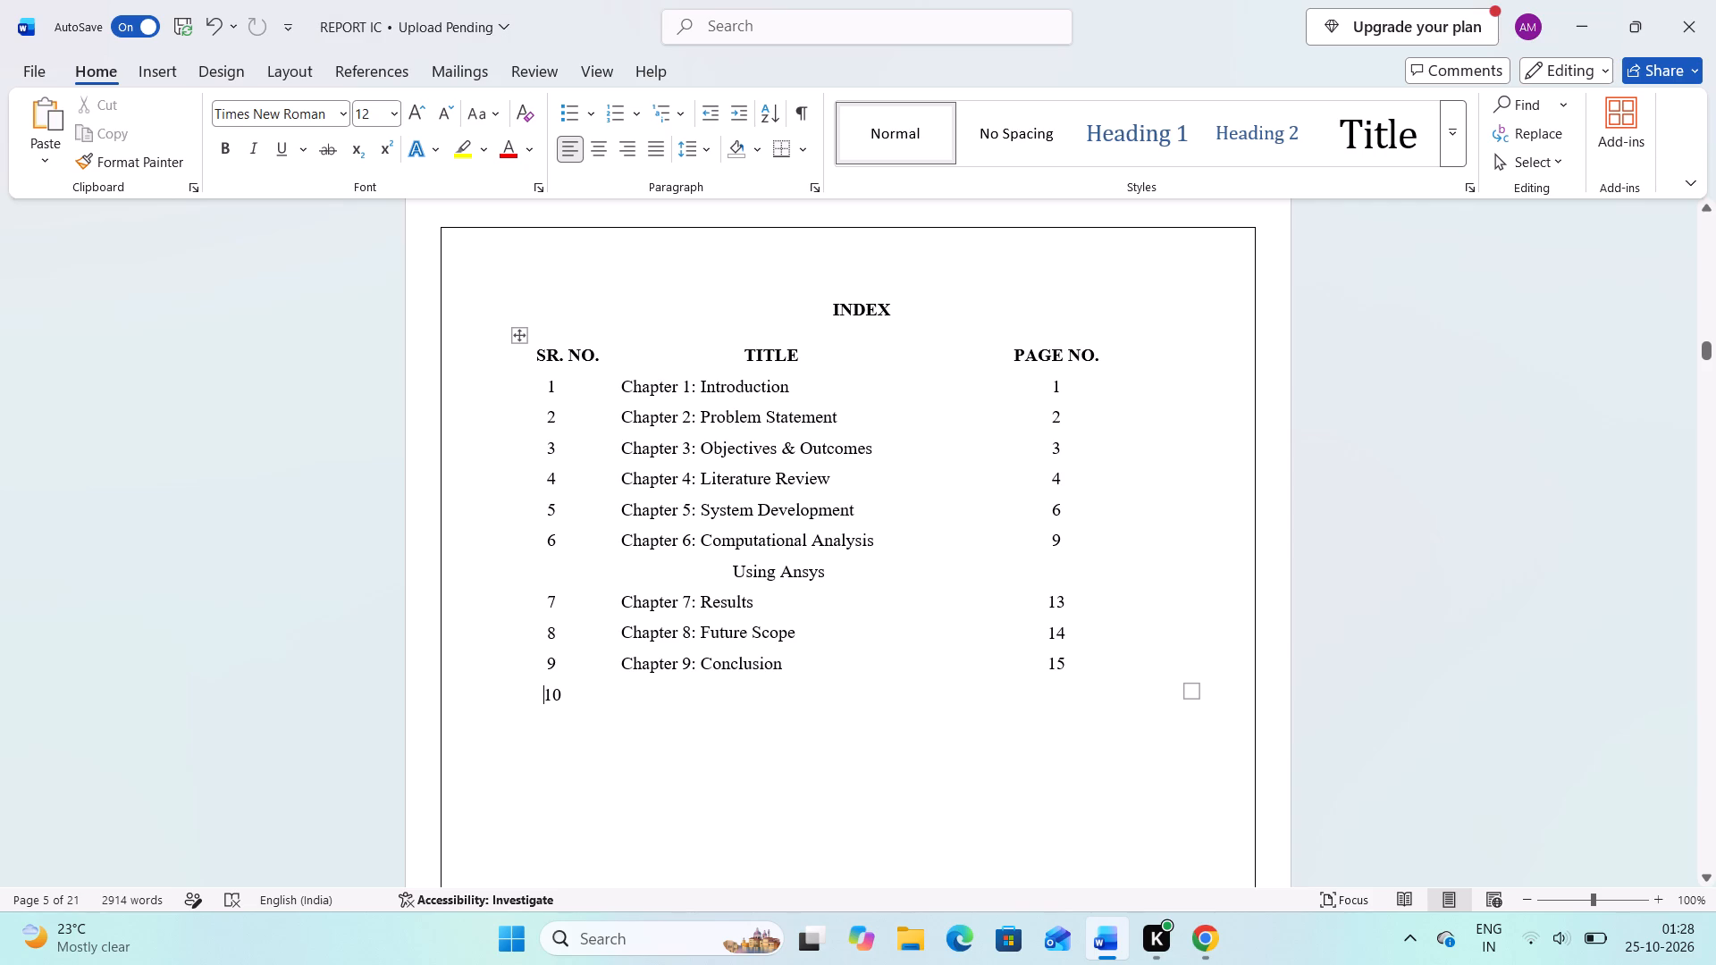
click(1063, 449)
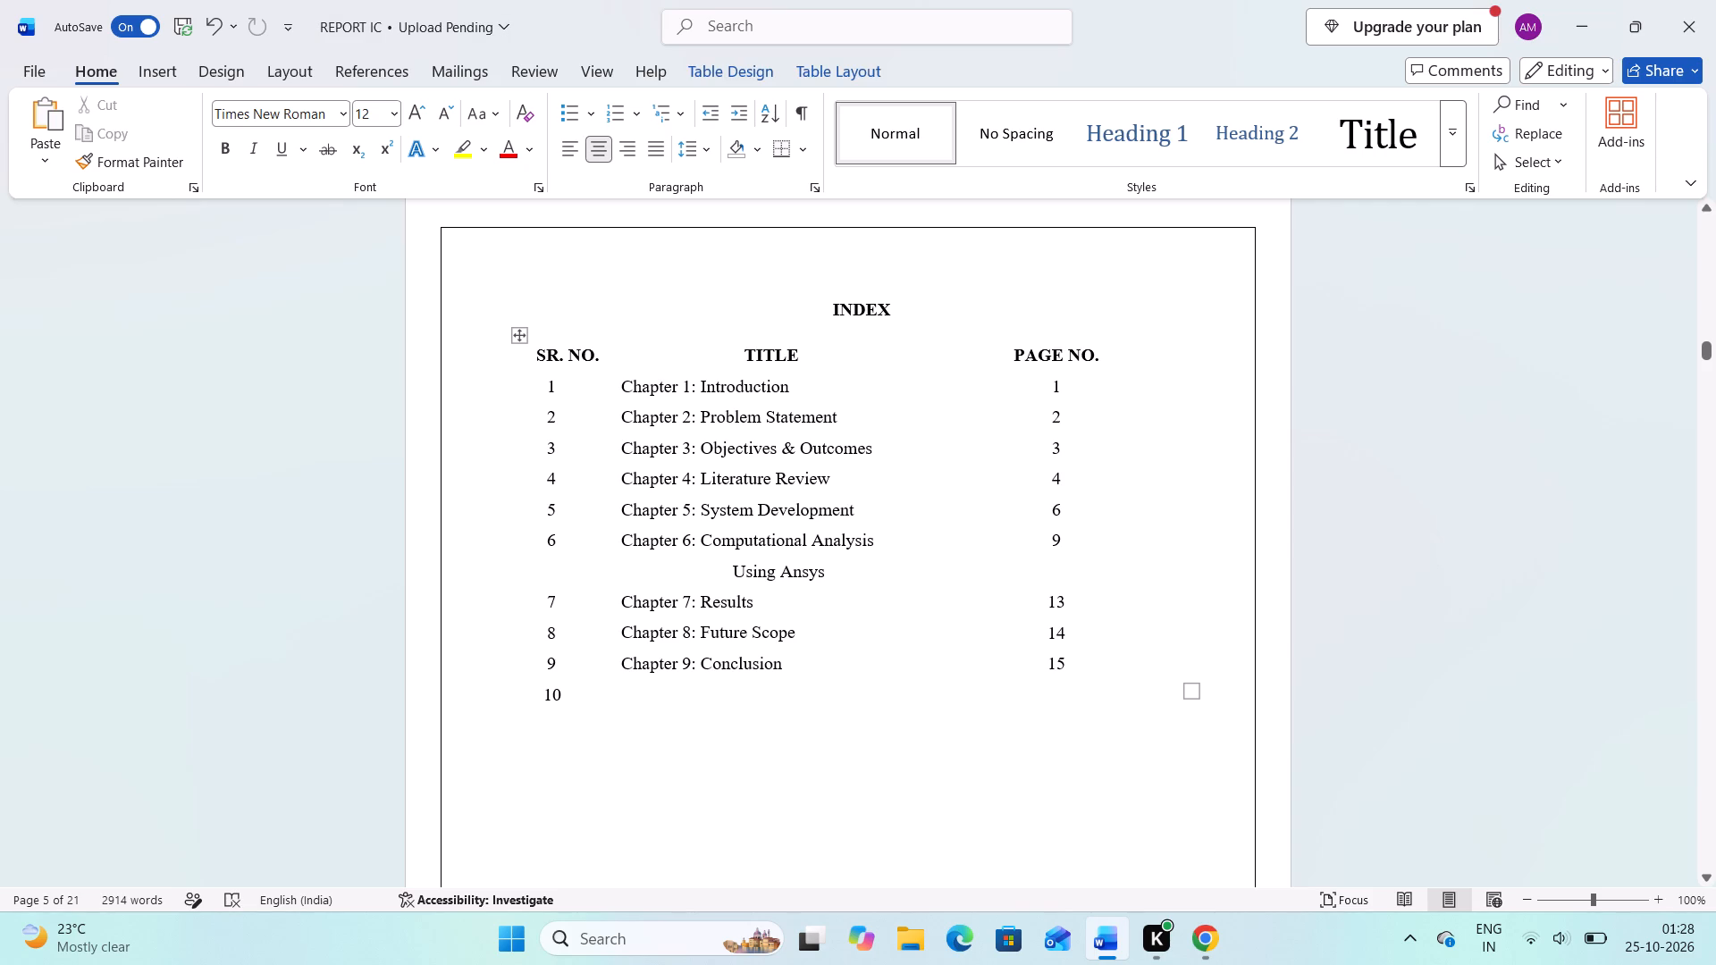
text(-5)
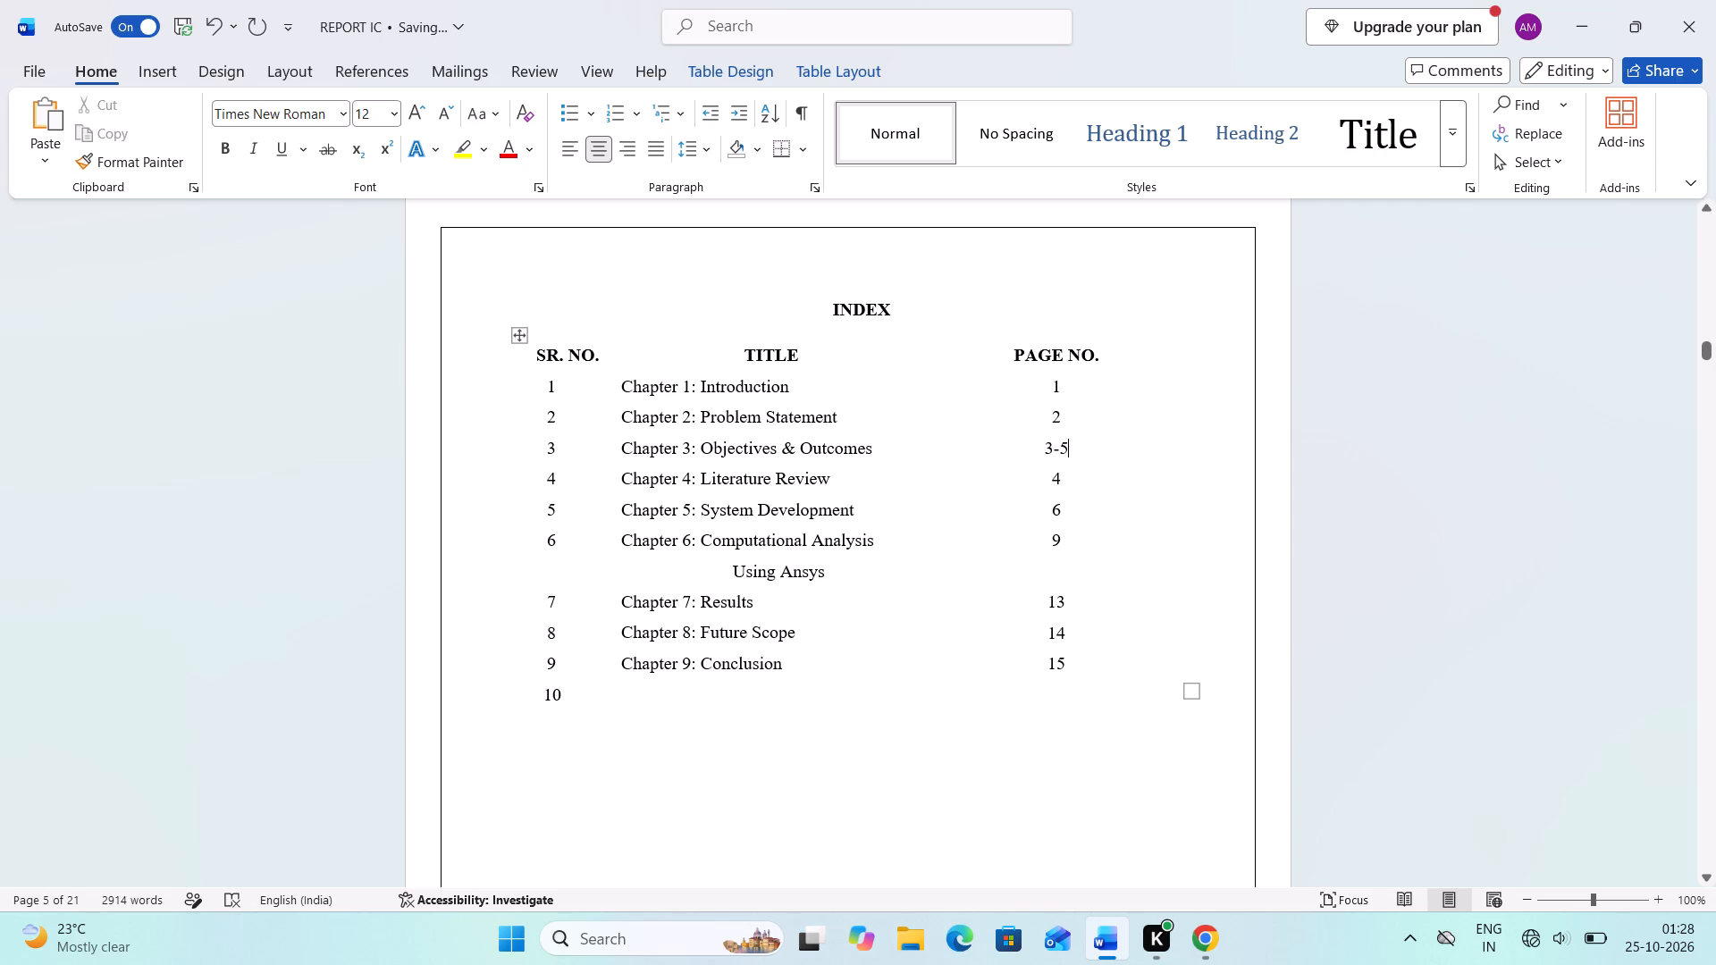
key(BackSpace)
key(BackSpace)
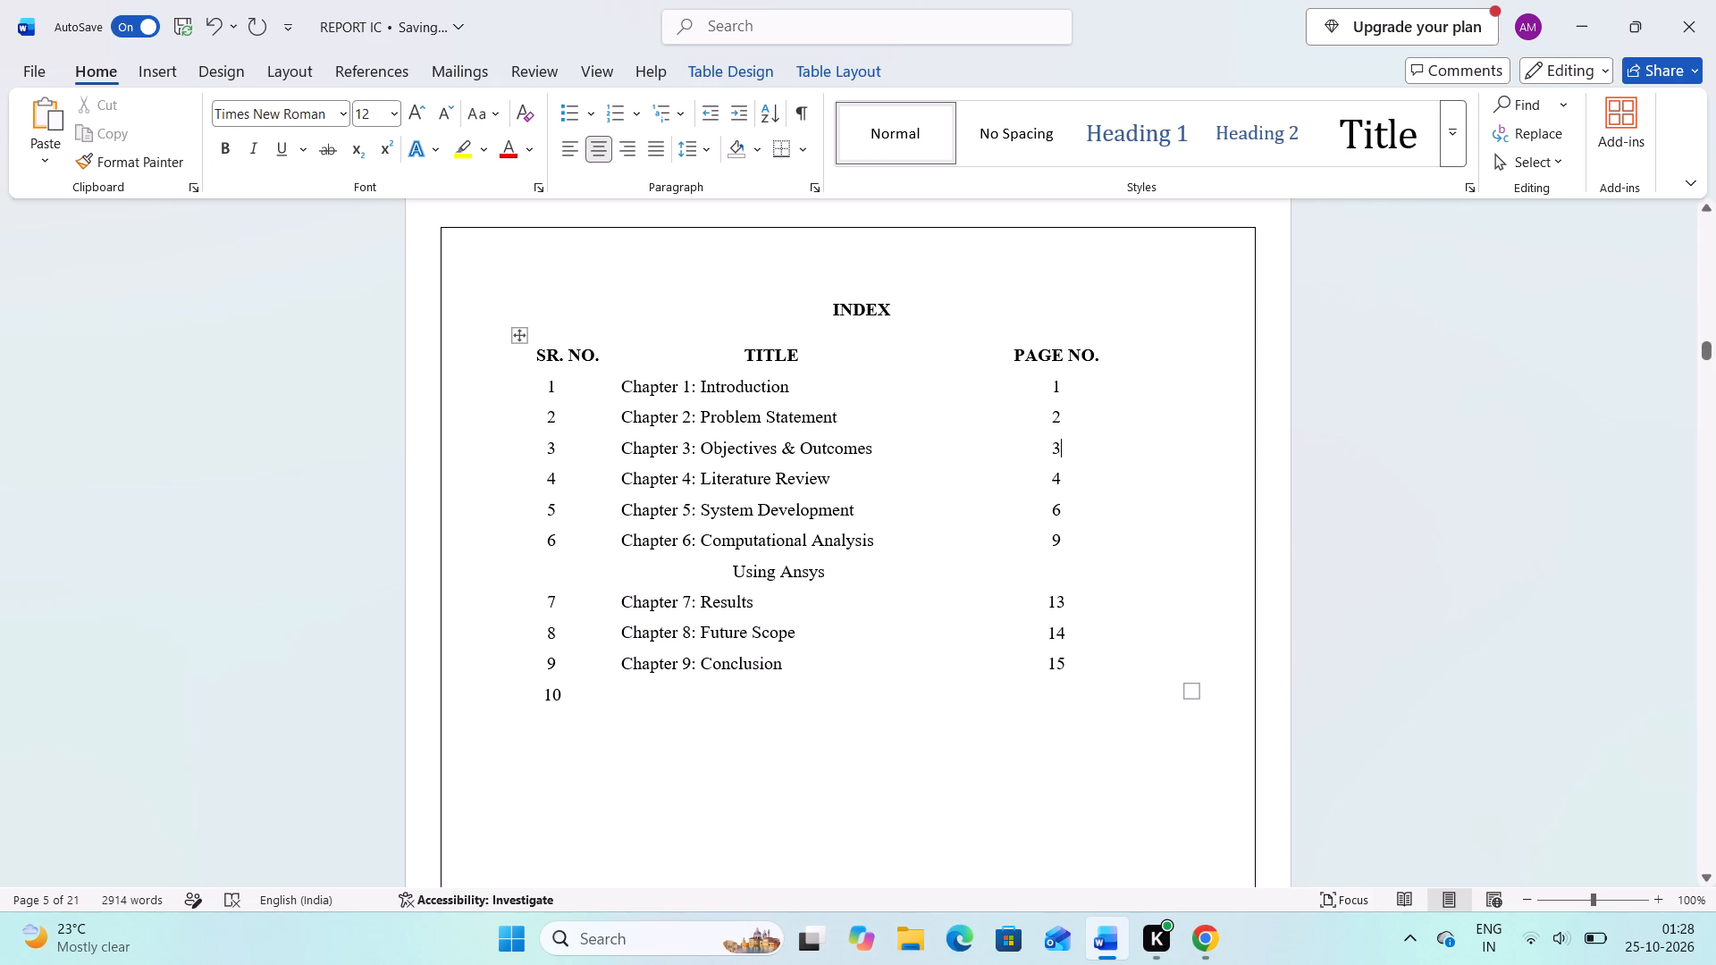
Extend the index table's page numbers to ranges: 4-5 for Chapter 4, 6-8 for Chapter 5 and 9-12 for Chapter 6.
click(1068, 475)
text(-5)
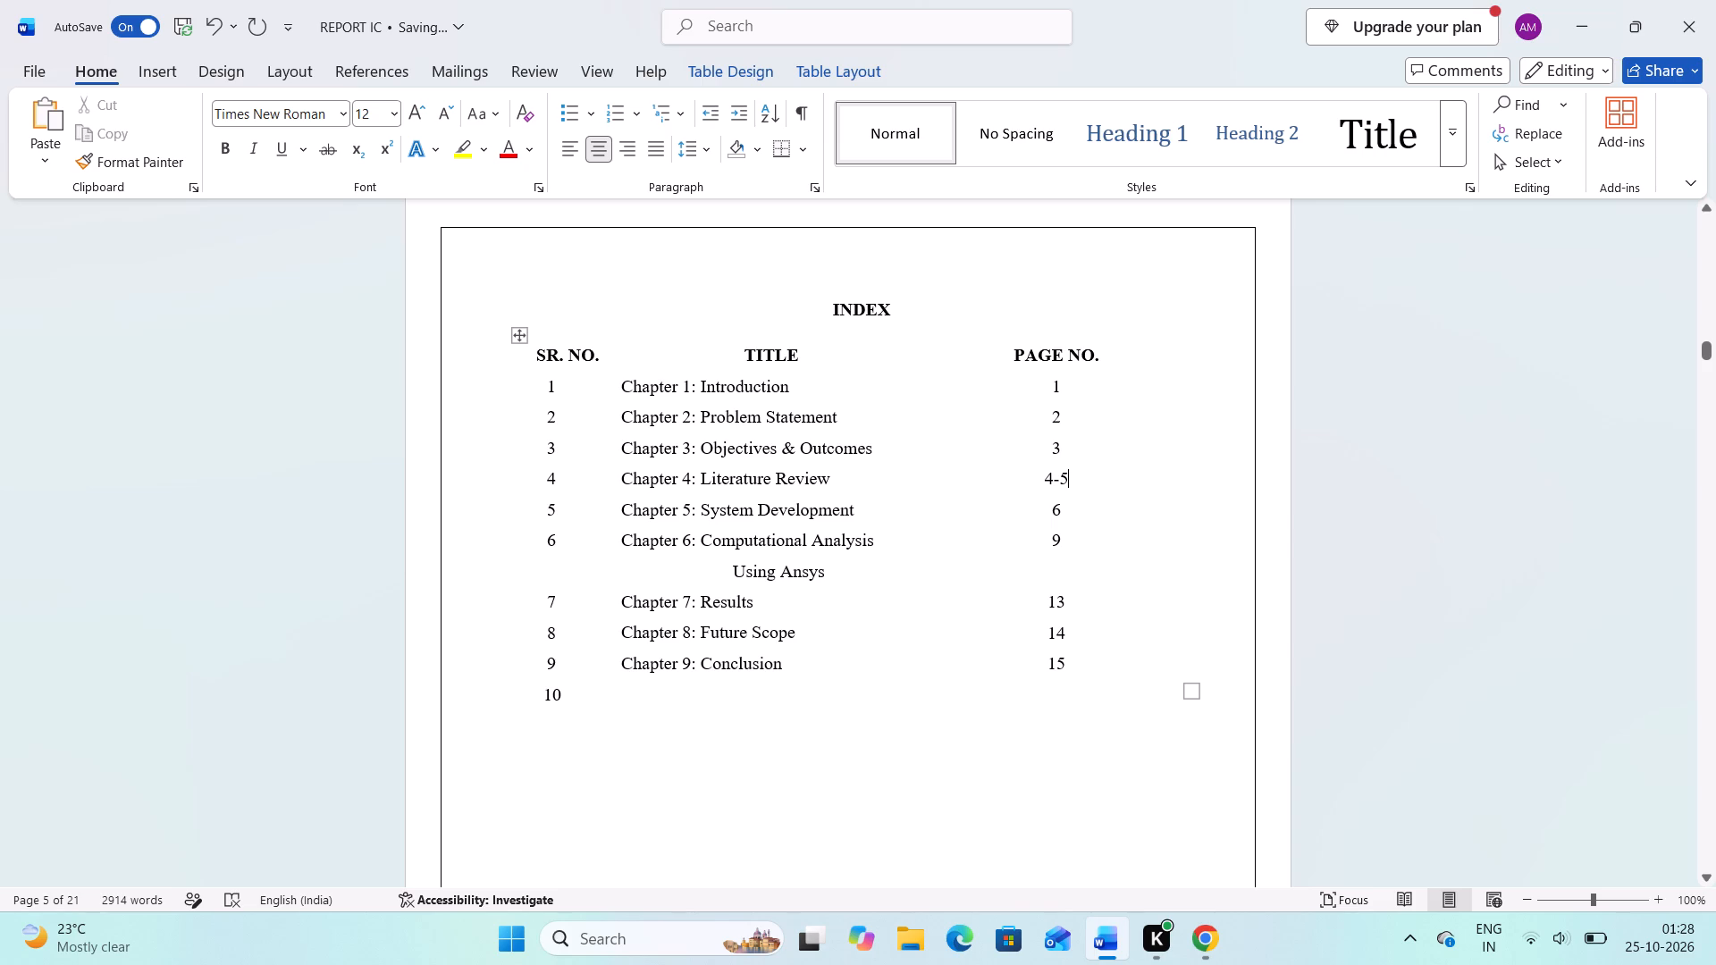
click(1056, 505)
text(-8)
key(Down)
text(-12)
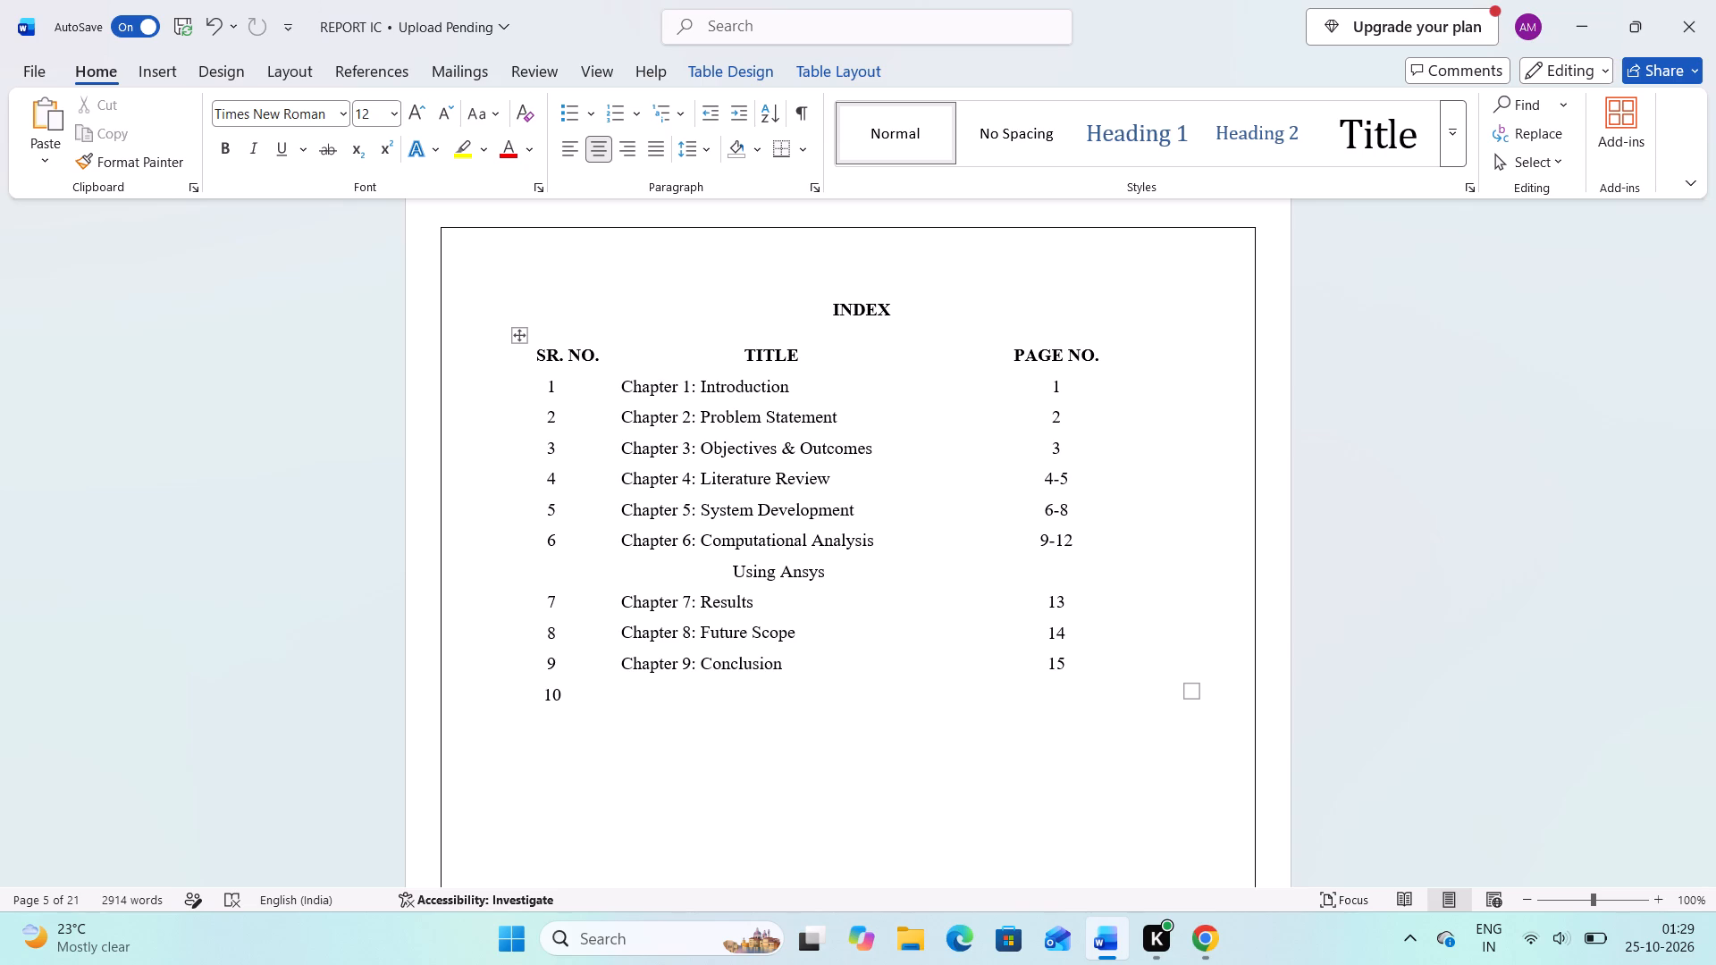